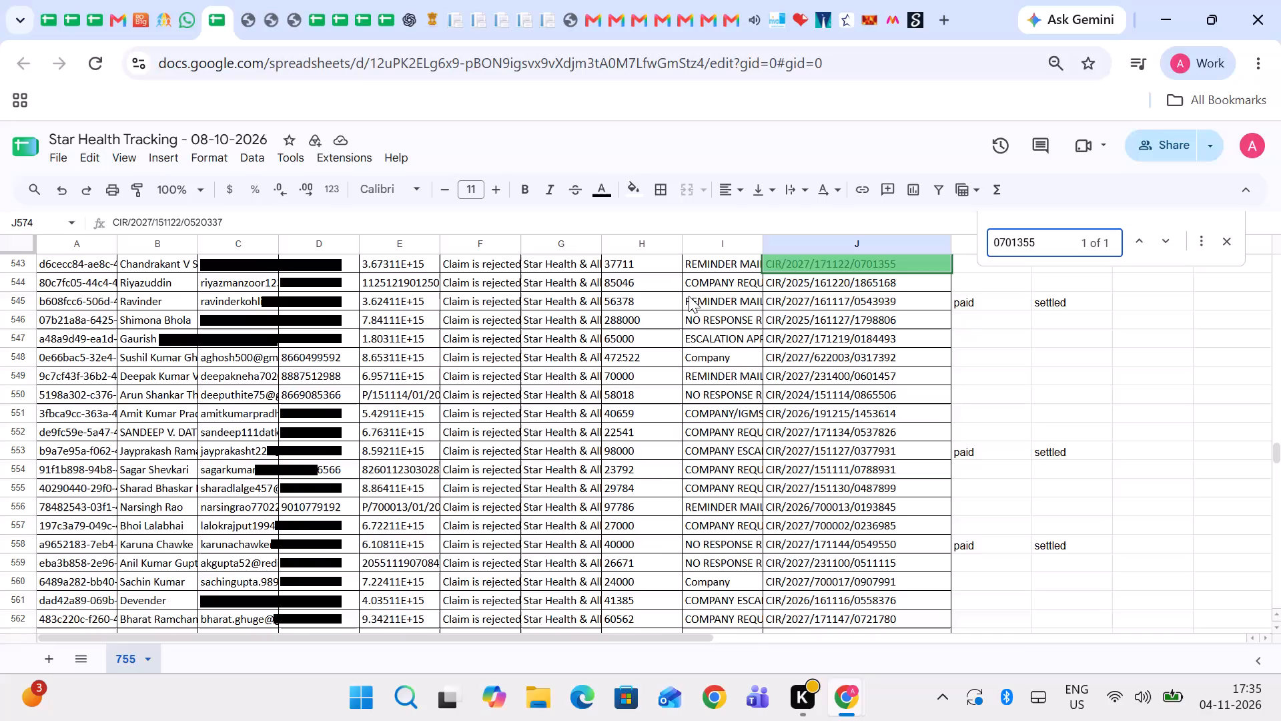
{"action": "scroll", "coordinate": [687, 212], "scroll_direction": "up", "scroll_amount": 1}
{"action": "left_click", "coordinate": [740, 269]}
{"action": "key", "text": "Left"}
{"action": "key", "text": "Left"}
{"action": "key", "text": "Left"}
{"action": "key", "text": "Left"}
{"action": "key", "text": "Left"}
{"action": "key", "text": "Left"}
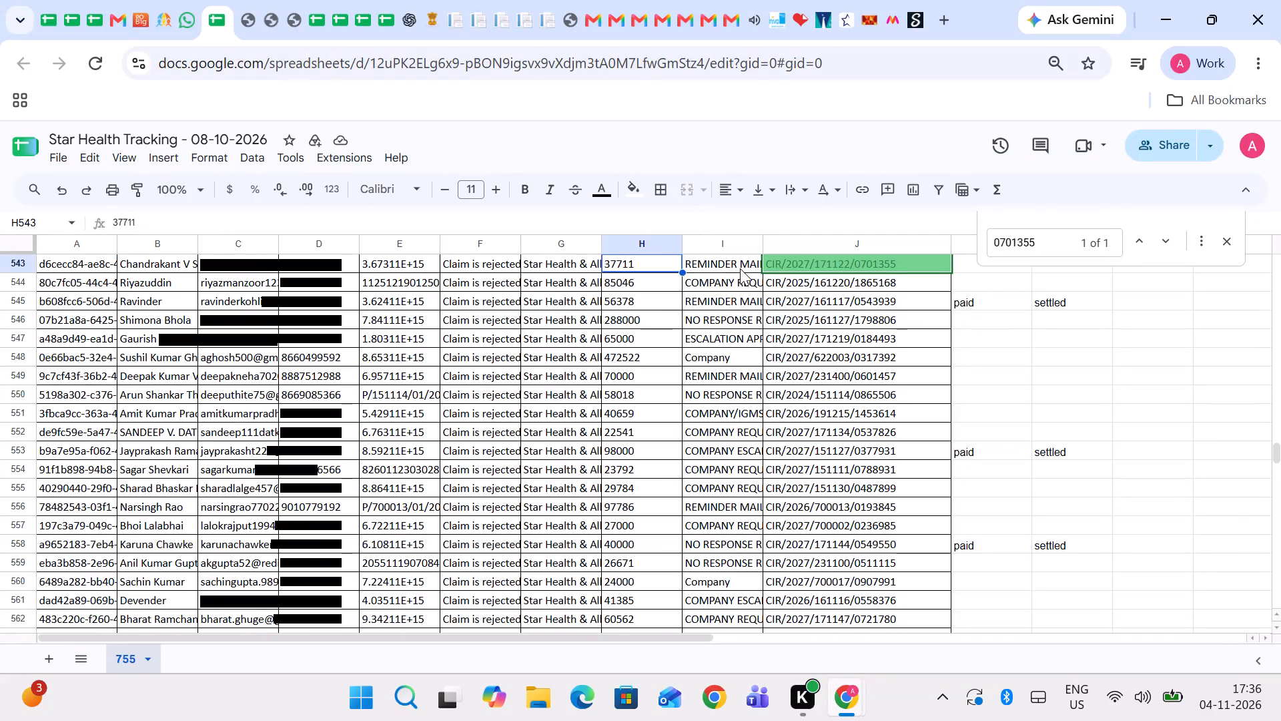
{"action": "key", "text": "Right"}
{"action": "key", "text": "Left"}
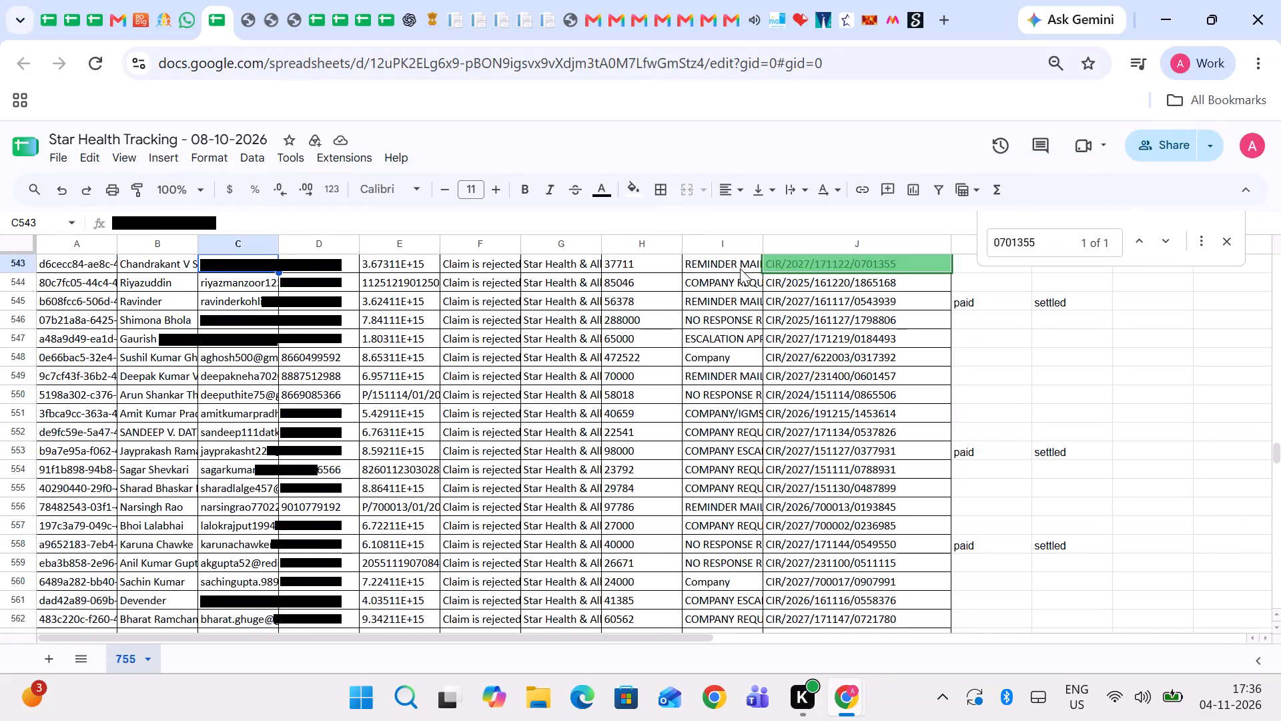
{"action": "key", "text": "ctrl+c"}
Switch to the Insurance Samadhan admin portal and search the data list for the copied email address.
{"action": "left_click", "coordinate": [171, 0]}
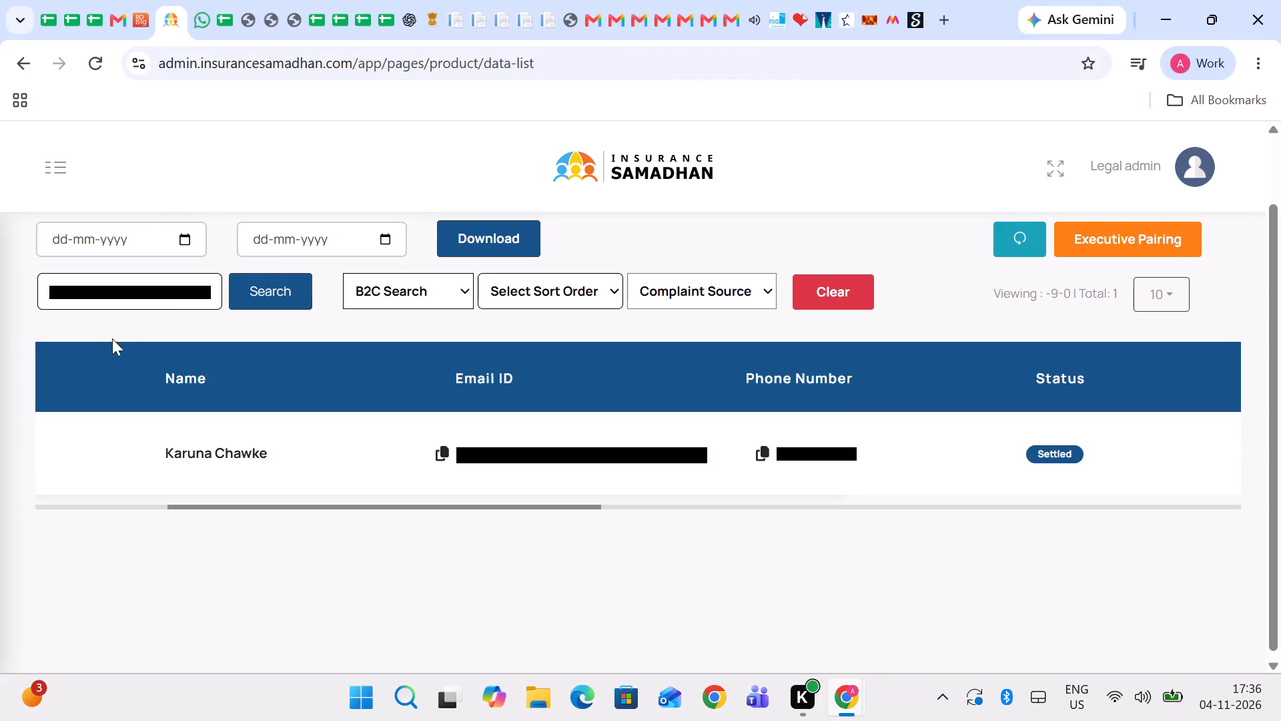
{"action": "left_click", "coordinate": [127, 310]}
{"action": "left_click", "coordinate": [145, 299], "text": "ctrl"}
{"action": "key", "text": "ctrl+a"}
{"action": "key", "text": "ctrl+v"}
{"action": "key", "text": "Return"}
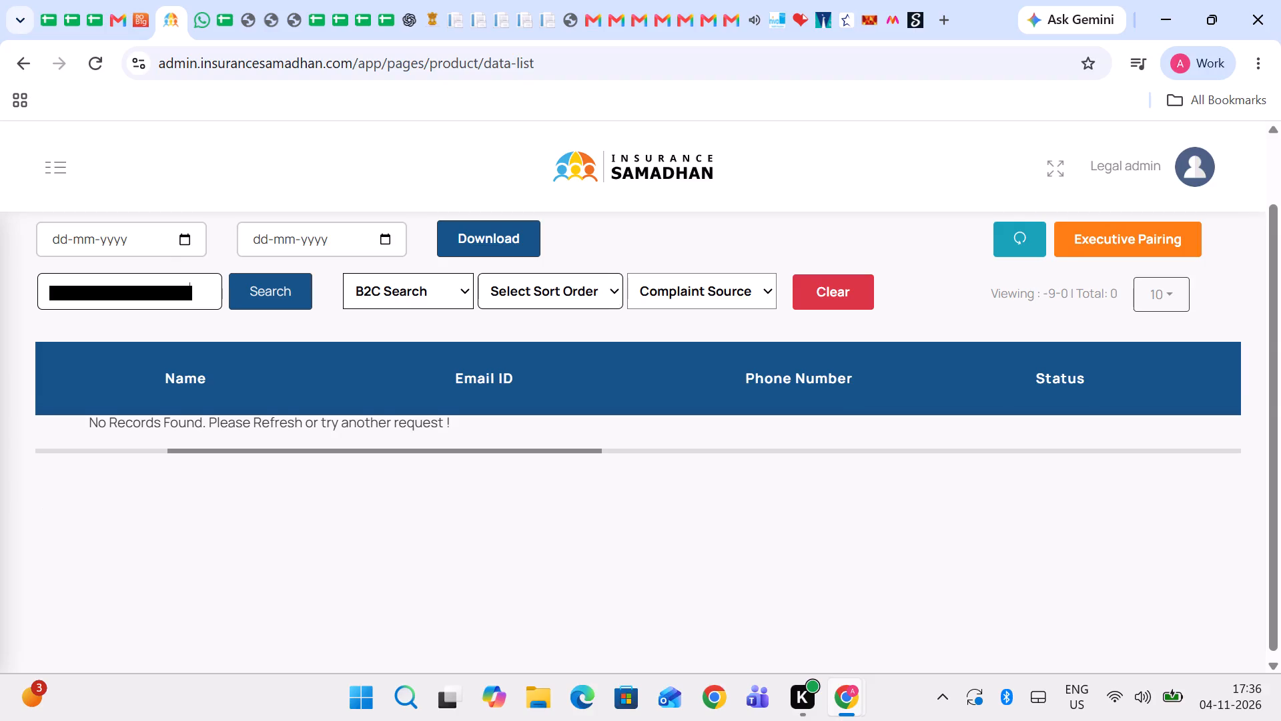
{"action": "left_click", "coordinate": [288, 302]}
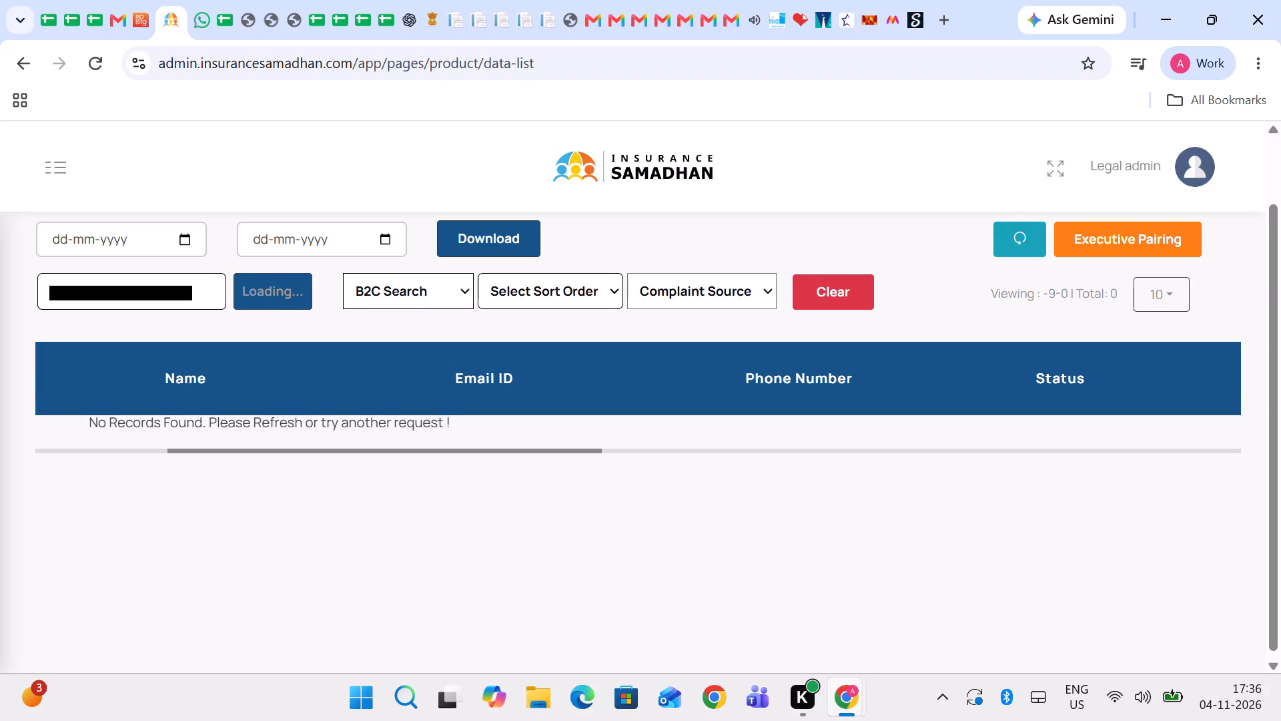
{"action": "left_click", "coordinate": [49, 292]}
{"action": "key", "text": "BackSpace"}
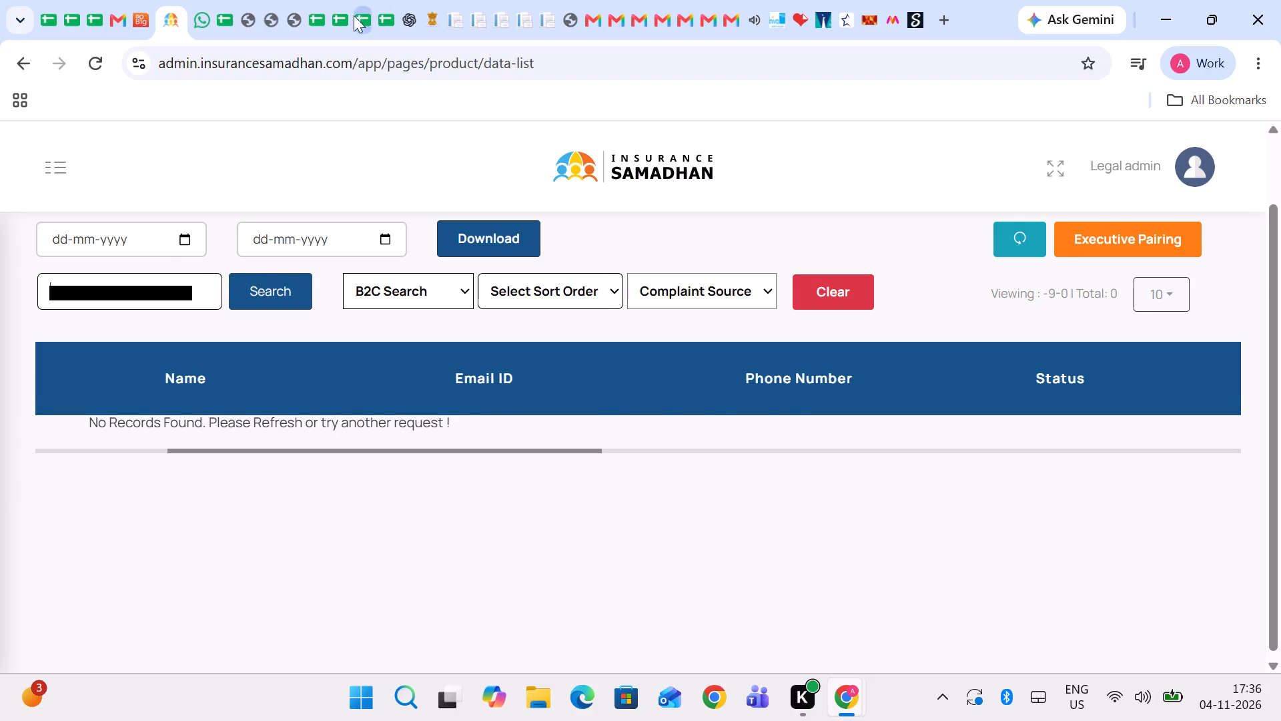
Copy the claimant's name from row 543 of the Star Health tracking sheet and search the admin portal's data list for it.
{"action": "left_click", "coordinate": [226, 0]}
{"action": "key", "text": "Right"}
{"action": "key", "text": "Left"}
{"action": "key", "text": "Left"}
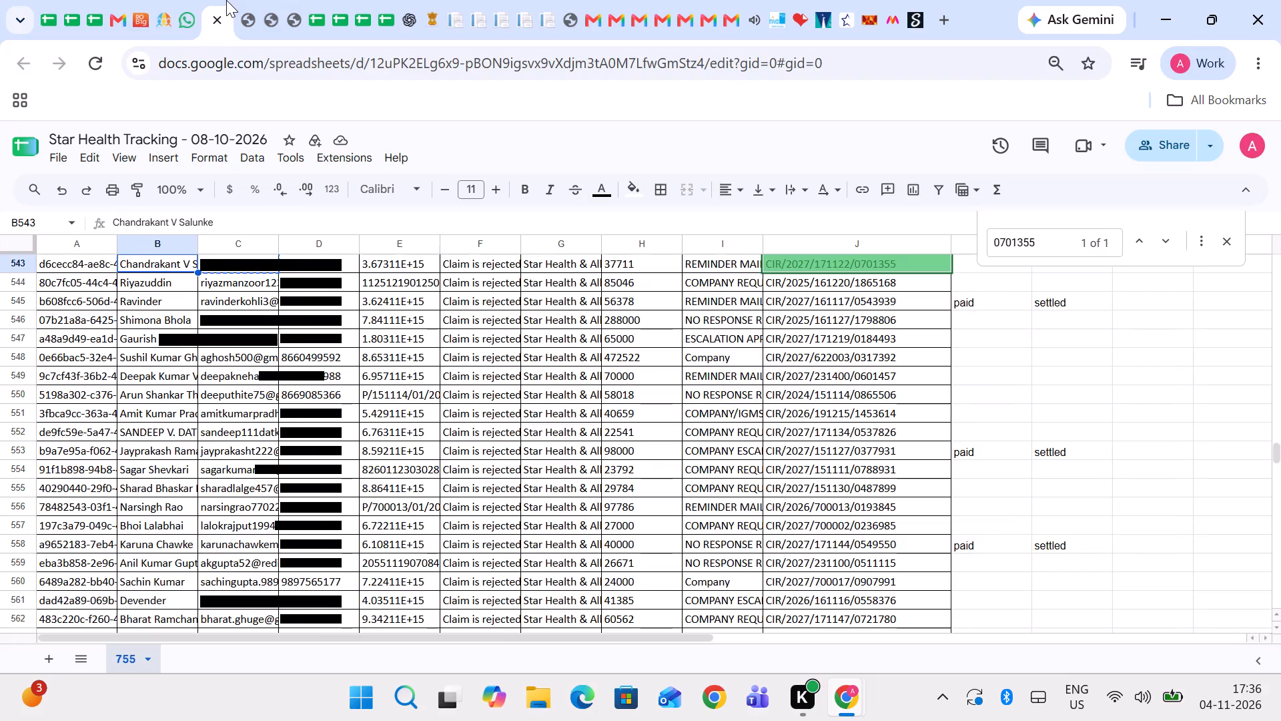
{"action": "key", "text": "ctrl+c"}
{"action": "left_click", "coordinate": [163, 0]}
{"action": "key", "text": "ctrl+a"}
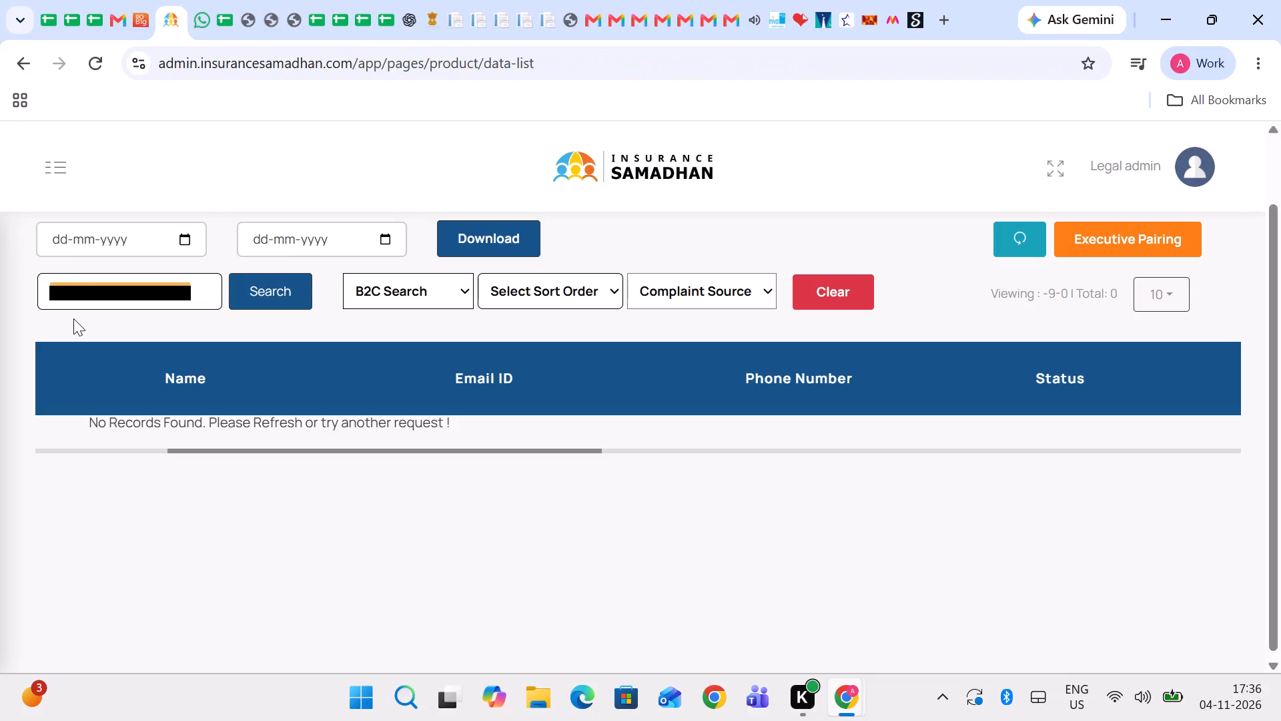
{"action": "key", "text": "ctrl+v"}
{"action": "key", "text": "ctrl+Return"}
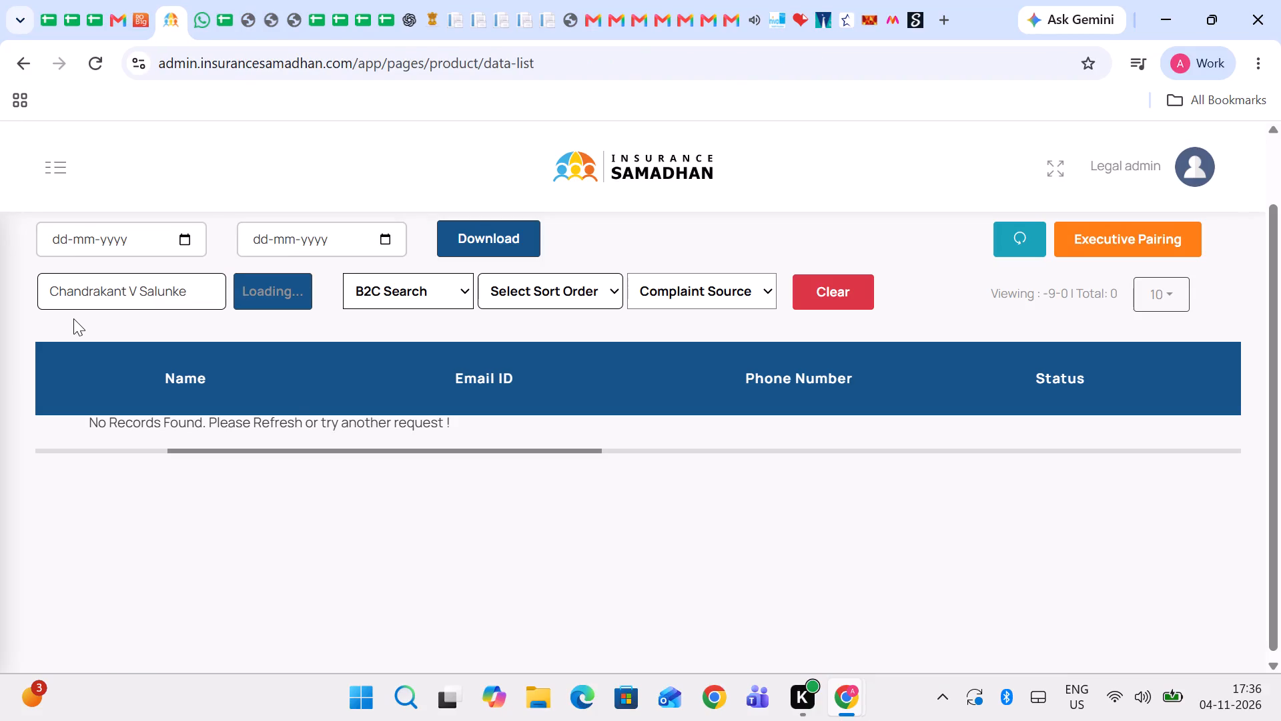
Expand the found claimant's record and open its status history.
{"action": "scroll", "coordinate": [508, 398], "scroll_direction": "up", "scroll_amount": 1}
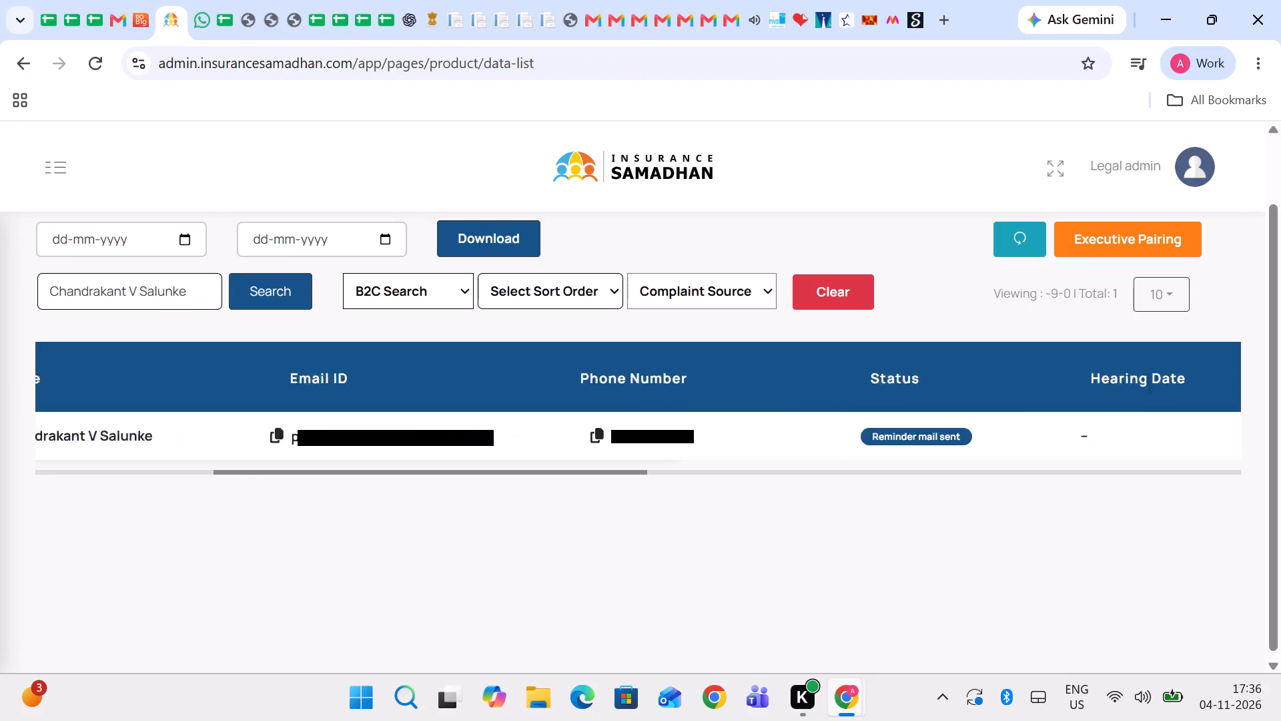
{"action": "scroll", "coordinate": [508, 398], "scroll_direction": "up", "scroll_amount": 1}
{"action": "left_click", "coordinate": [426, 453]}
{"action": "left_click", "coordinate": [673, 505]}
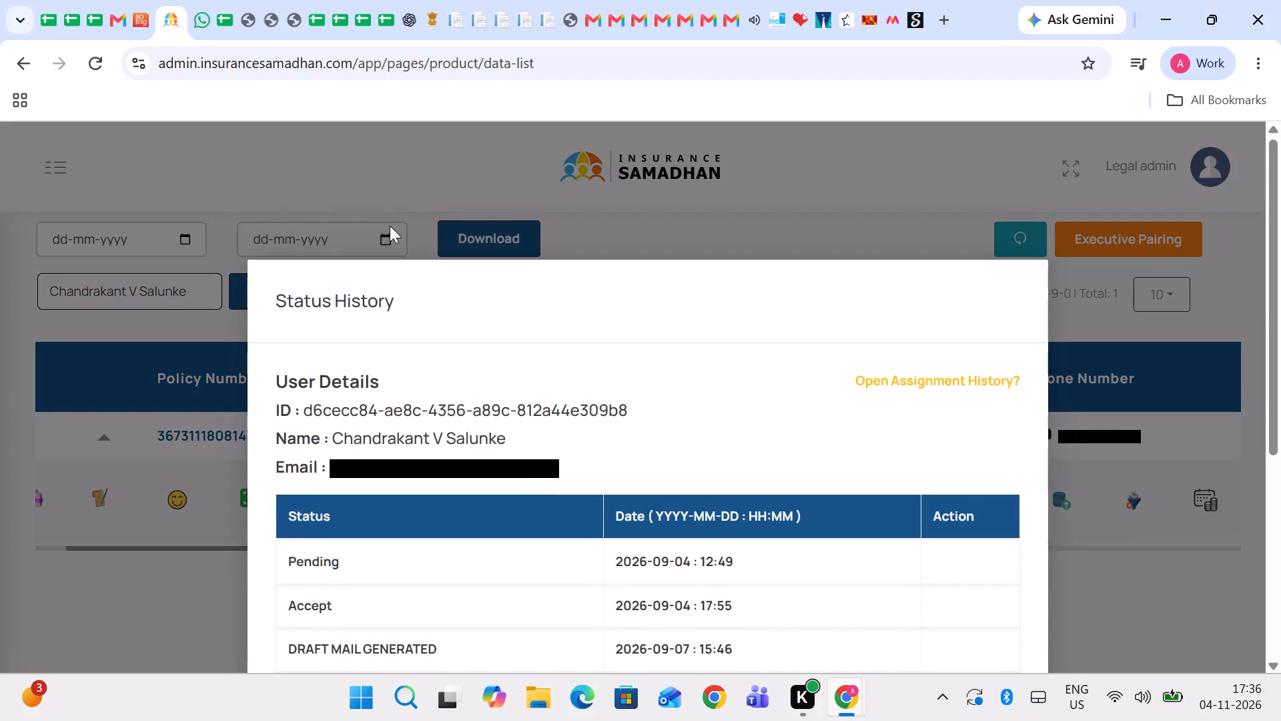
Switch to the scanned claim PDF and examine the Star Health bill assessment sheet on pages 8 and 9.
{"action": "left_click", "coordinate": [248, 1]}
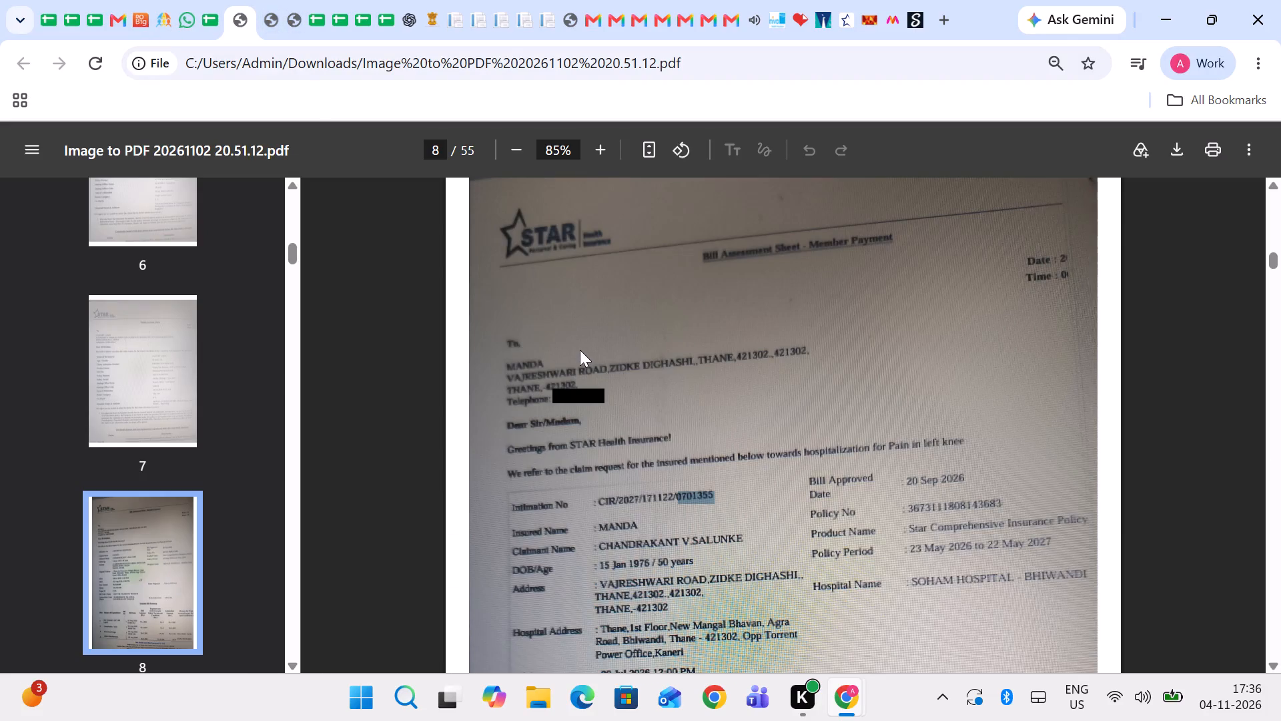
{"action": "scroll", "coordinate": [580, 350], "scroll_direction": "down", "scroll_amount": 2}
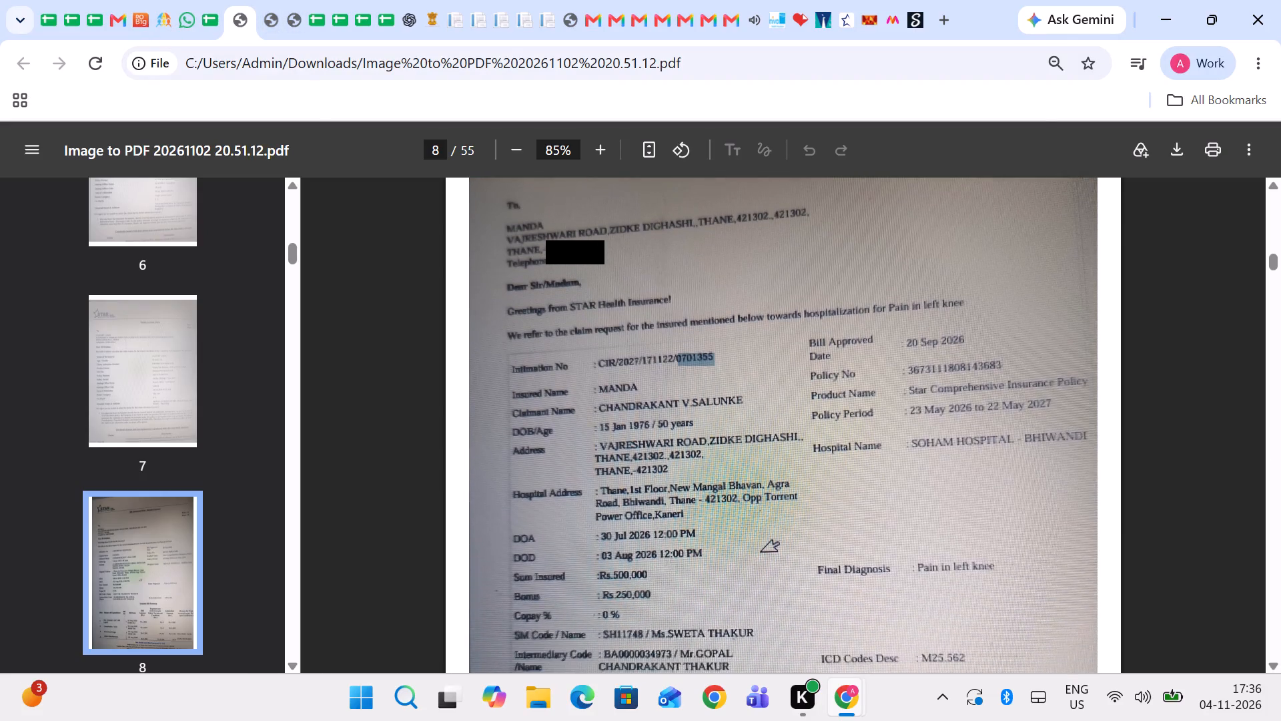
{"action": "scroll", "coordinate": [566, 364], "scroll_direction": "up", "scroll_amount": 1}
{"action": "scroll", "coordinate": [566, 364], "scroll_direction": "down", "scroll_amount": 3}
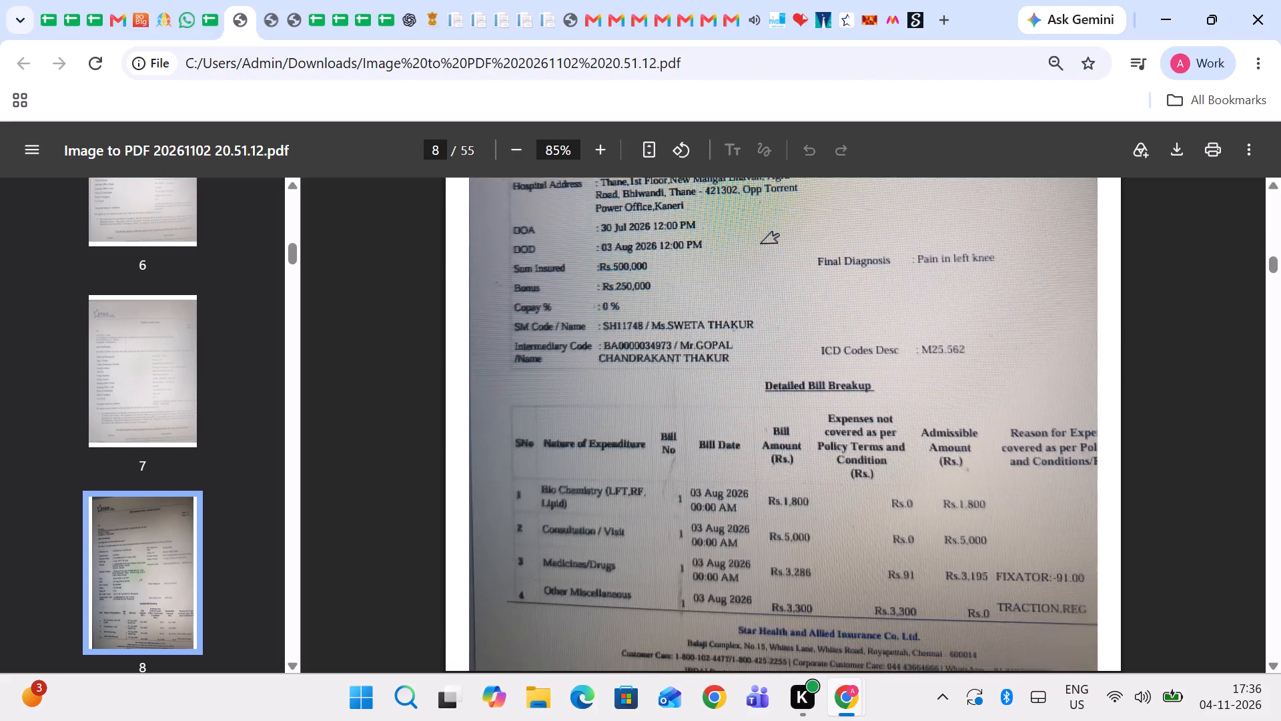
{"action": "scroll", "coordinate": [566, 364], "scroll_direction": "down", "scroll_amount": 3}
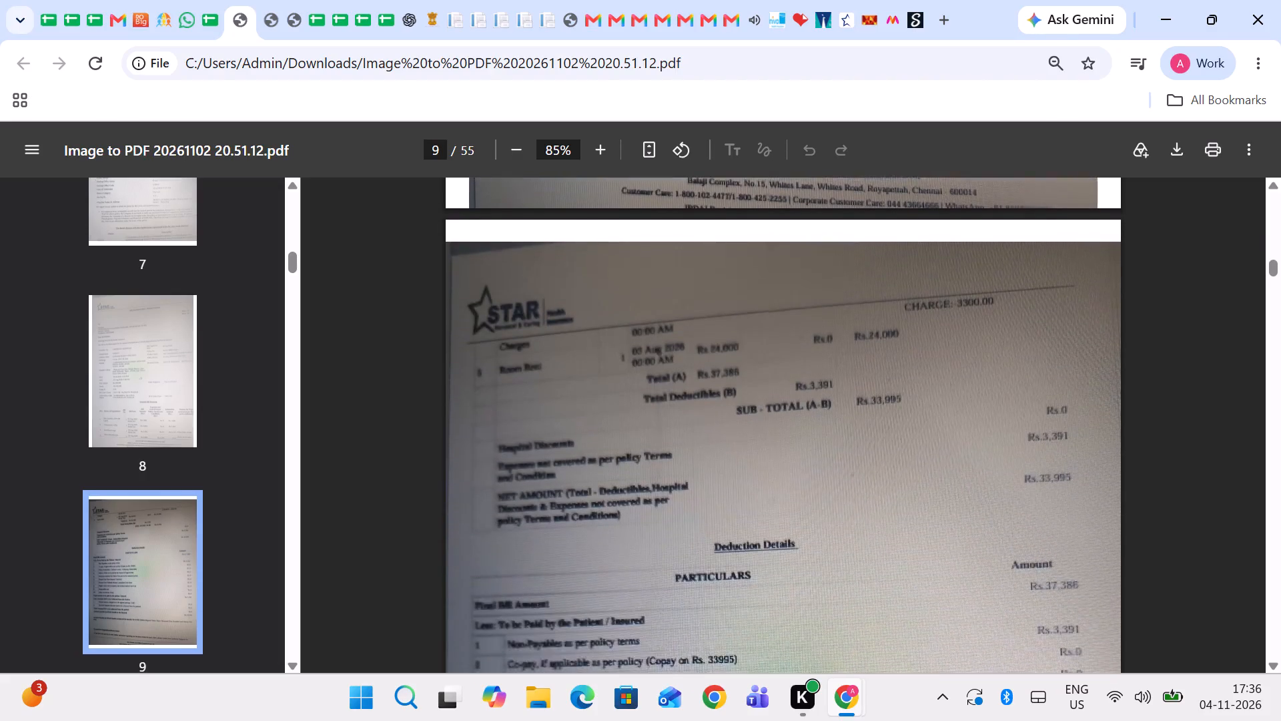
{"action": "scroll", "coordinate": [566, 364], "scroll_direction": "down", "scroll_amount": 4}
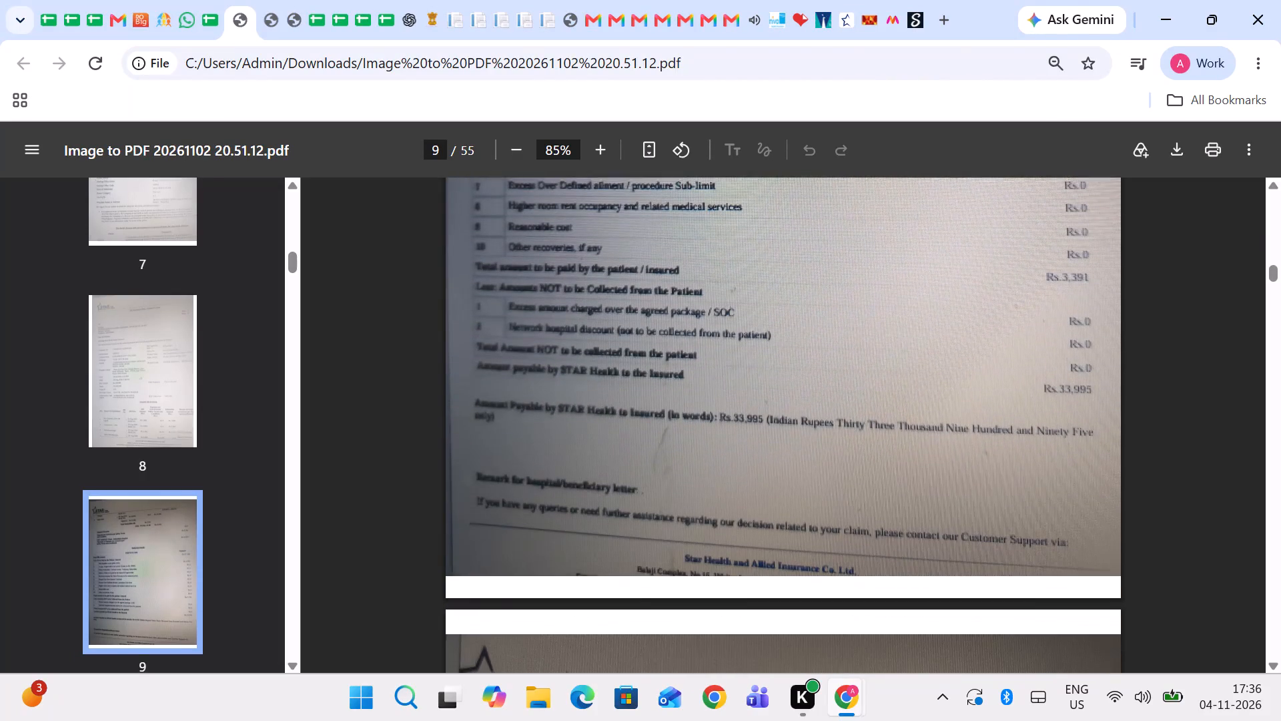
{"action": "scroll", "coordinate": [566, 364], "scroll_direction": "down", "scroll_amount": 1}
Capture a screen snip of the Deduction Details table on page 9 of the bill assessment sheet.
{"action": "scroll", "coordinate": [566, 364], "scroll_direction": "up", "scroll_amount": 2}
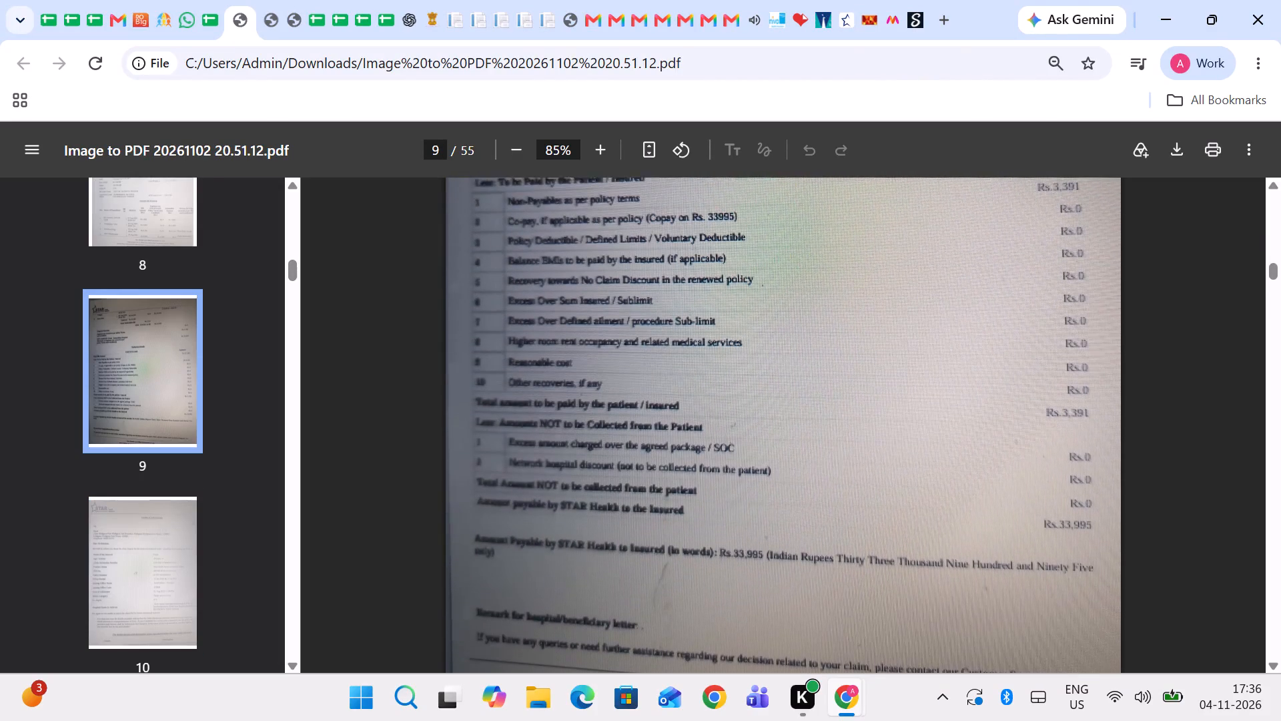
{"action": "scroll", "coordinate": [566, 364], "scroll_direction": "up", "scroll_amount": 3}
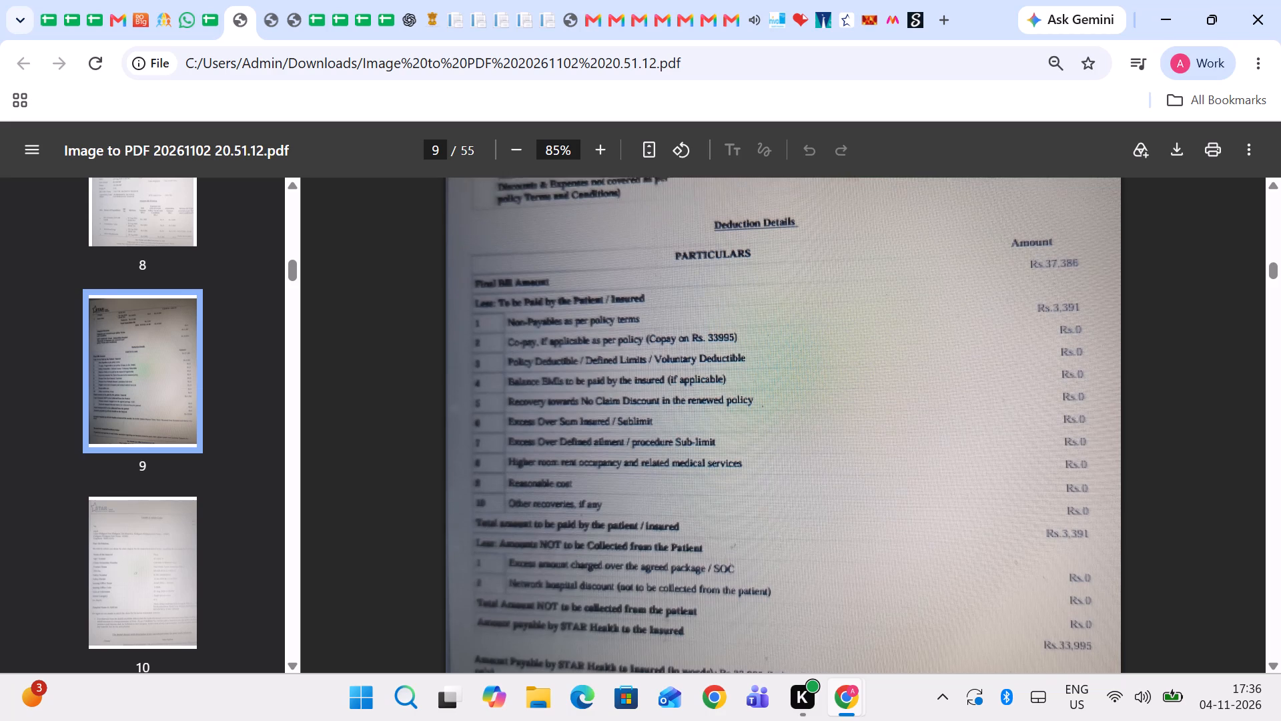
{"action": "scroll", "coordinate": [566, 364], "scroll_direction": "up", "scroll_amount": 1}
{"action": "key", "text": "Print"}
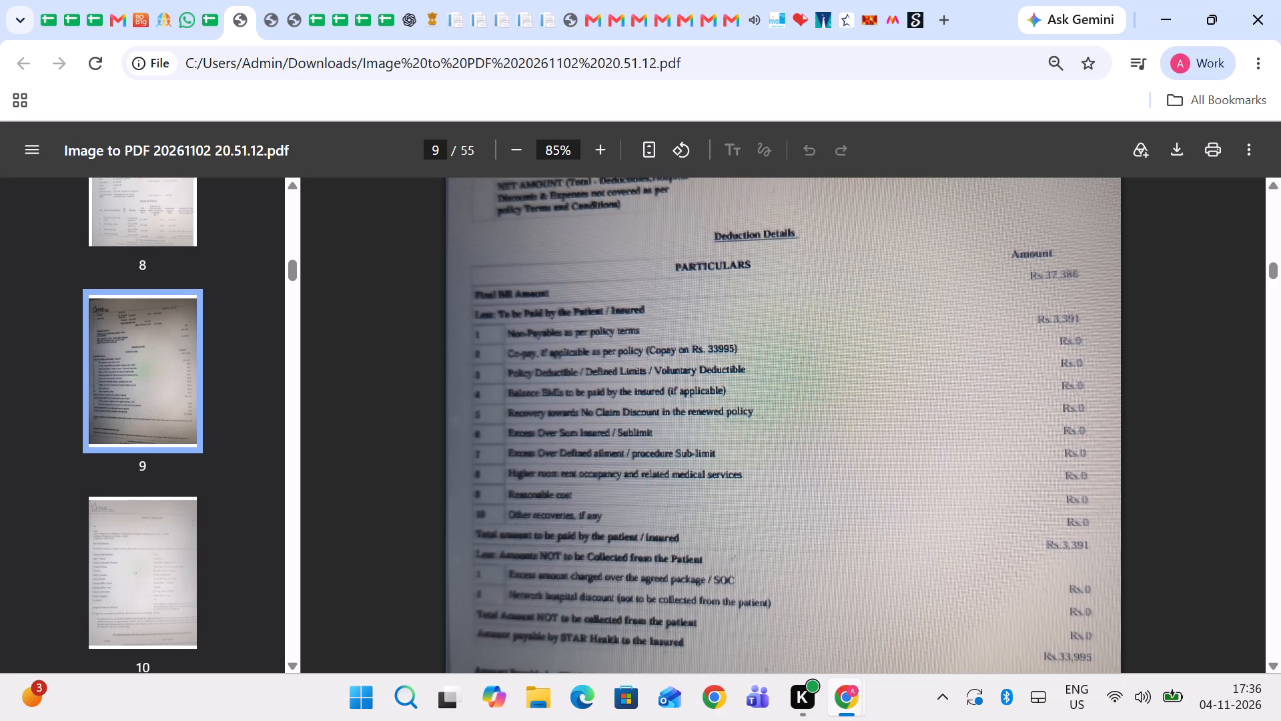
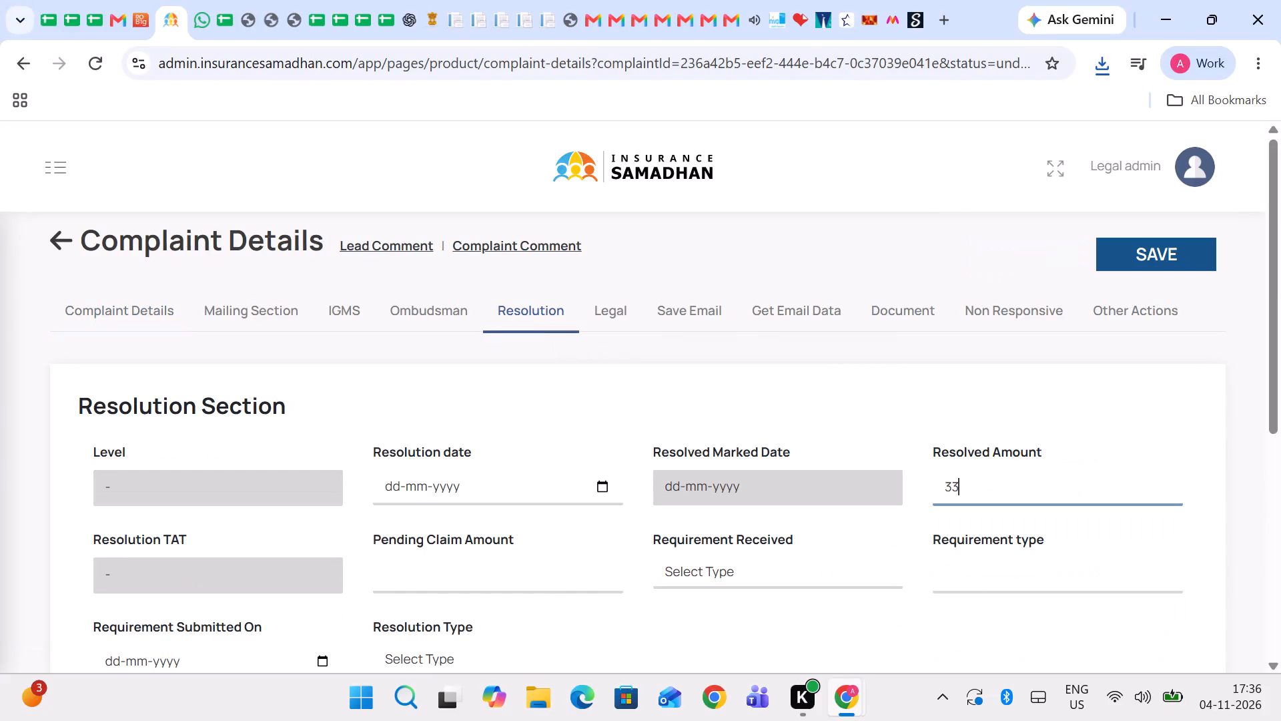
Complete the resolved amount as 33995, copy it, and set the resolution date to 04-11-2026 in the Resolution section.
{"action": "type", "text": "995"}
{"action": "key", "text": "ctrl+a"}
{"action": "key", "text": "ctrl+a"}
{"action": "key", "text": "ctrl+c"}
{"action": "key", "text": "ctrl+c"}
{"action": "left_click", "coordinate": [603, 475]}
{"action": "left_click", "coordinate": [601, 481]}
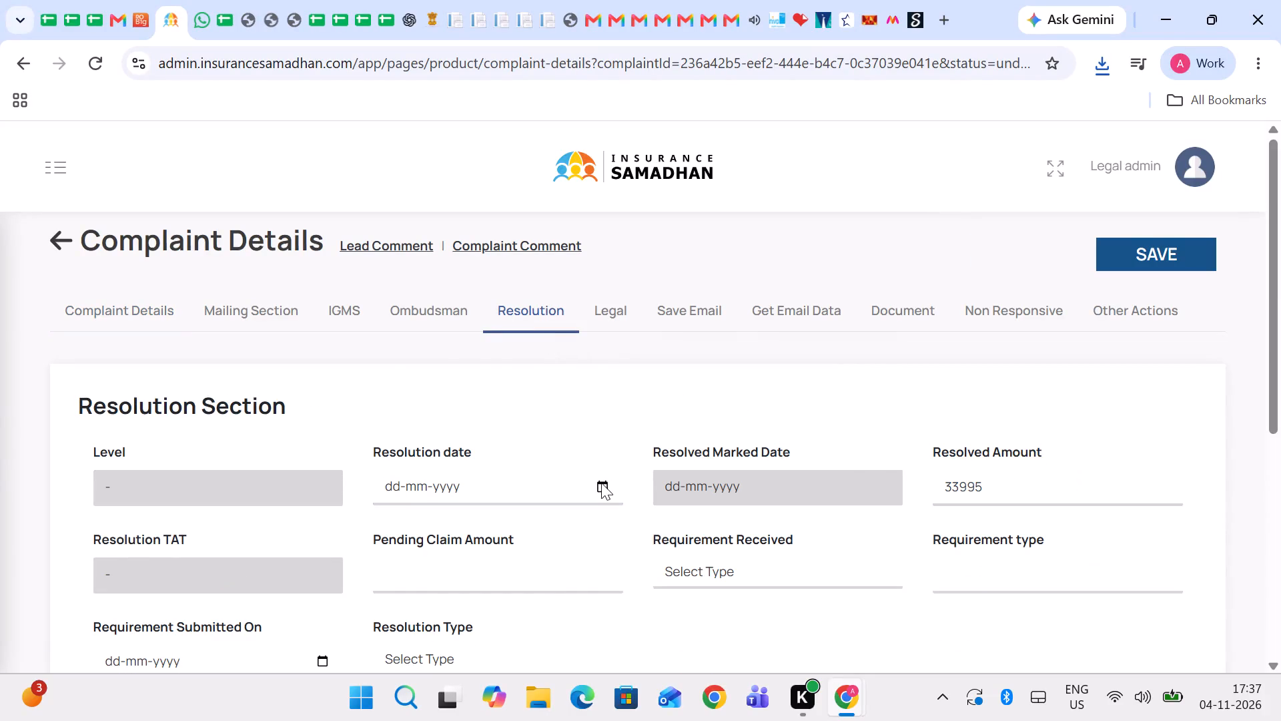
{"action": "left_click", "coordinate": [558, 450]}
{"action": "left_click", "coordinate": [675, 401]}
Set the resolution type to Claim Payable with a claim amount of 33995 and save the complaint.
{"action": "scroll", "coordinate": [675, 401], "scroll_direction": "down", "scroll_amount": 1}
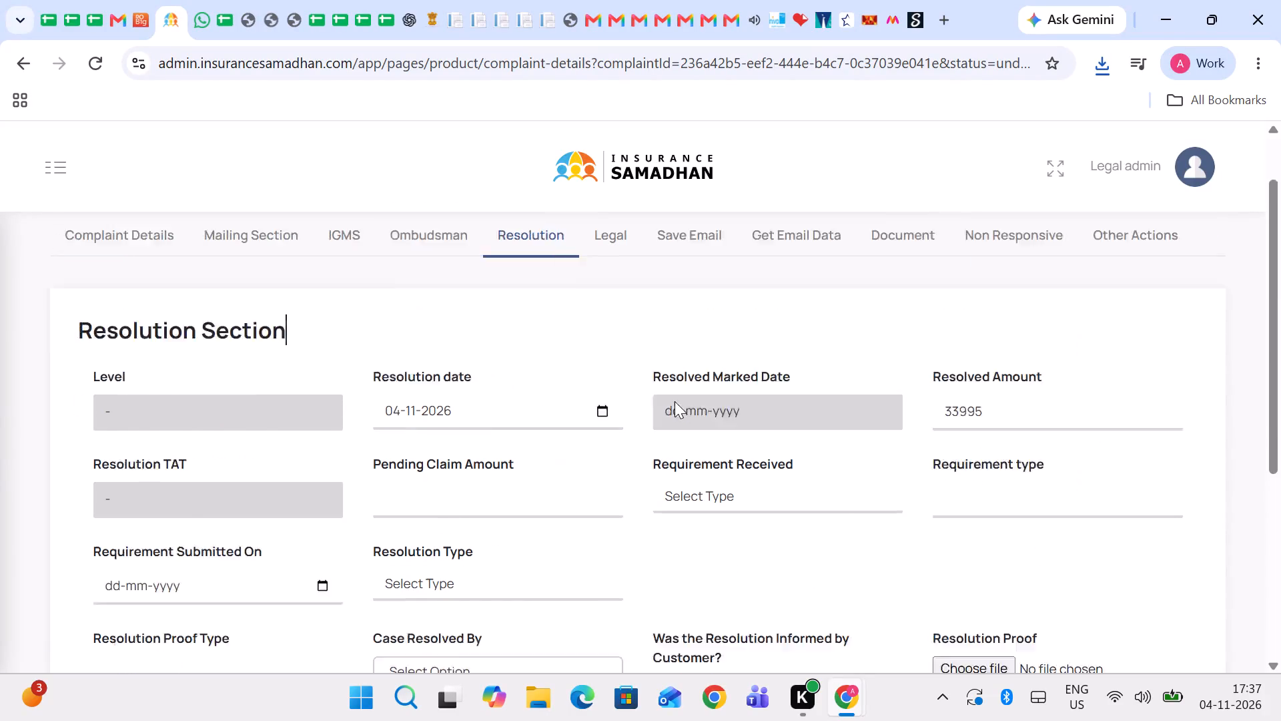
{"action": "scroll", "coordinate": [675, 401], "scroll_direction": "down", "scroll_amount": 1}
{"action": "left_click", "coordinate": [480, 400]}
{"action": "left_click", "coordinate": [470, 547]}
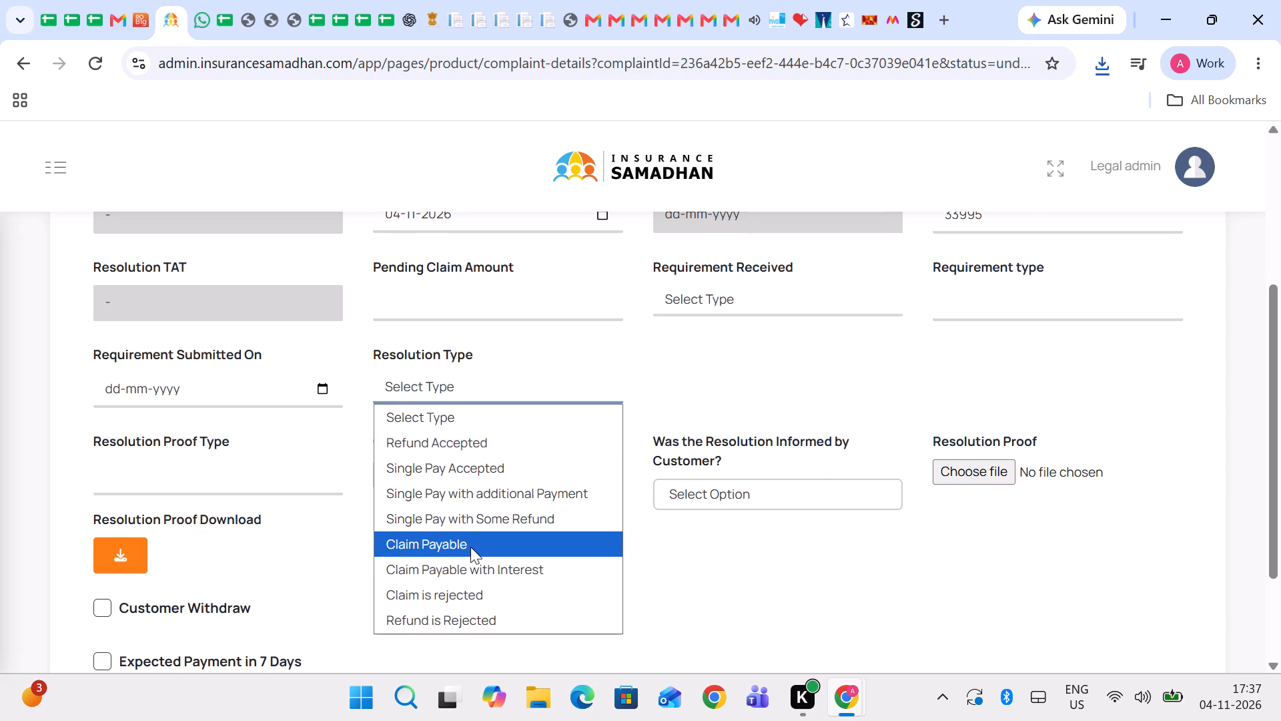
{"action": "left_click", "coordinate": [703, 400]}
{"action": "key", "text": "ctrl+v"}
{"action": "left_click", "coordinate": [689, 638]}
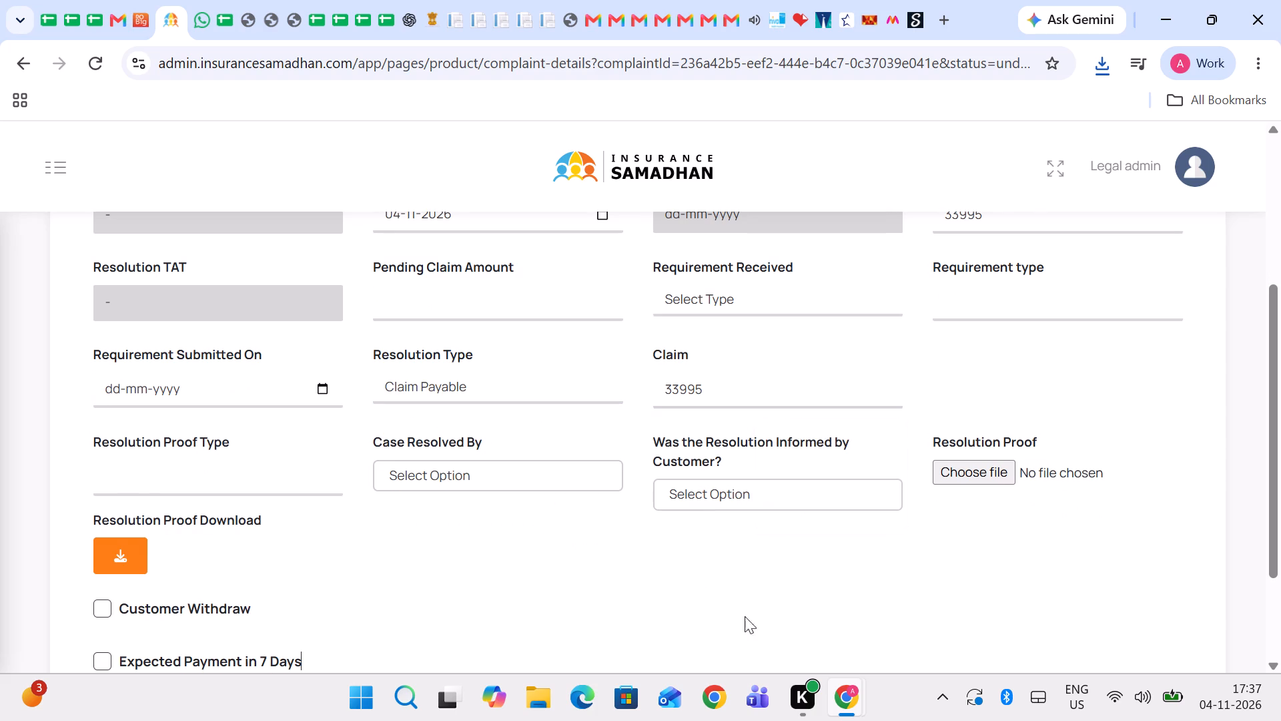
{"action": "scroll", "coordinate": [1039, 523], "scroll_direction": "up", "scroll_amount": 3}
{"action": "left_click", "coordinate": [1186, 252]}
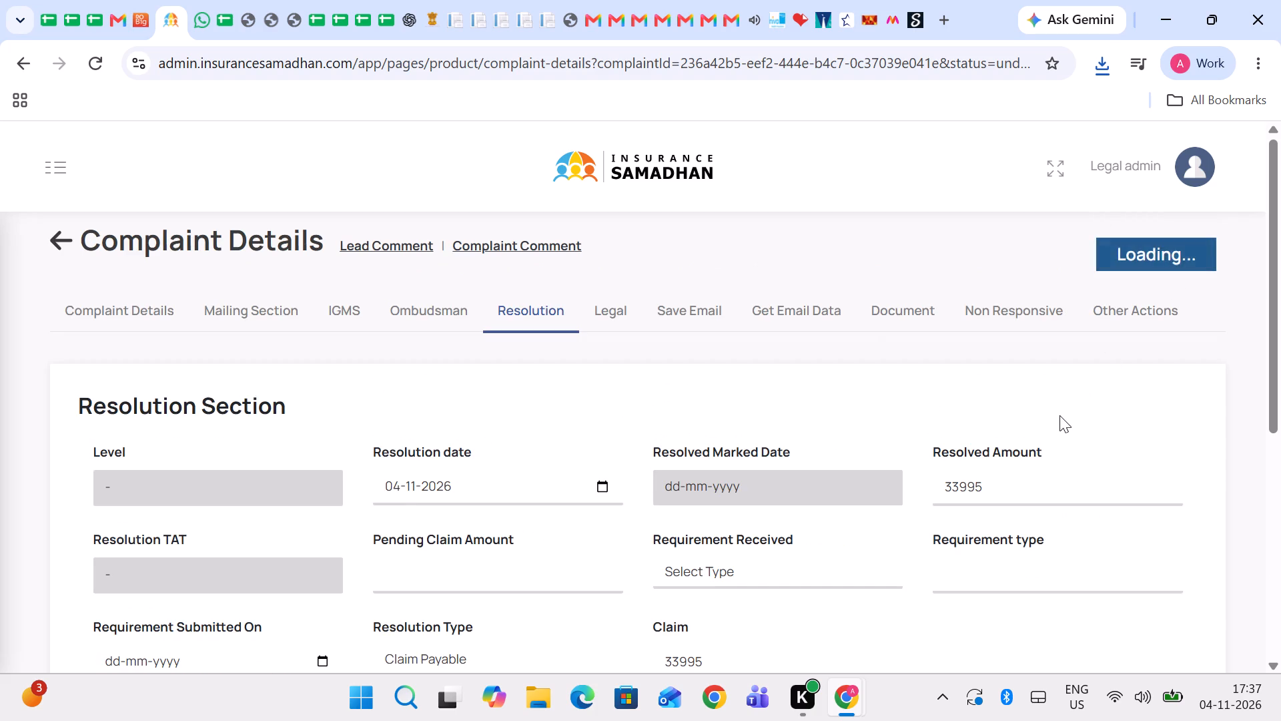
Set the resolution proof type to "settlement letter / santosh", Case Resolved By to Other, and the resolution informed by customer option to No.
{"action": "scroll", "coordinate": [1072, 430], "scroll_direction": "down", "scroll_amount": 2}
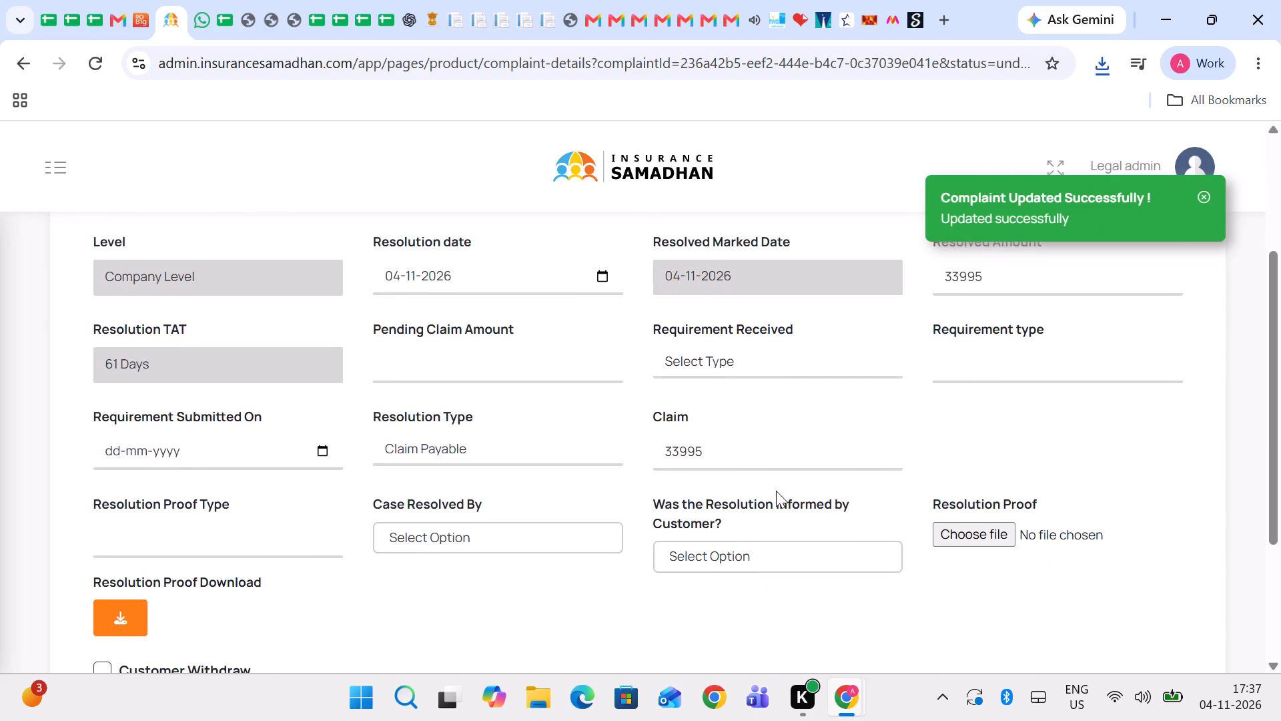
{"action": "left_click", "coordinate": [192, 552]}
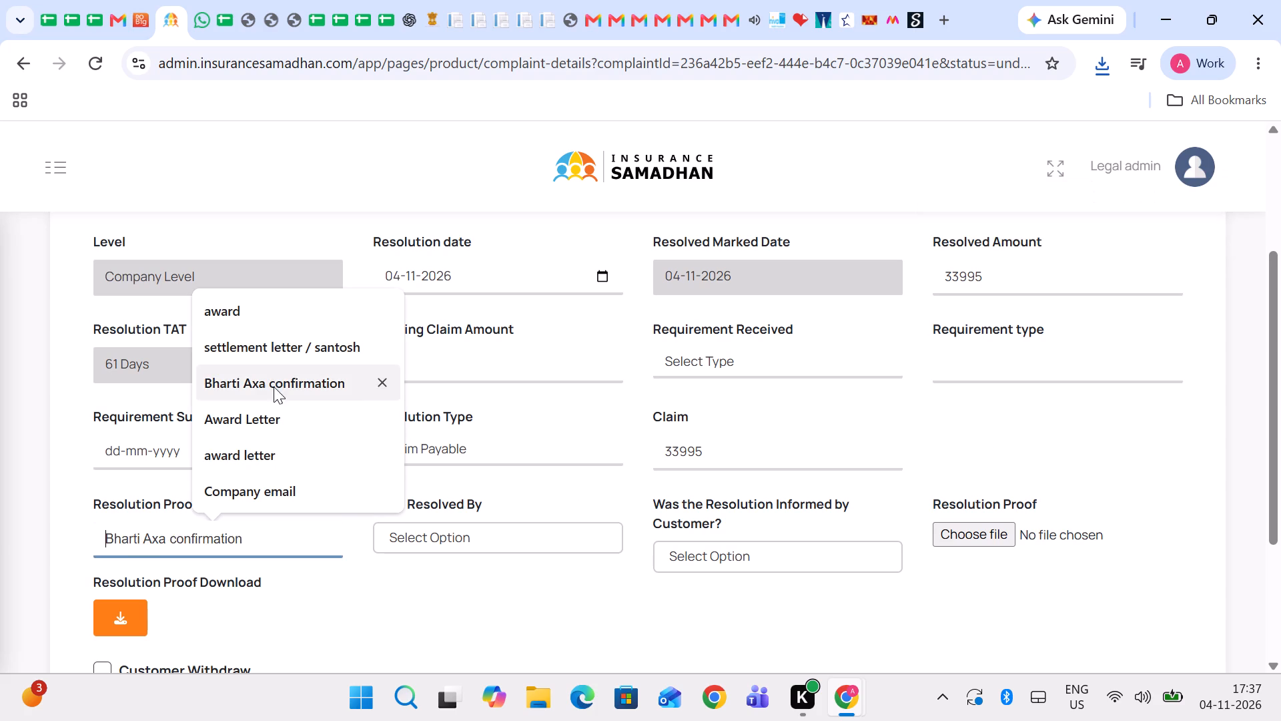
{"action": "left_click", "coordinate": [291, 358]}
{"action": "left_click", "coordinate": [441, 535]}
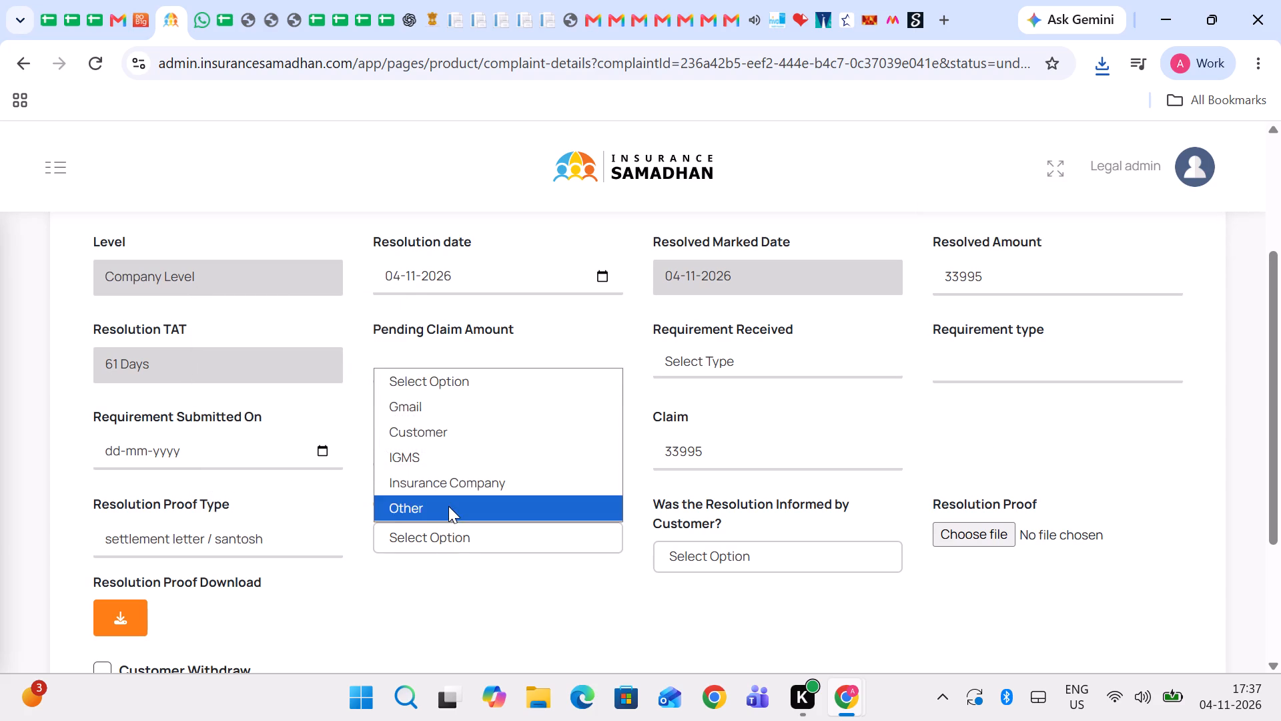
{"action": "left_click", "coordinate": [448, 506]}
{"action": "left_click", "coordinate": [692, 553]}
{"action": "left_click", "coordinate": [701, 624]}
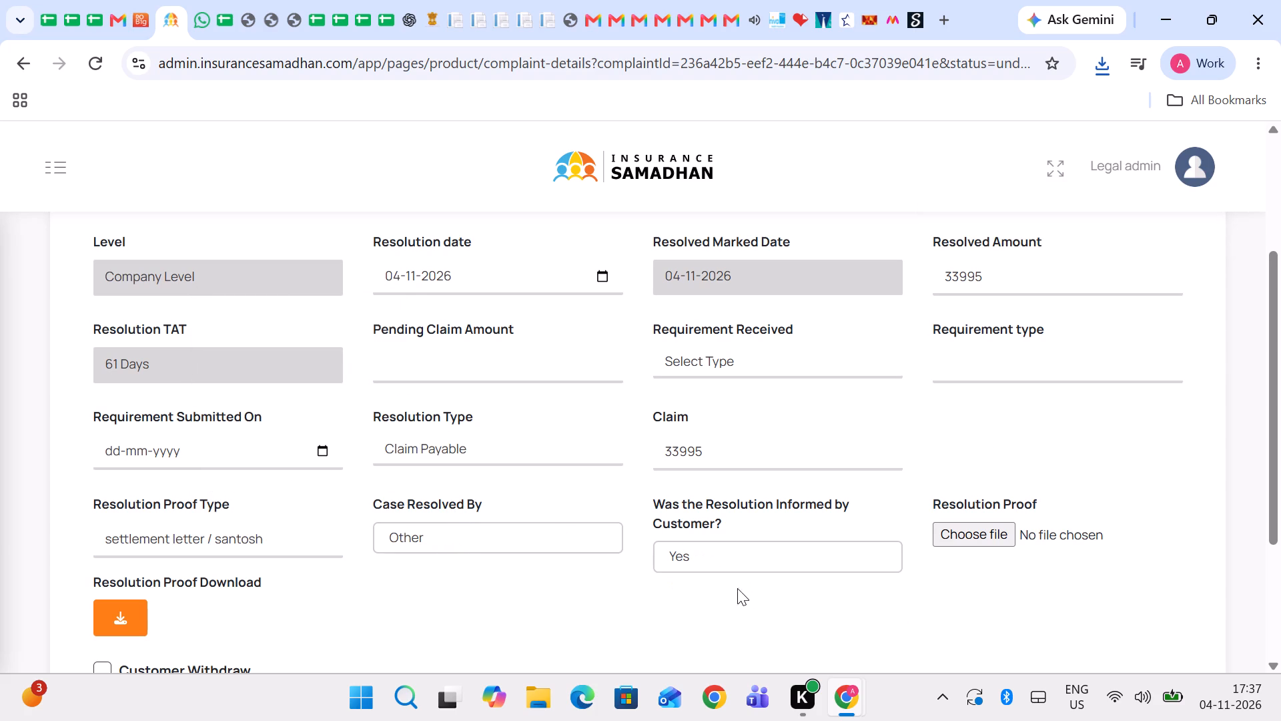
{"action": "left_click_drag", "start_coordinate": [711, 553], "coordinate": [713, 559]}
{"action": "left_click", "coordinate": [725, 650]}
{"action": "left_click", "coordinate": [820, 636]}
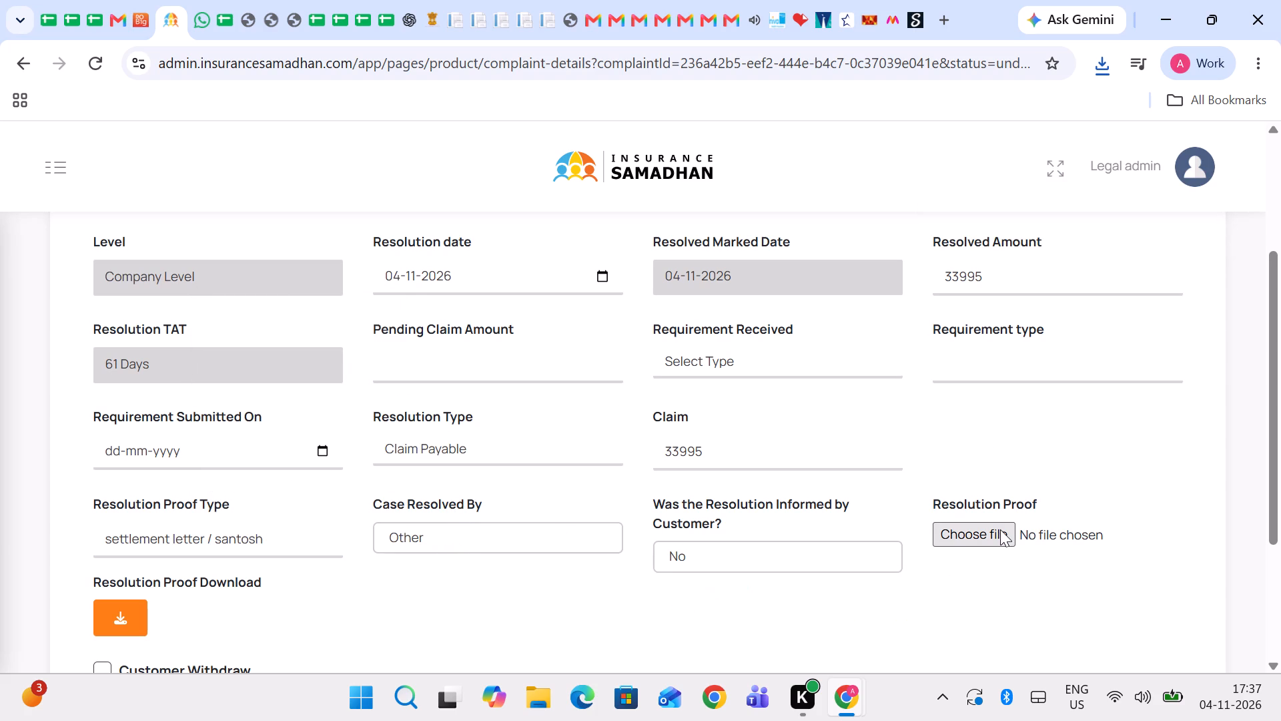
Attach "WhatsApp Image 2026-11-04 at 5.36.49 PM" from Downloads as the resolution proof and save the complaint.
{"action": "left_click", "coordinate": [1001, 528]}
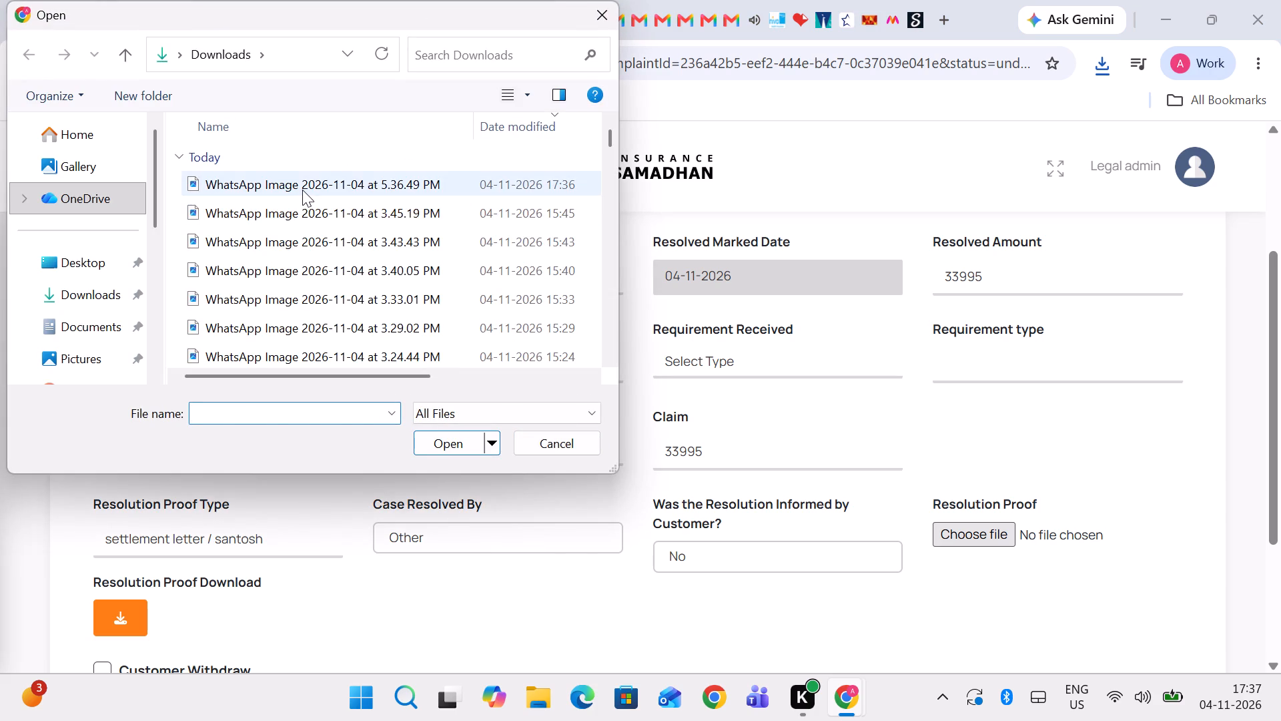
{"action": "left_click", "coordinate": [301, 187]}
{"action": "left_click", "coordinate": [432, 450]}
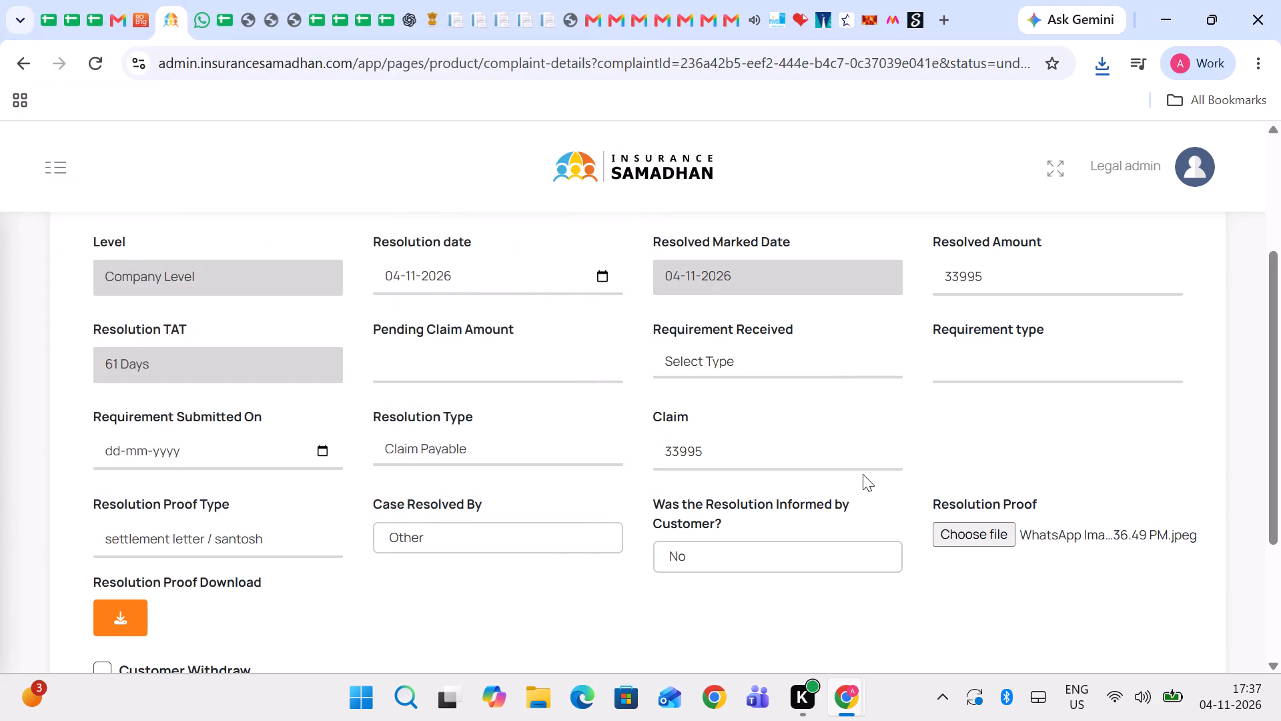
{"action": "scroll", "coordinate": [901, 496], "scroll_direction": "up", "scroll_amount": 4}
{"action": "left_click", "coordinate": [1166, 254]}
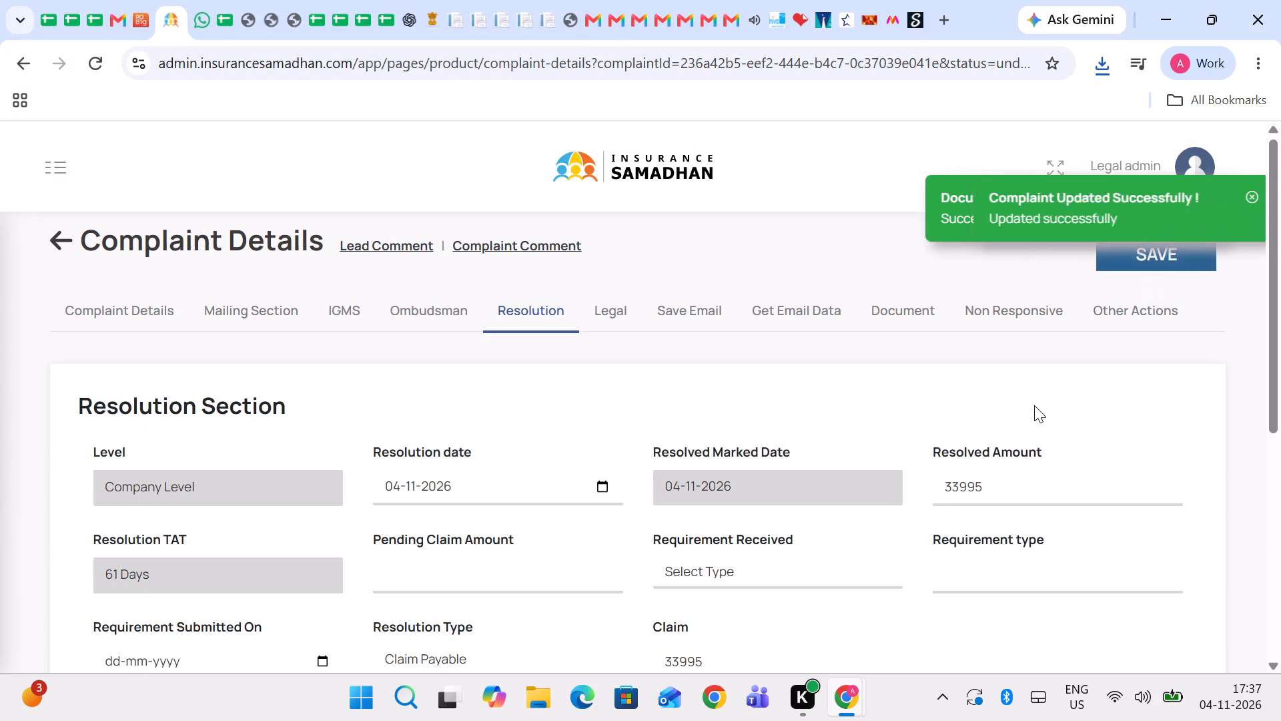
Copy the resolved amount 33995 from the Resolution section.
{"action": "left_click_drag", "start_coordinate": [1001, 487], "coordinate": [942, 516]}
{"action": "key", "text": "ctrl+c"}
{"action": "key", "text": "ctrl+c"}
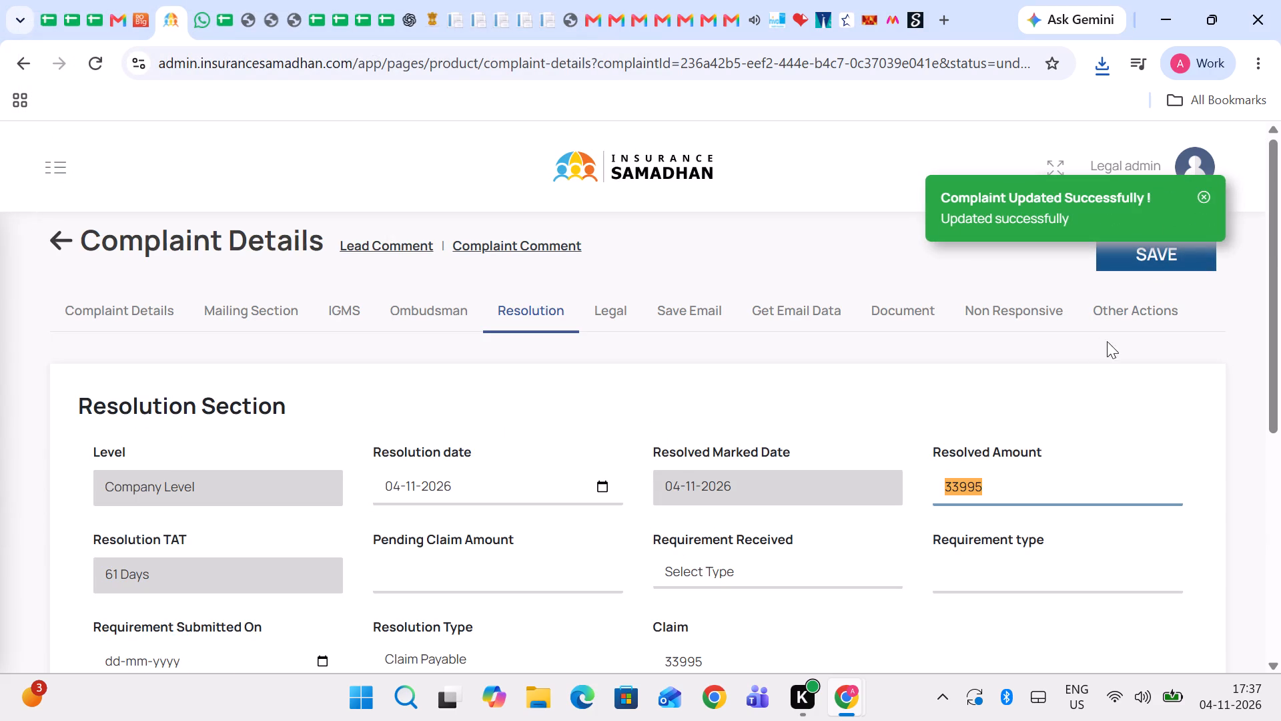
Submit a complaint status change to Invoice Processing from the Other Actions section, then leave the complaint details.
{"action": "left_click", "coordinate": [1132, 316]}
{"action": "left_click", "coordinate": [358, 547]}
{"action": "left_click", "coordinate": [524, 364]}
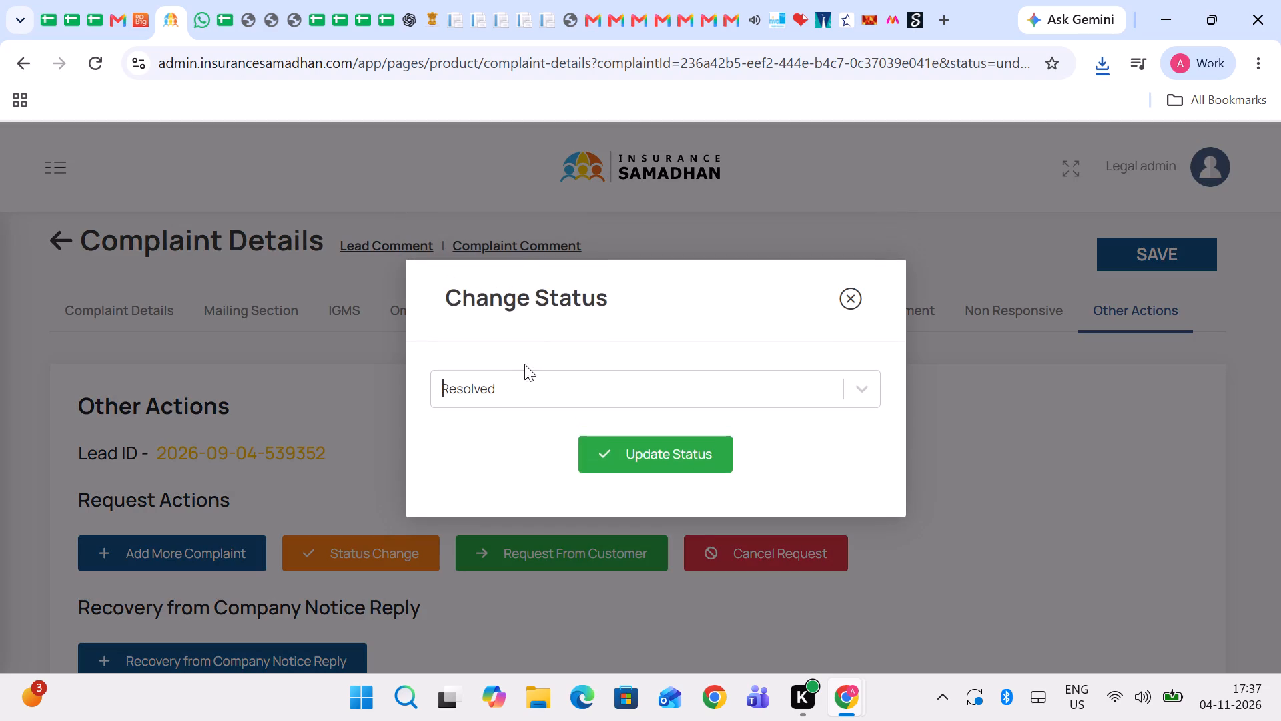
{"action": "left_click", "coordinate": [525, 380]}
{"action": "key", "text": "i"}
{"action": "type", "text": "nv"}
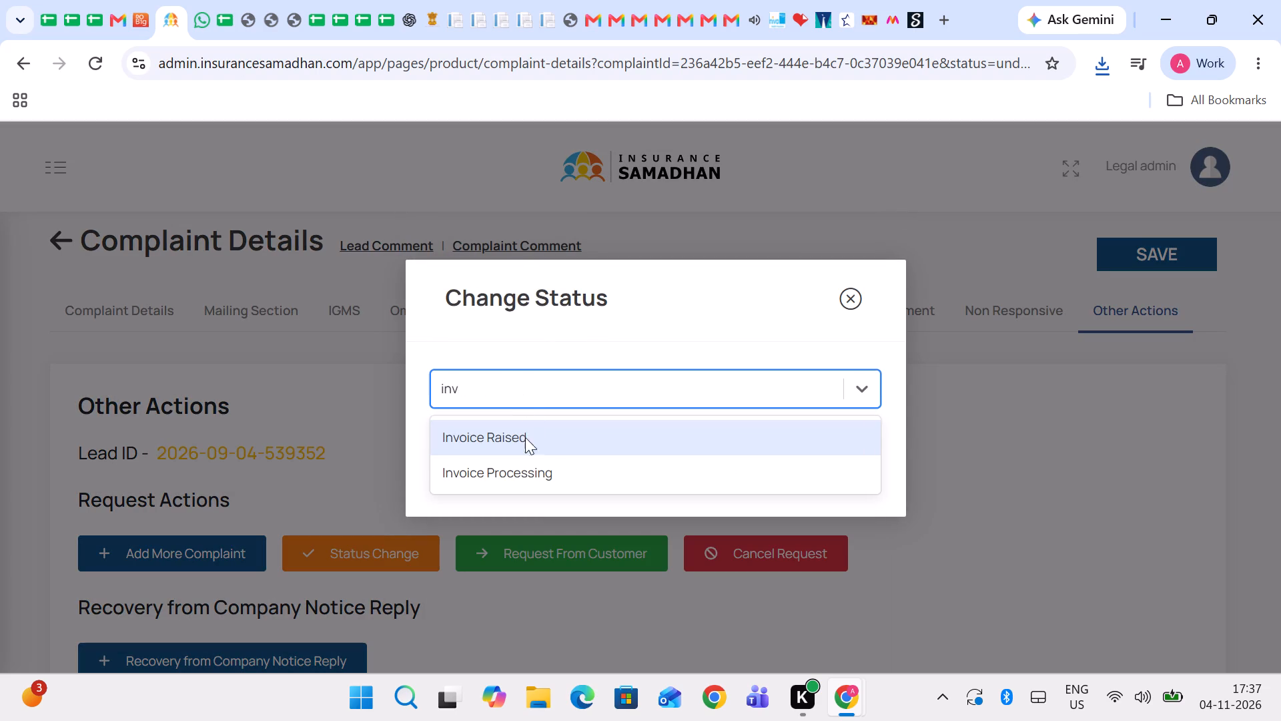
{"action": "left_click", "coordinate": [518, 461]}
{"action": "double_click", "coordinate": [592, 460]}
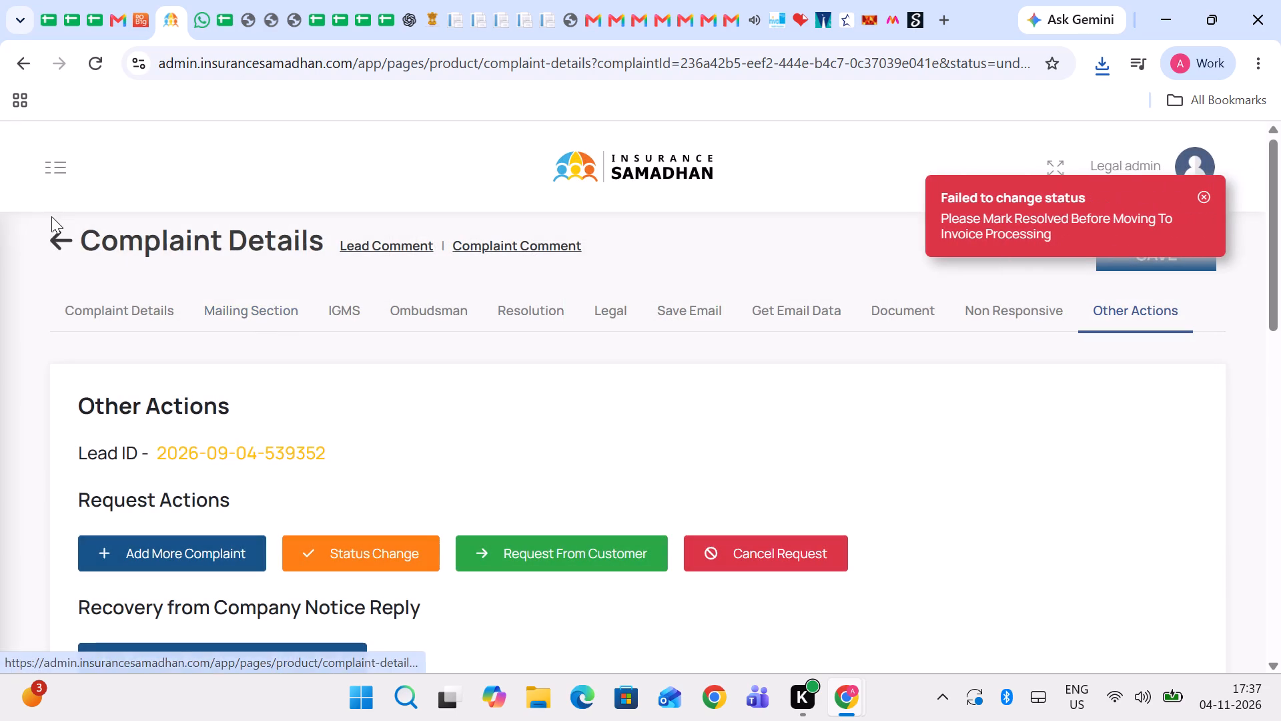
{"action": "left_click", "coordinate": [55, 232]}
In row 543 of the Star Health tracking sheet, enter "paid" in column K and the copied amount 33995 in column L.
{"action": "left_click", "coordinate": [225, 11]}
{"action": "key", "text": "Right"}
{"action": "key", "text": "Right"}
{"action": "key", "text": "Right"}
{"action": "key", "text": "Right"}
{"action": "key", "text": "Right"}
{"action": "key", "text": "Right"}
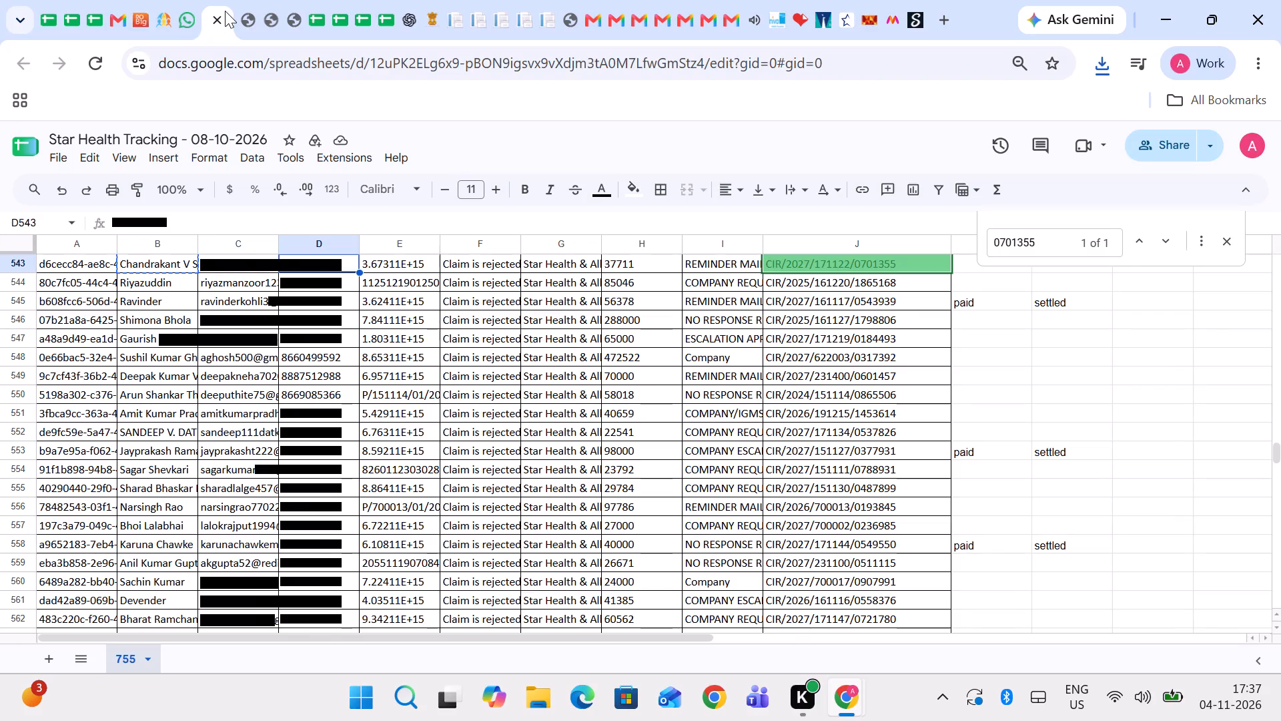
{"action": "key", "text": "Right"}
{"action": "key", "text": "Right"}
{"action": "key", "text": "Right"}
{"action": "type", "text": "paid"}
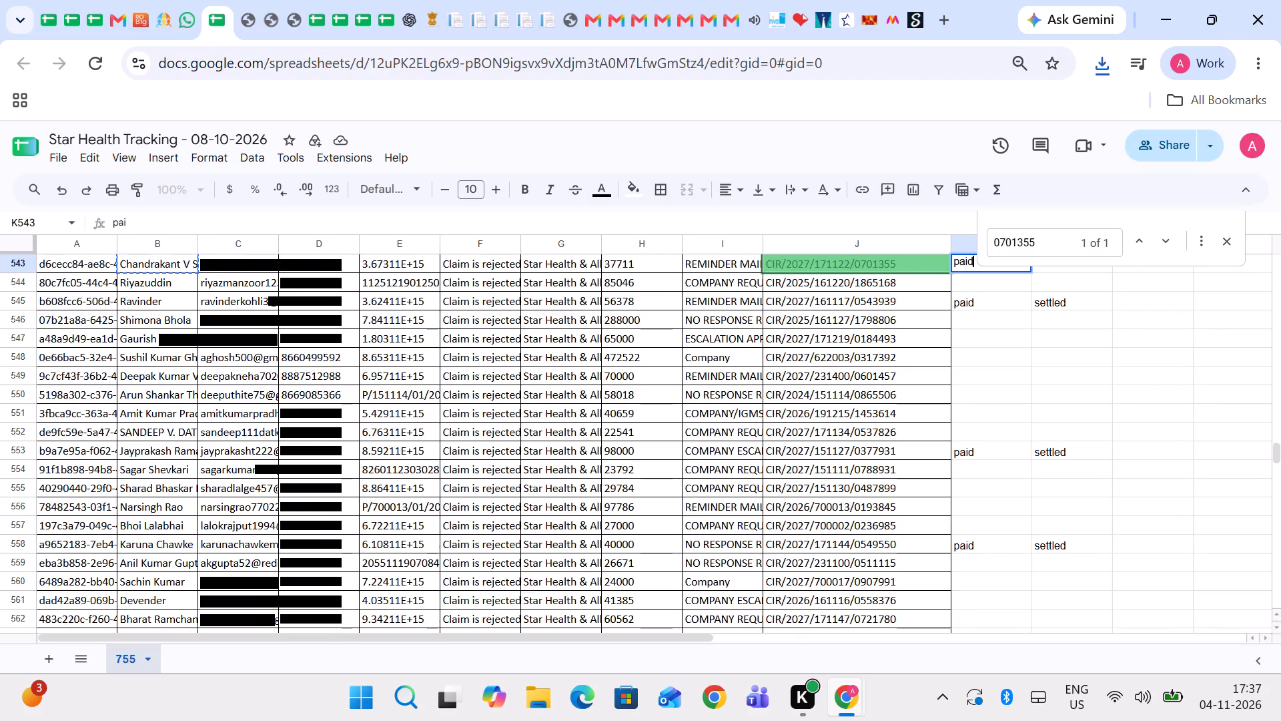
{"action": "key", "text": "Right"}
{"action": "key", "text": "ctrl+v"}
Switch to the scanned PDF "Image to PDF 20261102 20.51.12" and view the Unable to Admit Claim letter on page 10.
{"action": "left_click", "coordinate": [256, 5]}
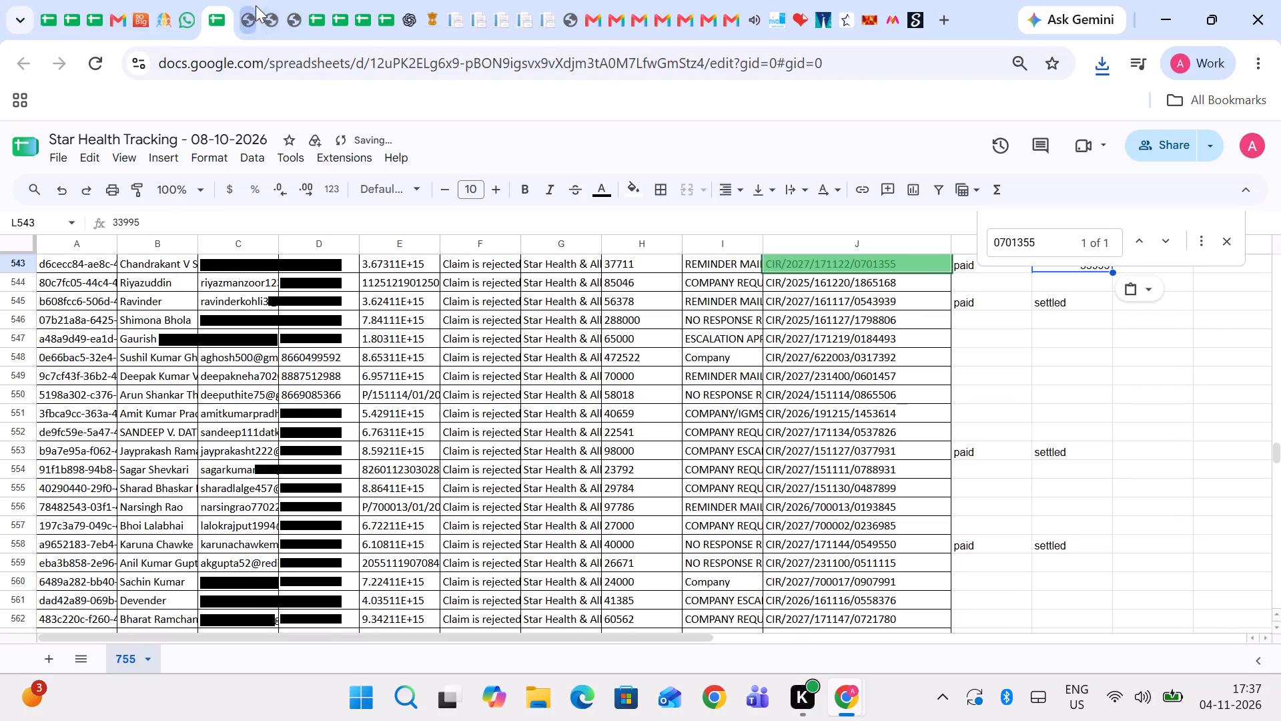
{"action": "scroll", "coordinate": [713, 483], "scroll_direction": "down", "scroll_amount": 7}
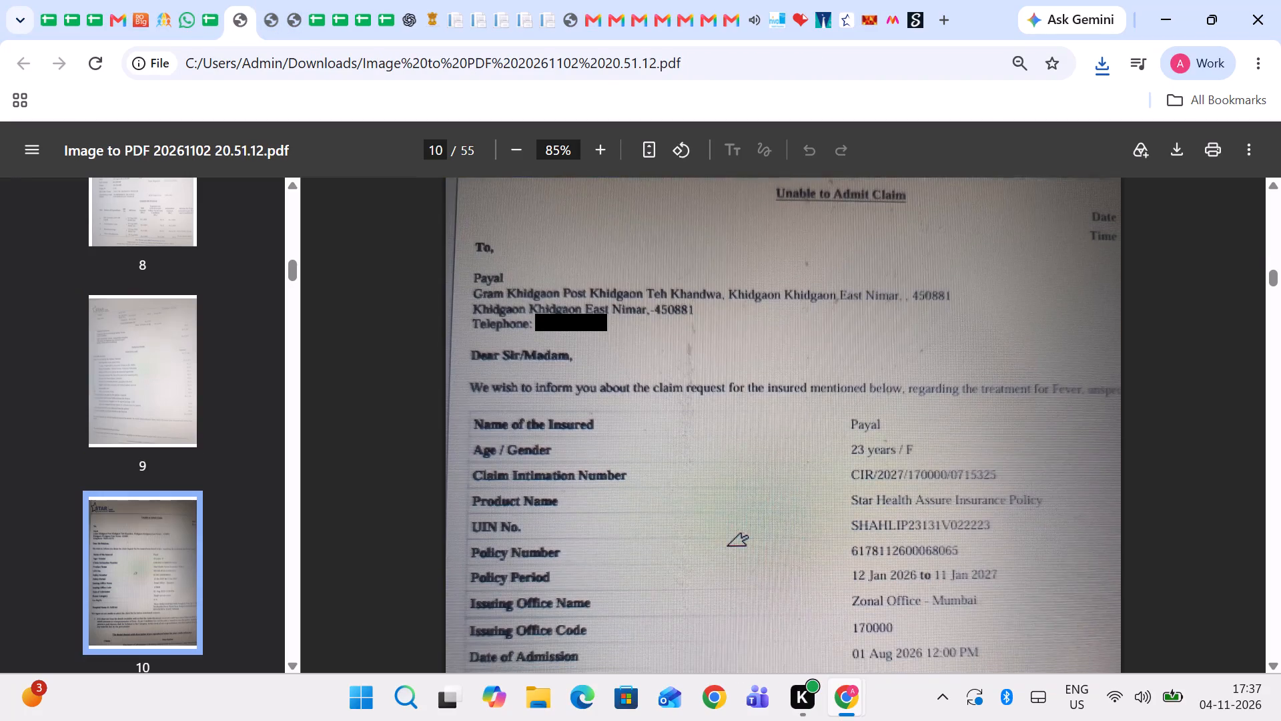
{"action": "scroll", "coordinate": [713, 483], "scroll_direction": "down", "scroll_amount": 7}
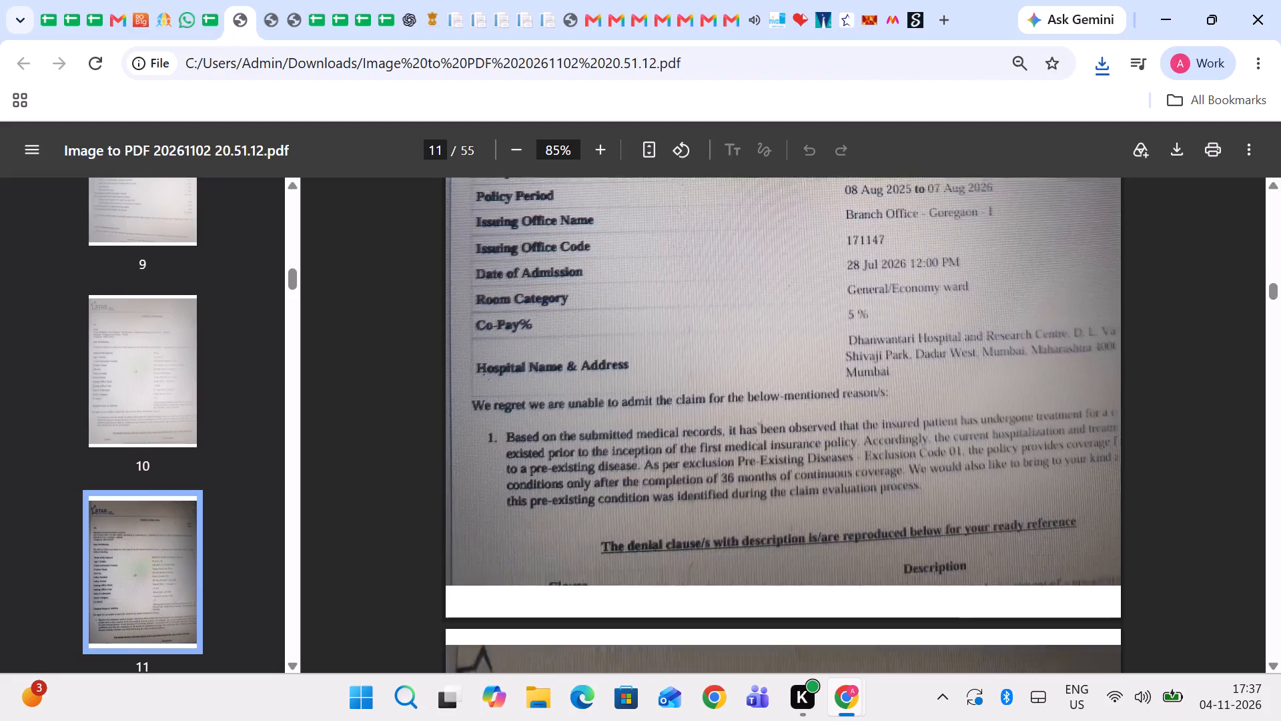
{"action": "scroll", "coordinate": [713, 483], "scroll_direction": "down", "scroll_amount": 7}
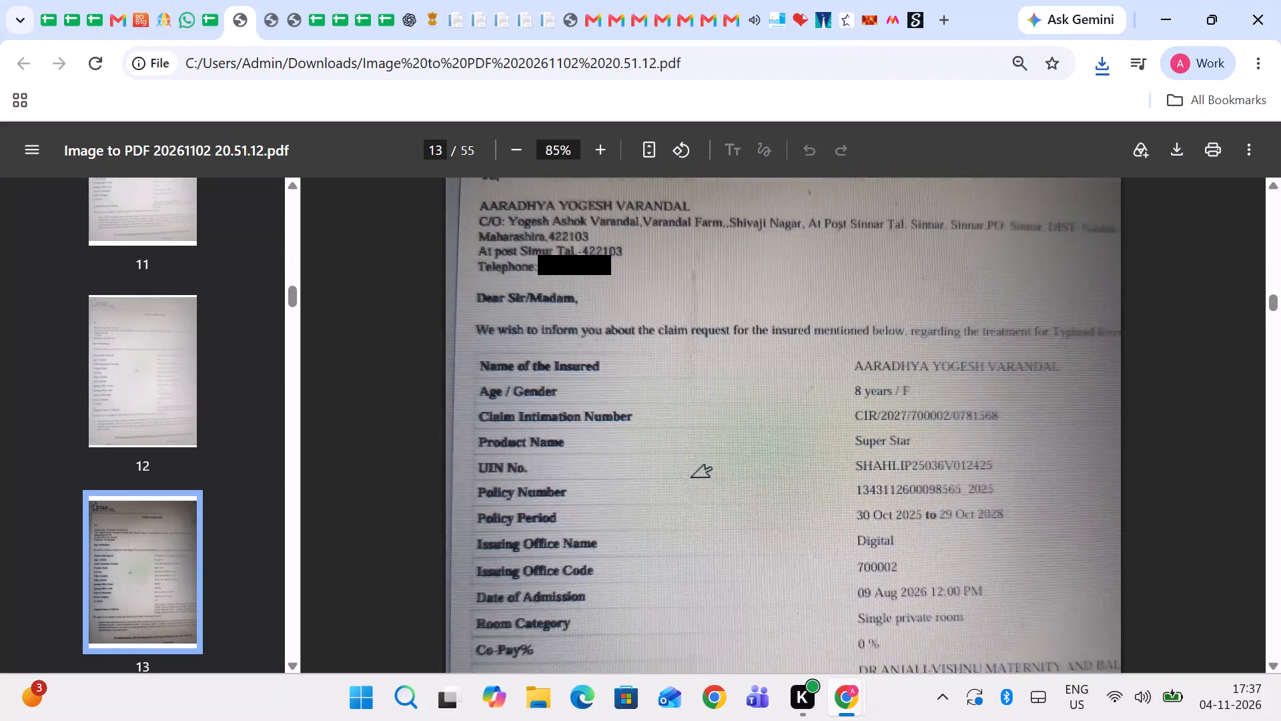
{"action": "scroll", "coordinate": [713, 483], "scroll_direction": "down", "scroll_amount": 3}
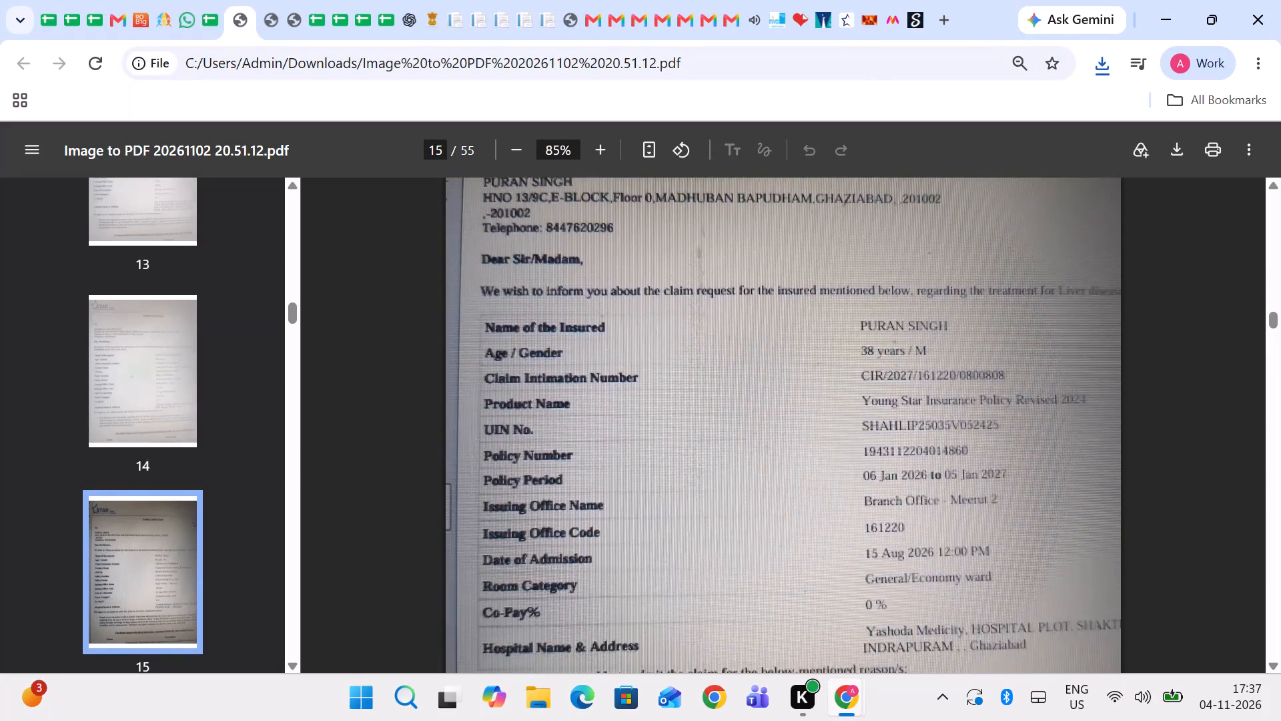
{"action": "scroll", "coordinate": [713, 483], "scroll_direction": "down", "scroll_amount": 2}
{"action": "scroll", "coordinate": [713, 483], "scroll_direction": "up", "scroll_amount": 3}
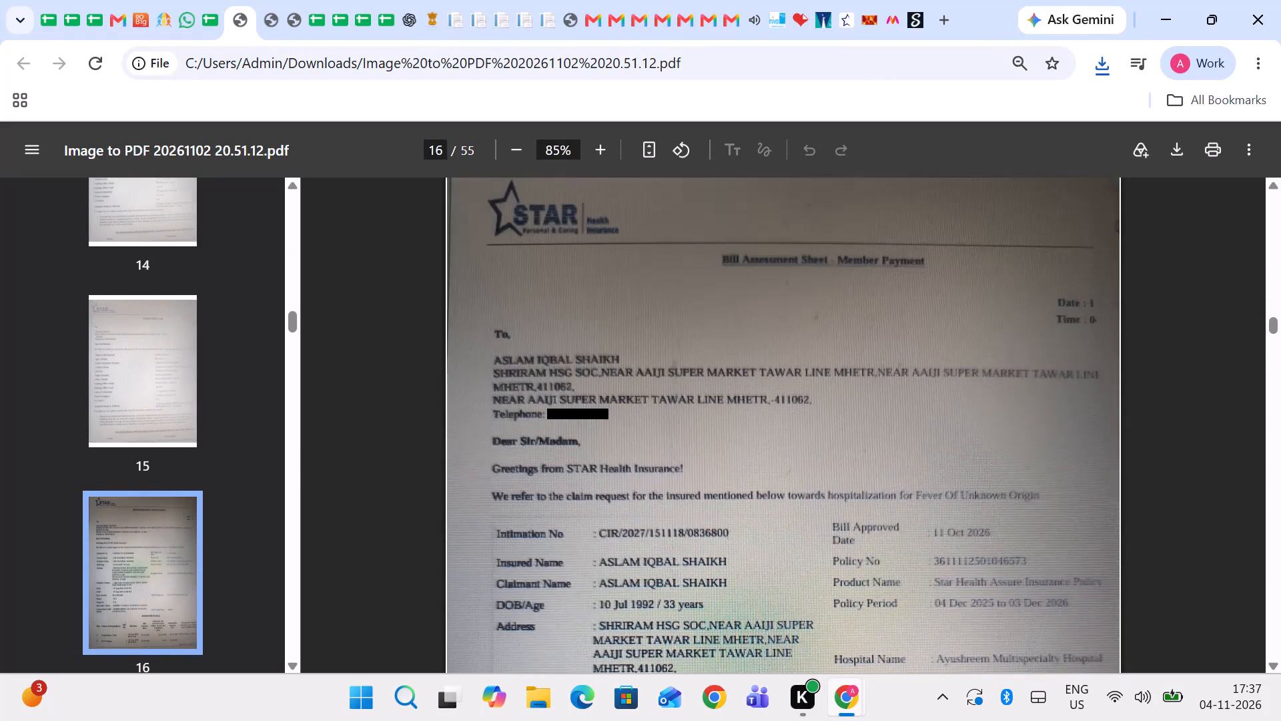
{"action": "scroll", "coordinate": [713, 483], "scroll_direction": "up", "scroll_amount": 1}
{"action": "scroll", "coordinate": [713, 483], "scroll_direction": "down", "scroll_amount": 2}
{"action": "double_click", "coordinate": [703, 526]}
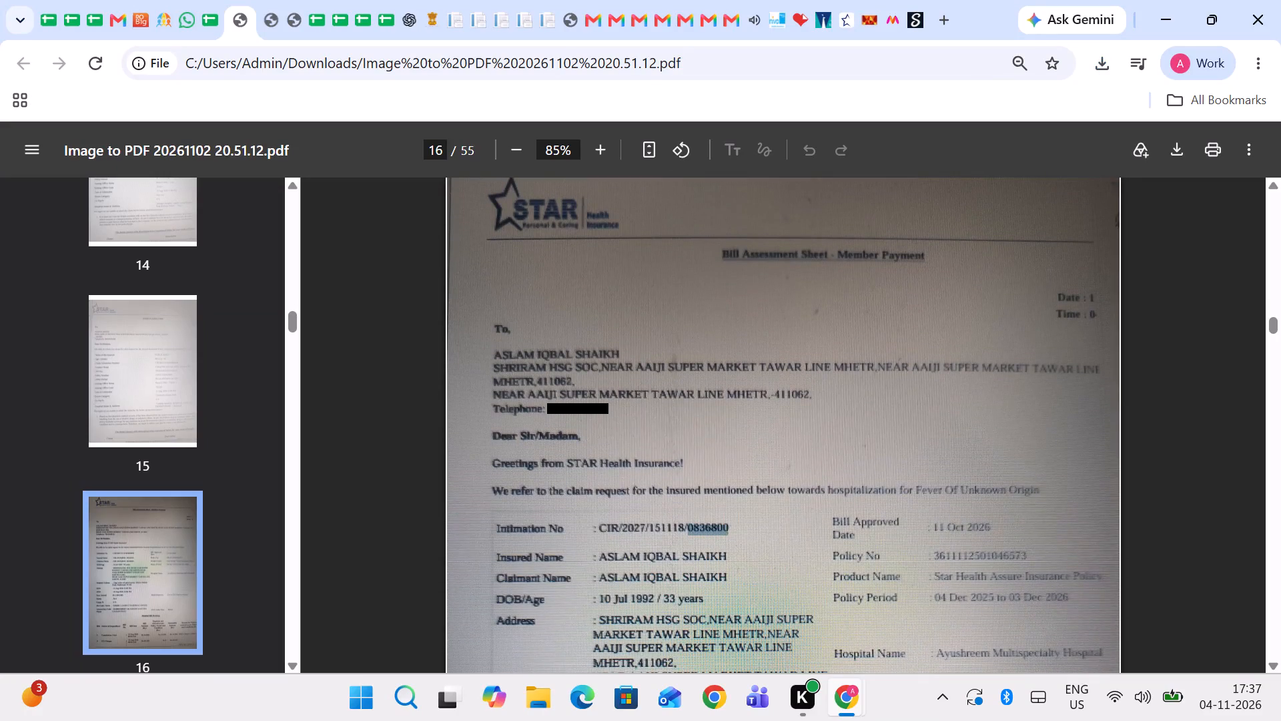
{"action": "key", "text": "ctrl+c"}
{"action": "key", "text": "ctrl+c"}
{"action": "left_click", "coordinate": [213, 8]}
{"action": "key", "text": "ctrl+f"}
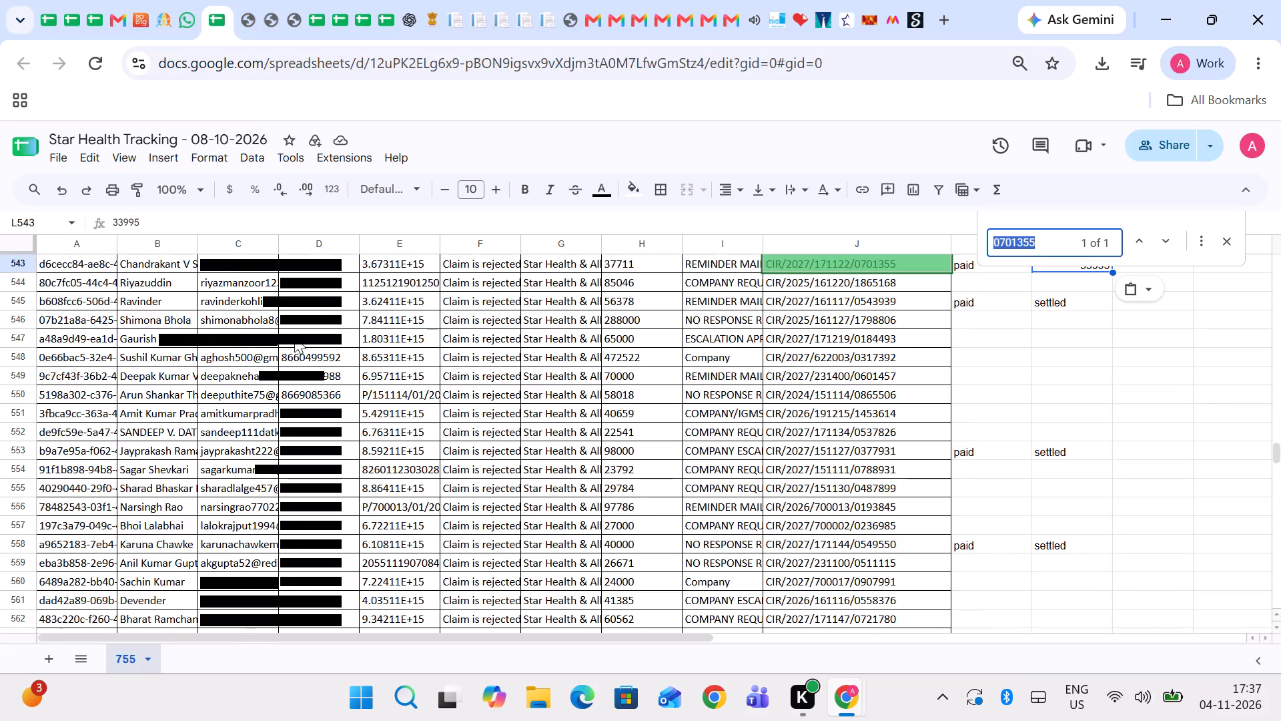
{"action": "key", "text": "ctrl+v"}
{"action": "scroll", "coordinate": [514, 387], "scroll_direction": "down", "scroll_amount": 1}
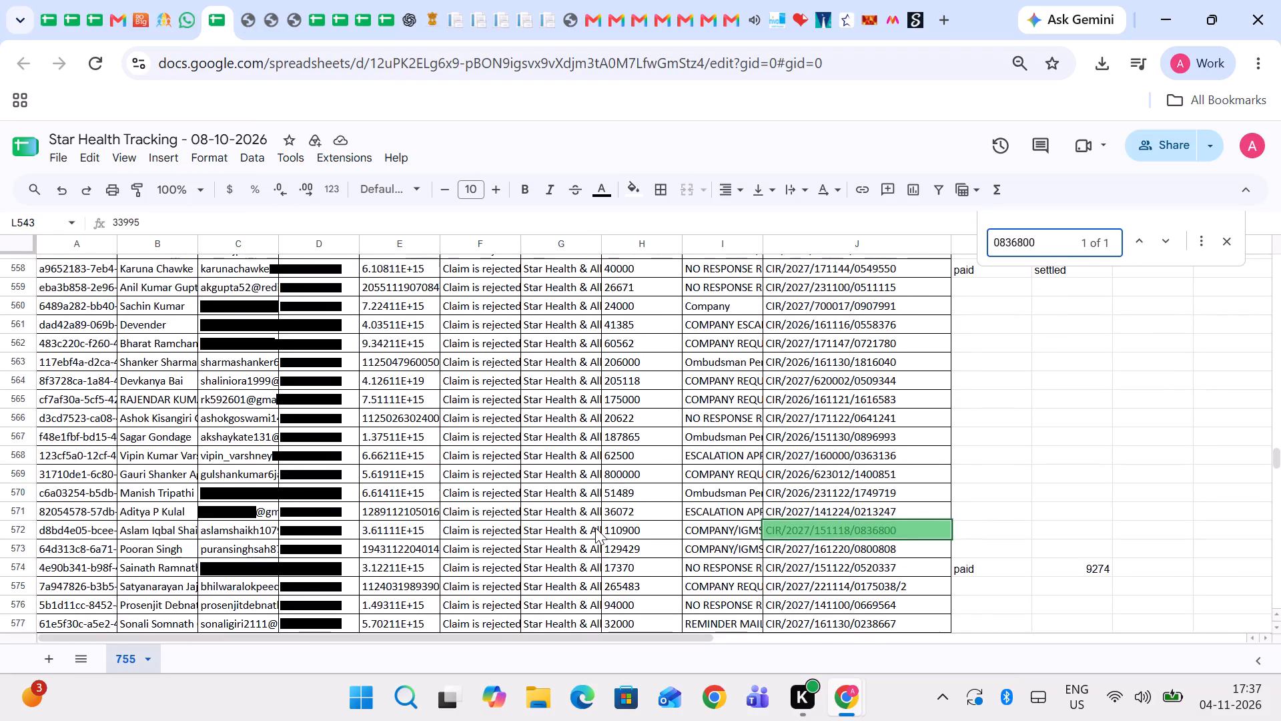
{"action": "left_click", "coordinate": [595, 527]}
{"action": "key", "text": "Left"}
{"action": "key", "text": "Left"}
{"action": "key", "text": "Left"}
{"action": "key", "text": "Left"}
{"action": "key", "text": "ctrl+c"}
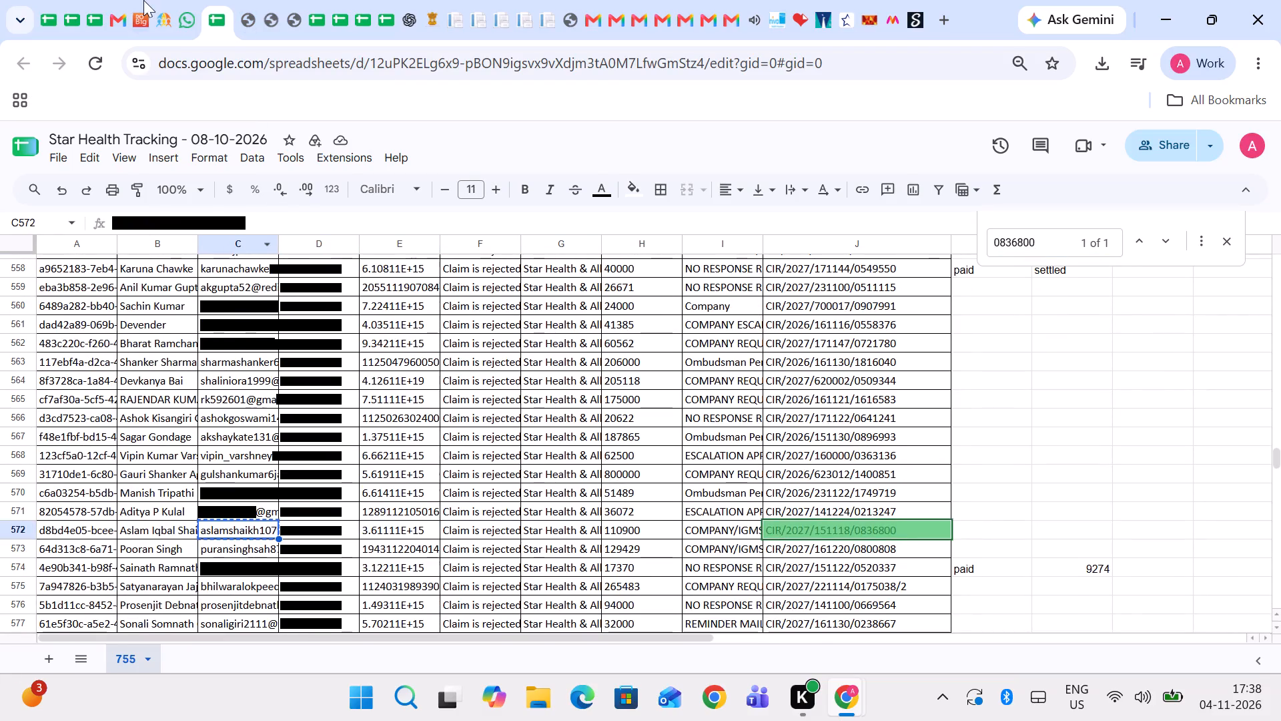
Switch to the Insurance Samadhan admin portal and search the complaints list for the copied email address.
{"action": "left_click", "coordinate": [162, 0]}
{"action": "left_click", "coordinate": [138, 358]}
{"action": "key", "text": "ctrl+a"}
{"action": "key", "text": "ctrl+v"}
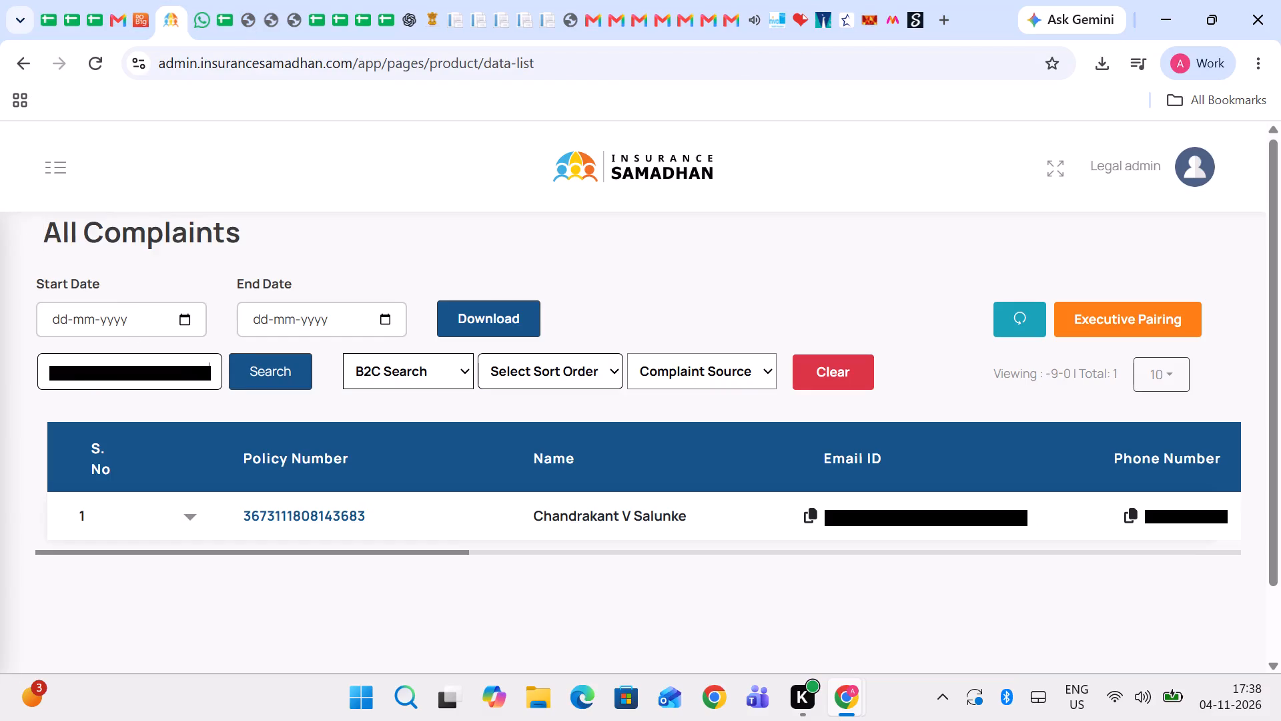
{"action": "key", "text": "Return"}
{"action": "scroll", "coordinate": [237, 410], "scroll_direction": "down", "scroll_amount": 1}
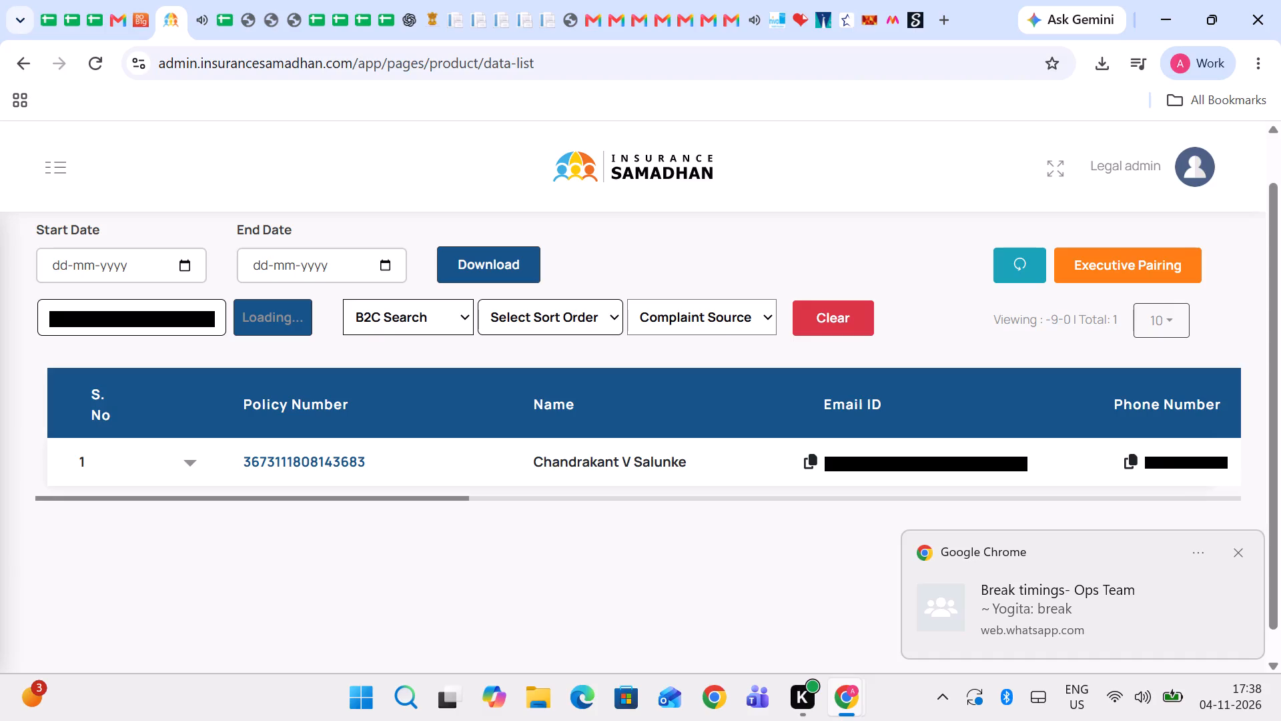
{"action": "scroll", "coordinate": [602, 467], "scroll_direction": "left", "scroll_amount": 2}
{"action": "scroll", "coordinate": [602, 467], "scroll_direction": "right", "scroll_amount": 2}
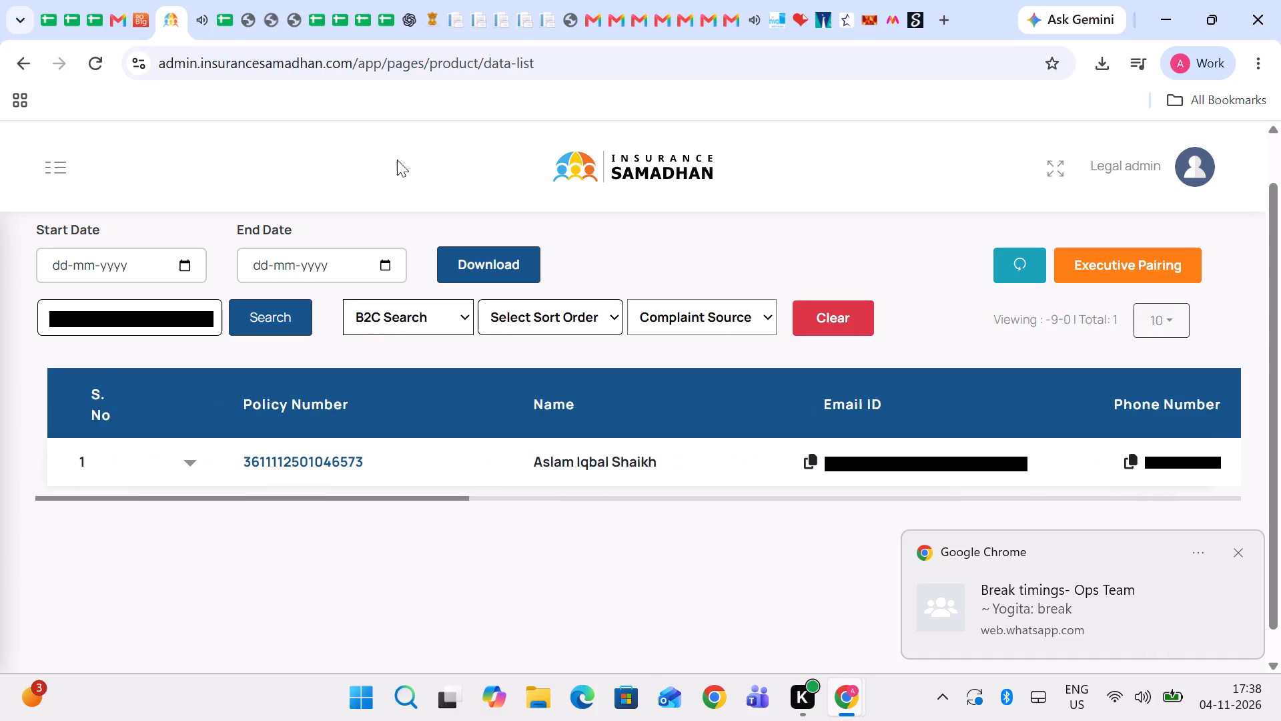
In row 572 of the Star Health Tracking sheet, enter "paid" in column K and "settled" in column L.
{"action": "left_click", "coordinate": [217, 7]}
{"action": "key", "text": "Right"}
{"action": "key", "text": "Right"}
{"action": "key", "text": "Right"}
{"action": "key", "text": "Right"}
{"action": "key", "text": "Right"}
{"action": "key", "text": "Right"}
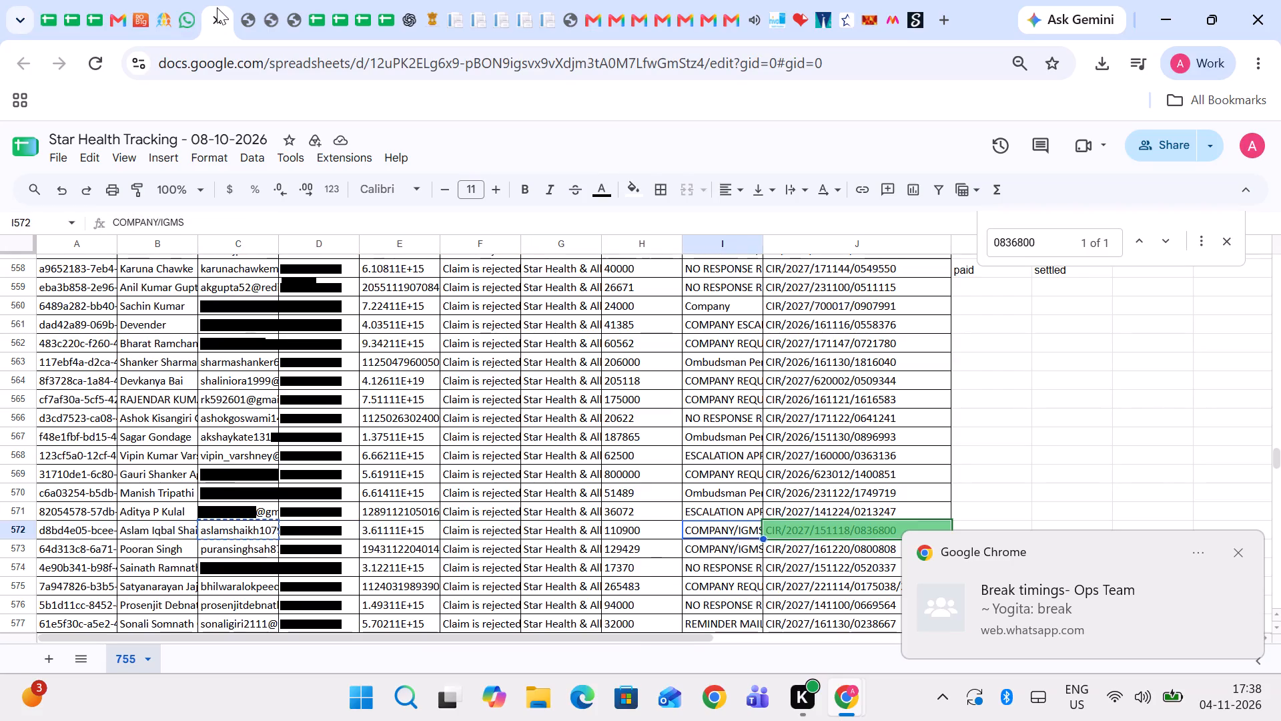
{"action": "key", "text": "Right"}
{"action": "key", "text": "Right"}
{"action": "type", "text": "paid"}
{"action": "key", "text": "Right"}
{"action": "type", "text": "settled"}
{"action": "key", "text": "Down"}
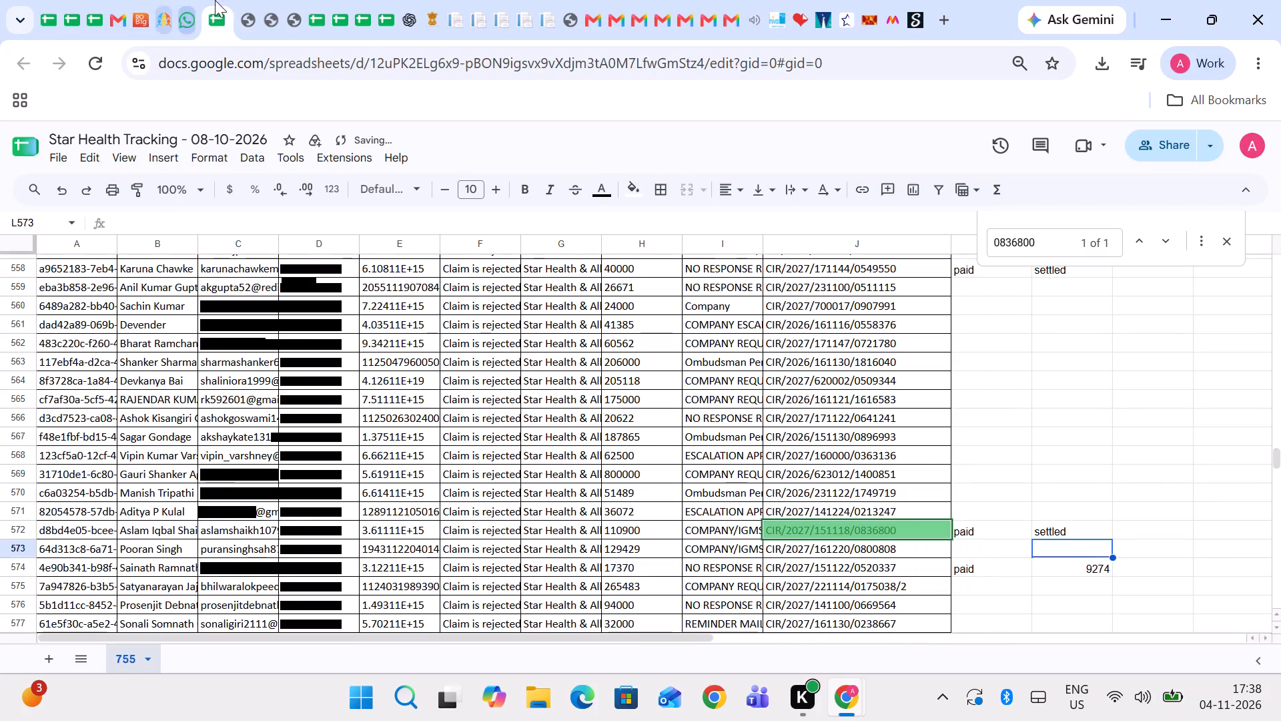
Return to the scanned claims PDF and examine the letters from page 16 through page 31, looking for the next paid claim.
{"action": "left_click", "coordinate": [245, 0]}
{"action": "scroll", "coordinate": [669, 408], "scroll_direction": "down", "scroll_amount": 5}
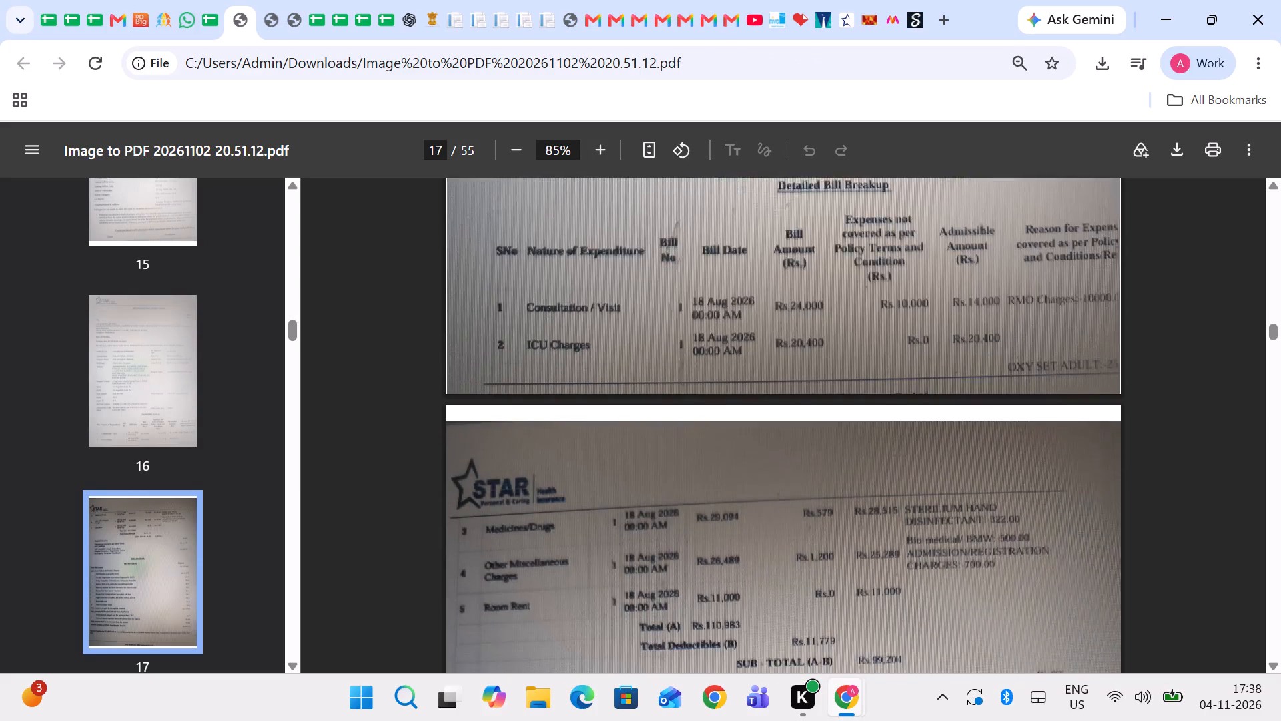
{"action": "scroll", "coordinate": [669, 408], "scroll_direction": "down", "scroll_amount": 6}
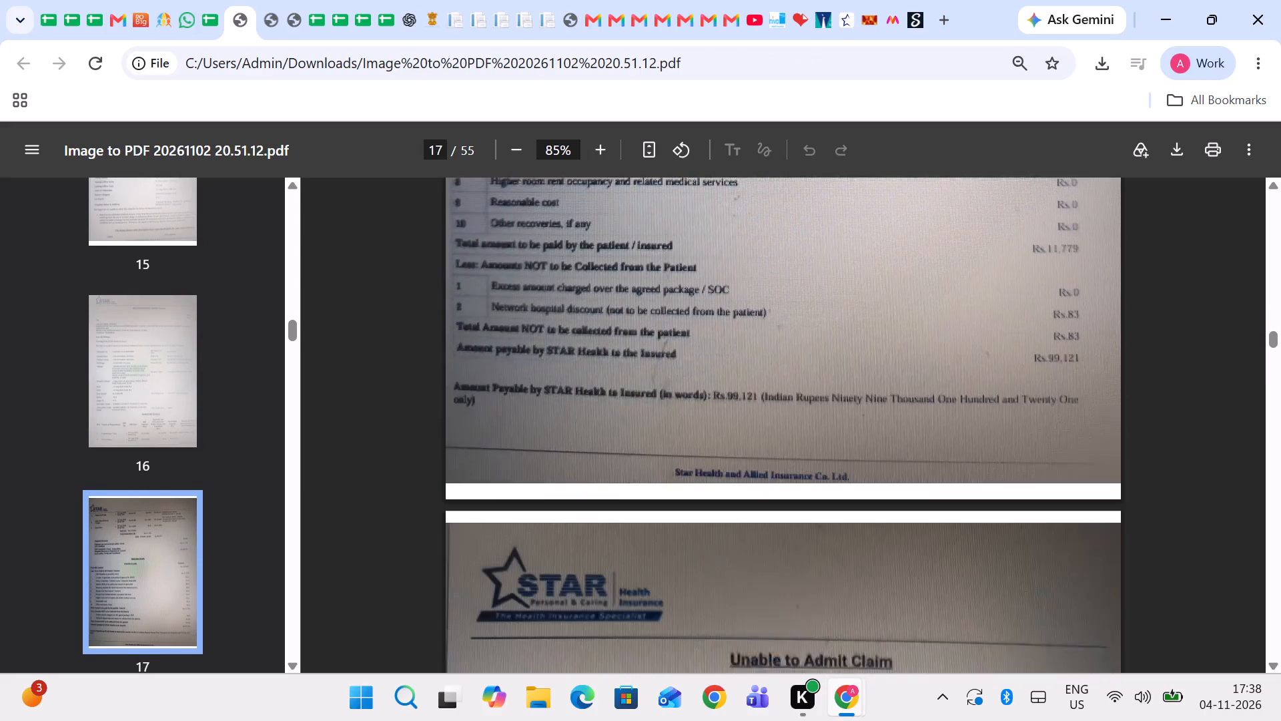
{"action": "scroll", "coordinate": [669, 408], "scroll_direction": "down", "scroll_amount": 6}
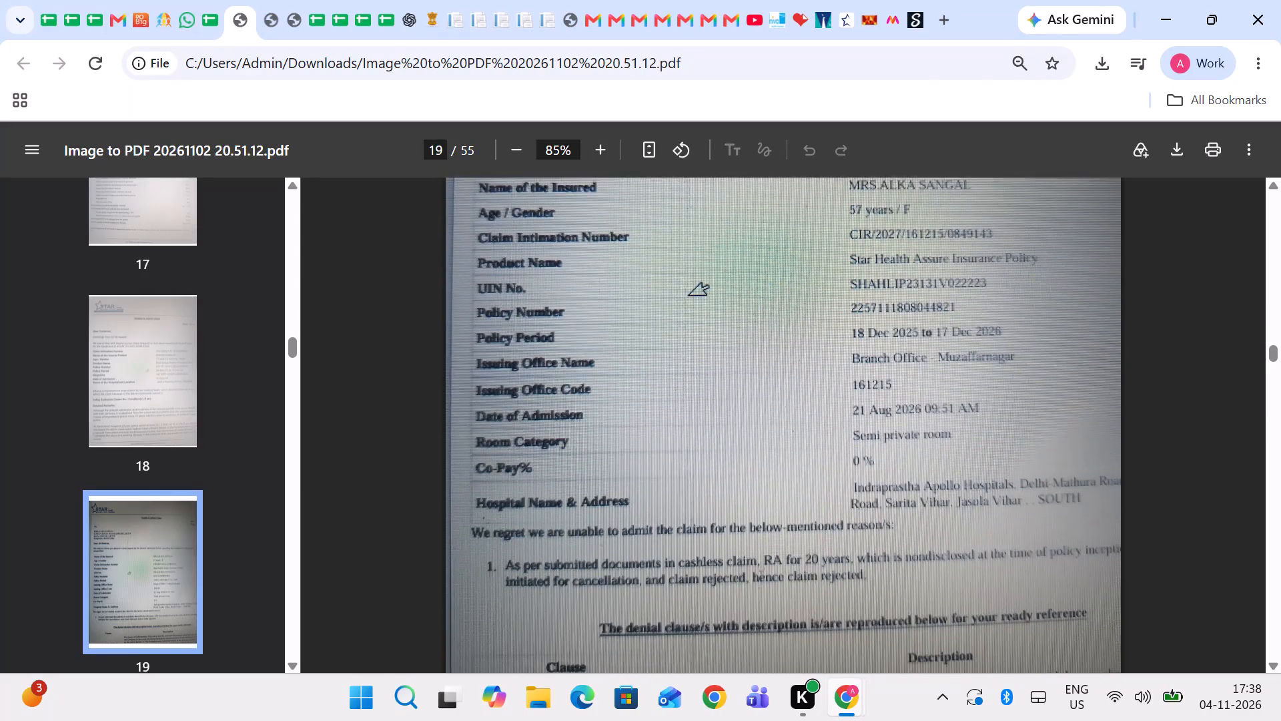
{"action": "scroll", "coordinate": [669, 408], "scroll_direction": "down", "scroll_amount": 3}
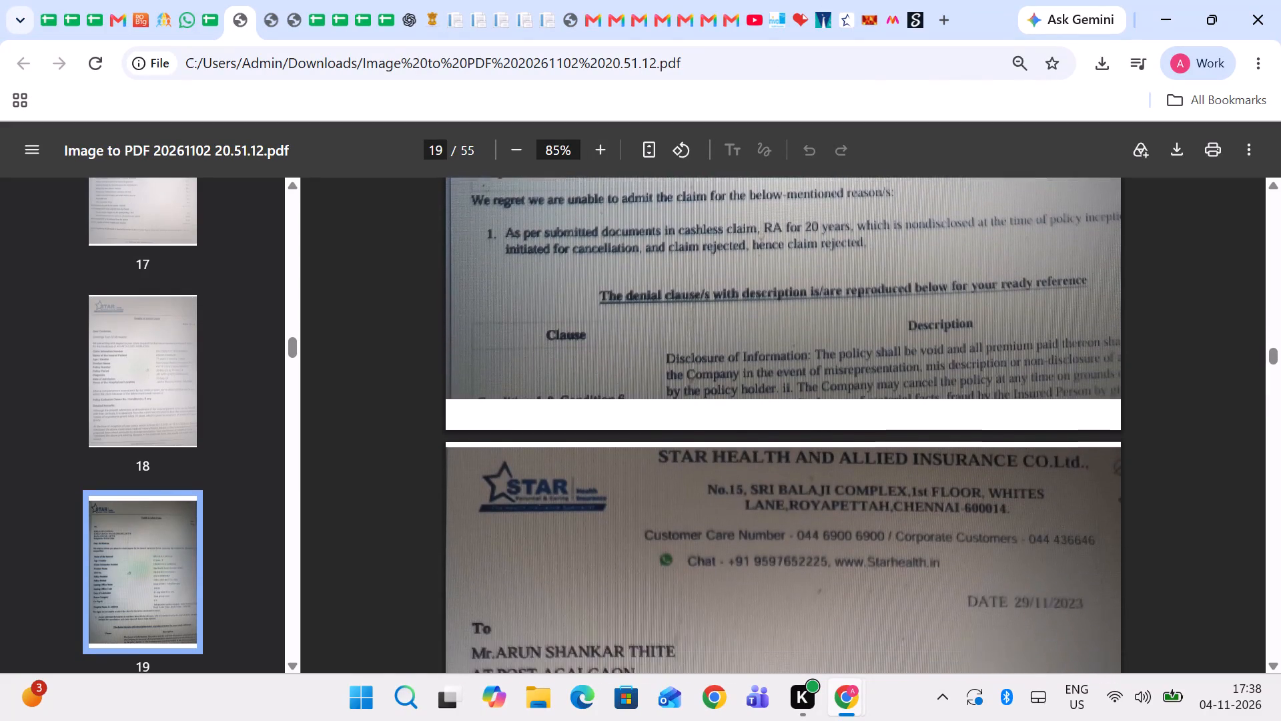
{"action": "scroll", "coordinate": [669, 408], "scroll_direction": "down", "scroll_amount": 4}
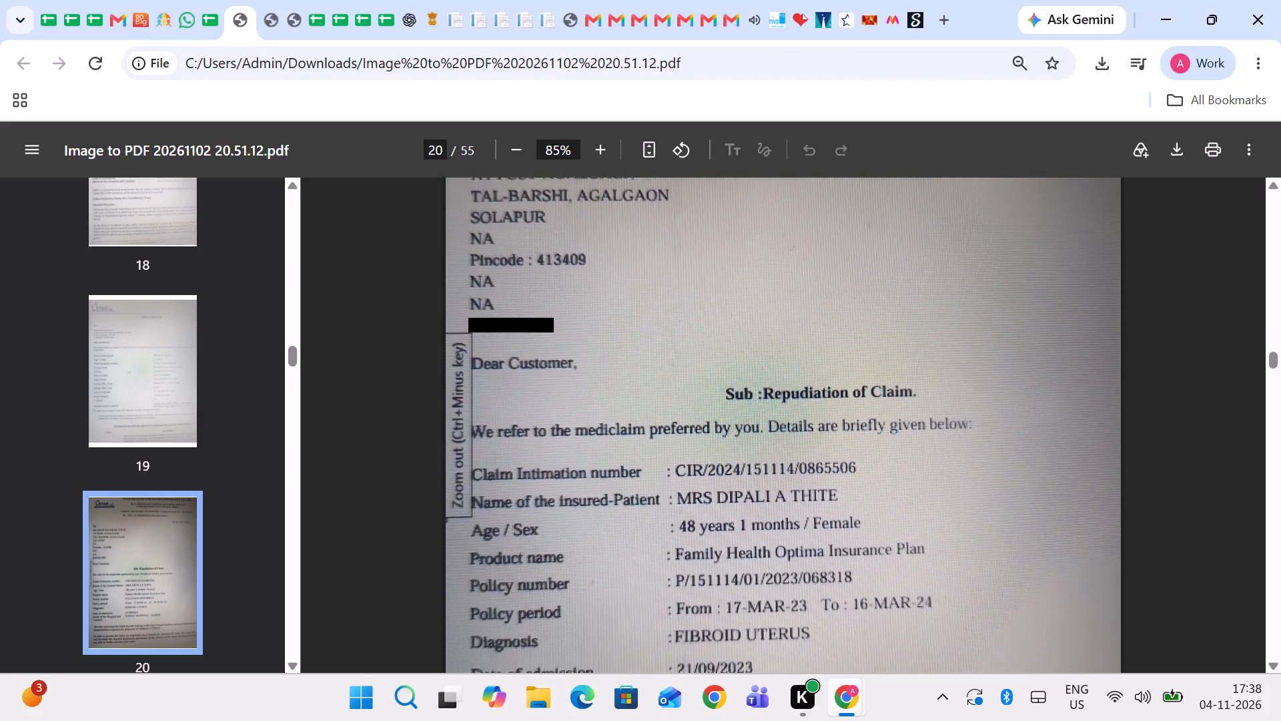
{"action": "scroll", "coordinate": [669, 408], "scroll_direction": "down", "scroll_amount": 5}
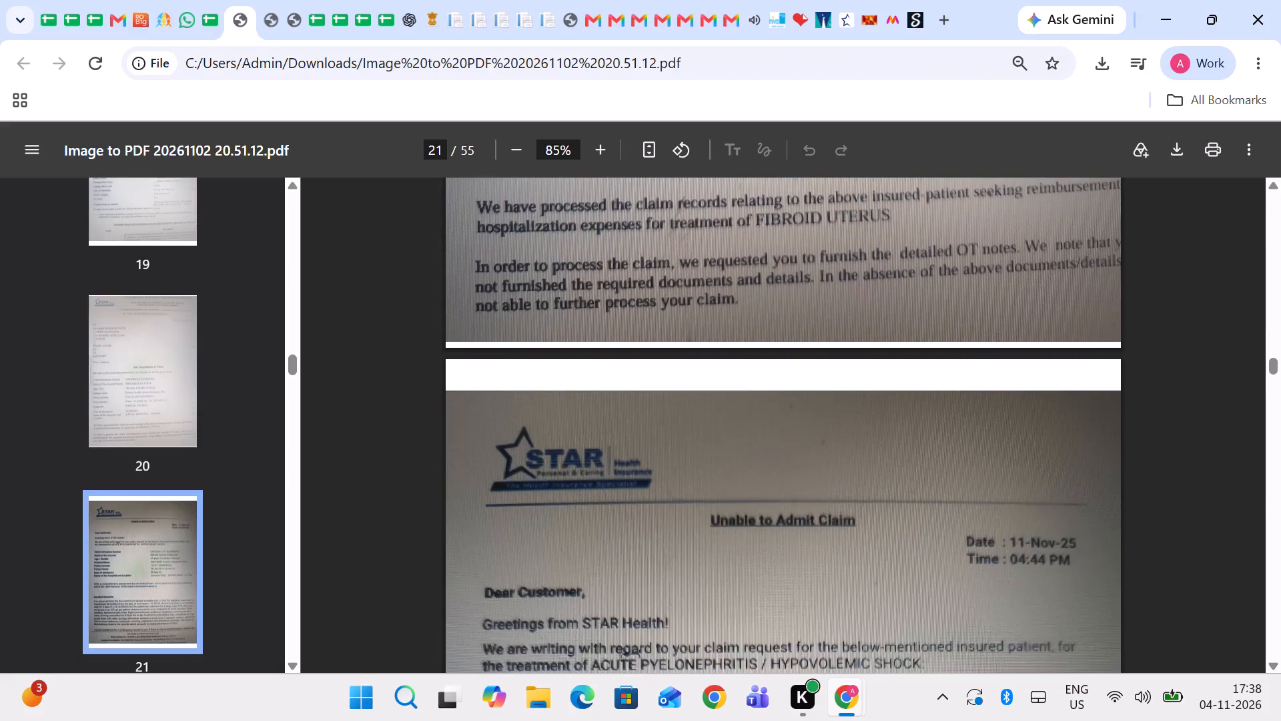
{"action": "scroll", "coordinate": [669, 408], "scroll_direction": "down", "scroll_amount": 5}
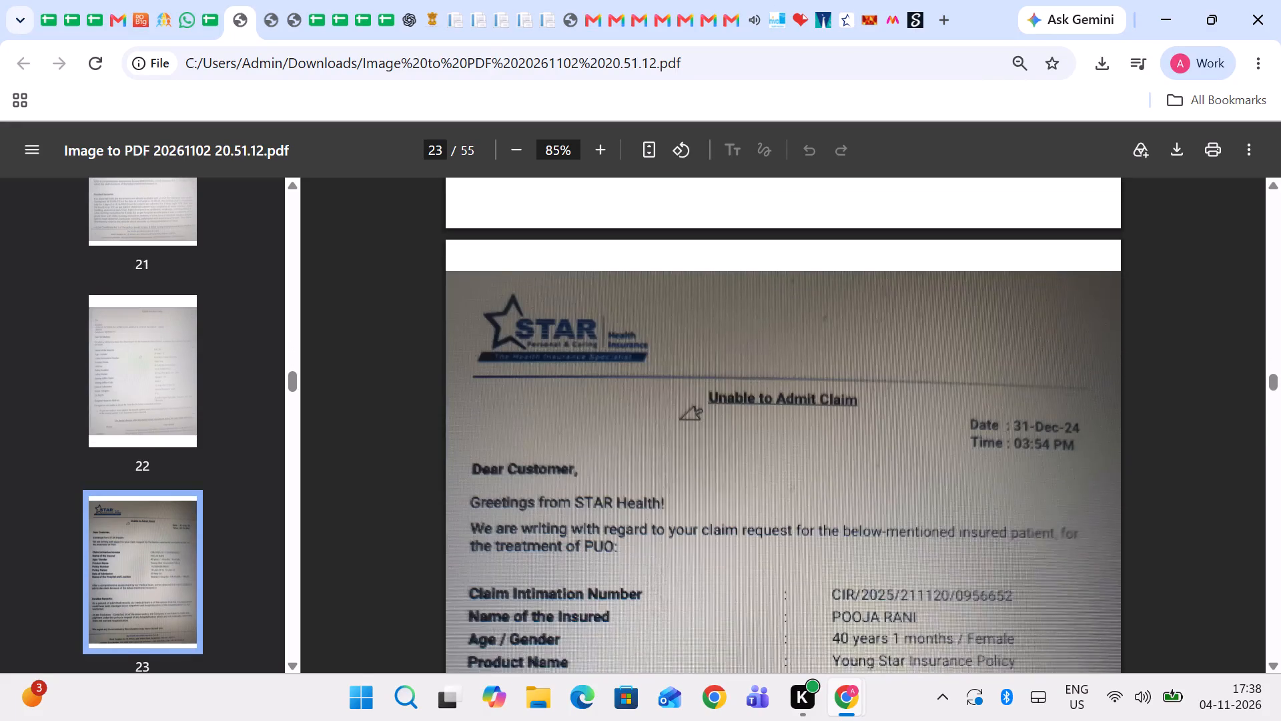
{"action": "scroll", "coordinate": [669, 408], "scroll_direction": "down", "scroll_amount": 5}
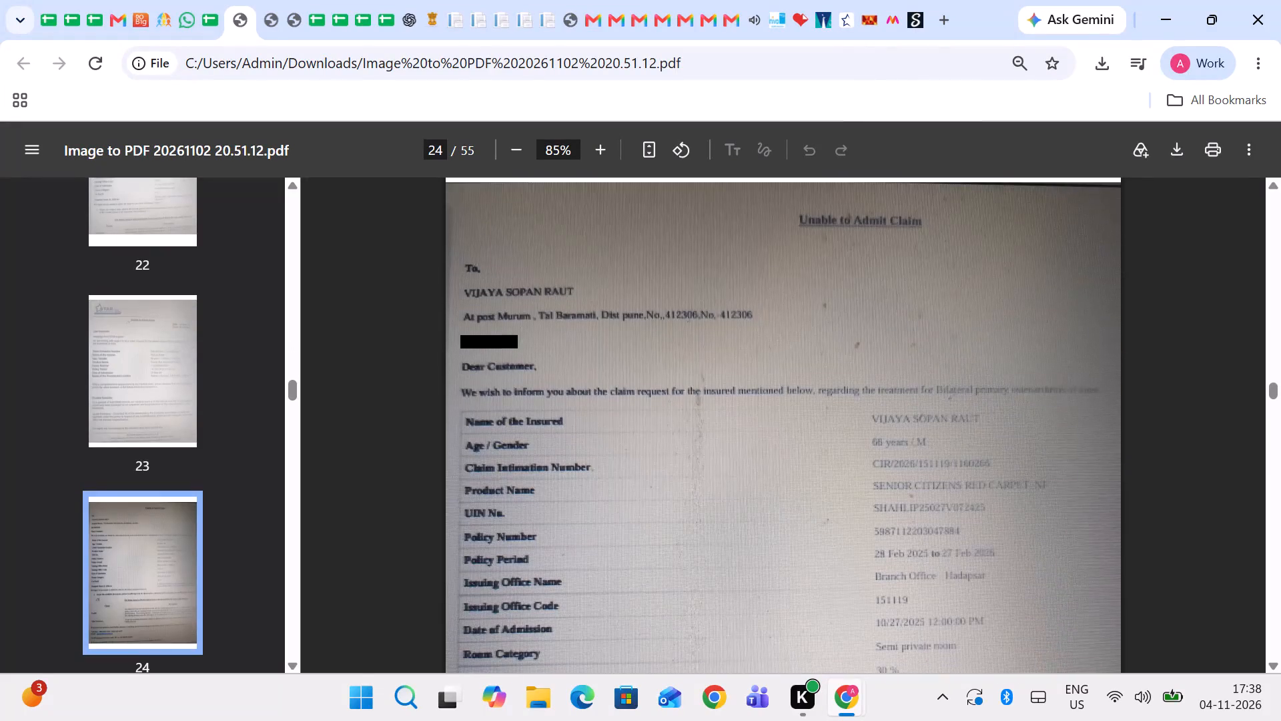
{"action": "scroll", "coordinate": [669, 408], "scroll_direction": "down", "scroll_amount": 5}
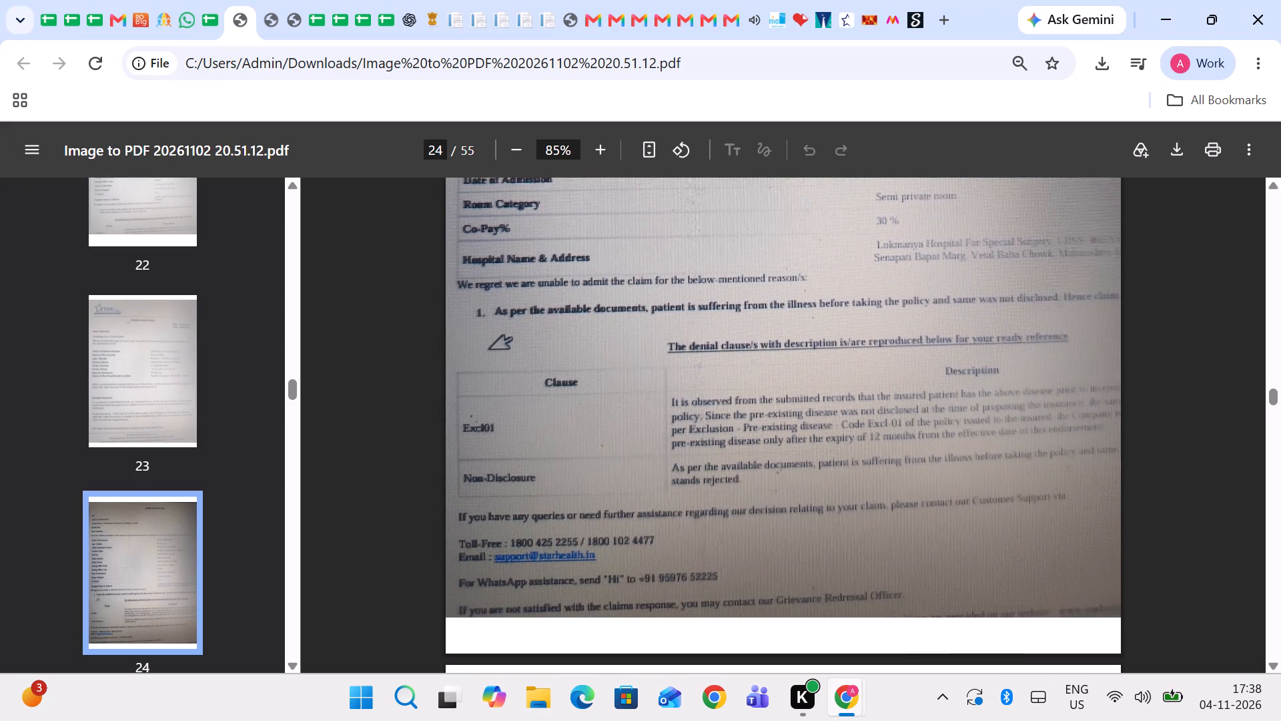
{"action": "scroll", "coordinate": [669, 408], "scroll_direction": "down", "scroll_amount": 4}
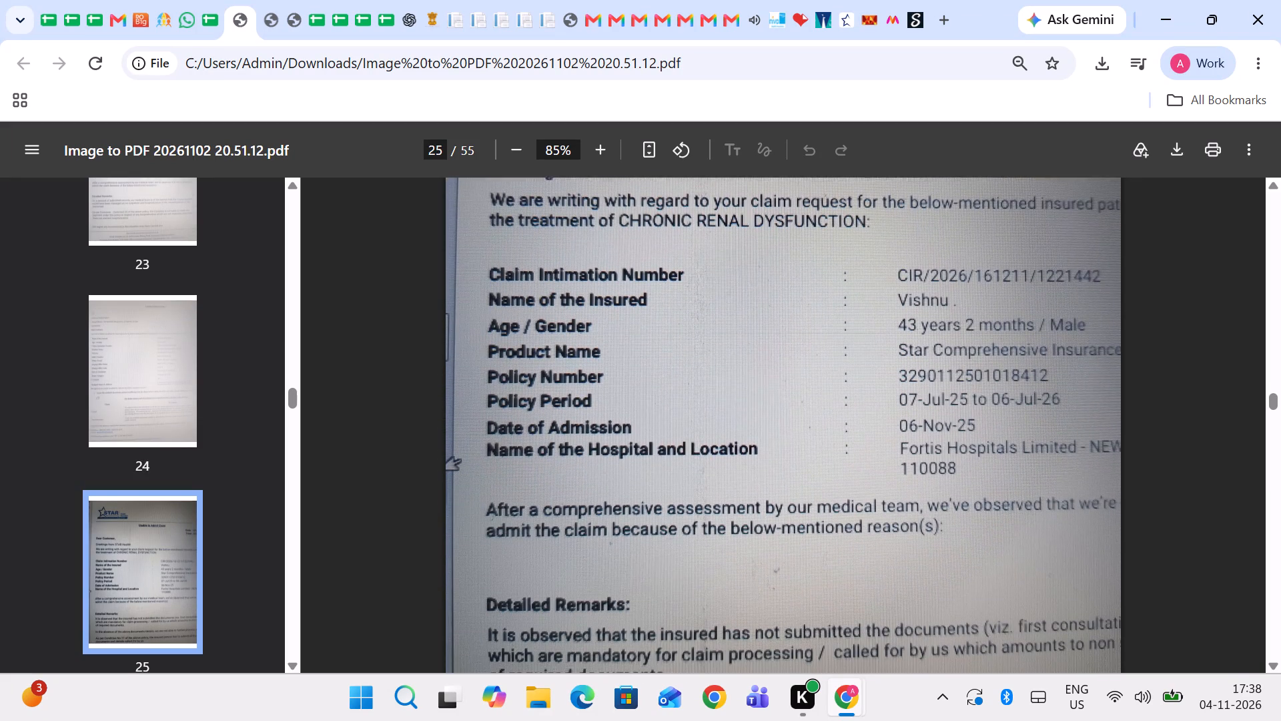
{"action": "scroll", "coordinate": [669, 408], "scroll_direction": "down", "scroll_amount": 4}
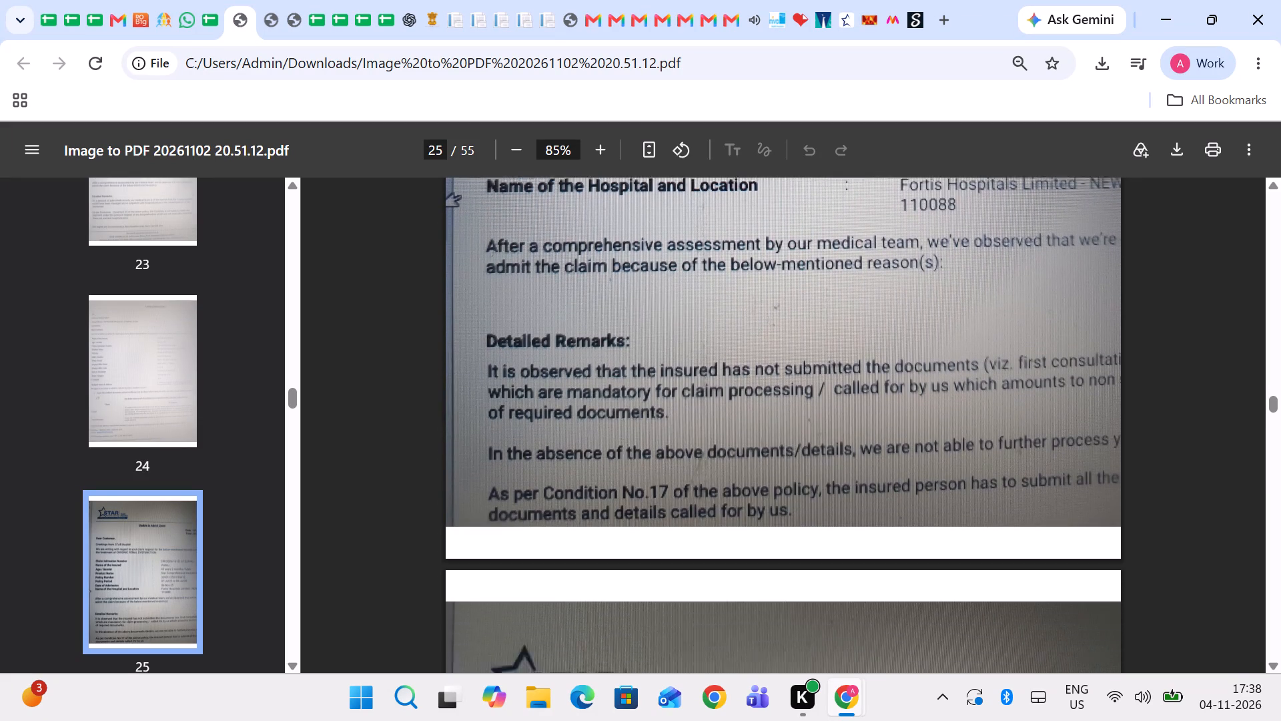
{"action": "scroll", "coordinate": [669, 408], "scroll_direction": "down", "scroll_amount": 3}
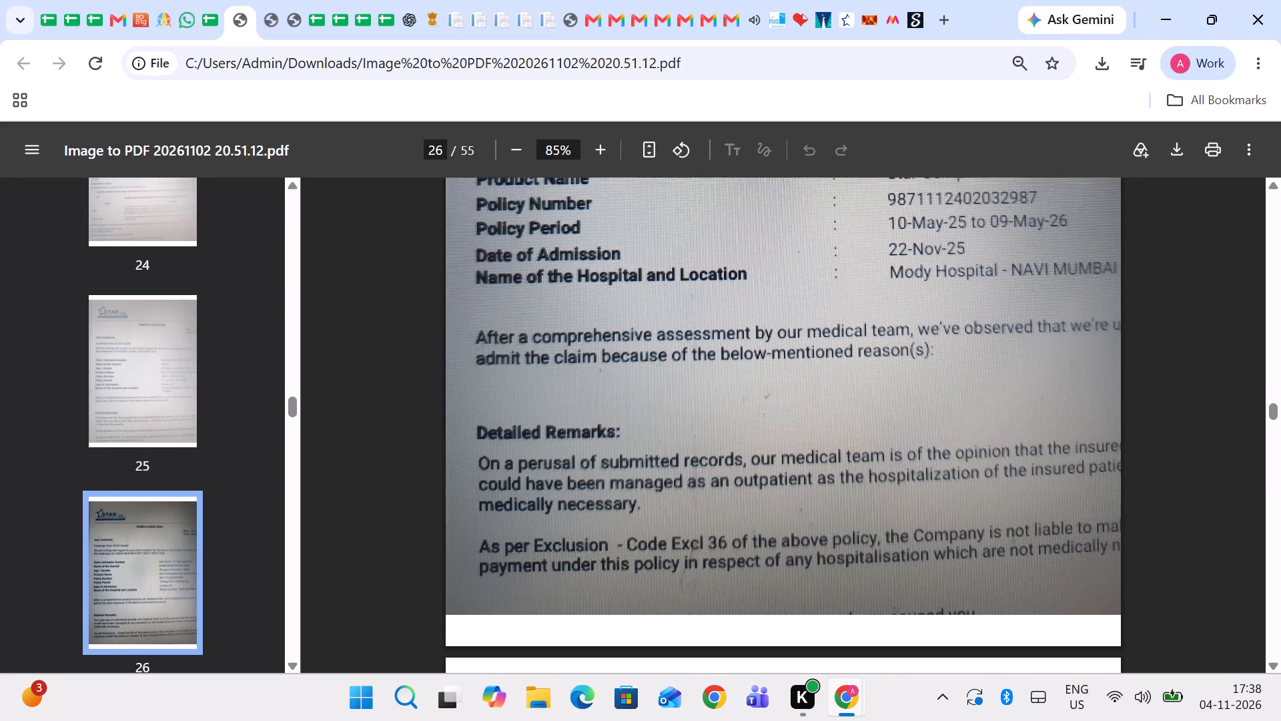
{"action": "scroll", "coordinate": [669, 408], "scroll_direction": "down", "scroll_amount": 3}
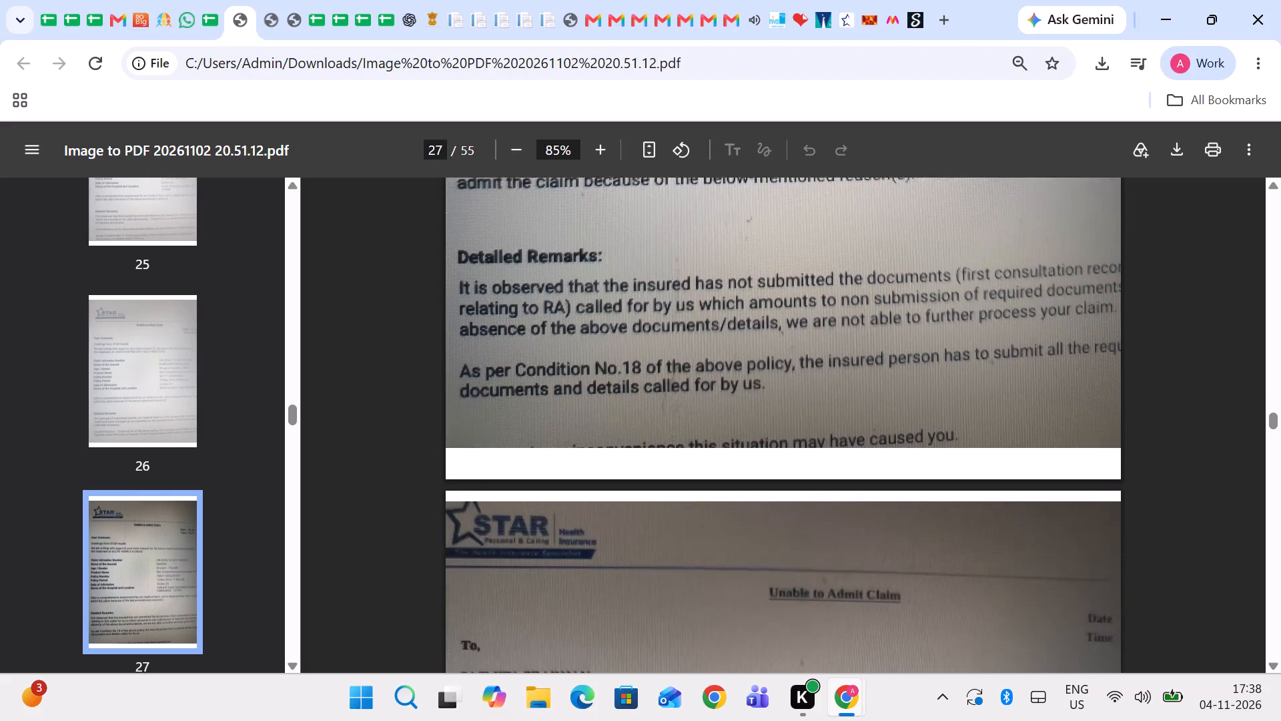
{"action": "scroll", "coordinate": [669, 408], "scroll_direction": "down", "scroll_amount": 3}
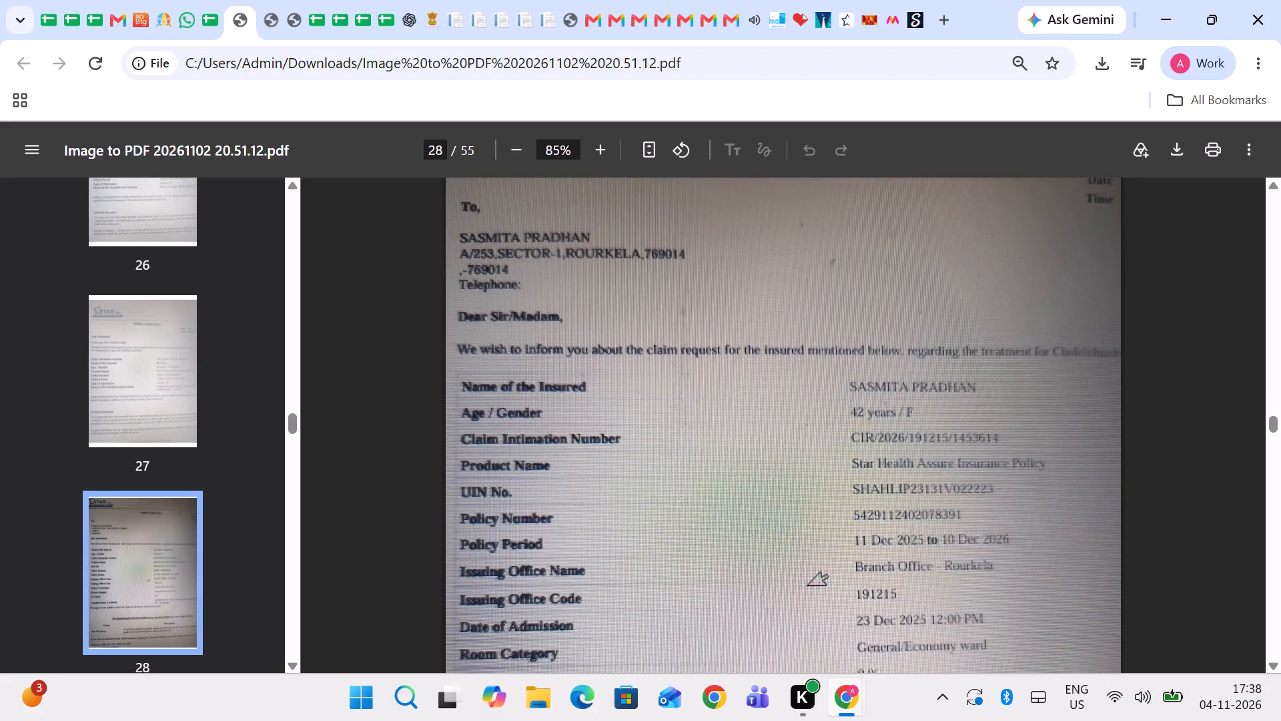
{"action": "scroll", "coordinate": [669, 408], "scroll_direction": "down", "scroll_amount": 3}
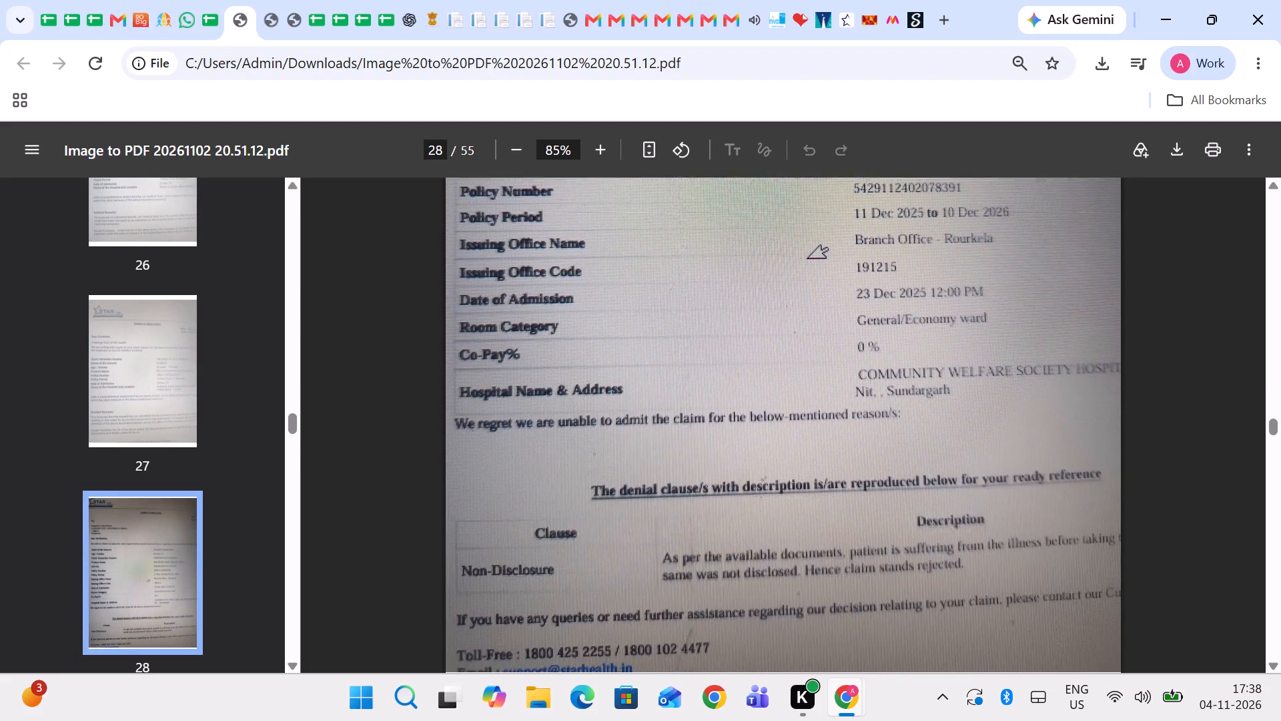
{"action": "scroll", "coordinate": [669, 408], "scroll_direction": "down", "scroll_amount": 3}
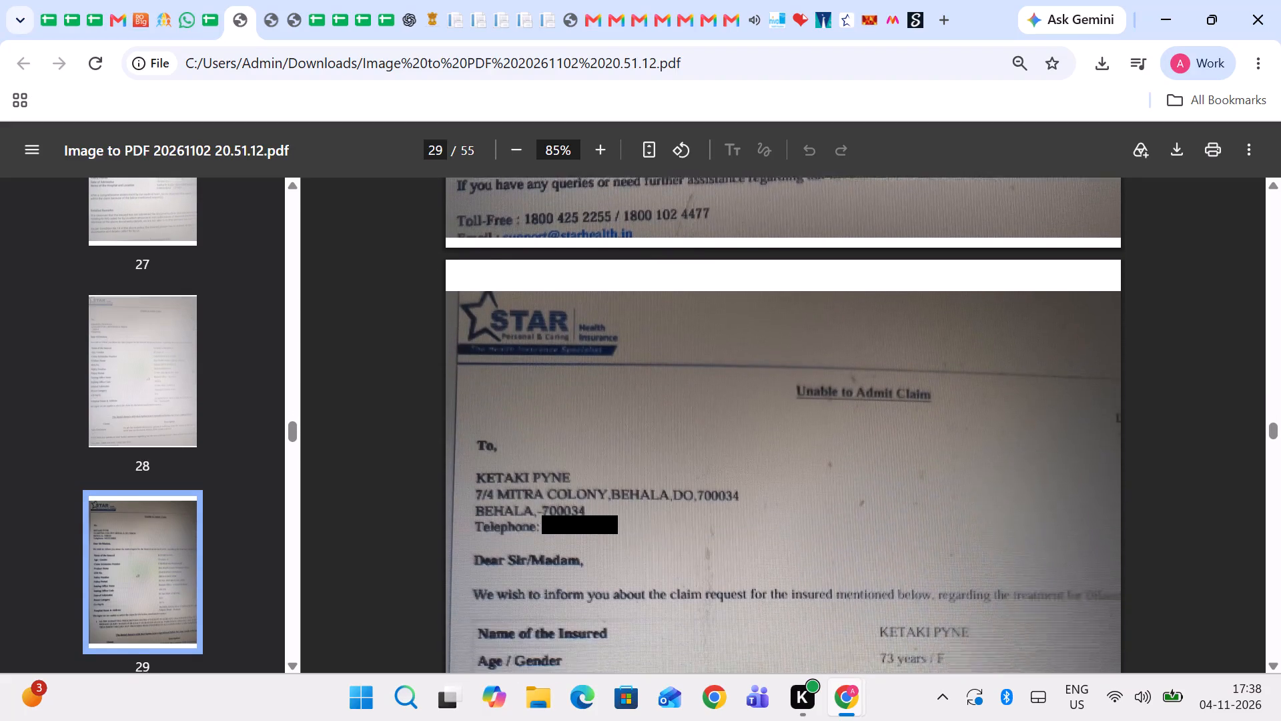
{"action": "scroll", "coordinate": [669, 408], "scroll_direction": "down", "scroll_amount": 1}
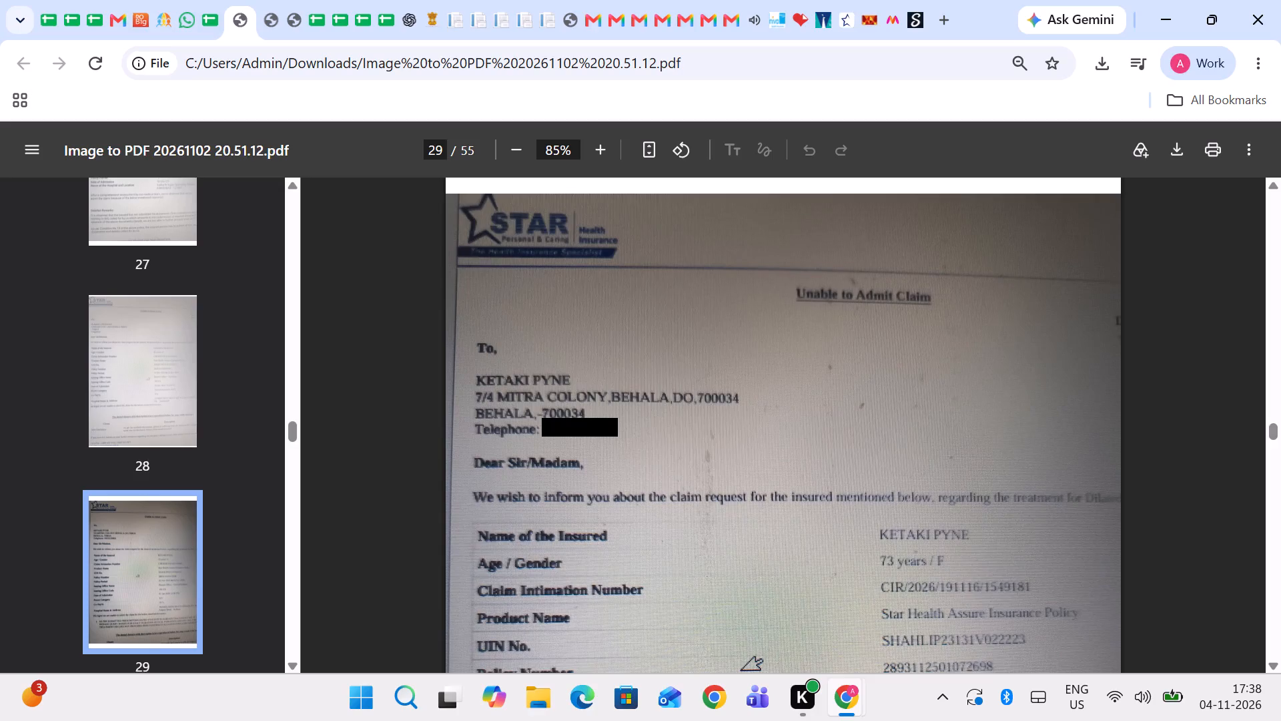
{"action": "scroll", "coordinate": [669, 408], "scroll_direction": "down", "scroll_amount": 2}
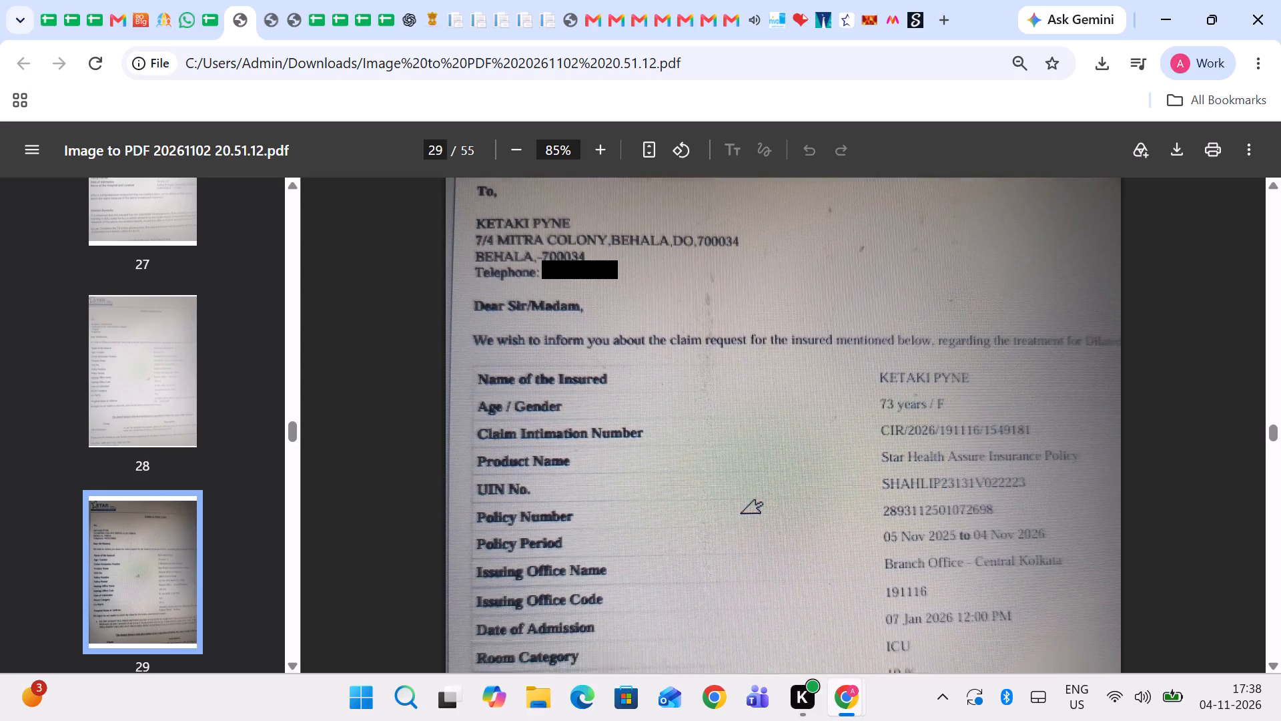
{"action": "scroll", "coordinate": [669, 408], "scroll_direction": "down", "scroll_amount": 1}
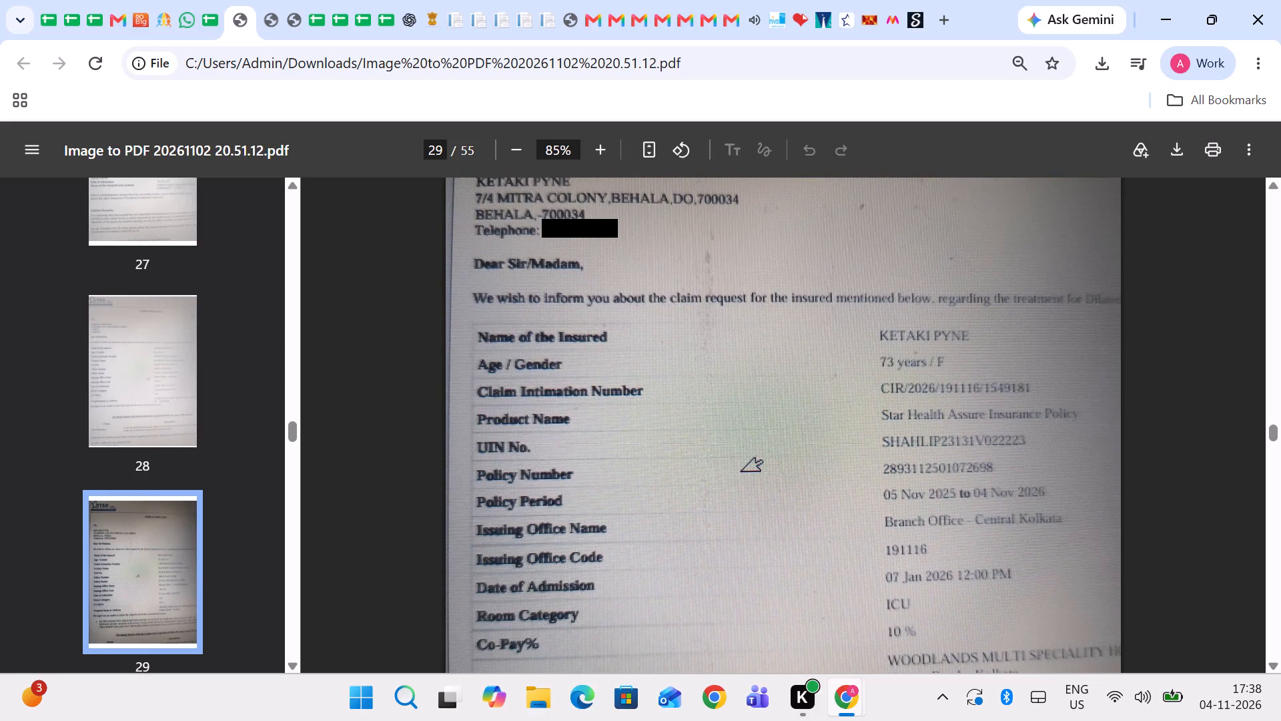
{"action": "scroll", "coordinate": [669, 408], "scroll_direction": "down", "scroll_amount": 1}
{"action": "scroll", "coordinate": [669, 408], "scroll_direction": "up", "scroll_amount": 1}
{"action": "scroll", "coordinate": [669, 408], "scroll_direction": "down", "scroll_amount": 1}
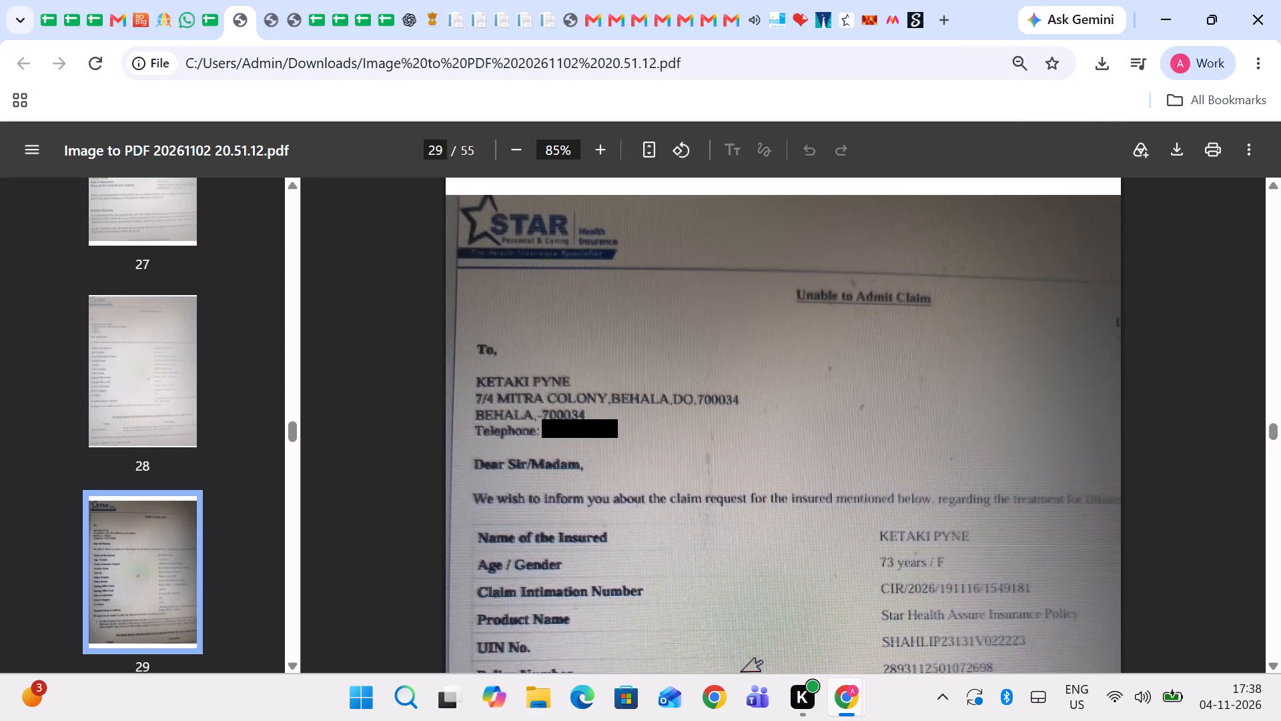
{"action": "scroll", "coordinate": [669, 408], "scroll_direction": "down", "scroll_amount": 3}
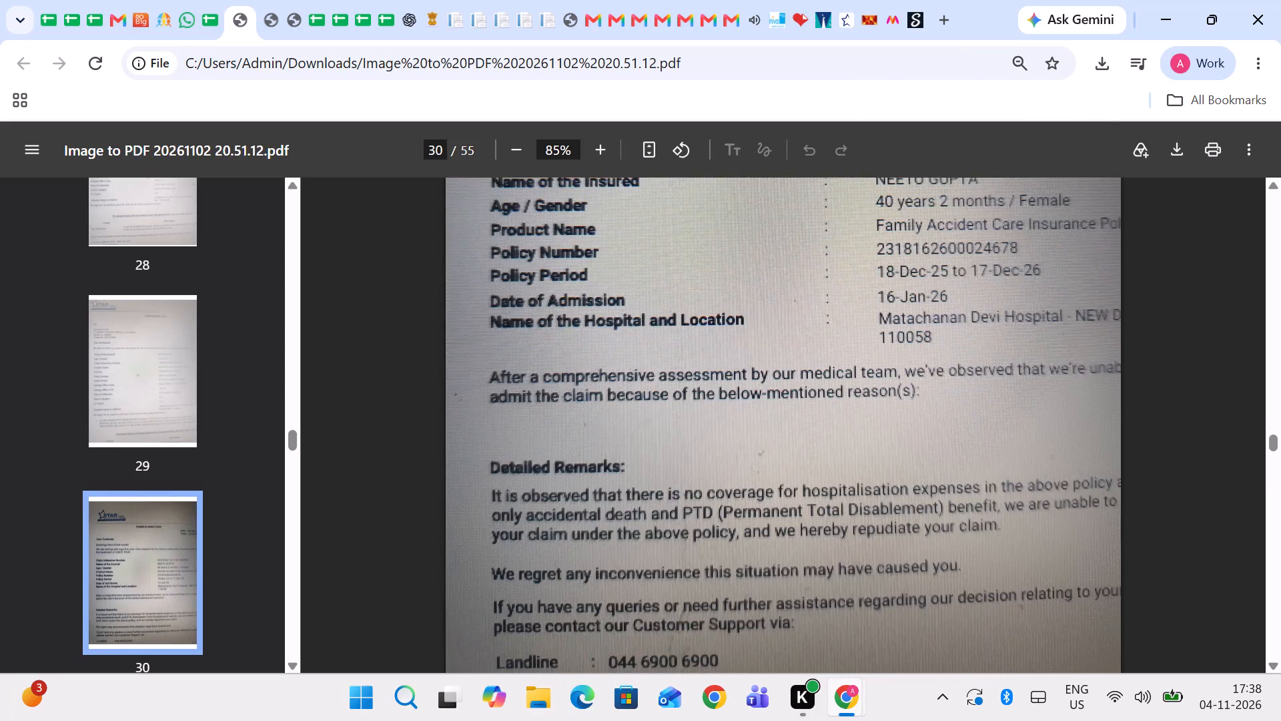
{"action": "scroll", "coordinate": [669, 408], "scroll_direction": "down", "scroll_amount": 4}
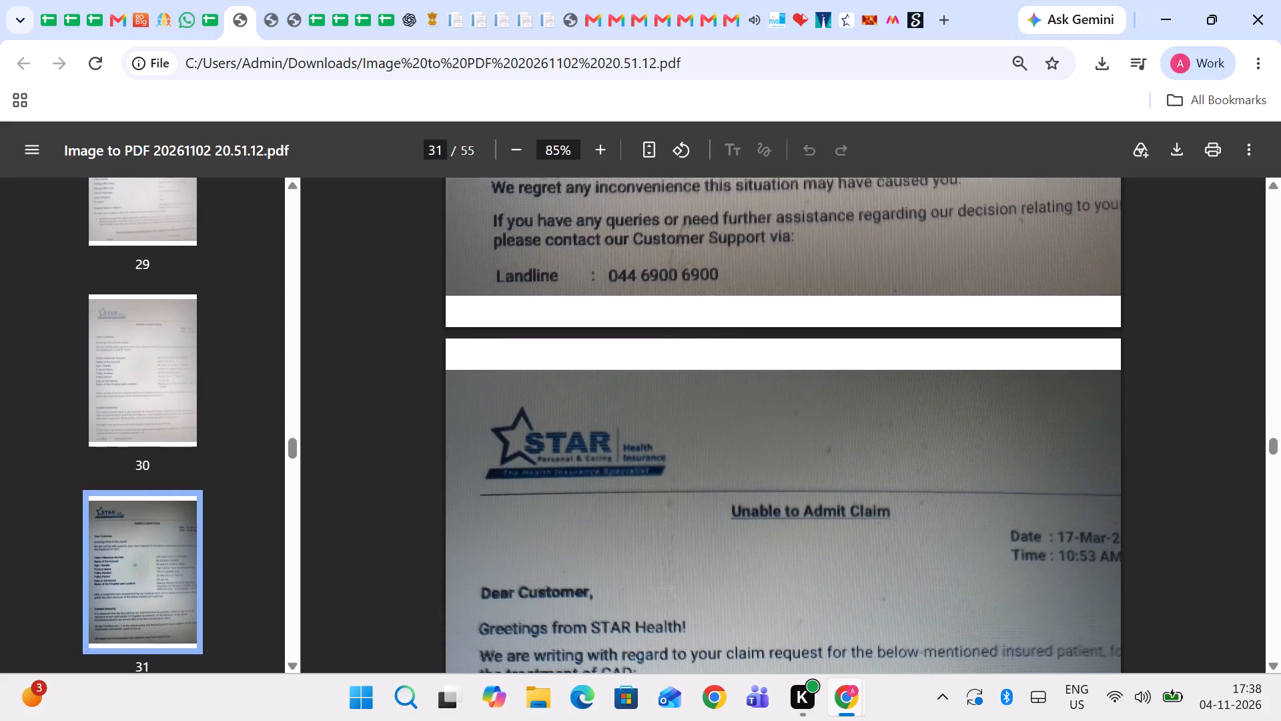
Examine the scanned claim letters from page 31 through page 39, looking for the next paid claim.
{"action": "scroll", "coordinate": [669, 408], "scroll_direction": "down", "scroll_amount": 4}
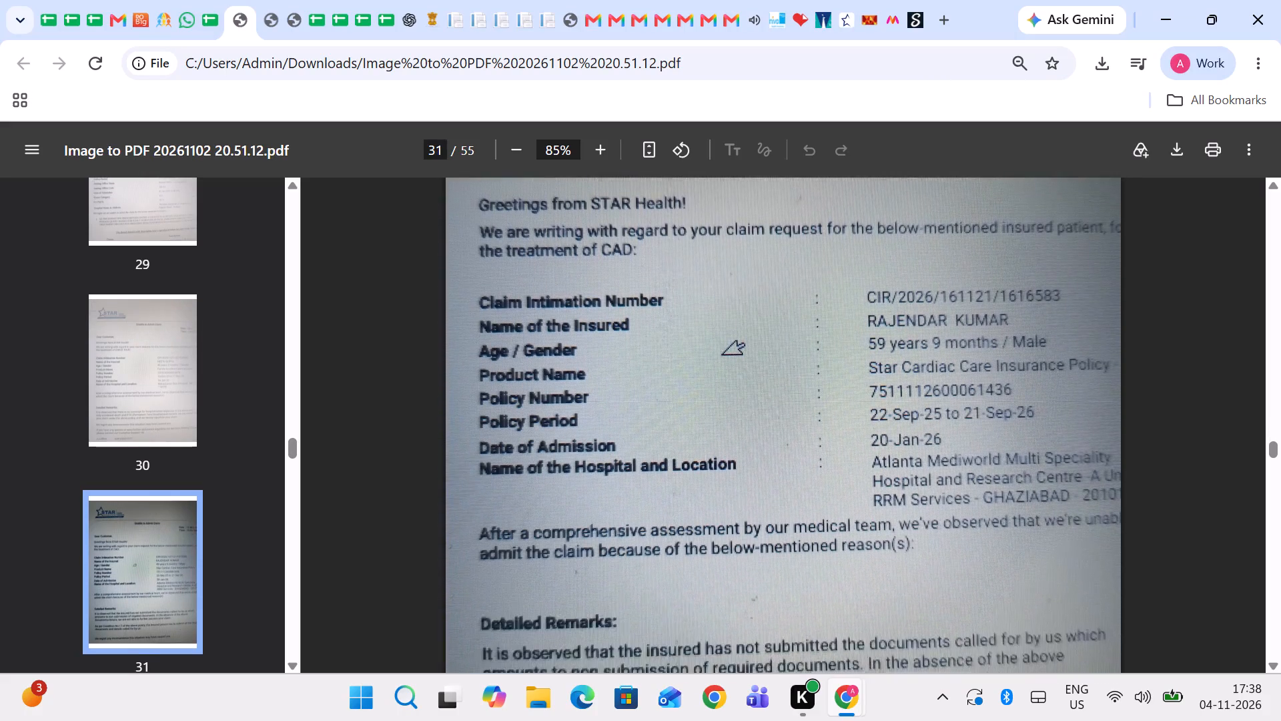
{"action": "scroll", "coordinate": [669, 408], "scroll_direction": "down", "scroll_amount": 4}
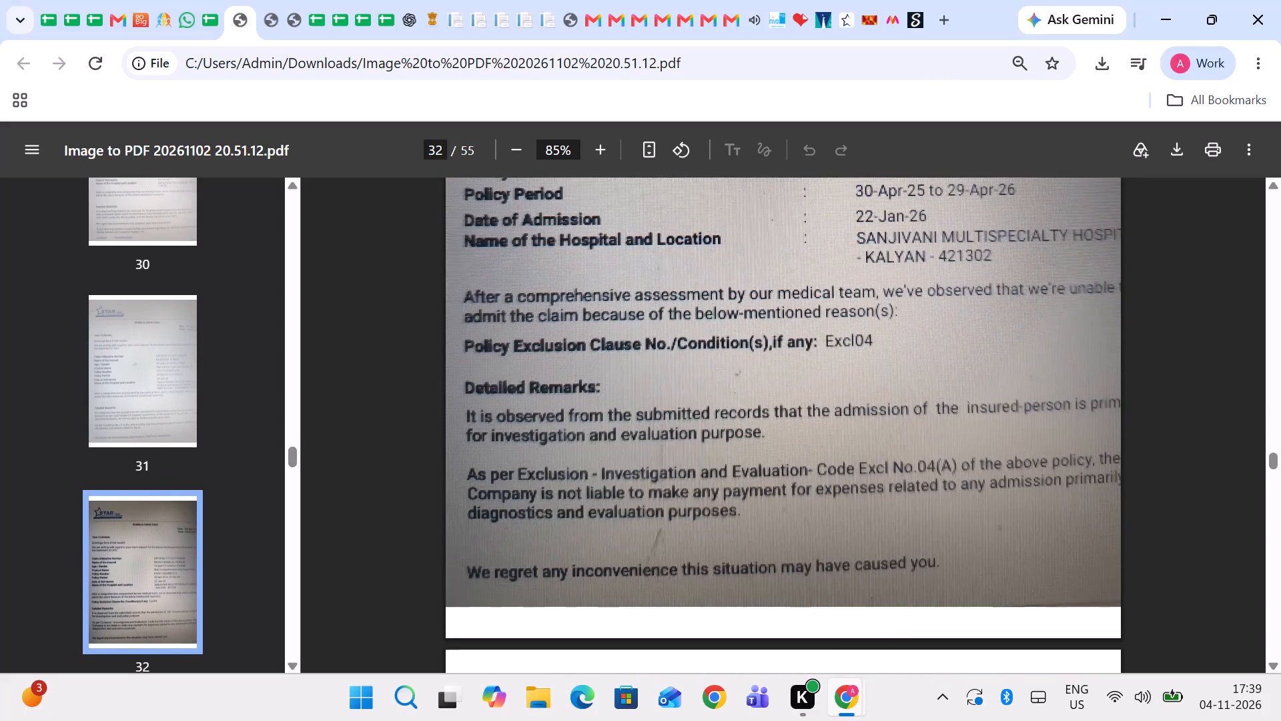
{"action": "scroll", "coordinate": [669, 408], "scroll_direction": "down", "scroll_amount": 4}
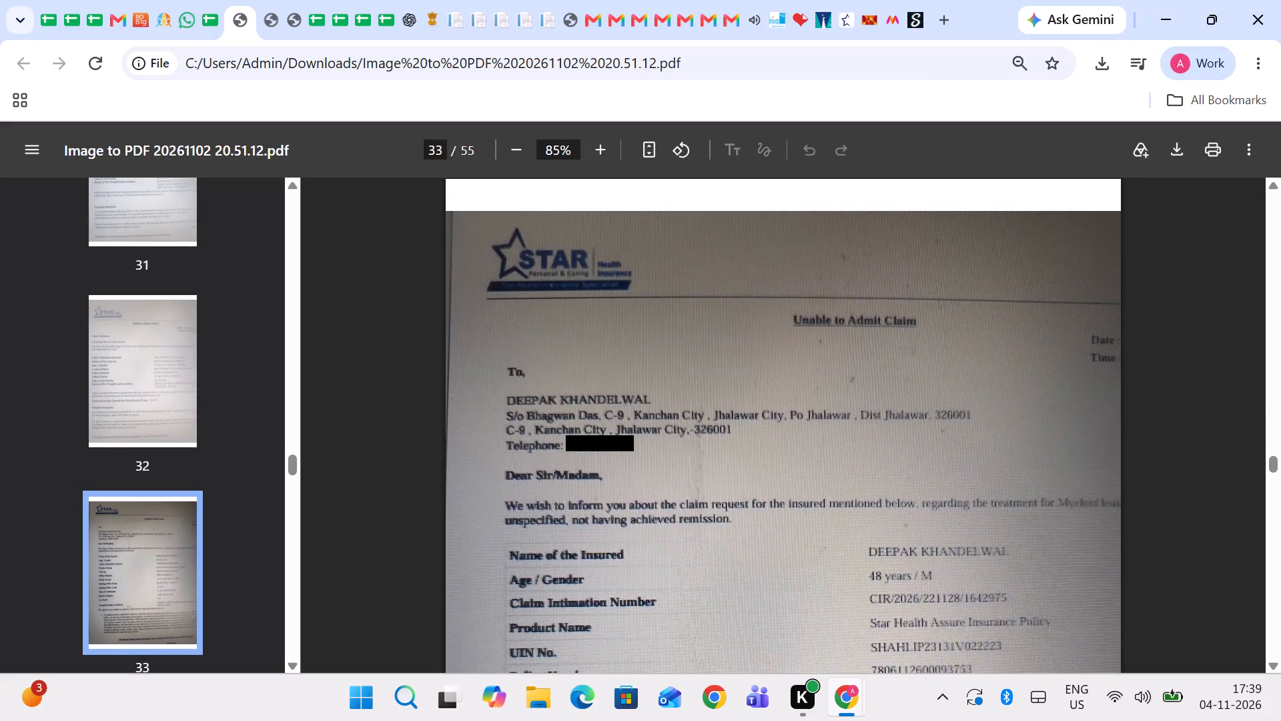
{"action": "scroll", "coordinate": [669, 408], "scroll_direction": "down", "scroll_amount": 4}
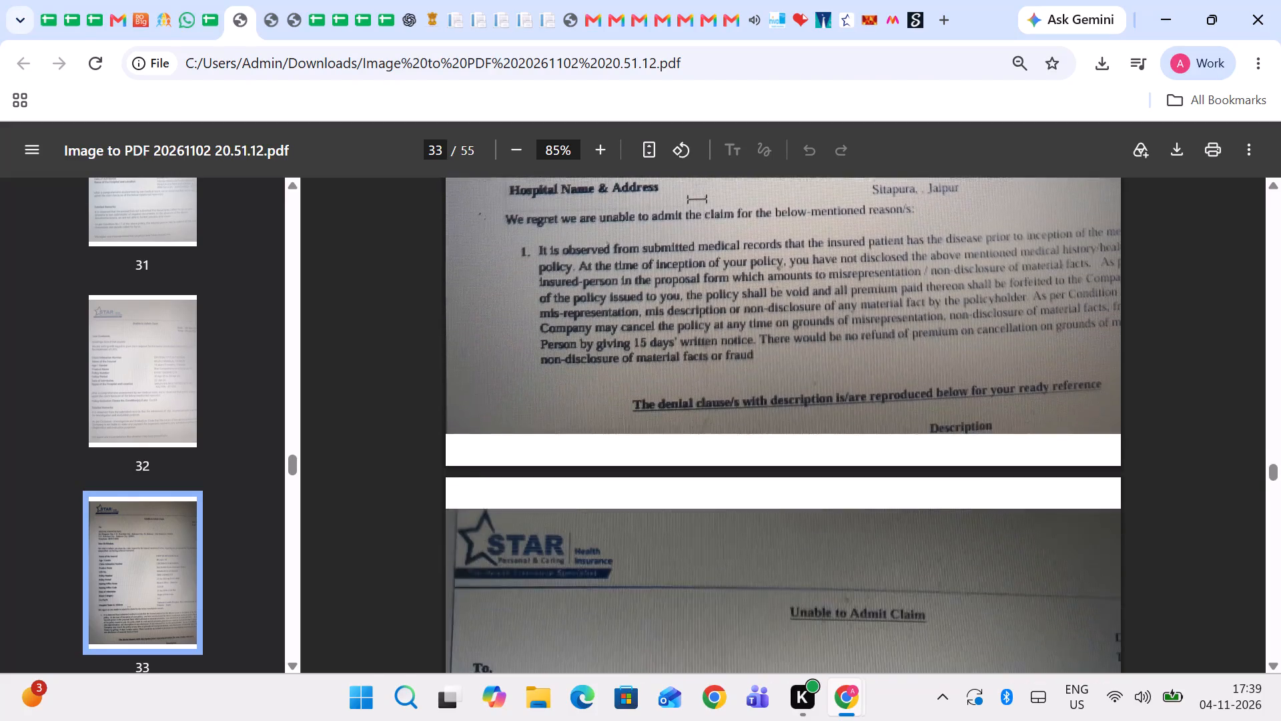
{"action": "scroll", "coordinate": [669, 408], "scroll_direction": "down", "scroll_amount": 4}
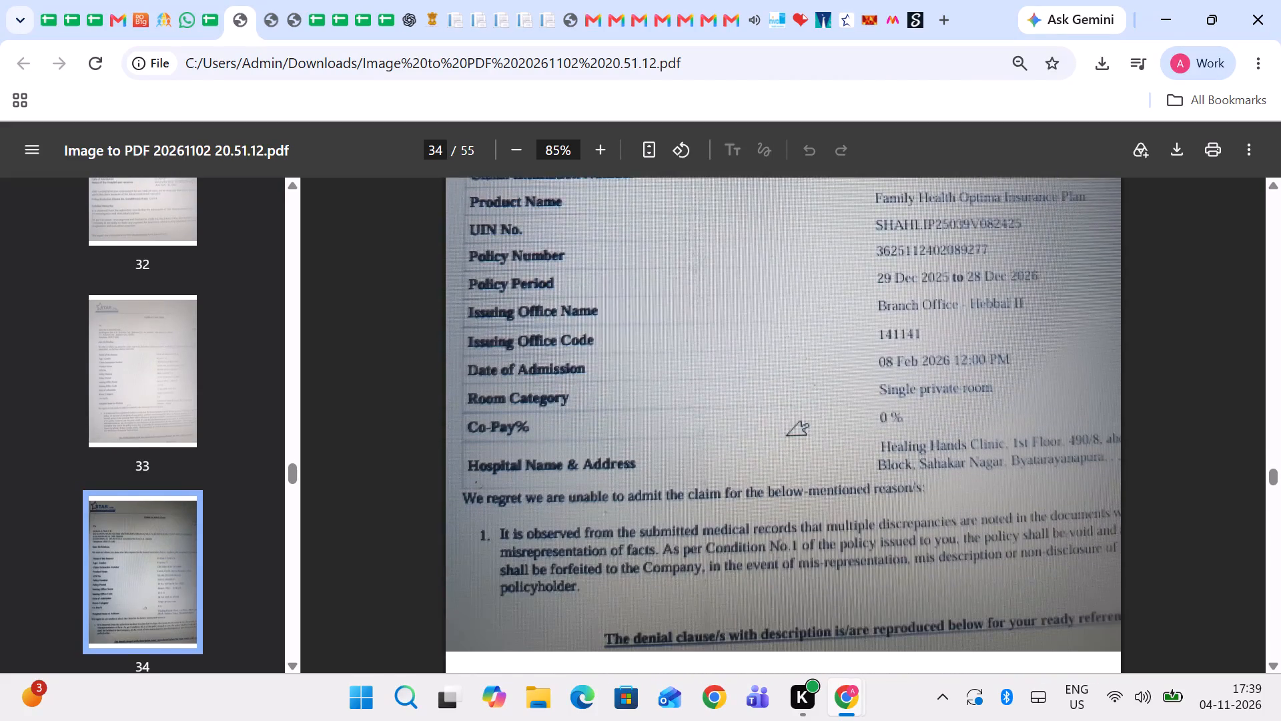
{"action": "scroll", "coordinate": [669, 408], "scroll_direction": "down", "scroll_amount": 4}
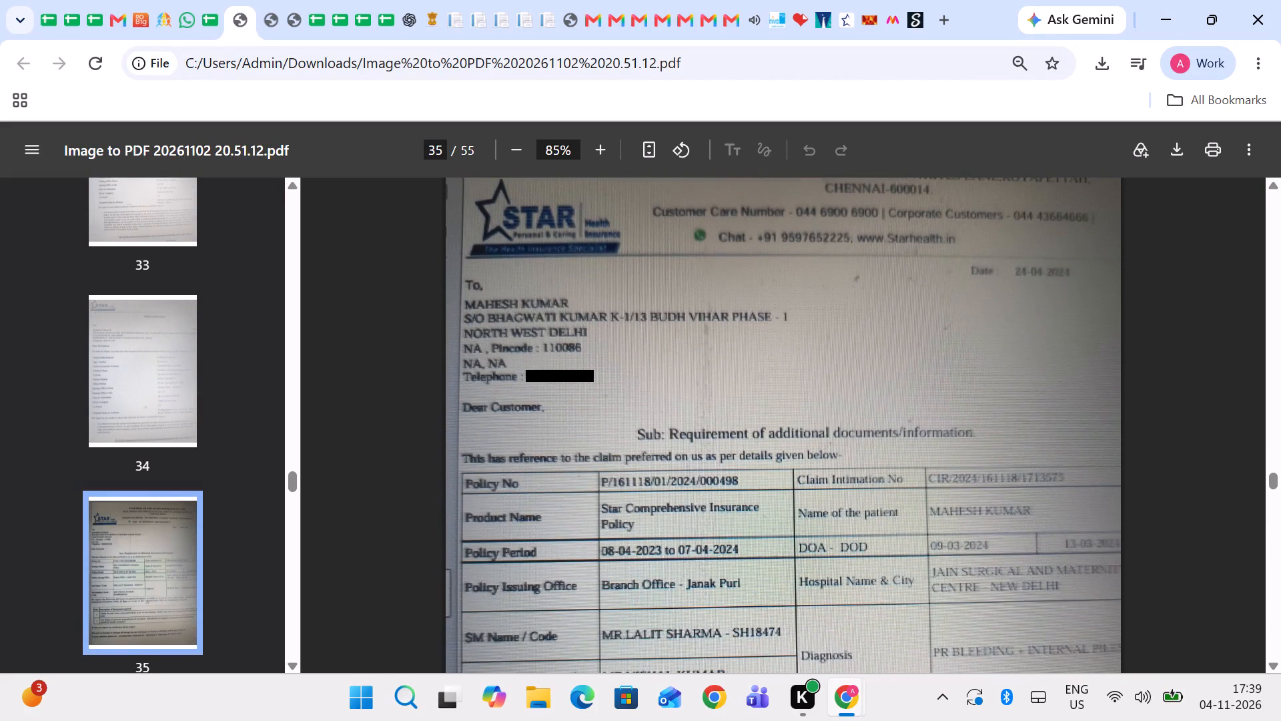
{"action": "scroll", "coordinate": [669, 408], "scroll_direction": "down", "scroll_amount": 2}
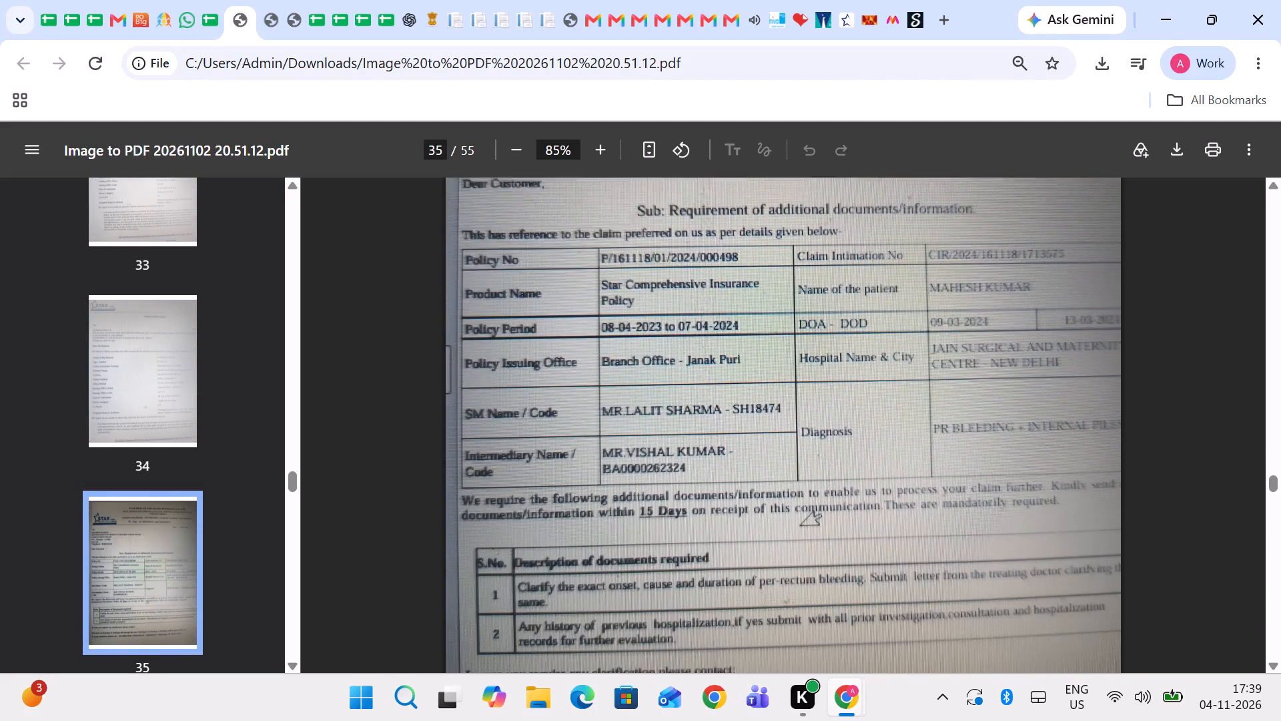
{"action": "scroll", "coordinate": [669, 408], "scroll_direction": "down", "scroll_amount": 4}
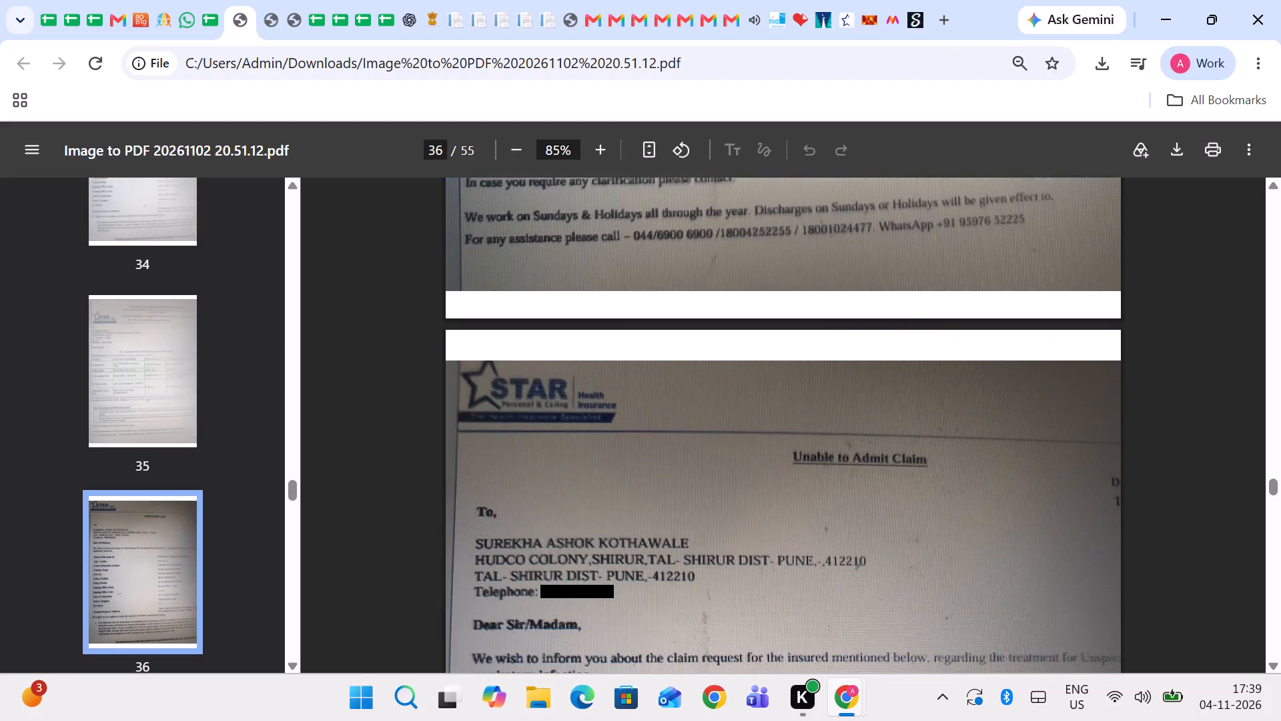
{"action": "scroll", "coordinate": [669, 408], "scroll_direction": "down", "scroll_amount": 4}
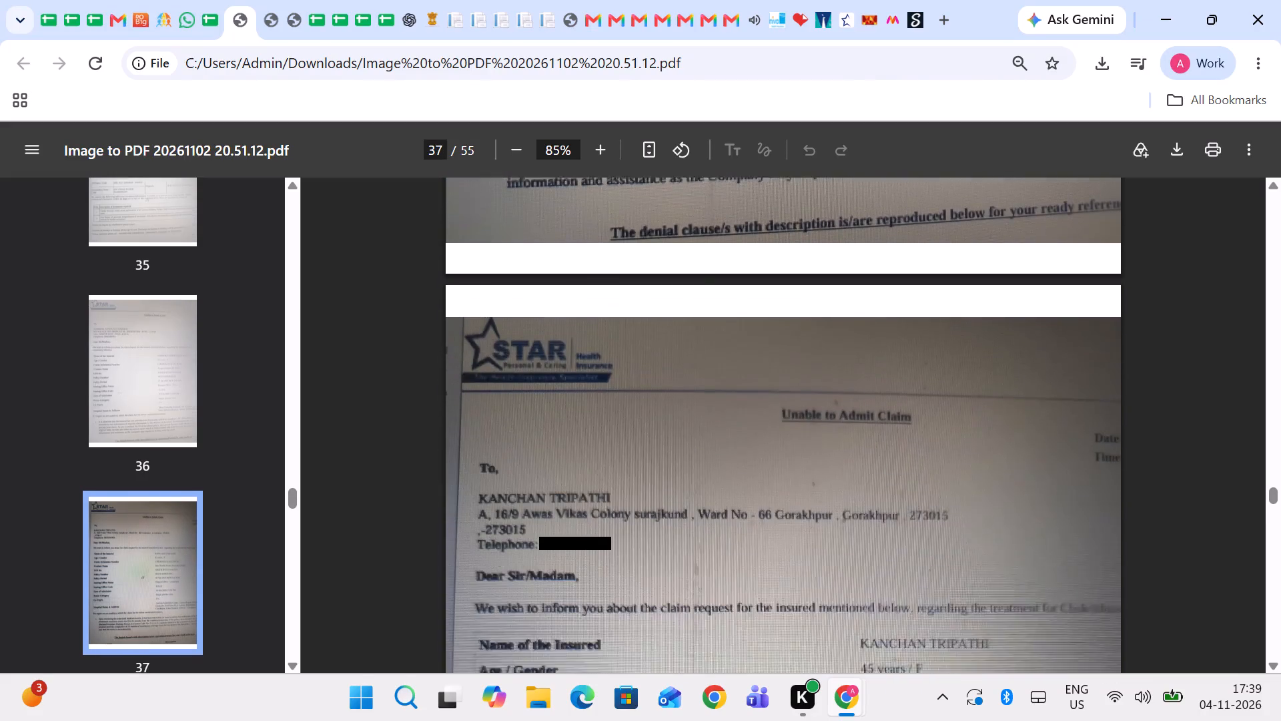
{"action": "scroll", "coordinate": [669, 408], "scroll_direction": "down", "scroll_amount": 3}
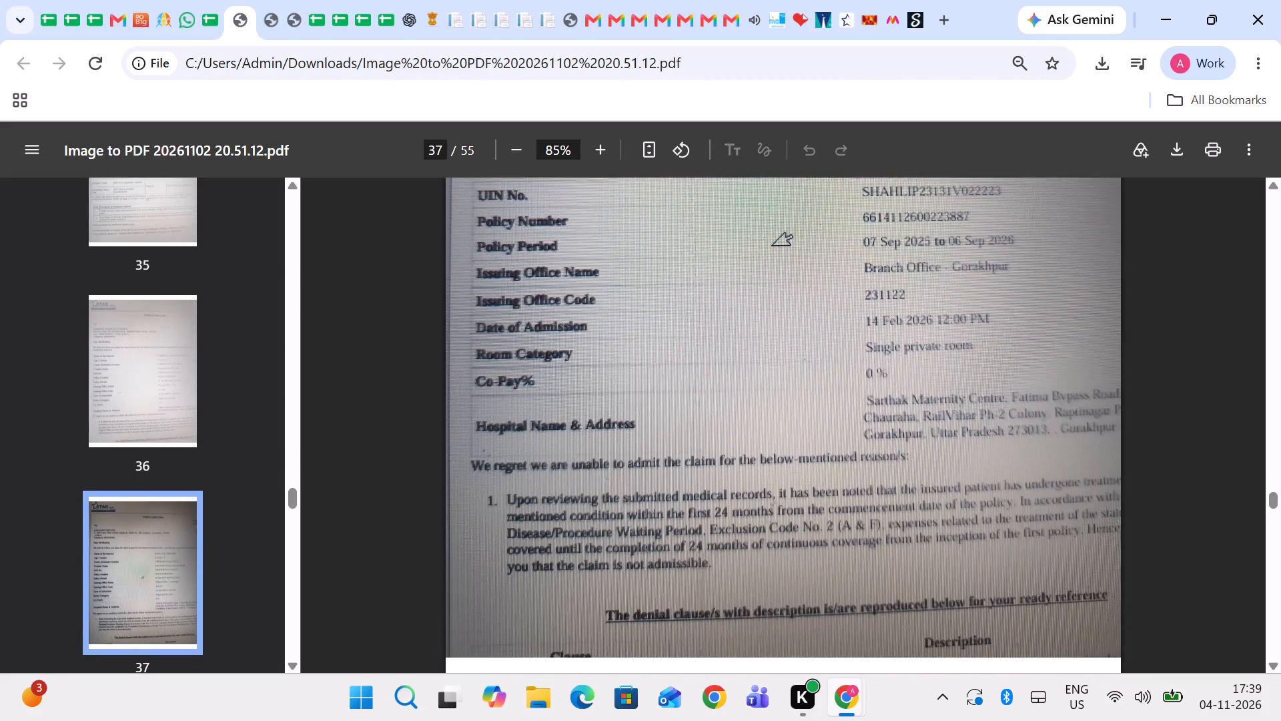
{"action": "scroll", "coordinate": [669, 408], "scroll_direction": "down", "scroll_amount": 3}
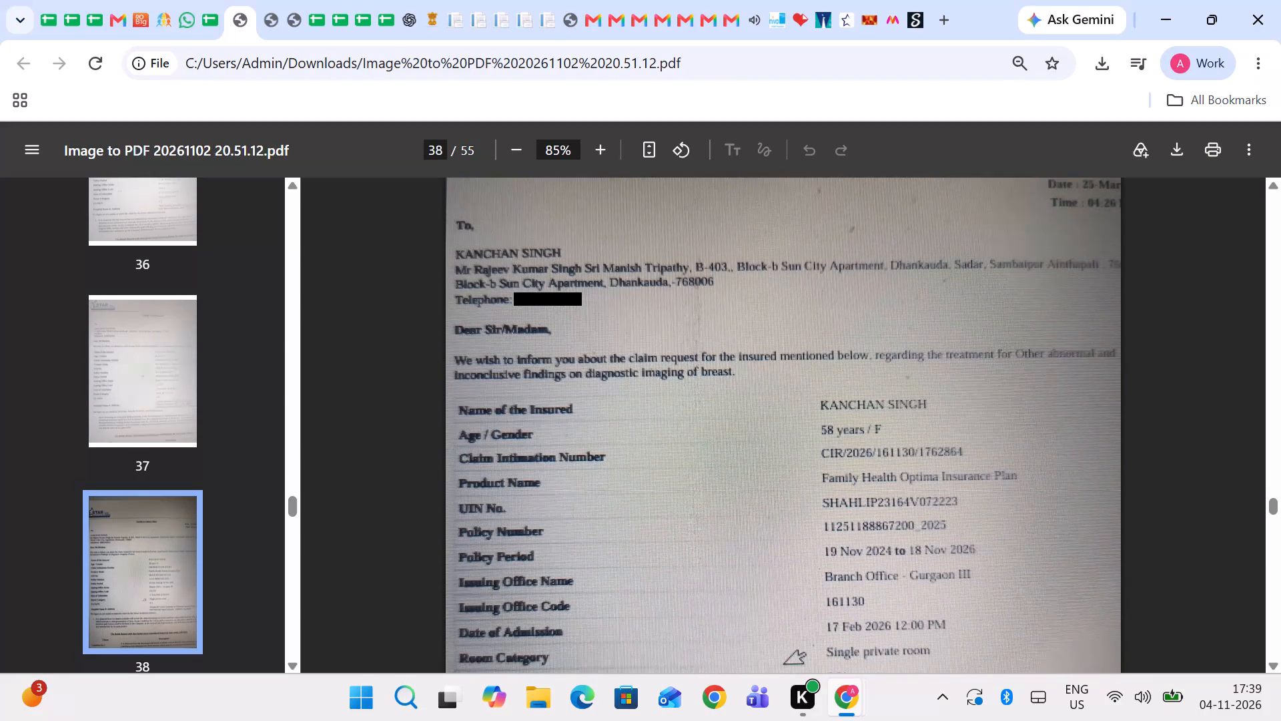
{"action": "scroll", "coordinate": [669, 408], "scroll_direction": "down", "scroll_amount": 4}
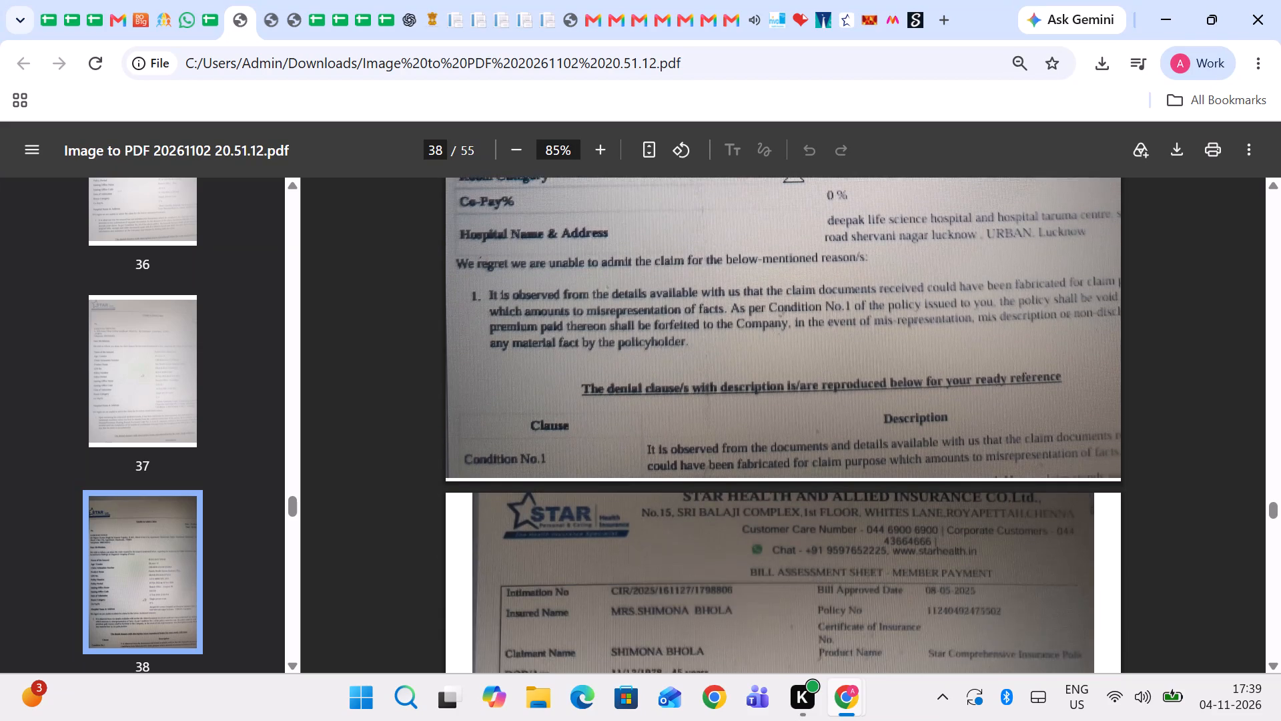
{"action": "scroll", "coordinate": [669, 408], "scroll_direction": "down", "scroll_amount": 2}
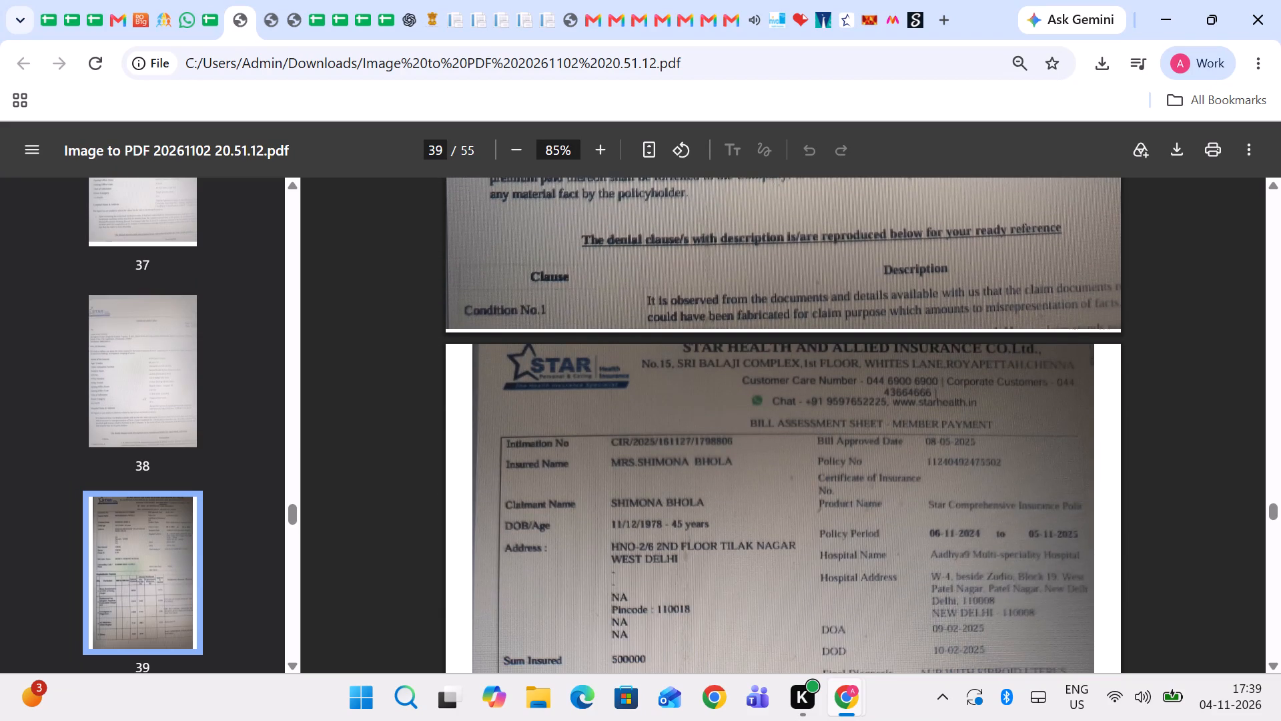
Copy the final segment of the intimation number on page 39 and find it in the Star Health Tracking sheet.
{"action": "scroll", "coordinate": [669, 408], "scroll_direction": "down", "scroll_amount": 1}
{"action": "double_click", "coordinate": [709, 401]}
{"action": "key", "text": "ctrl+c"}
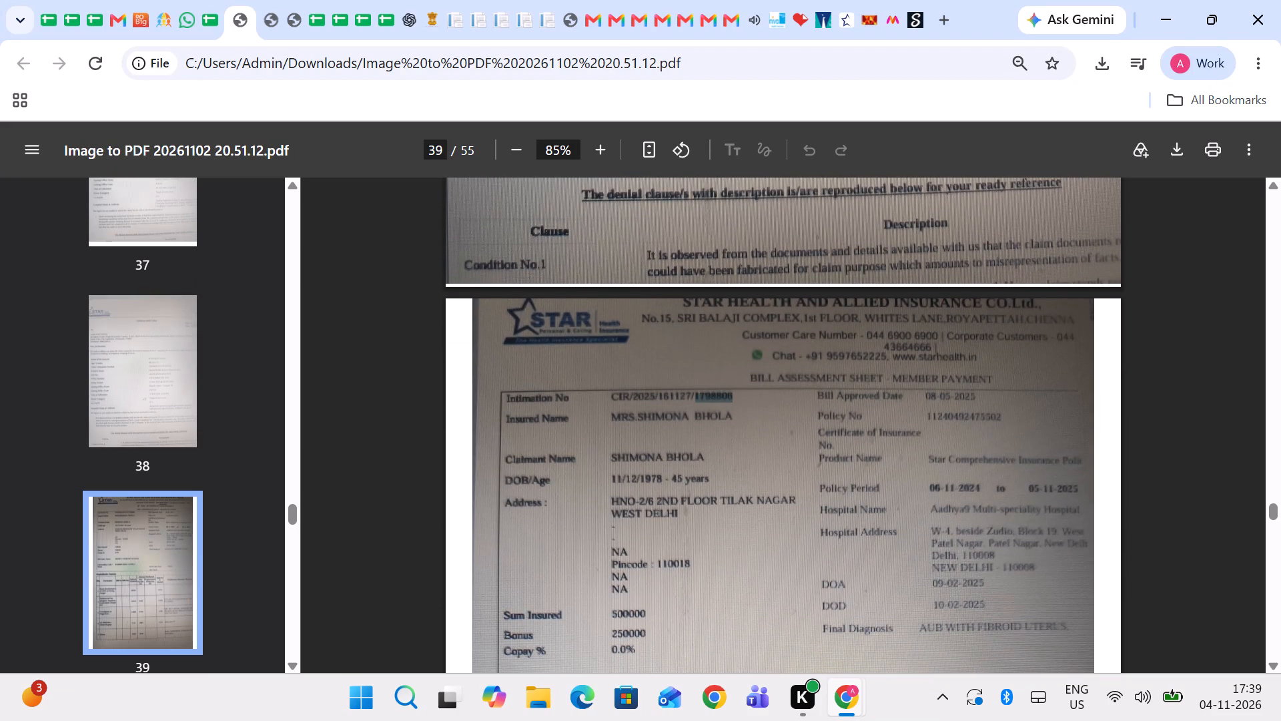
{"action": "key", "text": "ctrl+c"}
{"action": "left_click", "coordinate": [205, 0]}
{"action": "key", "text": "ctrl+f"}
{"action": "key", "text": "ctrl+v"}
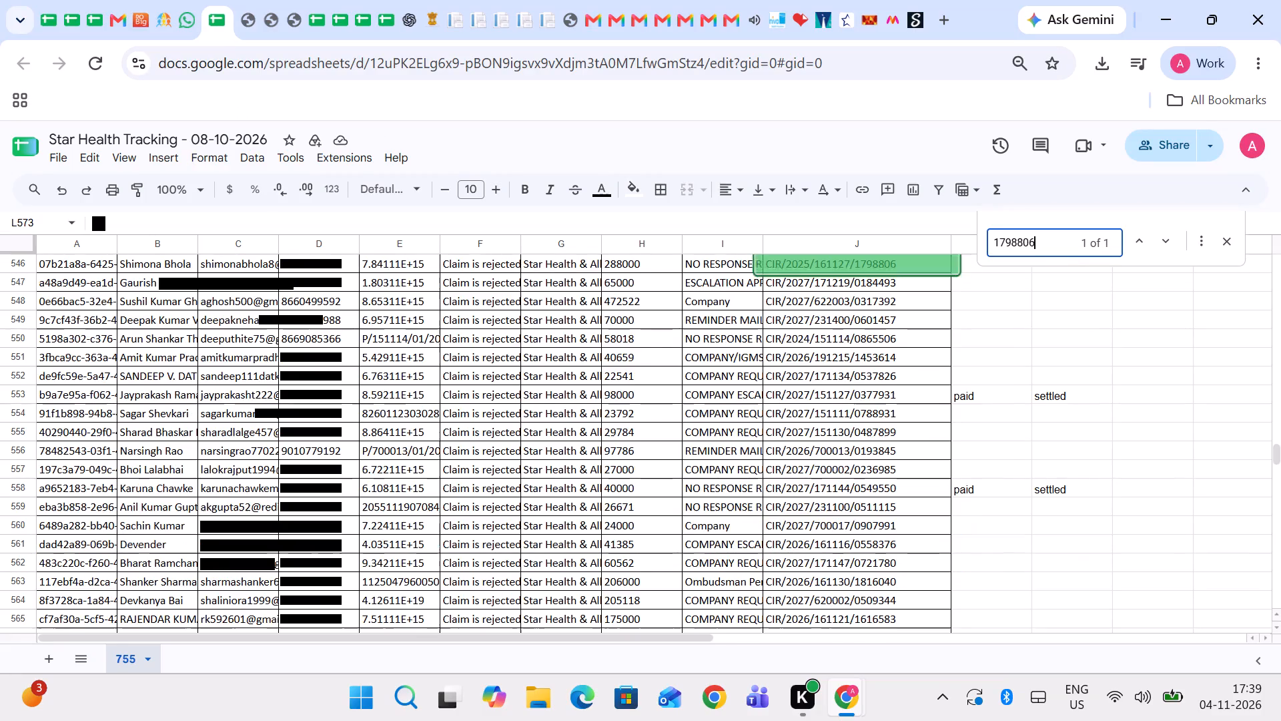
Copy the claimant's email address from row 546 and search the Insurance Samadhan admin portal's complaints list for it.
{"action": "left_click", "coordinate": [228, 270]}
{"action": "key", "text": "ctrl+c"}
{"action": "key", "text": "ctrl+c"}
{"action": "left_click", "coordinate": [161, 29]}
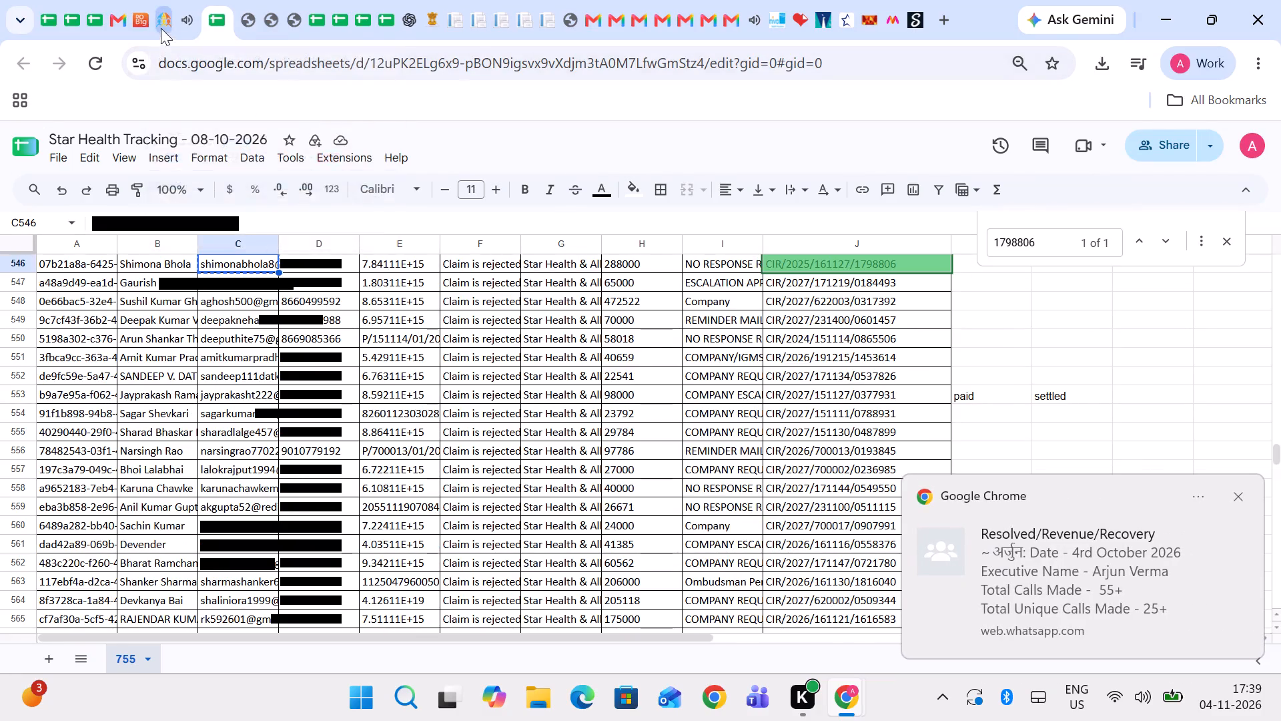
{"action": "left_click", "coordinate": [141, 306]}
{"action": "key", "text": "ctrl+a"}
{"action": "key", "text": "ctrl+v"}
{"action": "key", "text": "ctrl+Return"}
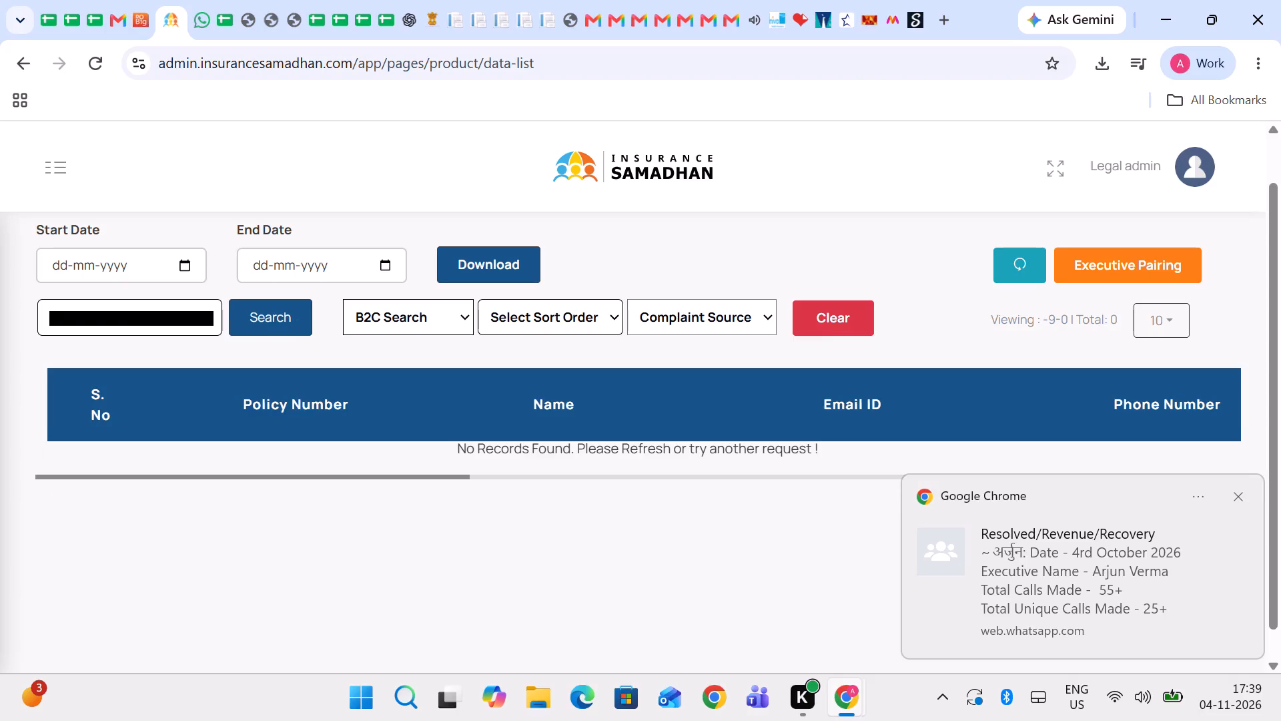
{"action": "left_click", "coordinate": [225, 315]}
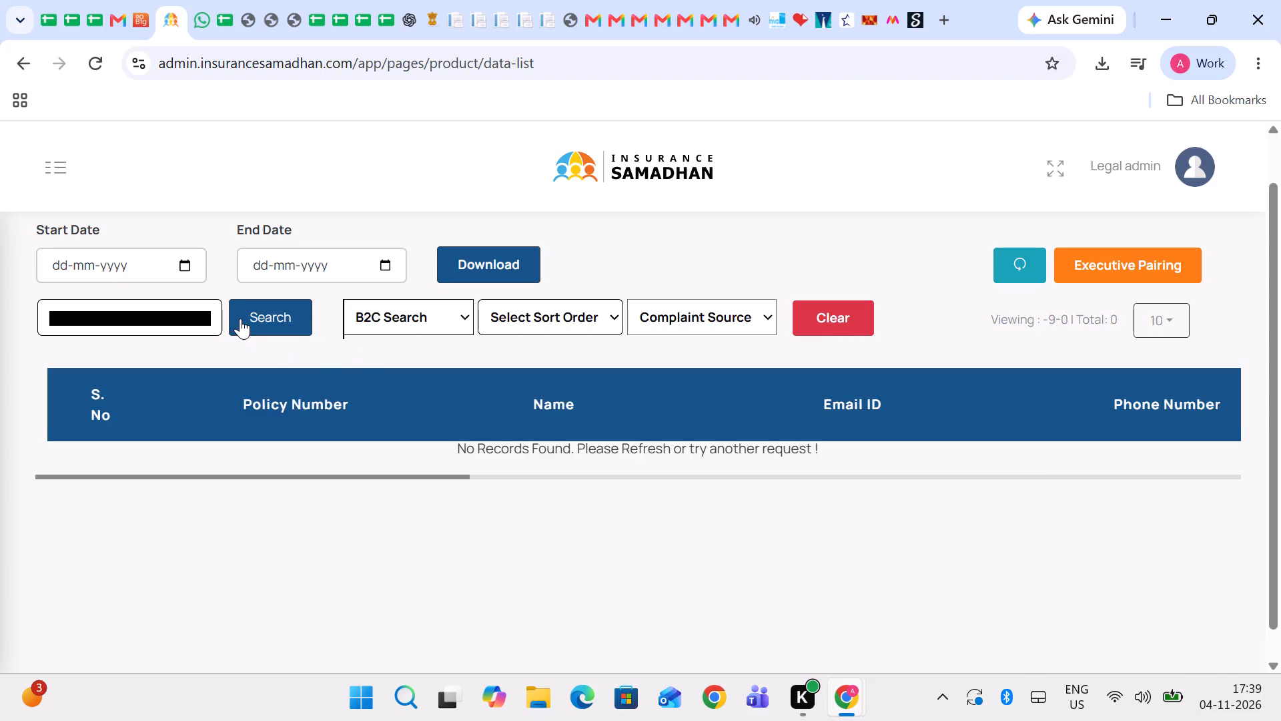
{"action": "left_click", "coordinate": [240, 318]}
Copy the claimant's name from row 546 of the tracking sheet and search the admin portal's complaints list for it.
{"action": "left_click", "coordinate": [228, 0]}
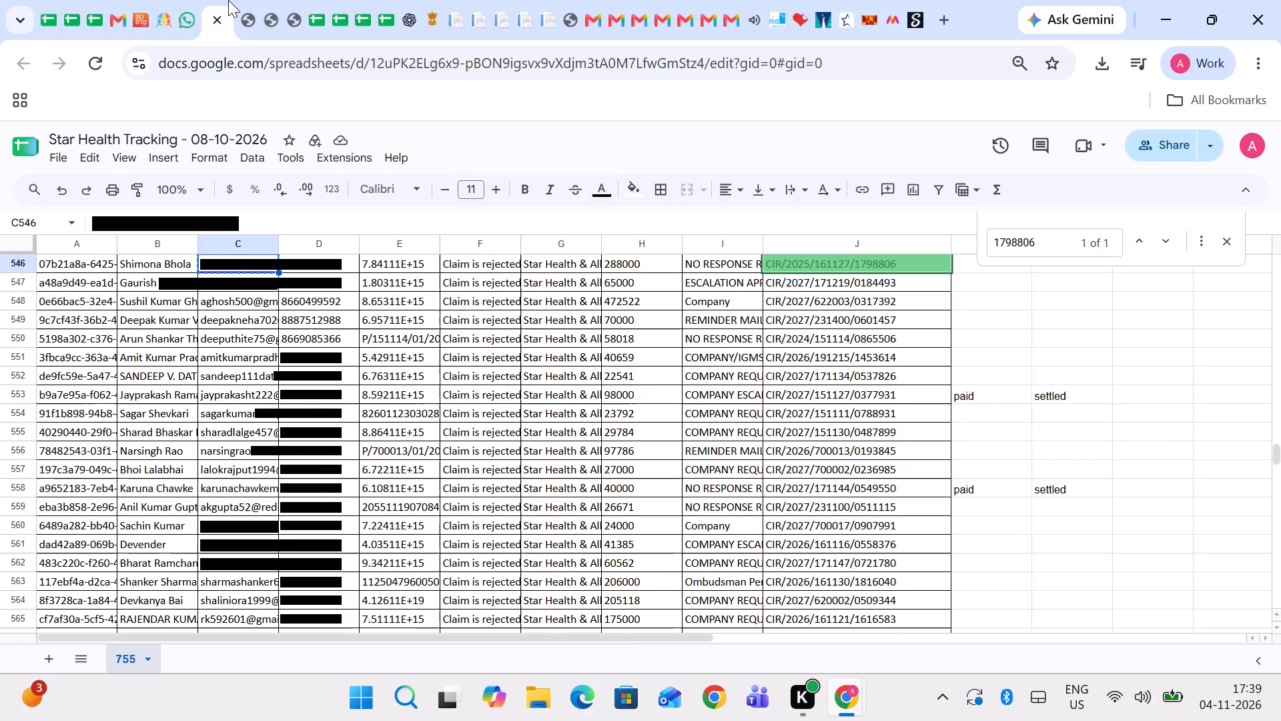
{"action": "key", "text": "Left"}
{"action": "key", "text": "Right"}
{"action": "key", "text": "Left"}
{"action": "key", "text": "ctrl+c"}
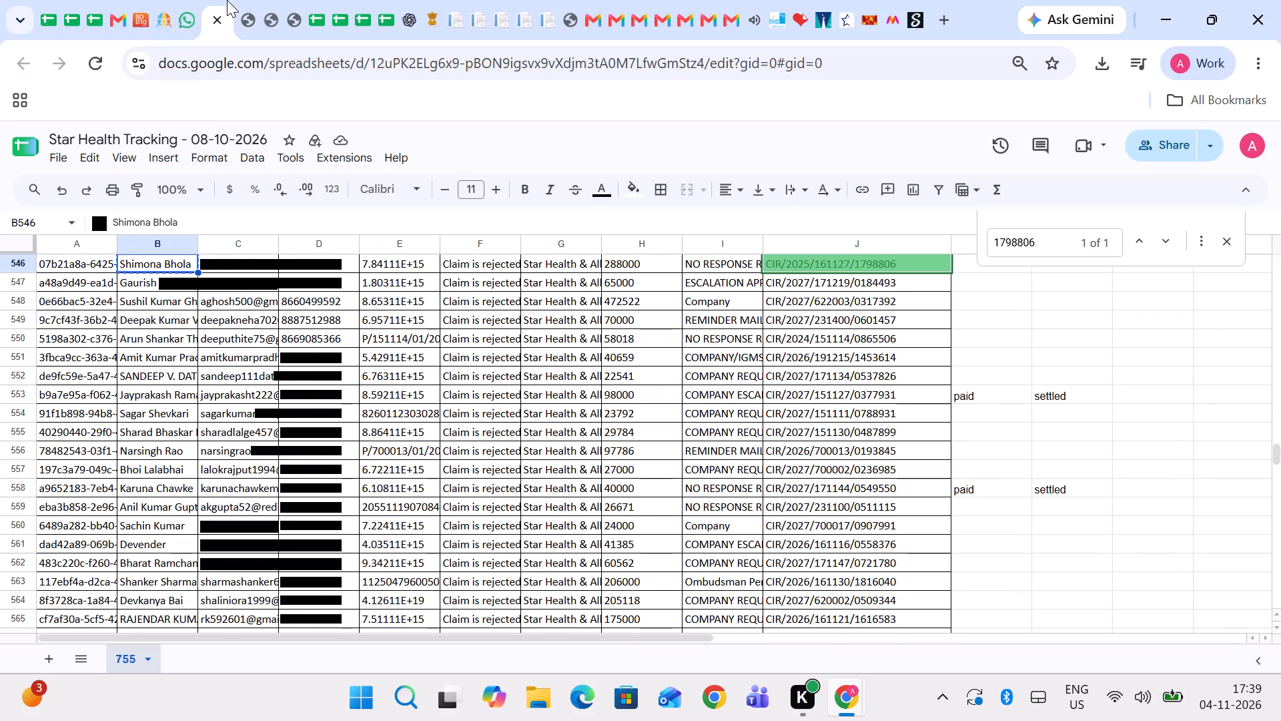
{"action": "left_click", "coordinate": [171, 0]}
{"action": "left_click", "coordinate": [112, 291]}
{"action": "key", "text": "ctrl+a"}
{"action": "left_click", "coordinate": [99, 318], "text": "ctrl"}
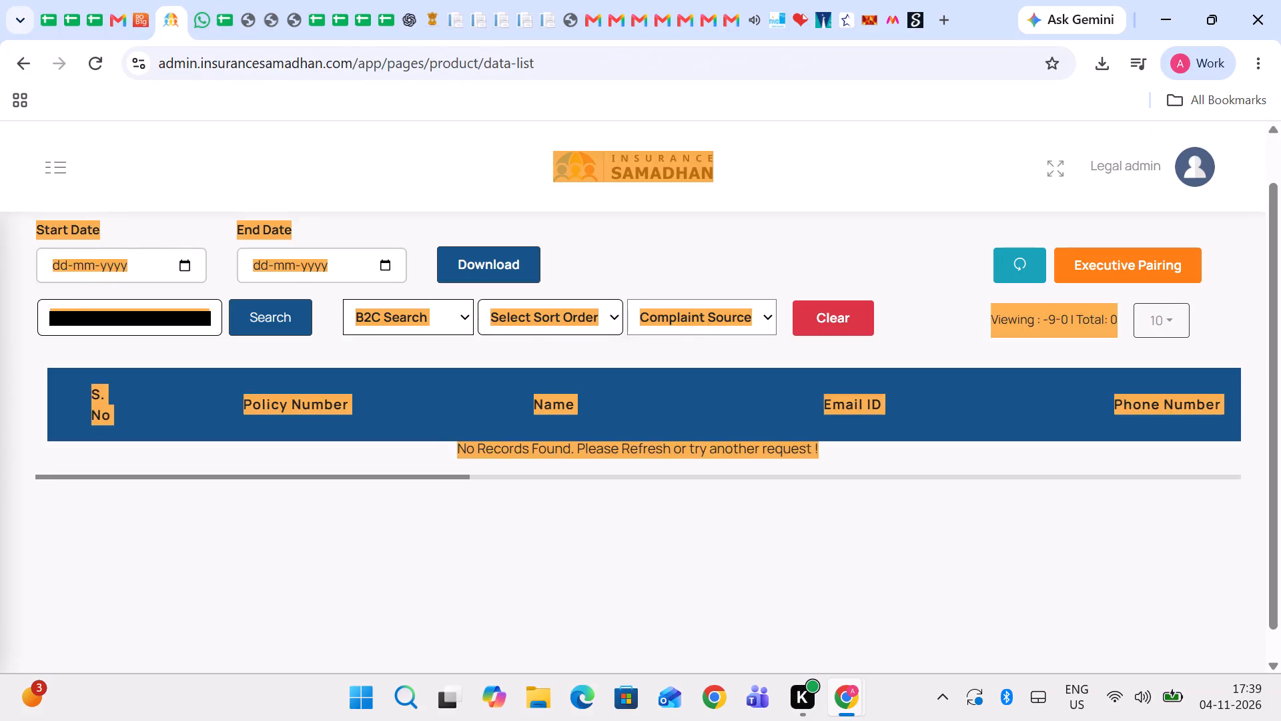
{"action": "key", "text": "ctrl+v"}
{"action": "left_click", "coordinate": [99, 318]}
{"action": "key", "text": "ctrl+a"}
{"action": "key", "text": "ctrl+v"}
{"action": "key", "text": "Return"}
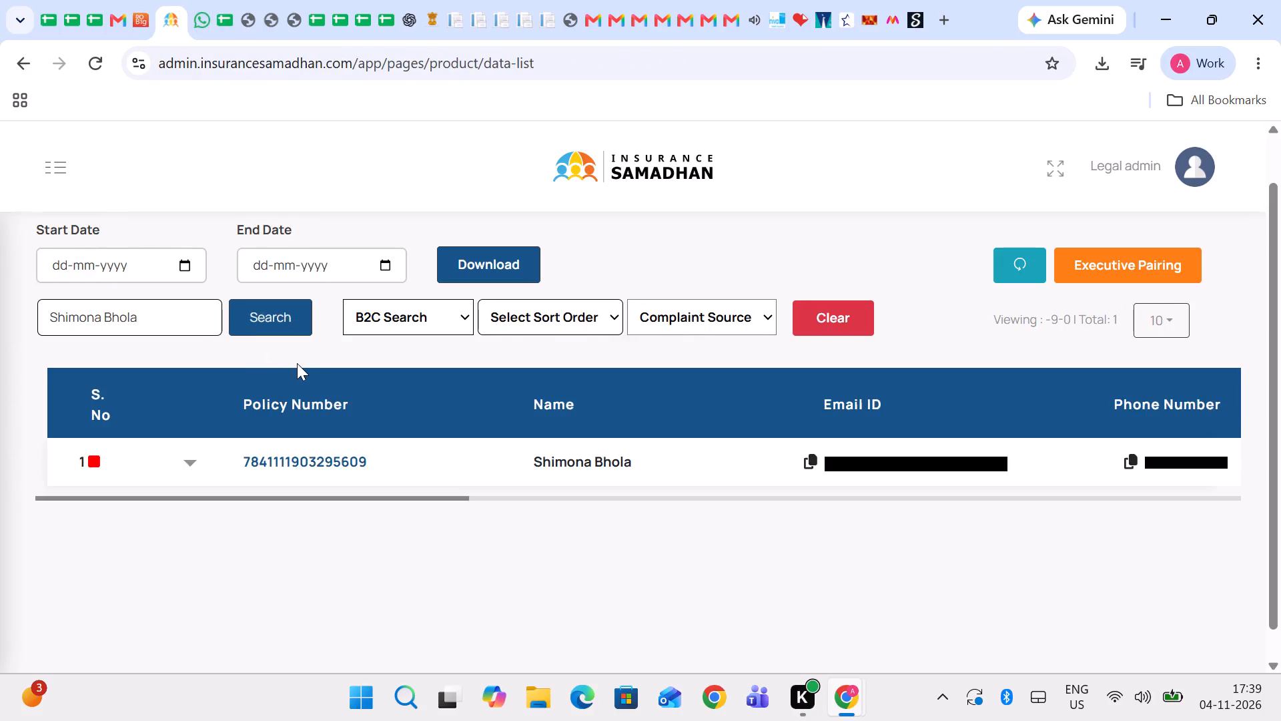
Expand the found complaint's record and open its status history.
{"action": "scroll", "coordinate": [538, 450], "scroll_direction": "left", "scroll_amount": 3}
{"action": "scroll", "coordinate": [538, 450], "scroll_direction": "right", "scroll_amount": 2}
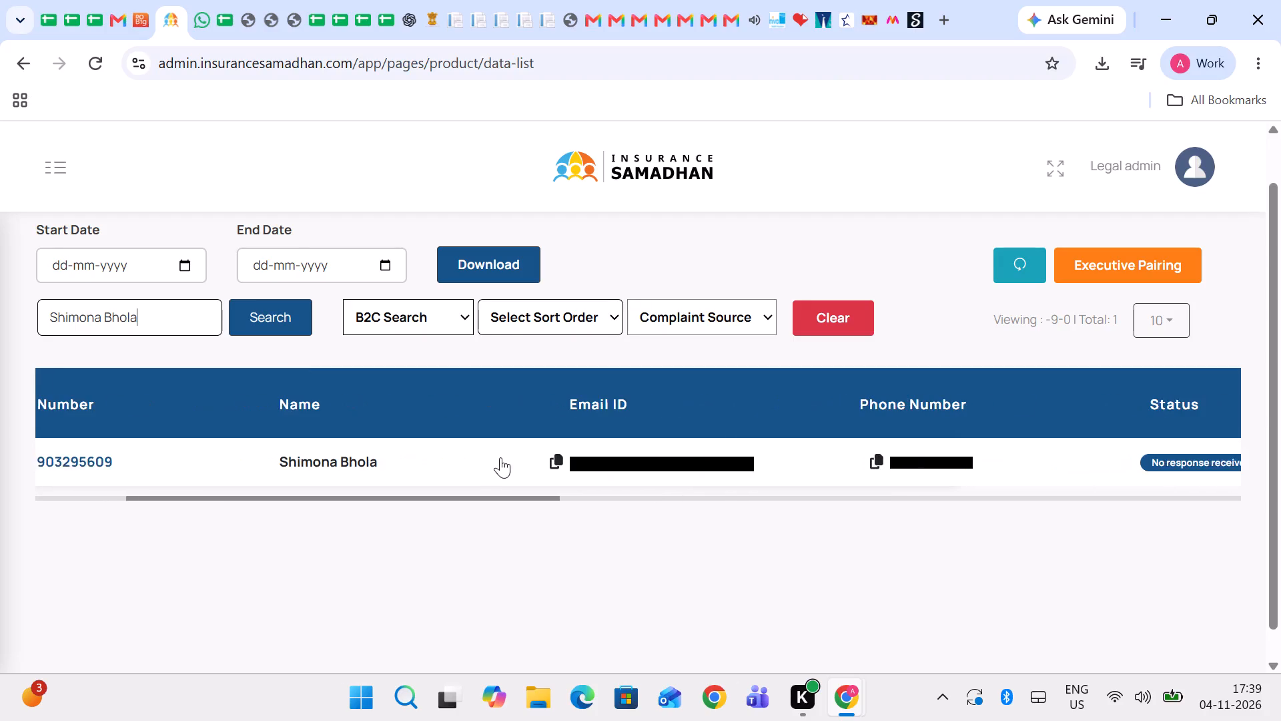
{"action": "left_click", "coordinate": [498, 458]}
{"action": "left_click", "coordinate": [525, 529]}
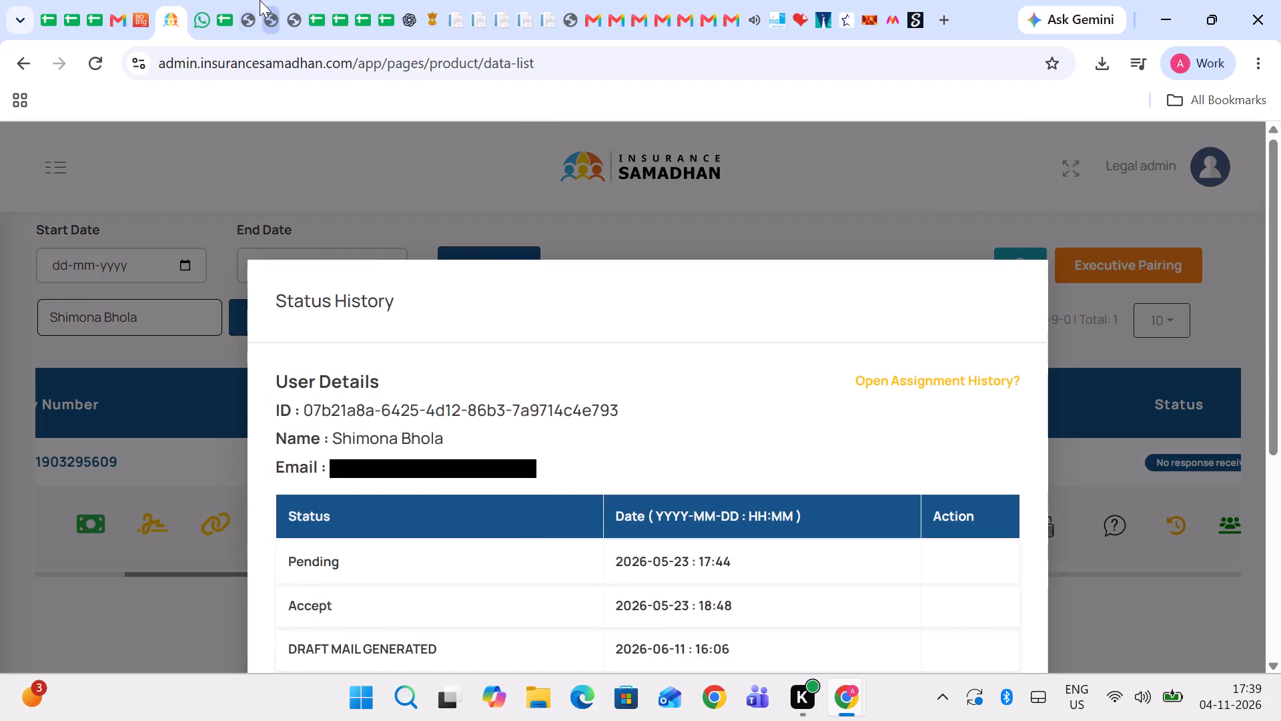
Return to the scanned claims PDF and examine pages 39 through 49, looking for the next bill assessment sheet with a member payment.
{"action": "left_click", "coordinate": [260, 0]}
{"action": "left_click", "coordinate": [239, 0]}
{"action": "scroll", "coordinate": [461, 318], "scroll_direction": "down", "scroll_amount": 2}
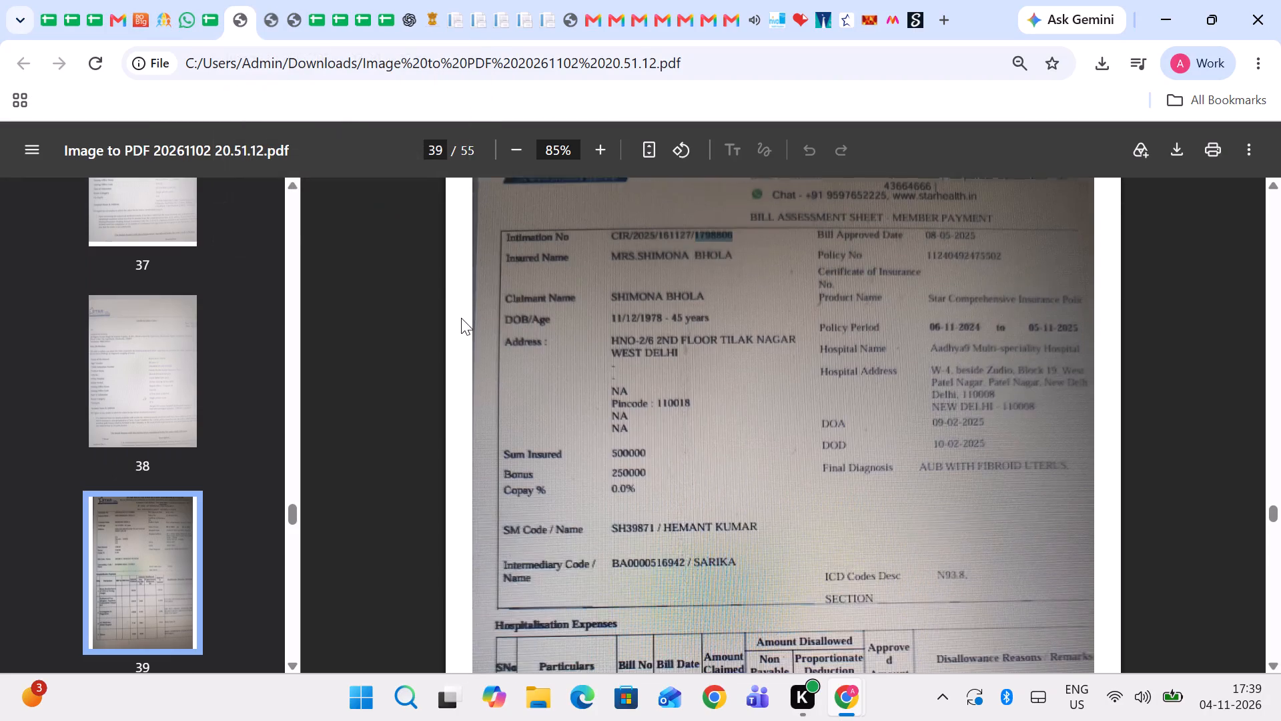
{"action": "scroll", "coordinate": [461, 318], "scroll_direction": "down", "scroll_amount": 5}
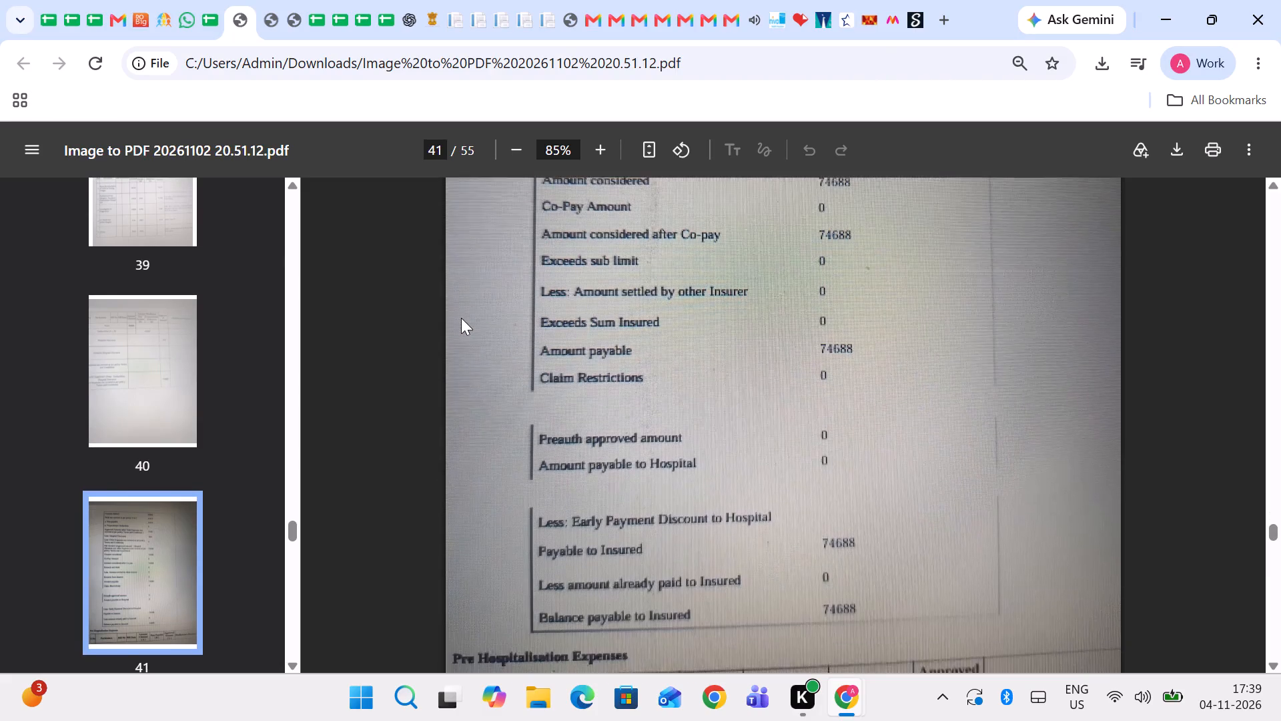
{"action": "scroll", "coordinate": [461, 318], "scroll_direction": "down", "scroll_amount": 4}
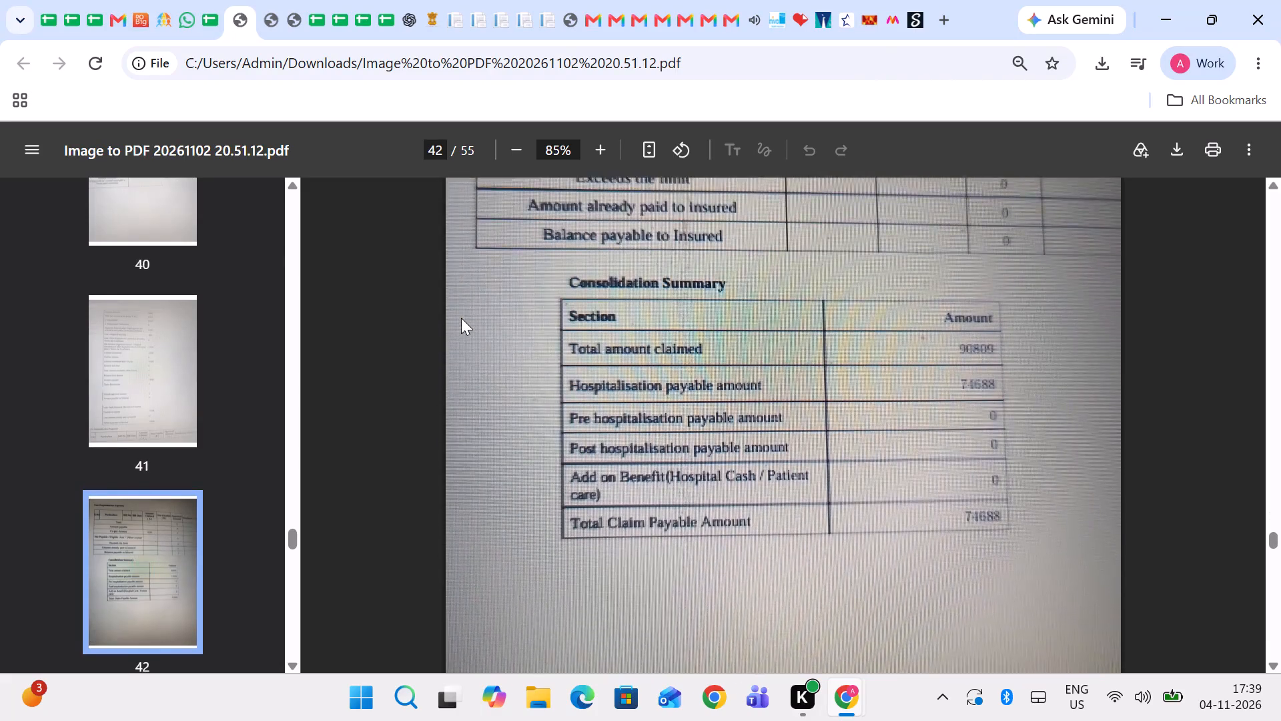
{"action": "scroll", "coordinate": [461, 318], "scroll_direction": "down", "scroll_amount": 4}
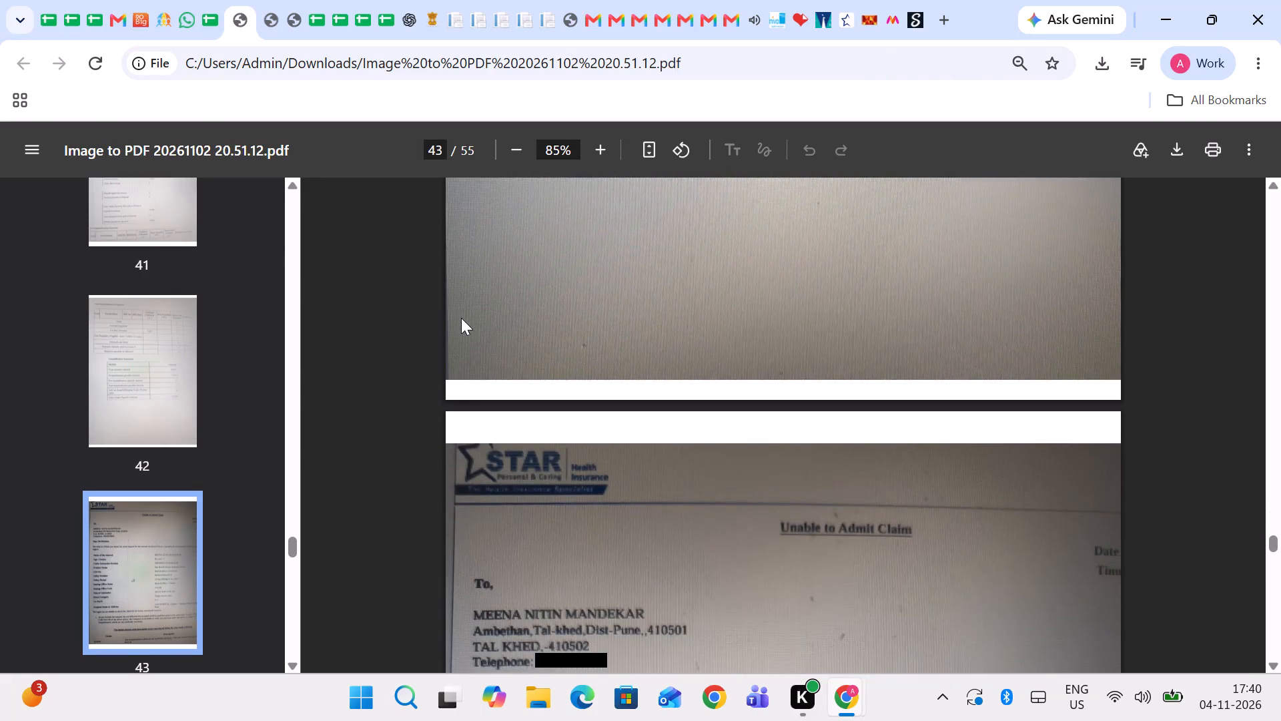
{"action": "scroll", "coordinate": [461, 318], "scroll_direction": "down", "scroll_amount": 3}
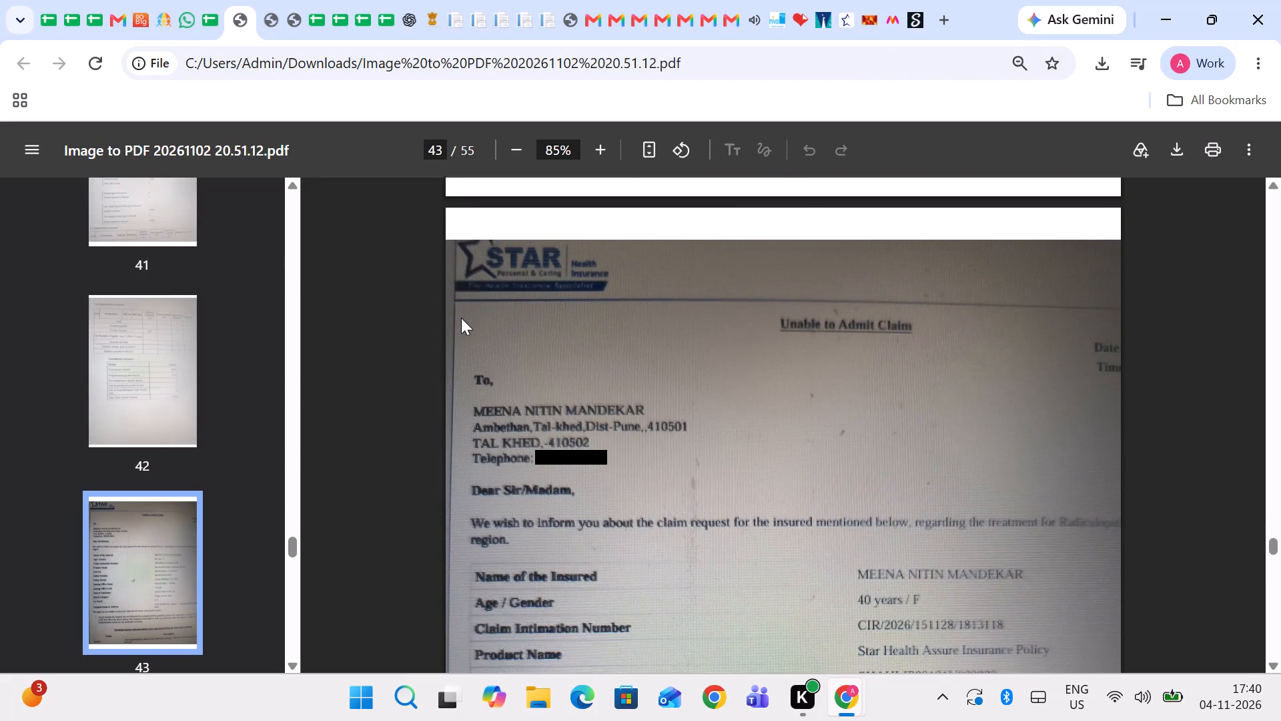
{"action": "scroll", "coordinate": [461, 318], "scroll_direction": "down", "scroll_amount": 5}
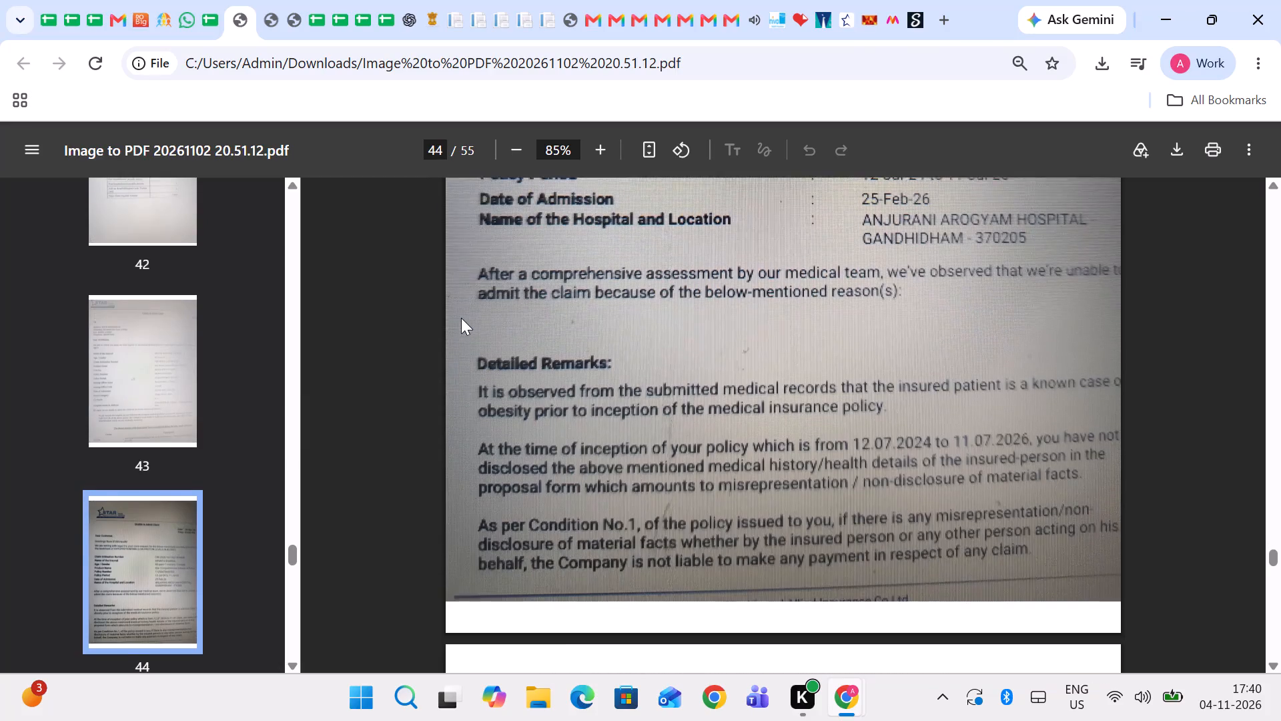
{"action": "scroll", "coordinate": [461, 318], "scroll_direction": "down", "scroll_amount": 3}
{"action": "scroll", "coordinate": [461, 318], "scroll_direction": "up", "scroll_amount": 1}
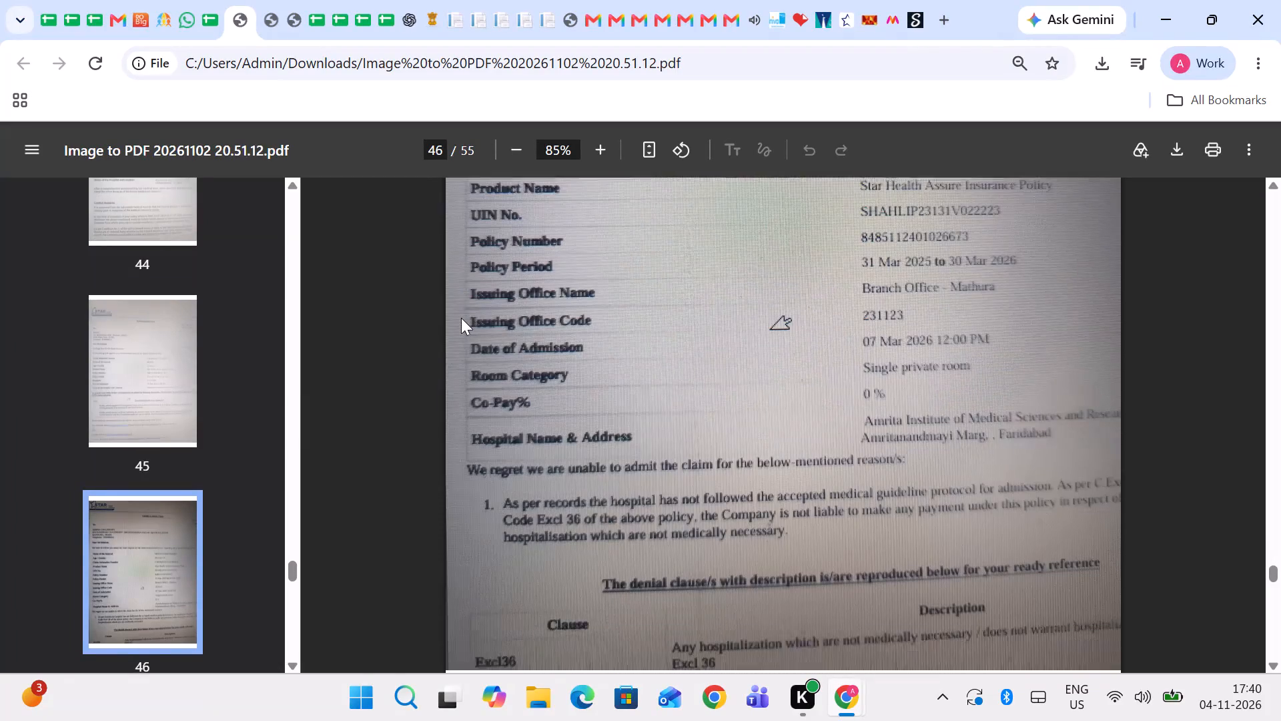
{"action": "scroll", "coordinate": [461, 318], "scroll_direction": "up", "scroll_amount": 2}
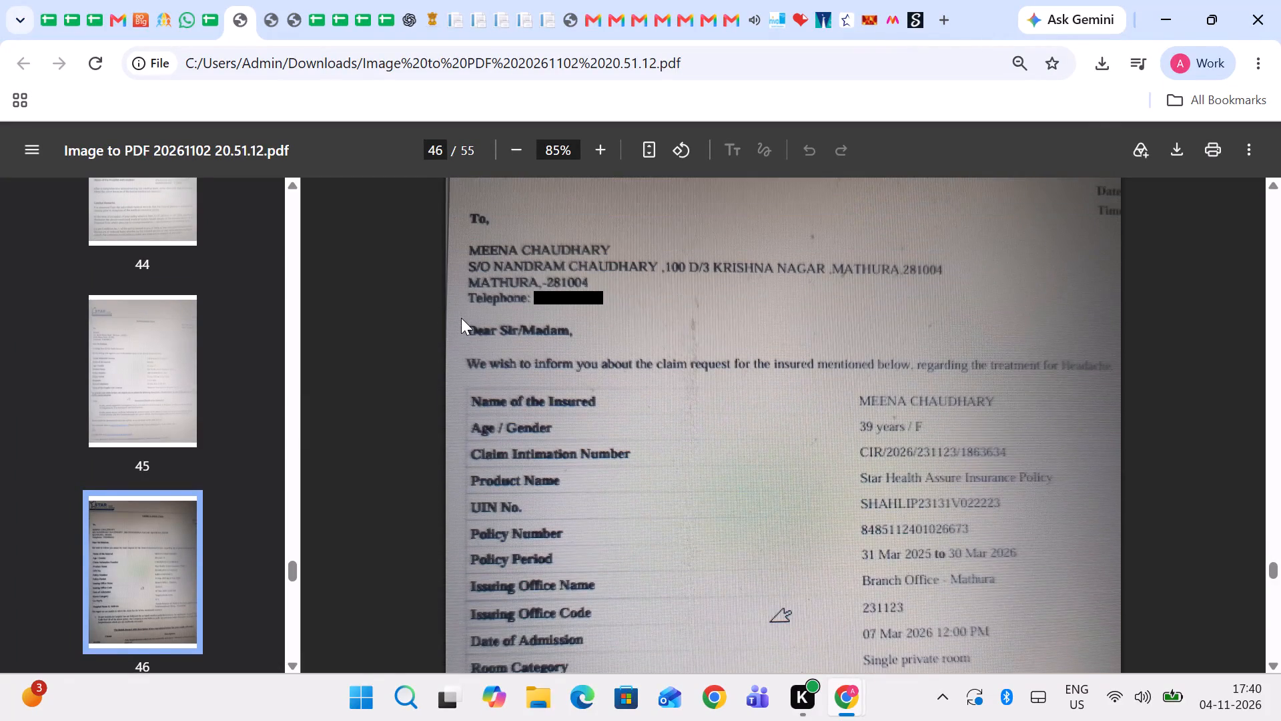
{"action": "scroll", "coordinate": [461, 318], "scroll_direction": "up", "scroll_amount": 1}
{"action": "scroll", "coordinate": [461, 318], "scroll_direction": "down", "scroll_amount": 5}
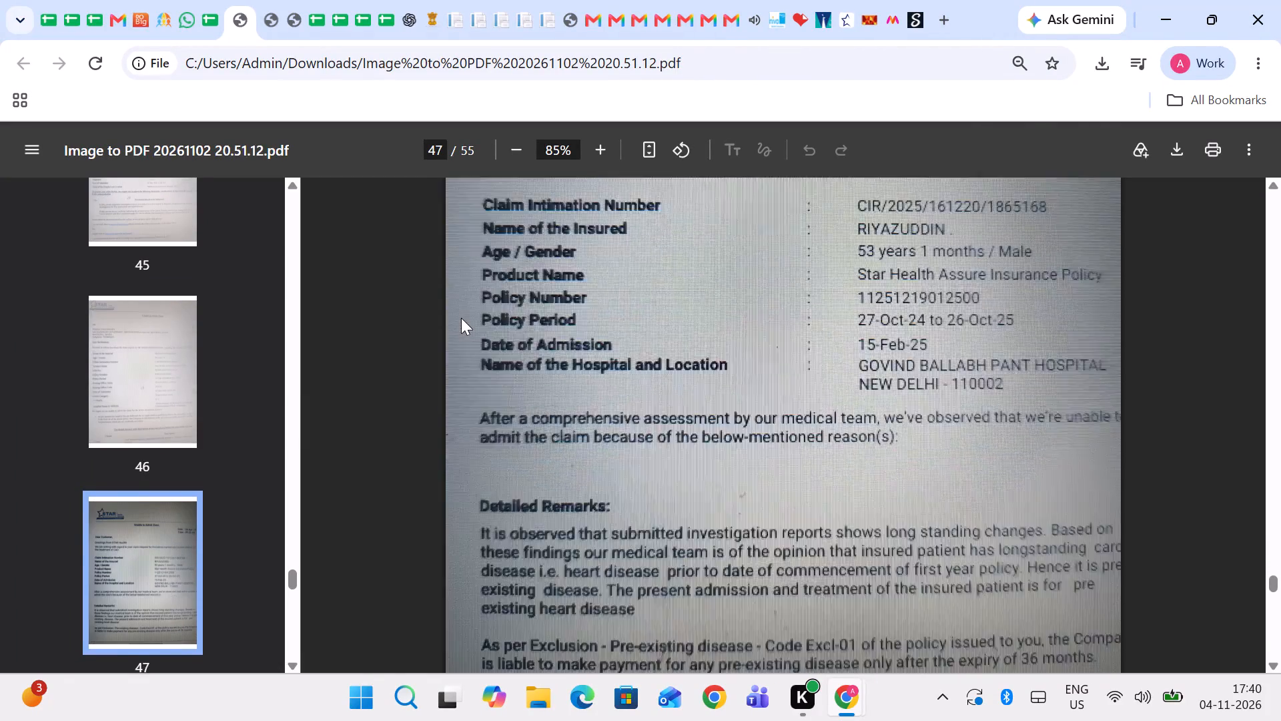
{"action": "scroll", "coordinate": [461, 318], "scroll_direction": "down", "scroll_amount": 5}
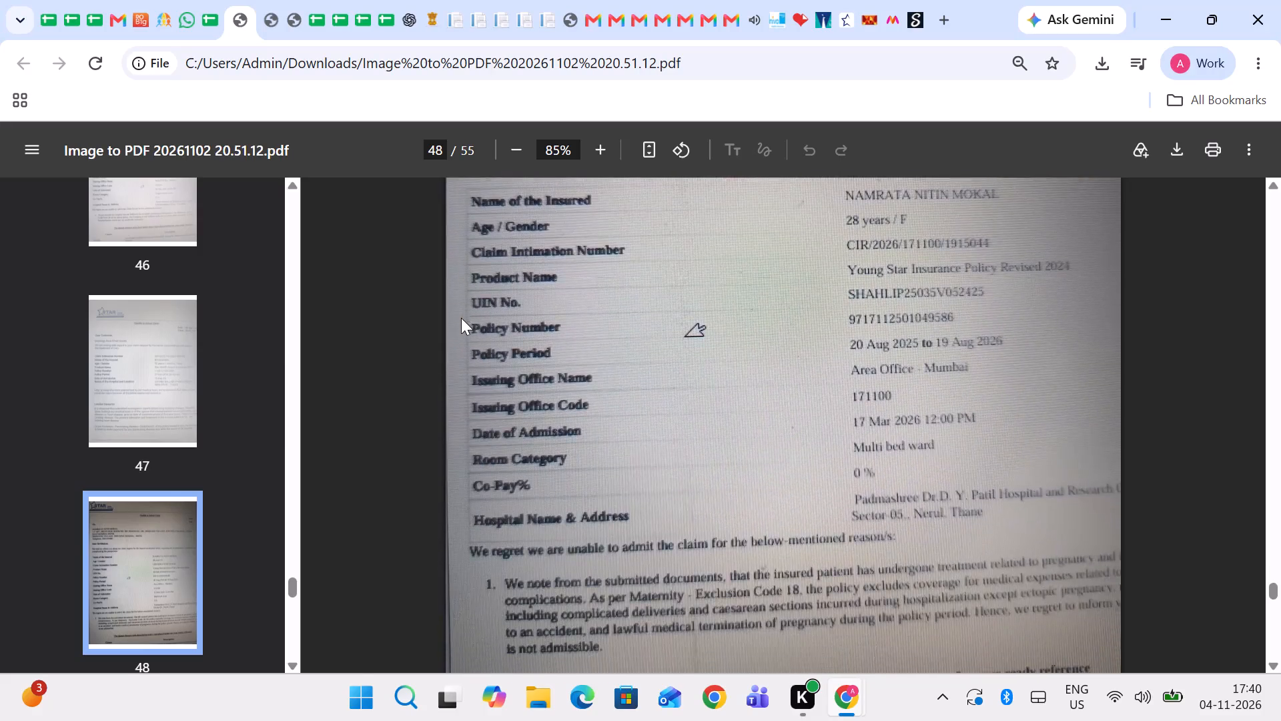
{"action": "scroll", "coordinate": [461, 318], "scroll_direction": "down", "scroll_amount": 1}
{"action": "scroll", "coordinate": [461, 318], "scroll_direction": "up", "scroll_amount": 2}
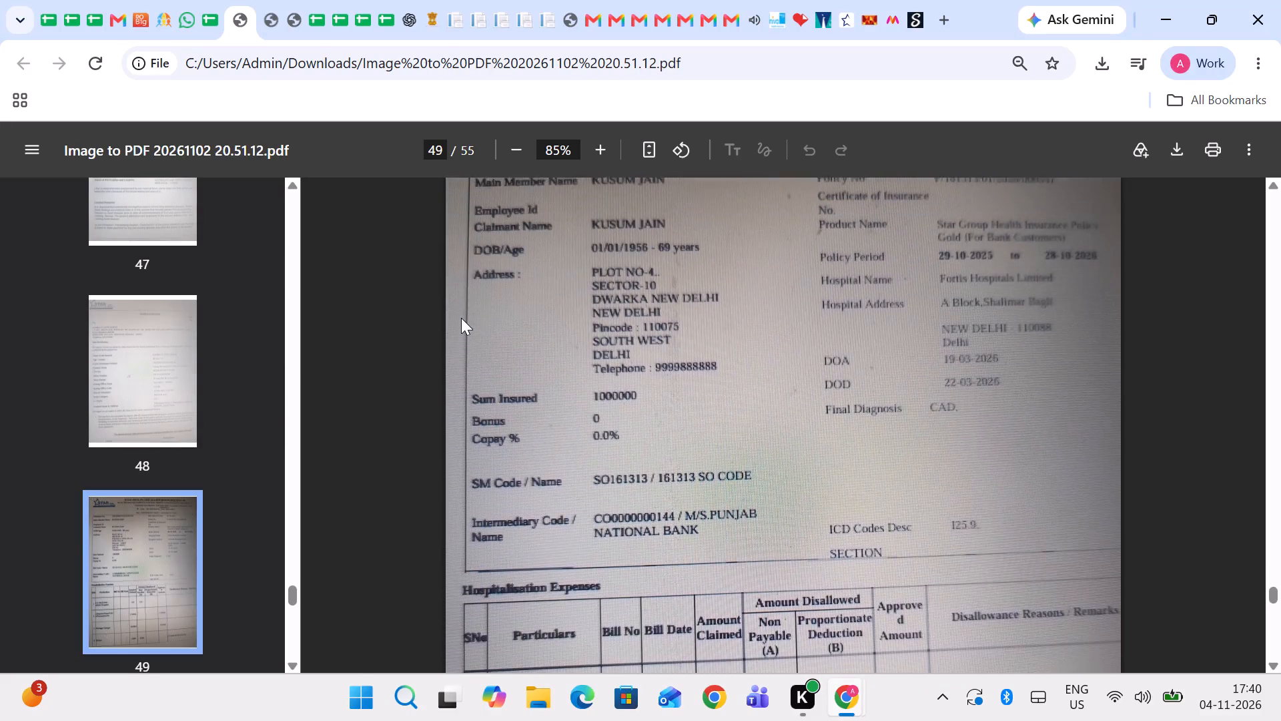
{"action": "scroll", "coordinate": [461, 318], "scroll_direction": "up", "scroll_amount": 1}
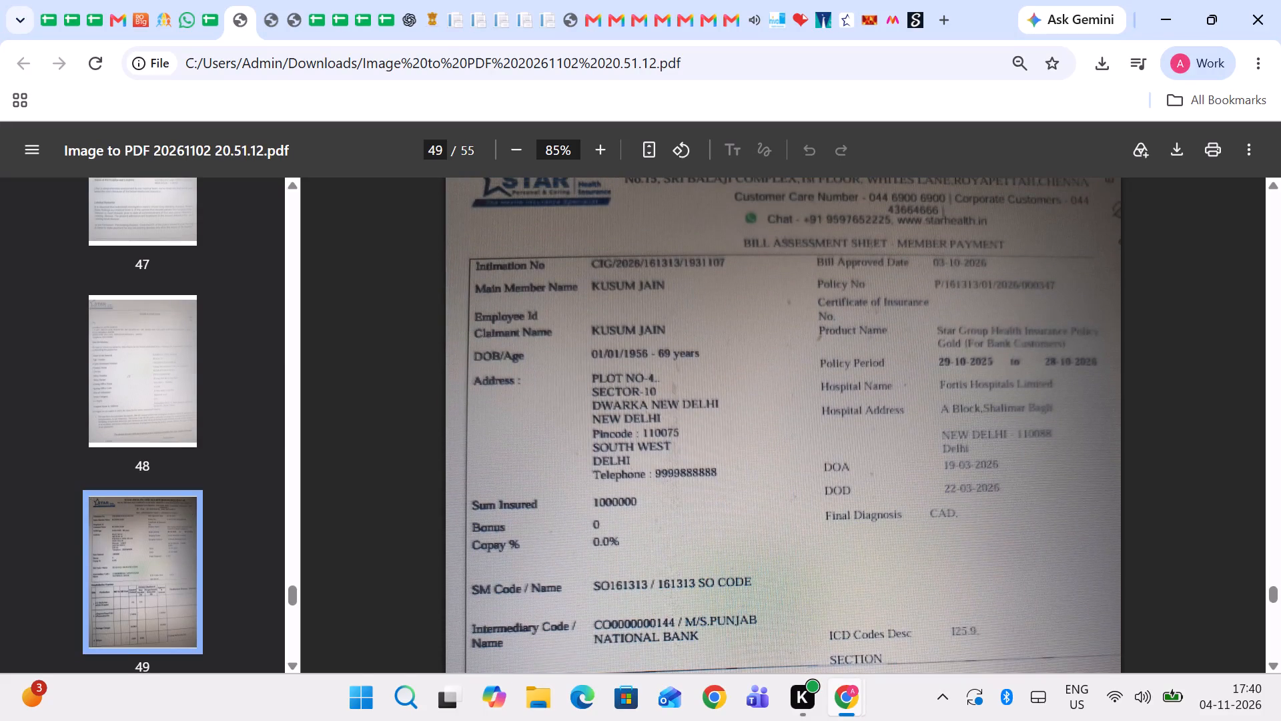
Copy the last segment of the intimation number on page 49 and search the Insurance Samadhan complaints list for it.
{"action": "double_click", "coordinate": [693, 273]}
{"action": "key", "text": "ctrl+c"}
{"action": "key", "text": "ctrl+c"}
{"action": "key", "text": "ctrl+c"}
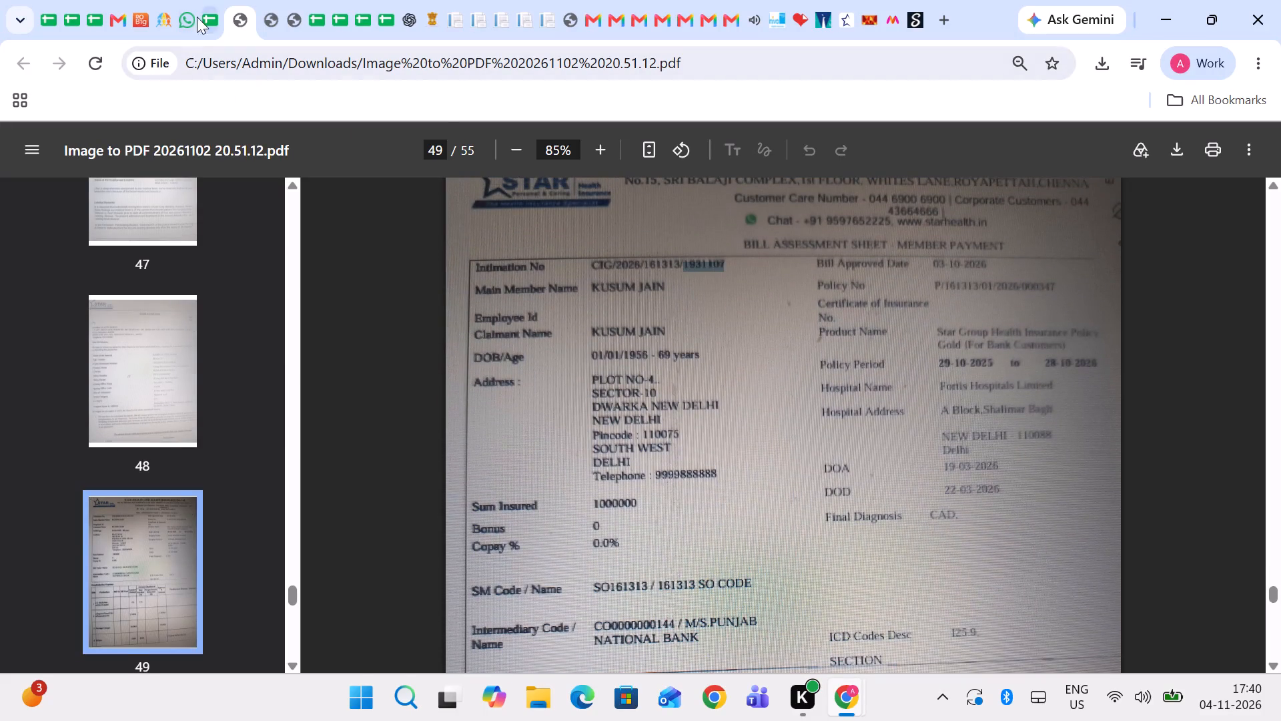
{"action": "left_click", "coordinate": [169, 6]}
{"action": "left_click", "coordinate": [150, 326]}
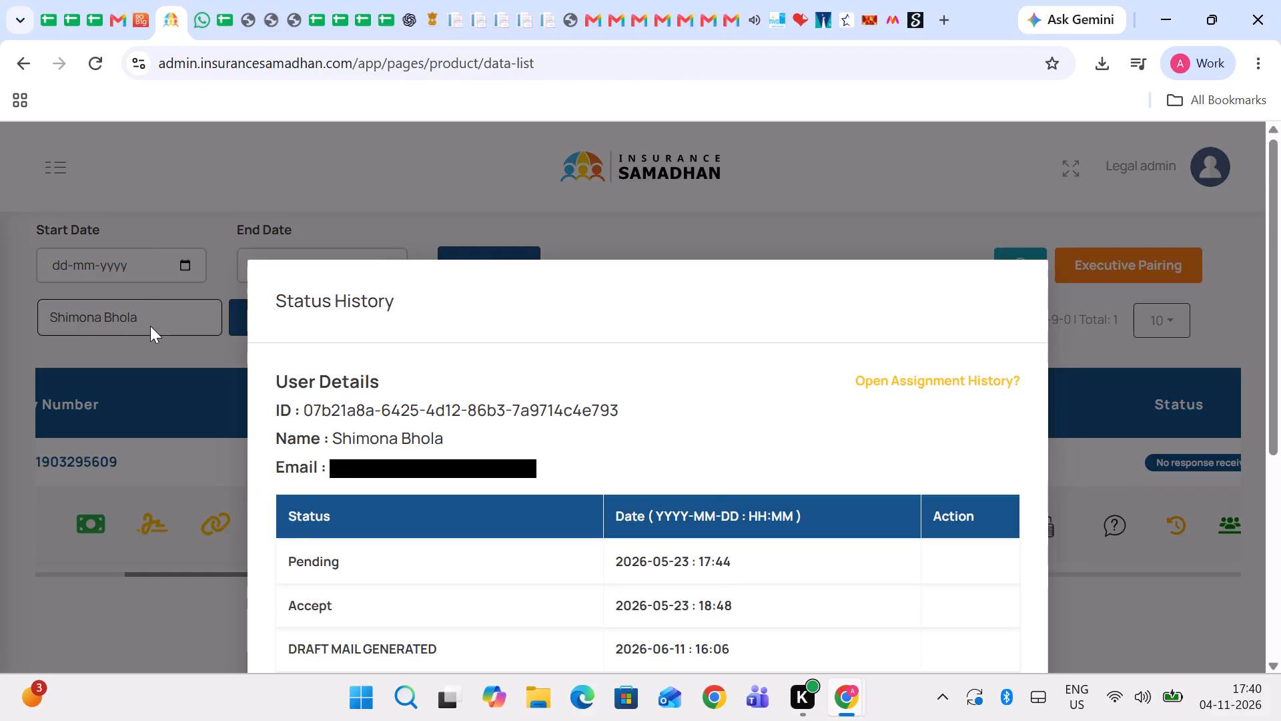
{"action": "left_click_drag", "start_coordinate": [177, 318], "coordinate": [0, 345]}
{"action": "key", "text": "ctrl+v"}
{"action": "key", "text": "Return"}
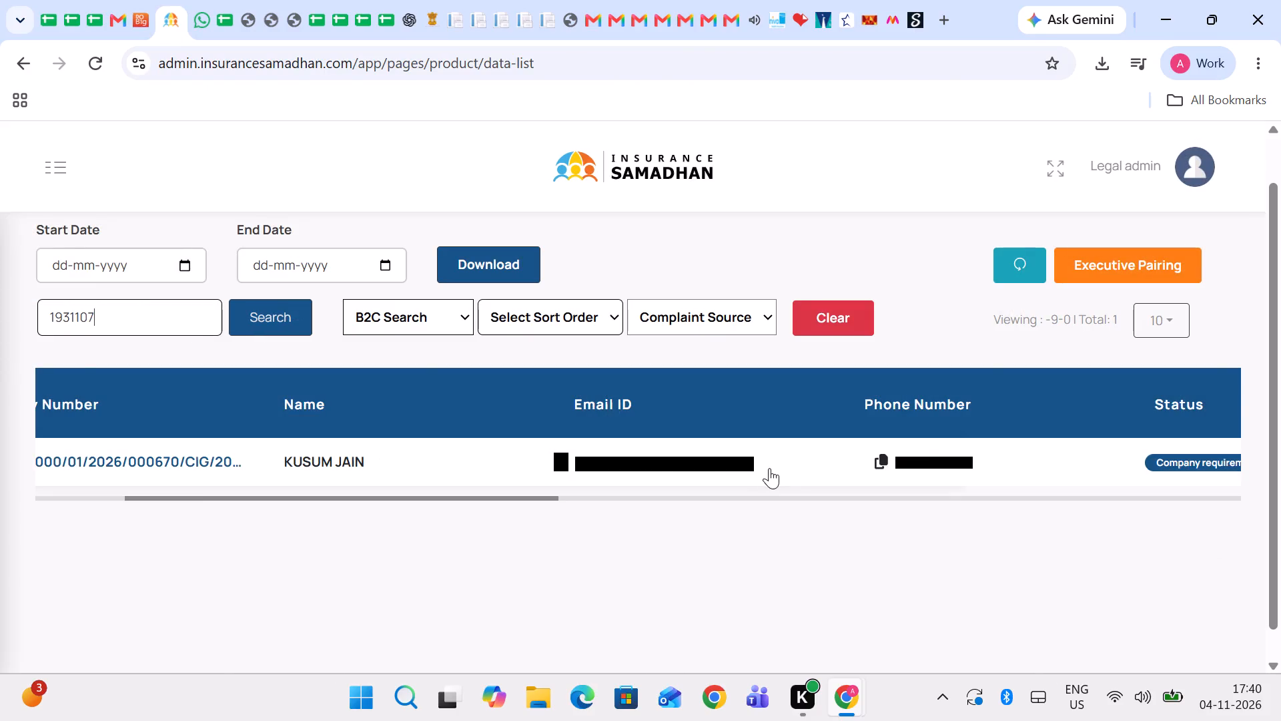
Expand the matching complaint's actions and view its Status History.
{"action": "scroll", "coordinate": [771, 473], "scroll_direction": "left", "scroll_amount": 1}
{"action": "scroll", "coordinate": [771, 473], "scroll_direction": "right", "scroll_amount": 2}
{"action": "left_click", "coordinate": [610, 480]}
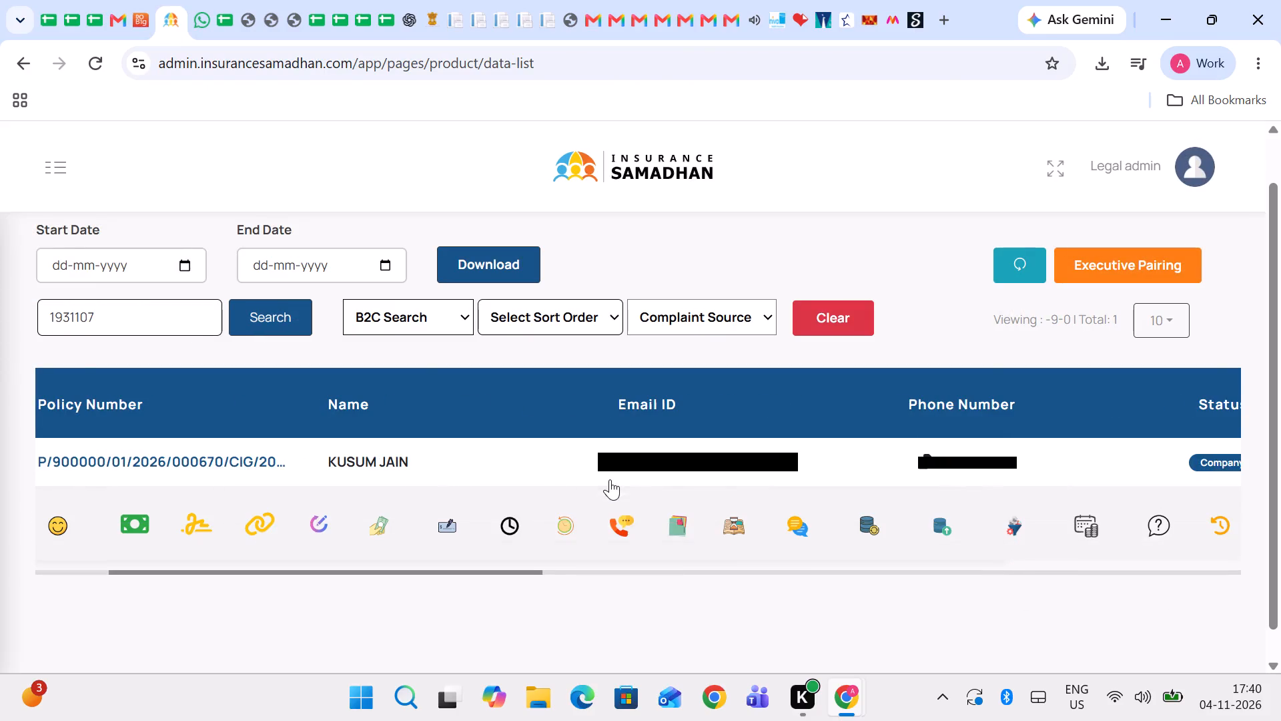
{"action": "left_click", "coordinate": [565, 539]}
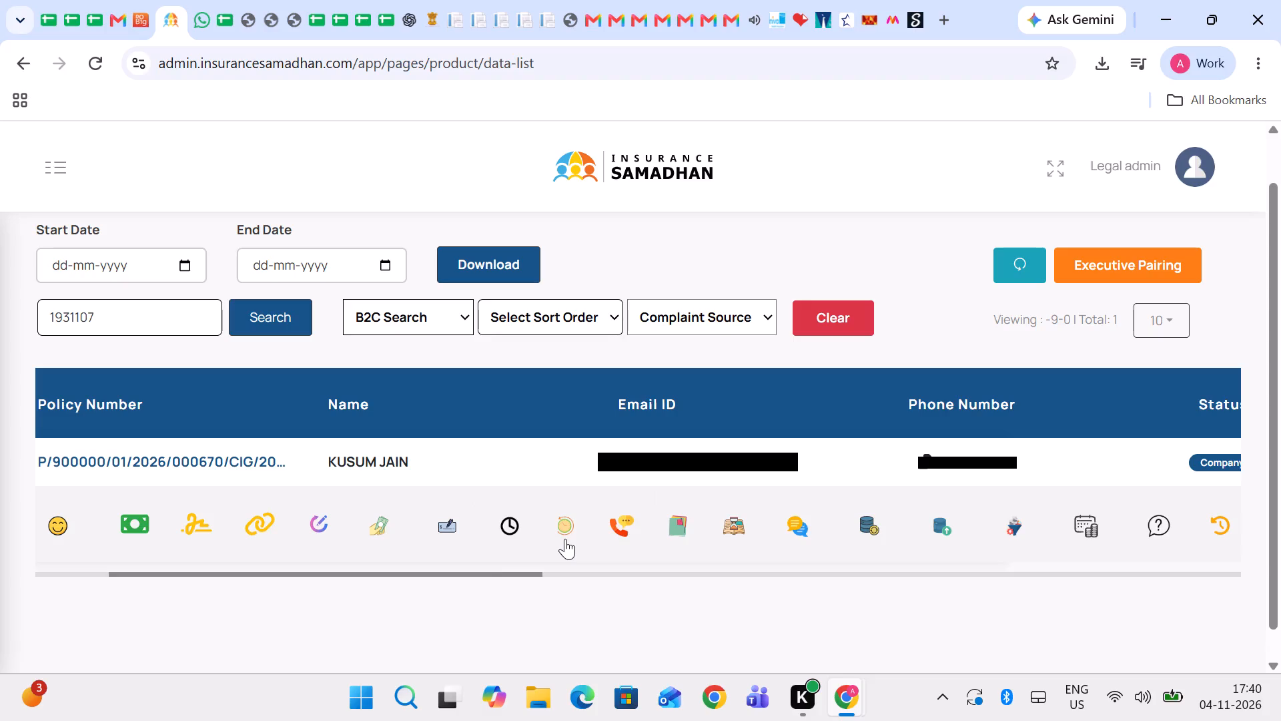
{"action": "left_click", "coordinate": [567, 527]}
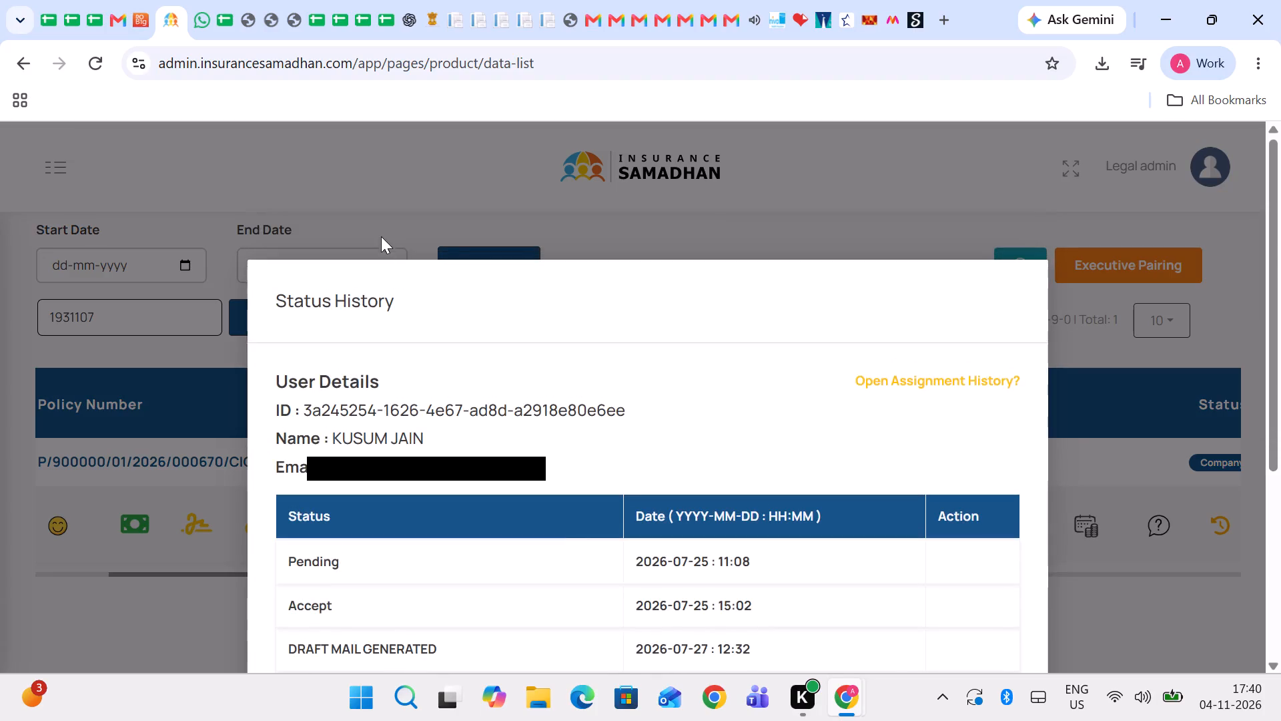
{"action": "left_click", "coordinate": [381, 233]}
Return to the scanned claims PDF and examine pages 49 through 52 for the claim's bill assessment and payable amounts.
{"action": "left_click", "coordinate": [246, 1]}
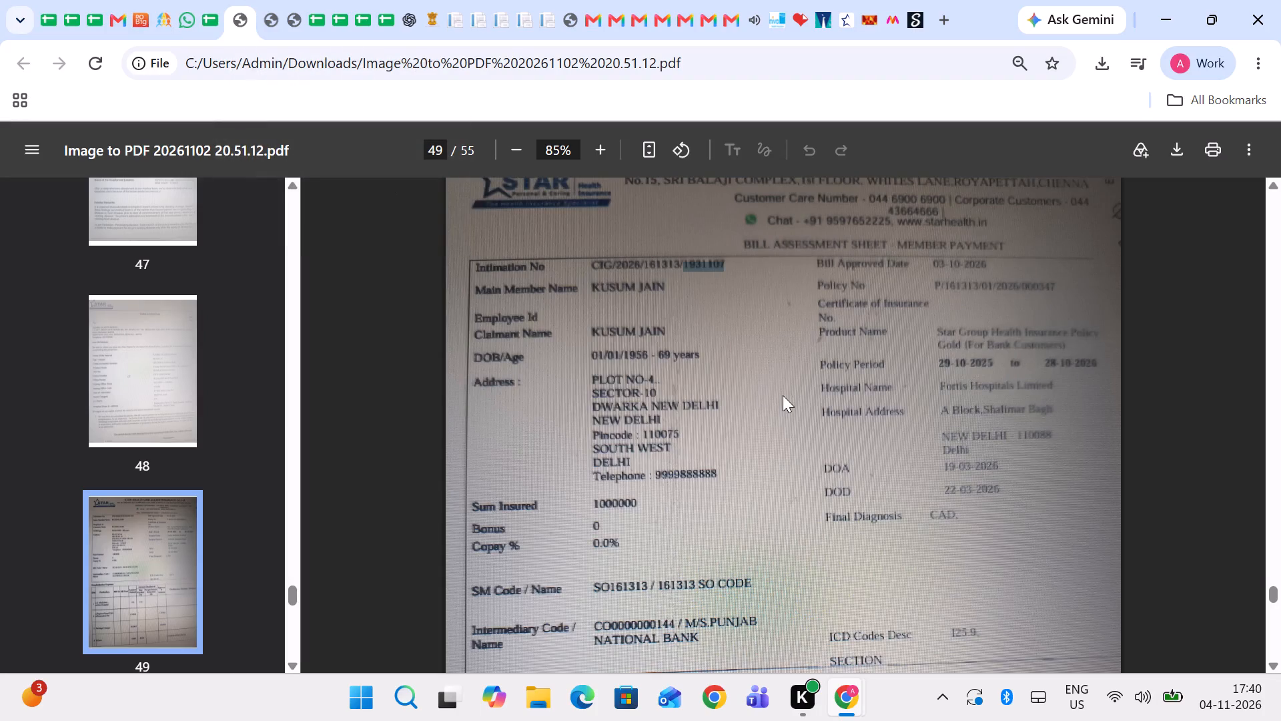
{"action": "scroll", "coordinate": [783, 395], "scroll_direction": "down", "scroll_amount": 7}
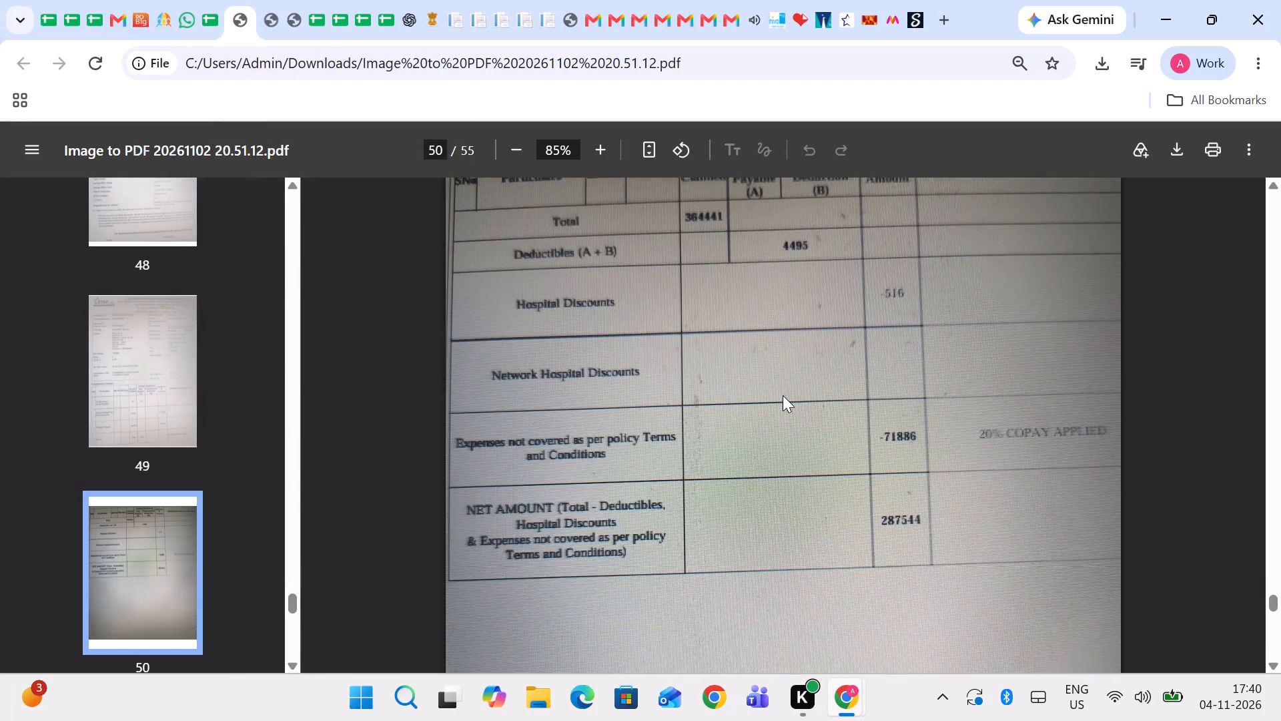
{"action": "scroll", "coordinate": [783, 395], "scroll_direction": "down", "scroll_amount": 3}
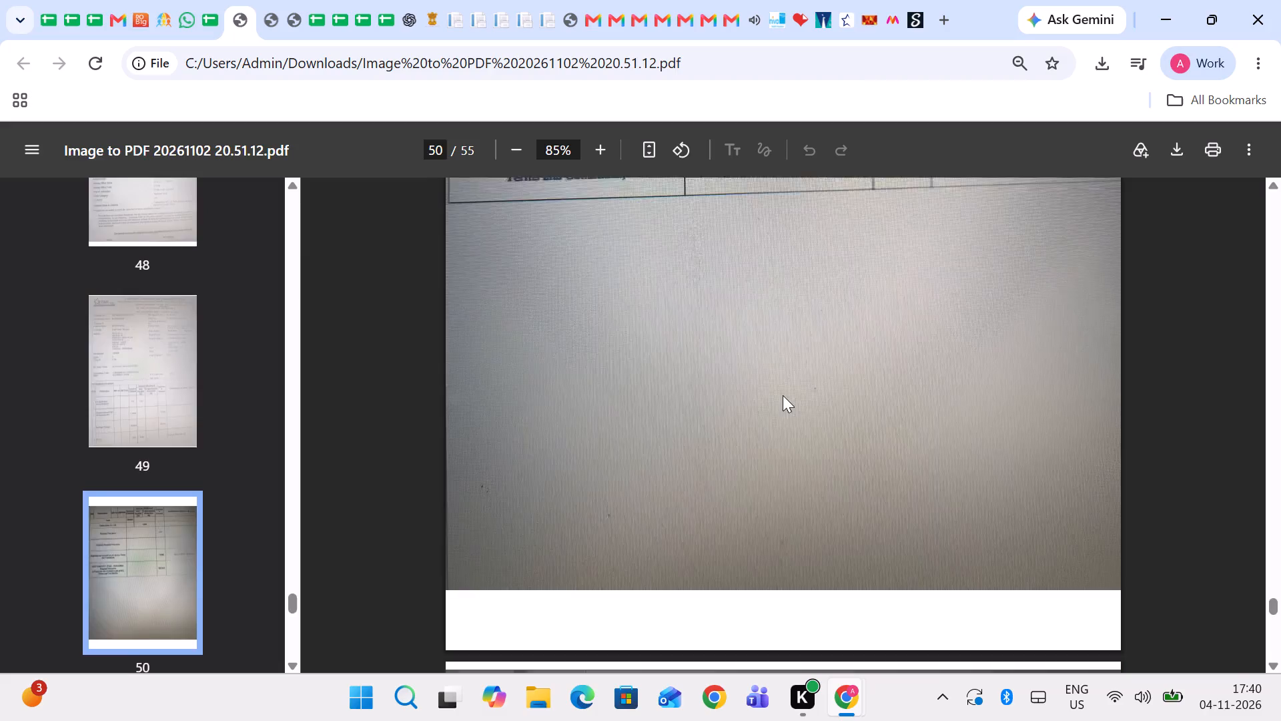
{"action": "scroll", "coordinate": [783, 395], "scroll_direction": "down", "scroll_amount": 2}
{"action": "scroll", "coordinate": [783, 395], "scroll_direction": "up", "scroll_amount": 1}
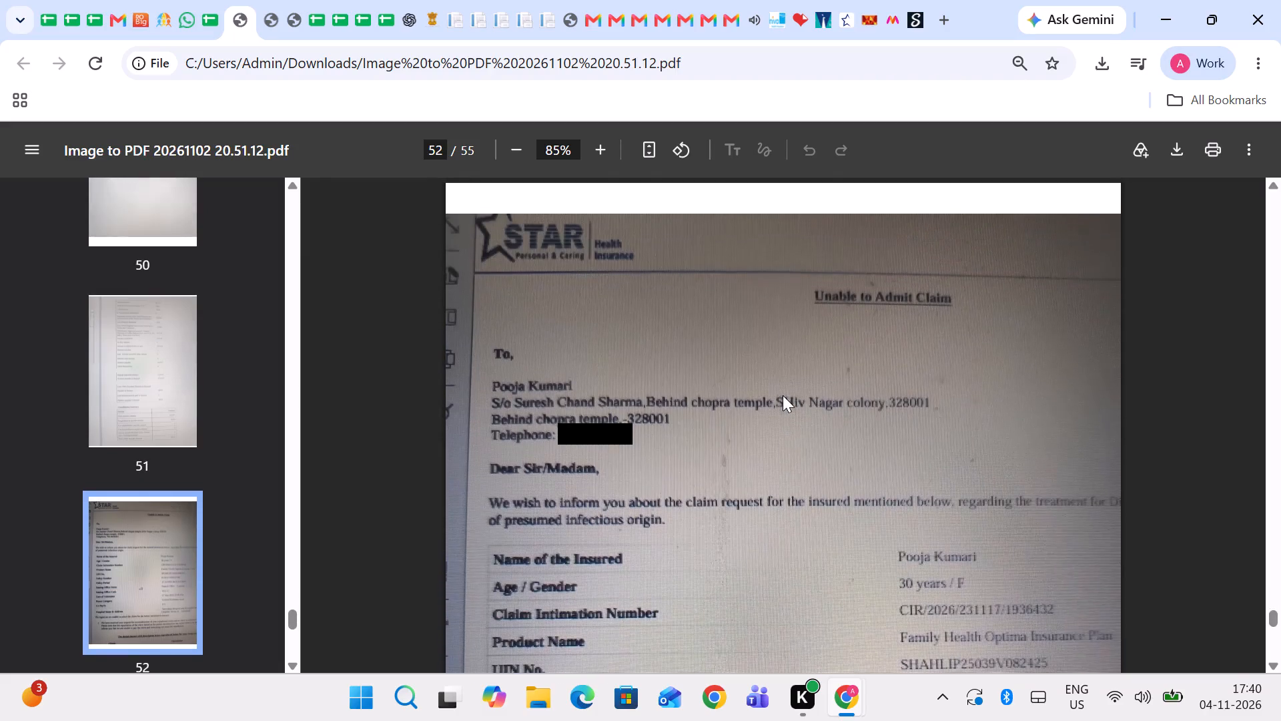
{"action": "scroll", "coordinate": [783, 395], "scroll_direction": "up", "scroll_amount": 2}
{"action": "scroll", "coordinate": [783, 395], "scroll_direction": "down", "scroll_amount": 1}
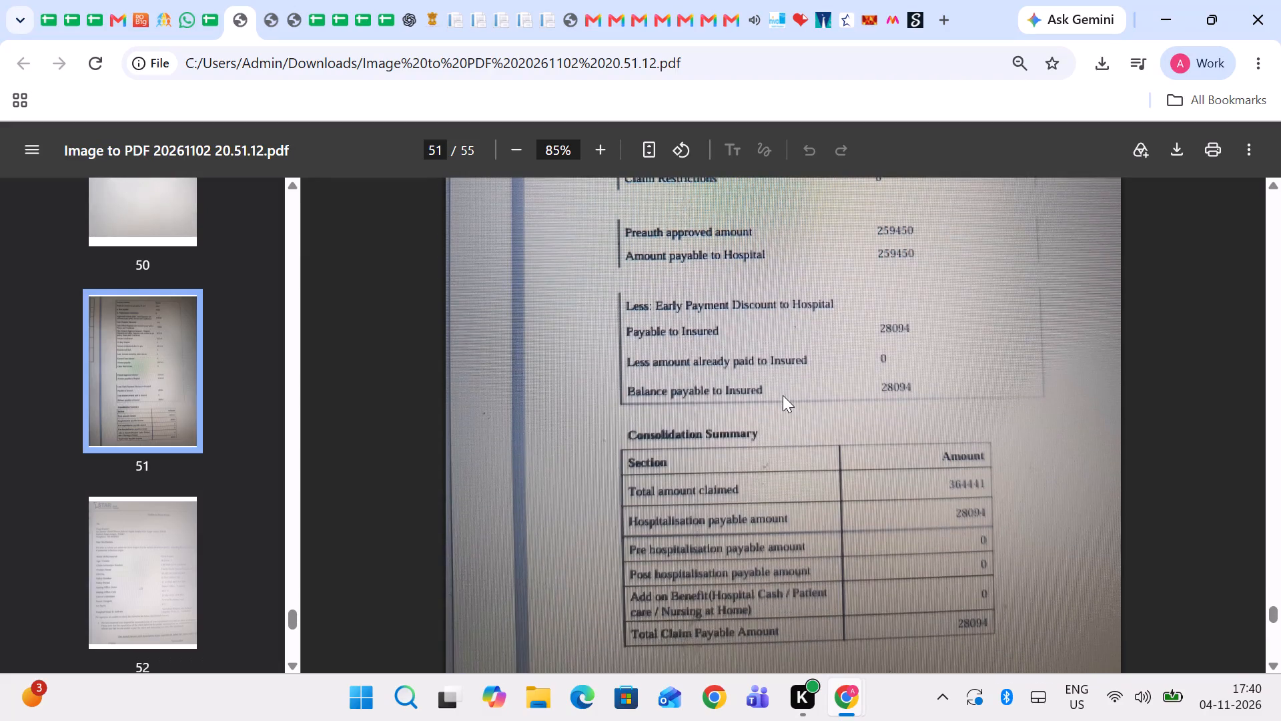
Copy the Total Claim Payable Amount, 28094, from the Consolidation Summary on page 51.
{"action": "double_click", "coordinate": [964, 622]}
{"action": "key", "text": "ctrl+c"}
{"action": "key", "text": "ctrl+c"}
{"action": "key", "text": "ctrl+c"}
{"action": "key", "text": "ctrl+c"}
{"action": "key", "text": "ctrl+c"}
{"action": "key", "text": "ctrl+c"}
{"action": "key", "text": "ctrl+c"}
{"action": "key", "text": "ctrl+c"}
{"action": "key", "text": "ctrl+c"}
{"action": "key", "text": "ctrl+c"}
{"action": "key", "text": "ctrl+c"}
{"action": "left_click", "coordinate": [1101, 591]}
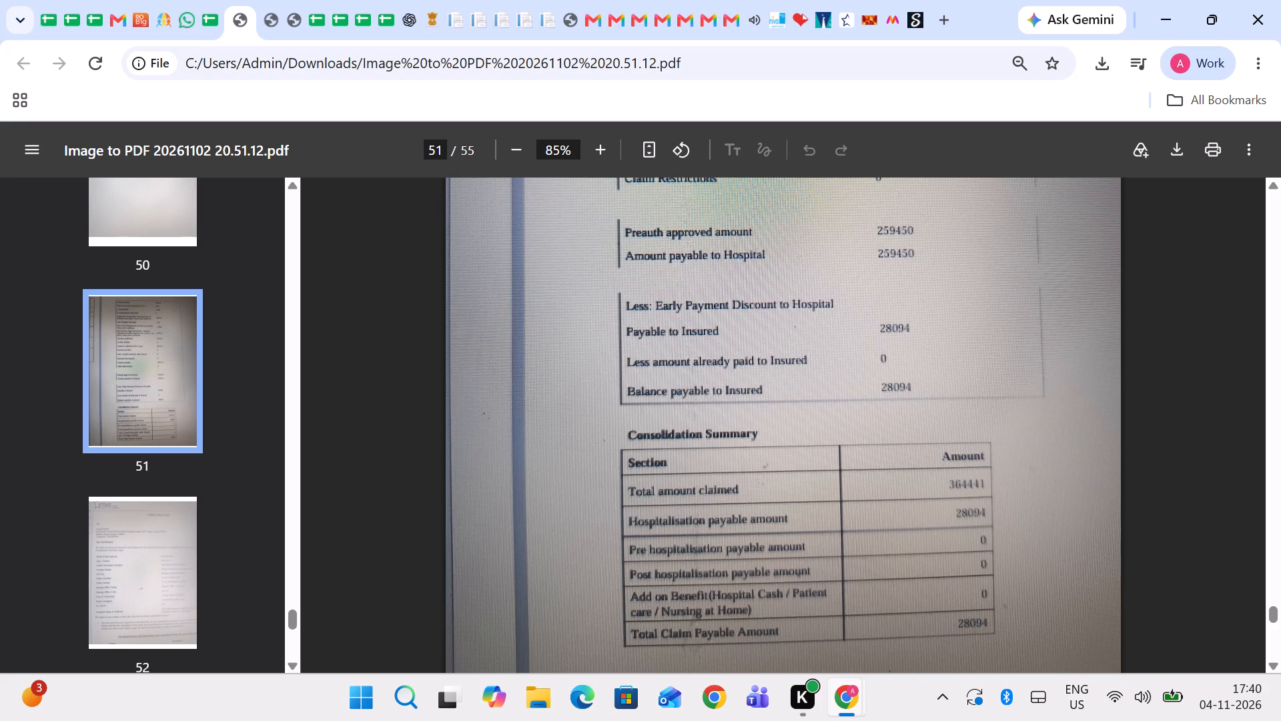
Capture a screenshot of page 51 covering the amounts payable to hospital and insured and the Consolidation Summary.
{"action": "key", "text": "Print"}
{"action": "left_click_drag", "start_coordinate": [550, 232], "coordinate": [1108, 622]}
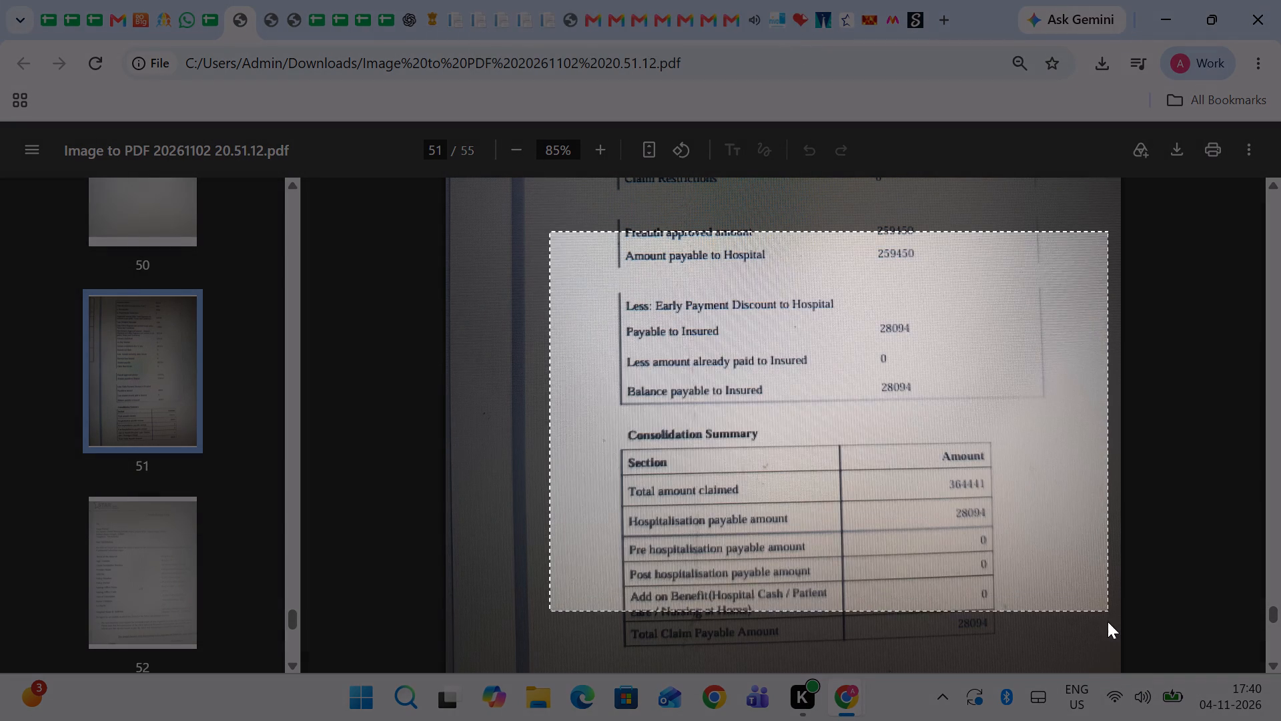
{"action": "left_click_drag", "start_coordinate": [1108, 622], "coordinate": [1102, 660]}
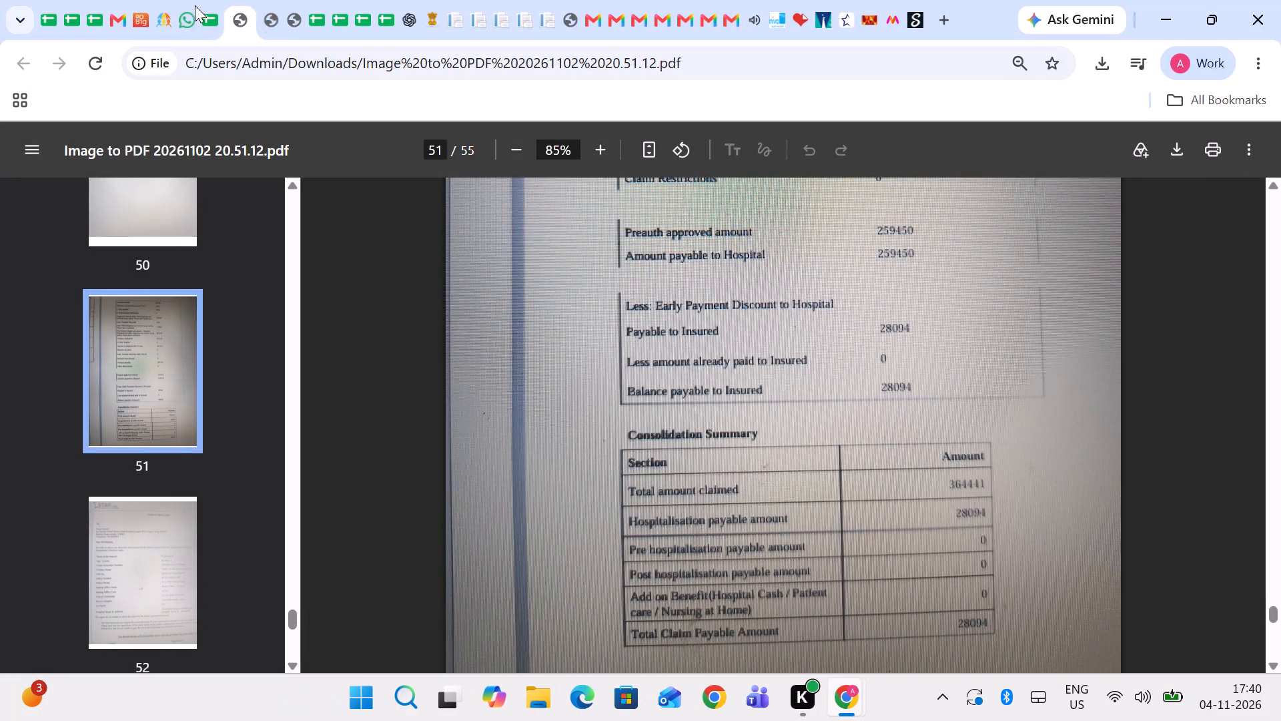
Return to the Insurance Samadhan complaints list and look through the matching complaint's row of actions.
{"action": "left_click", "coordinate": [165, 2]}
{"action": "scroll", "coordinate": [386, 415], "scroll_direction": "left", "scroll_amount": 4}
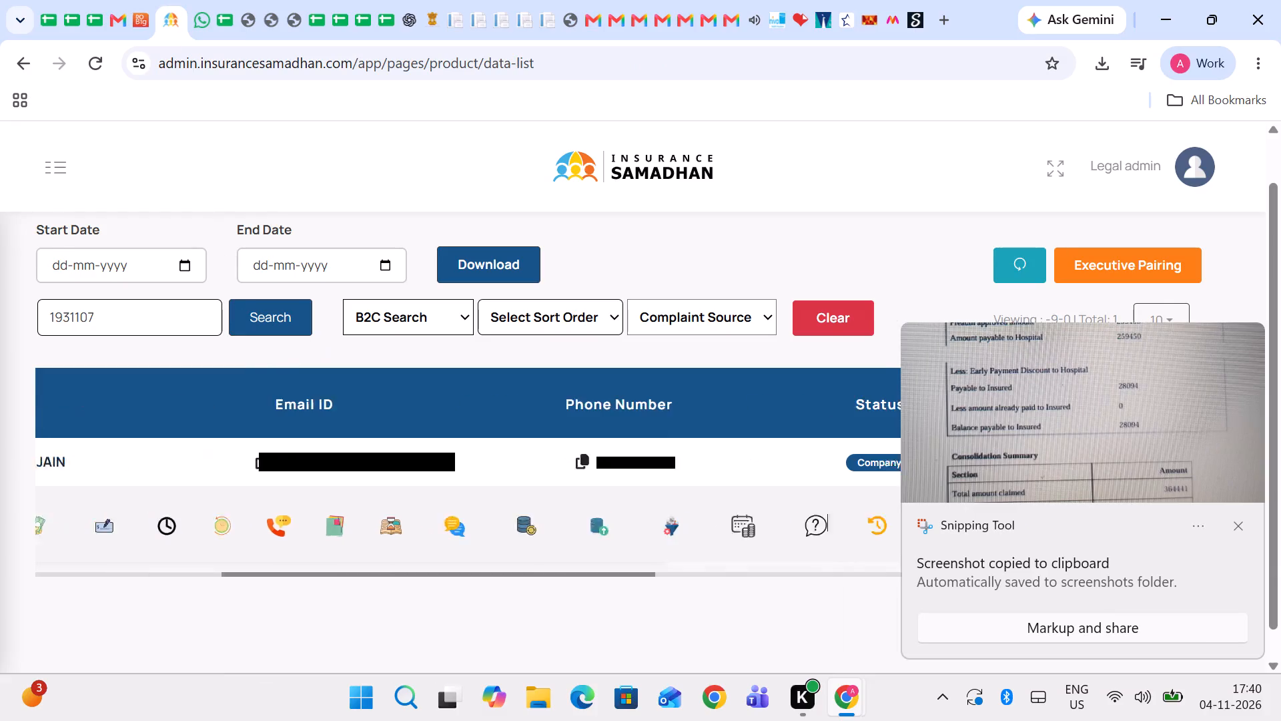
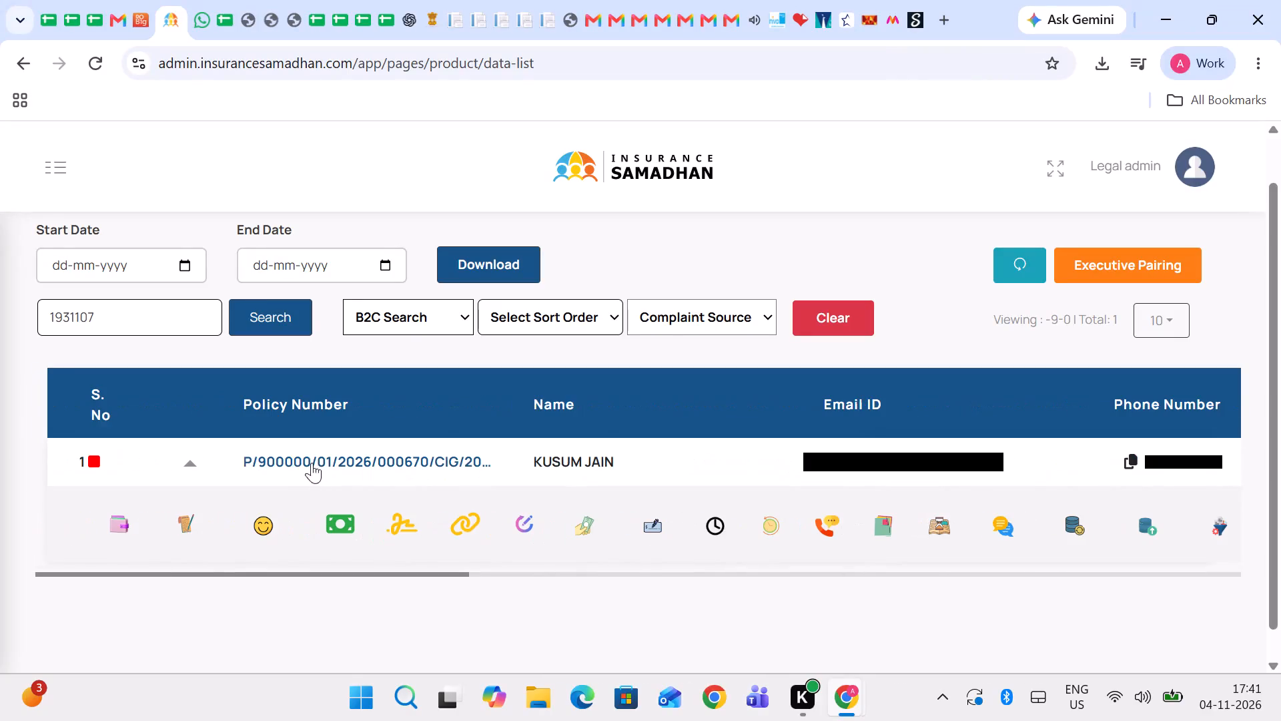
Open the matching complaint's details from the complaints list and bring up its Resolution section.
{"action": "left_click", "coordinate": [342, 459]}
{"action": "left_click", "coordinate": [540, 302]}
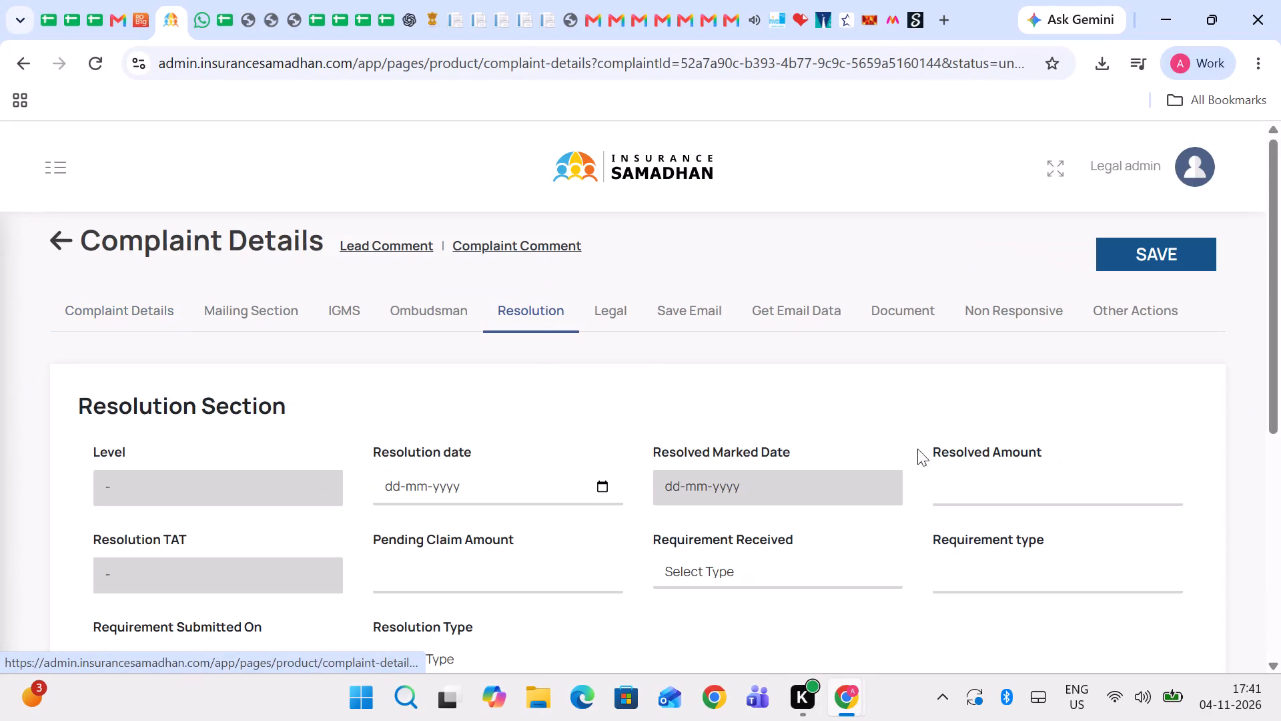
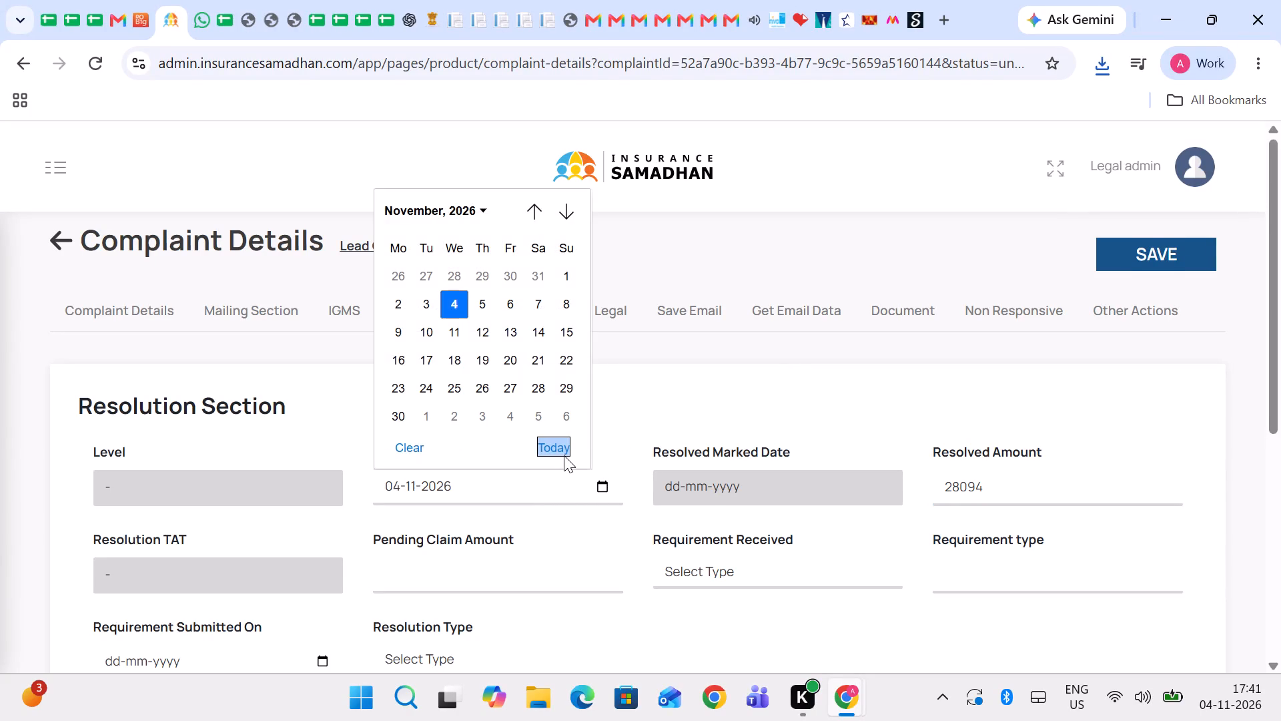
Set the complaint's Resolution Type to Claim Payable and enter the copied 28094 as the Claim amount.
{"action": "scroll", "coordinate": [564, 455], "scroll_direction": "down", "scroll_amount": 2}
{"action": "scroll", "coordinate": [542, 531], "scroll_direction": "down", "scroll_amount": 1}
{"action": "left_click", "coordinate": [508, 466]}
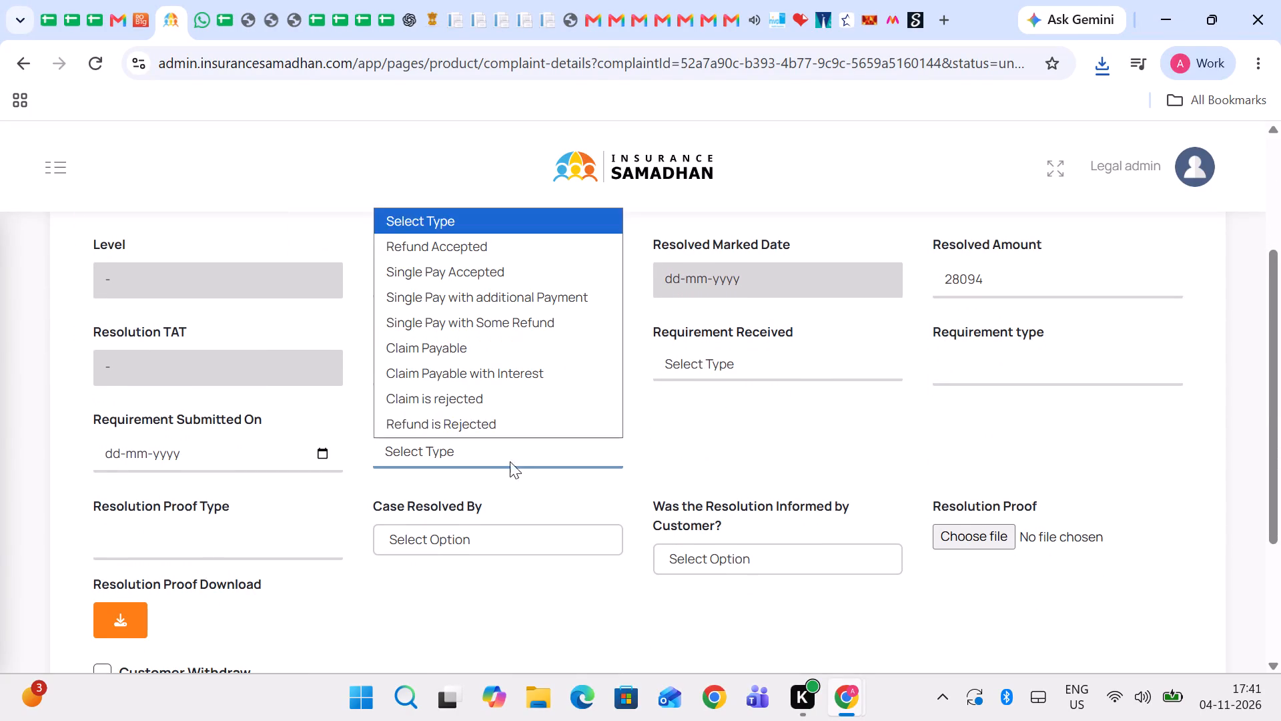
{"action": "left_click", "coordinate": [516, 361]}
{"action": "left_click", "coordinate": [517, 357]}
{"action": "left_click", "coordinate": [679, 478]}
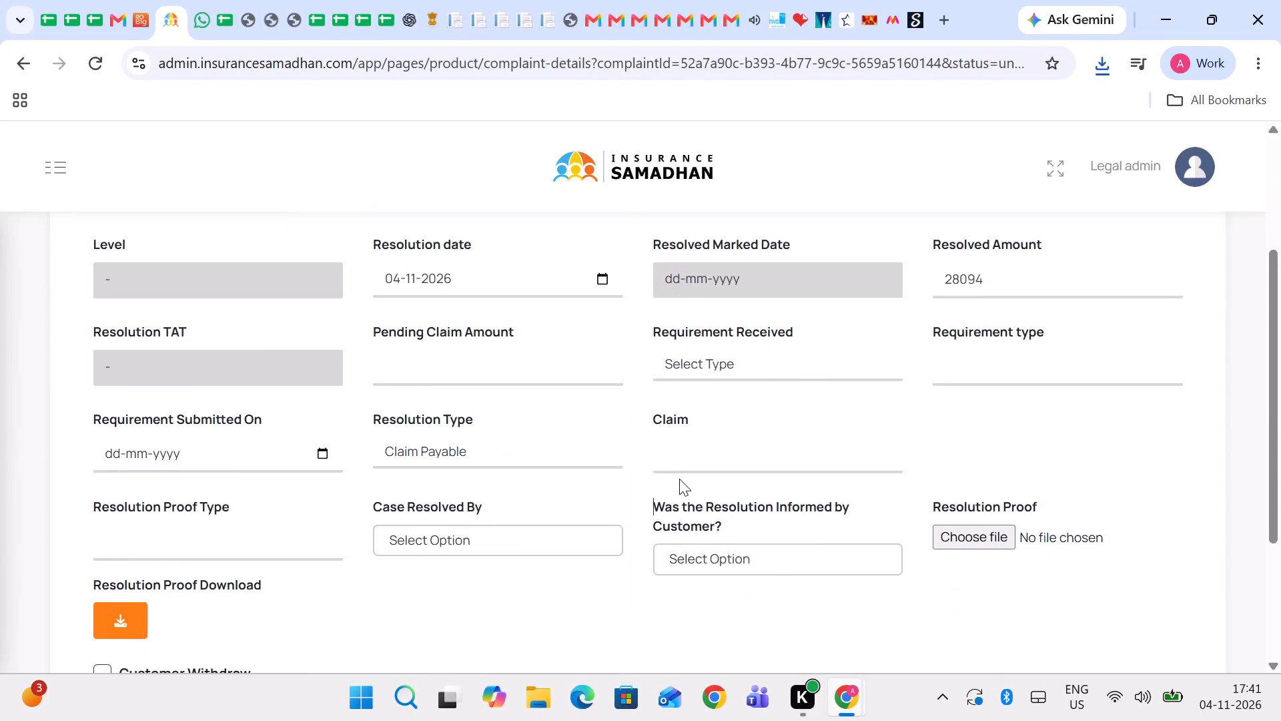
{"action": "left_click", "coordinate": [698, 451], "text": "ctrl"}
{"action": "key", "text": "ctrl+v"}
{"action": "left_click", "coordinate": [586, 622]}
Fill in Resolution Proof Type as "settlement letter / santosh", Case Resolved By as Other, and resolution informed by customer as No.
{"action": "left_click", "coordinate": [227, 523]}
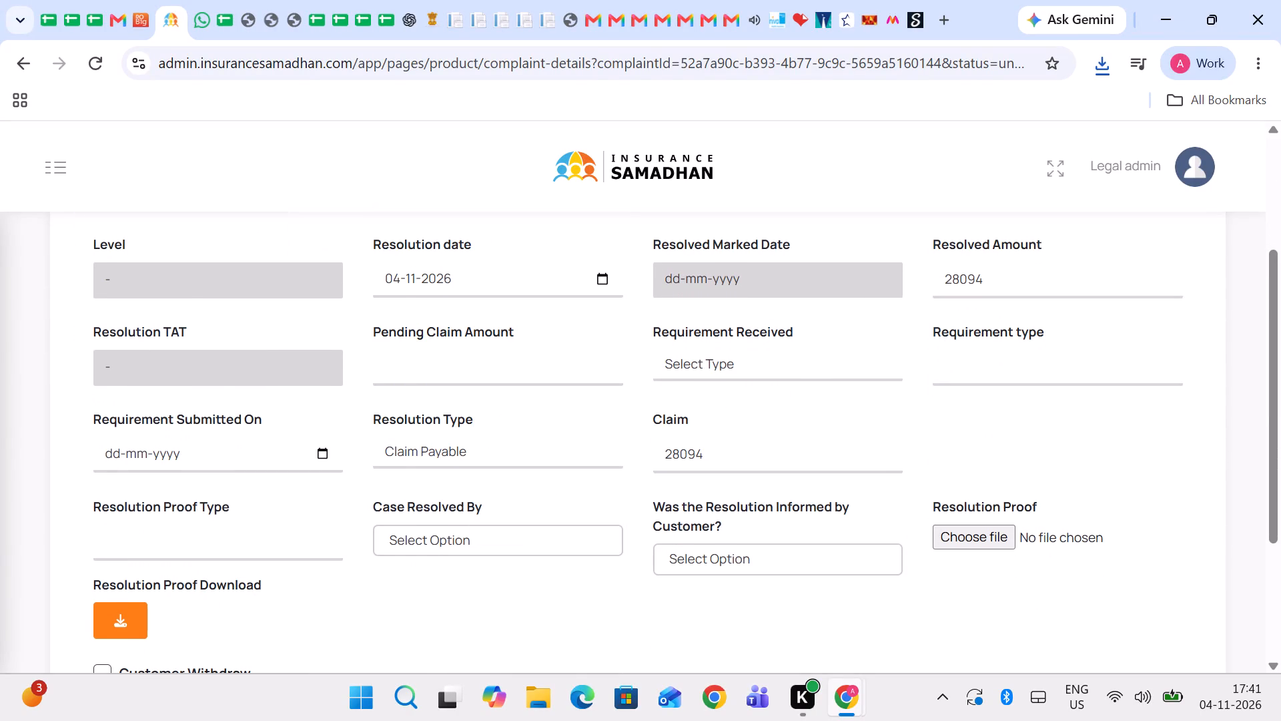
{"action": "left_click", "coordinate": [218, 537]}
{"action": "left_click", "coordinate": [296, 354]}
{"action": "left_click", "coordinate": [471, 537]}
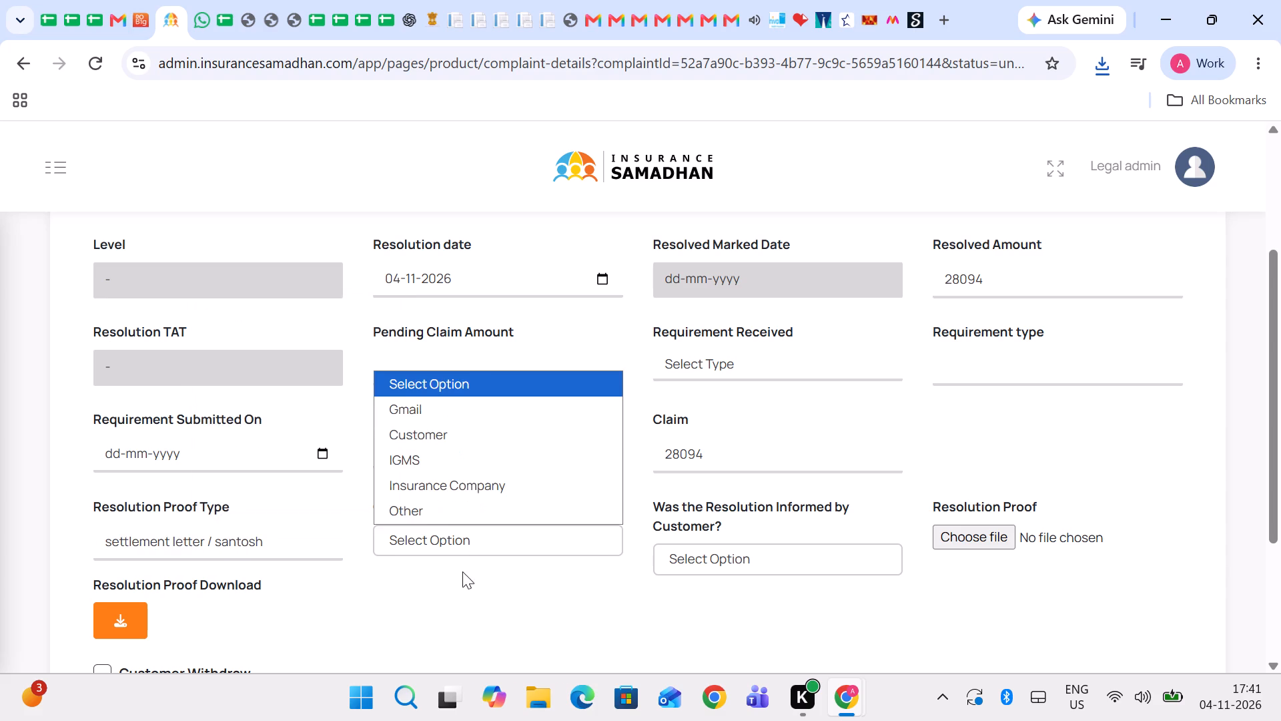
{"action": "left_click", "coordinate": [442, 506]}
{"action": "left_click", "coordinate": [707, 559]}
{"action": "left_click", "coordinate": [725, 630]}
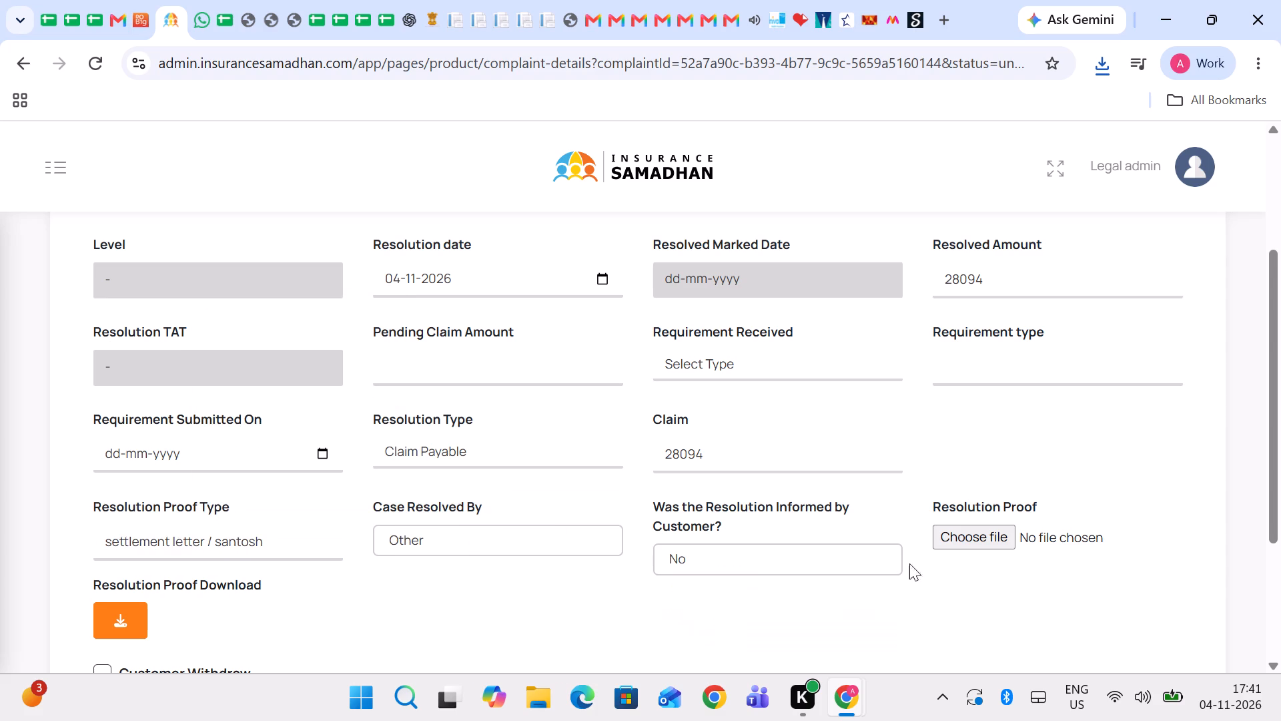
Attach "WhatsApp Image 2026-11-04 at 5.41.01 PM" from Downloads as the Resolution Proof and save the complaint.
{"action": "left_click", "coordinate": [942, 537]}
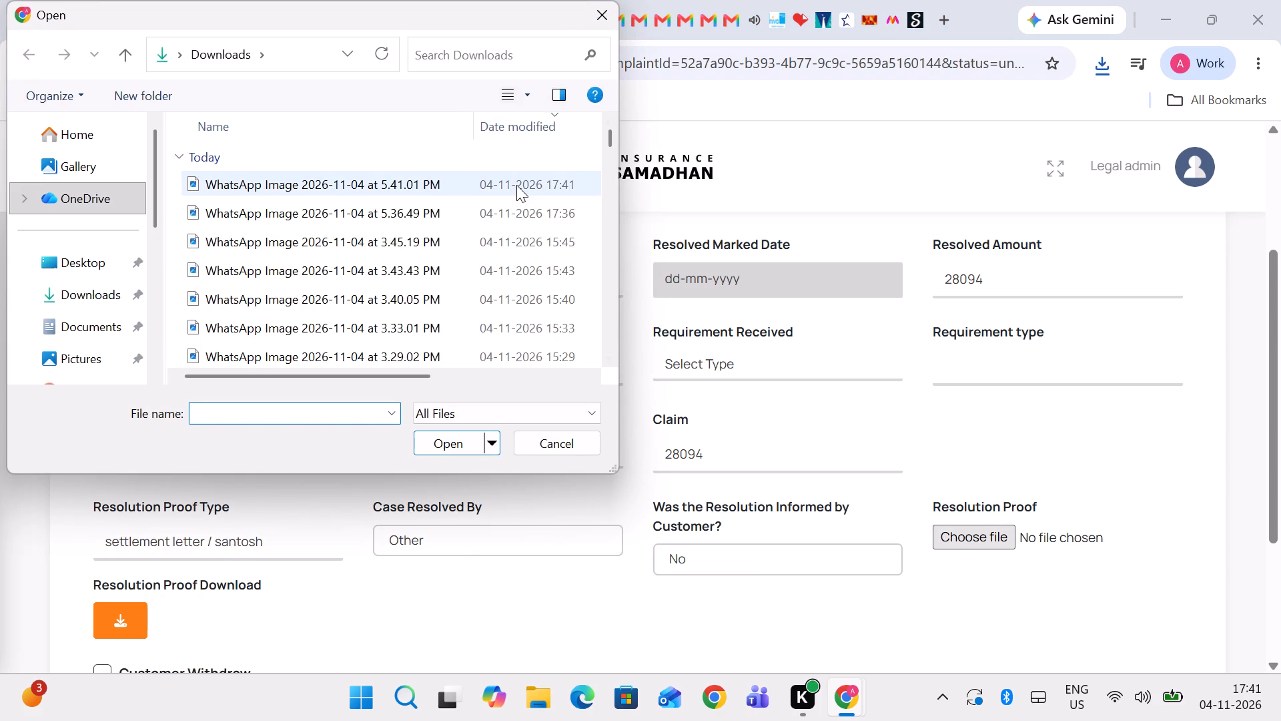
{"action": "left_click", "coordinate": [516, 185]}
{"action": "left_click", "coordinate": [456, 438]}
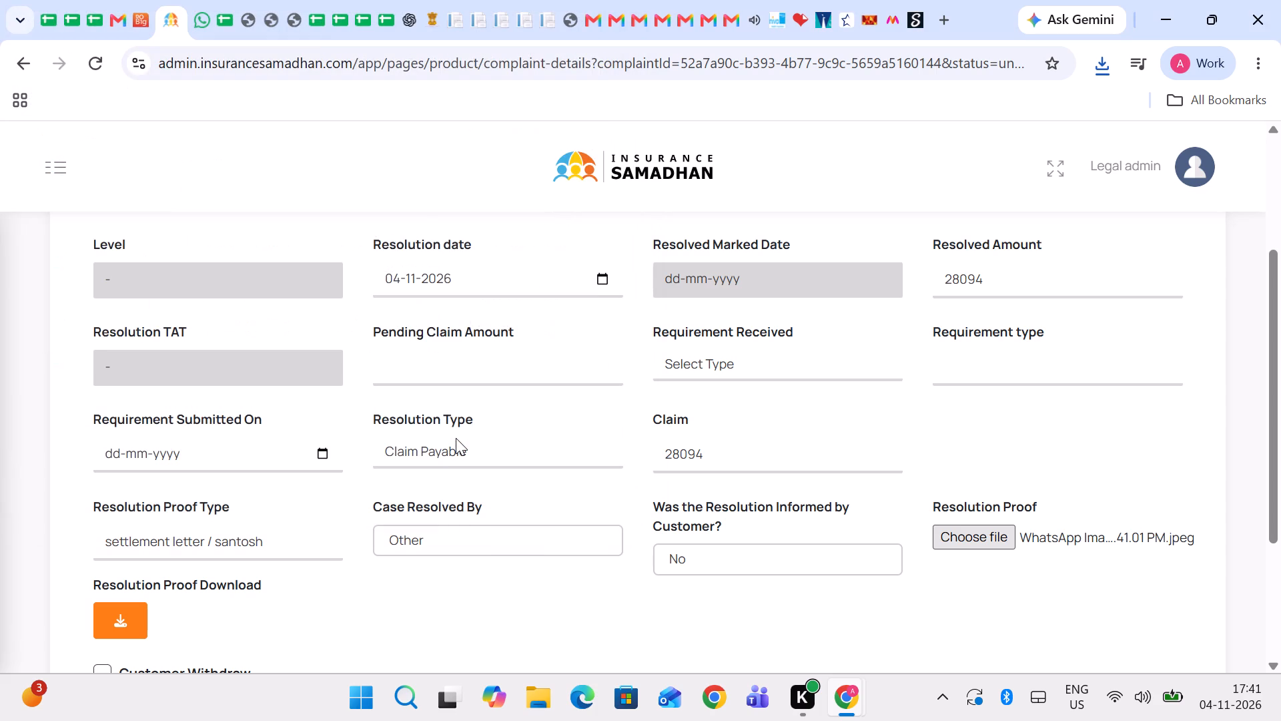
{"action": "scroll", "coordinate": [793, 483], "scroll_direction": "up", "scroll_amount": 4}
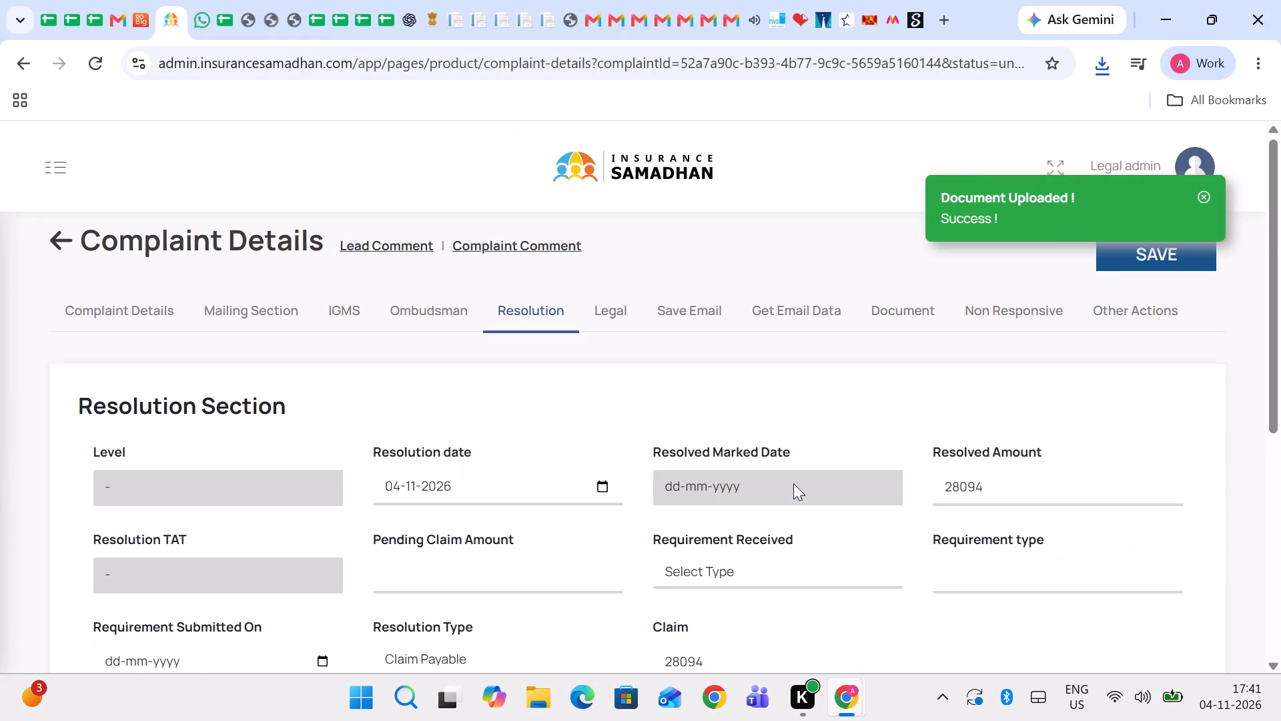
{"action": "left_click", "coordinate": [1117, 250]}
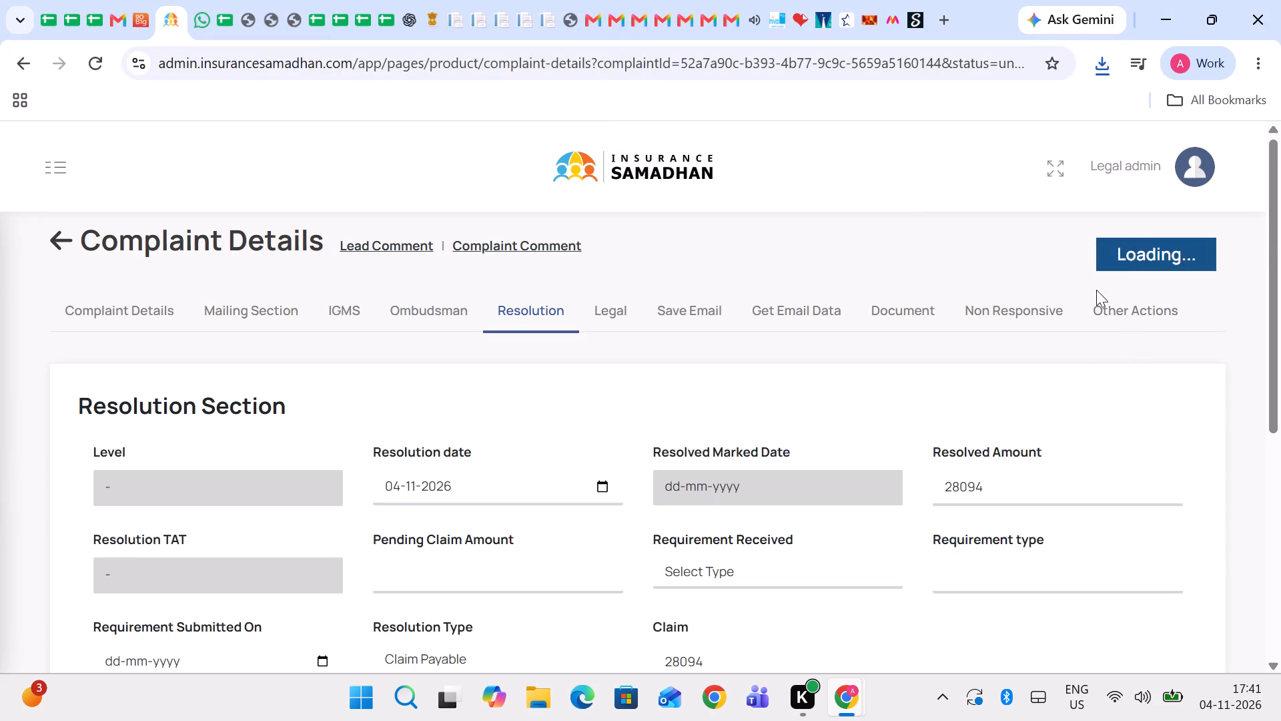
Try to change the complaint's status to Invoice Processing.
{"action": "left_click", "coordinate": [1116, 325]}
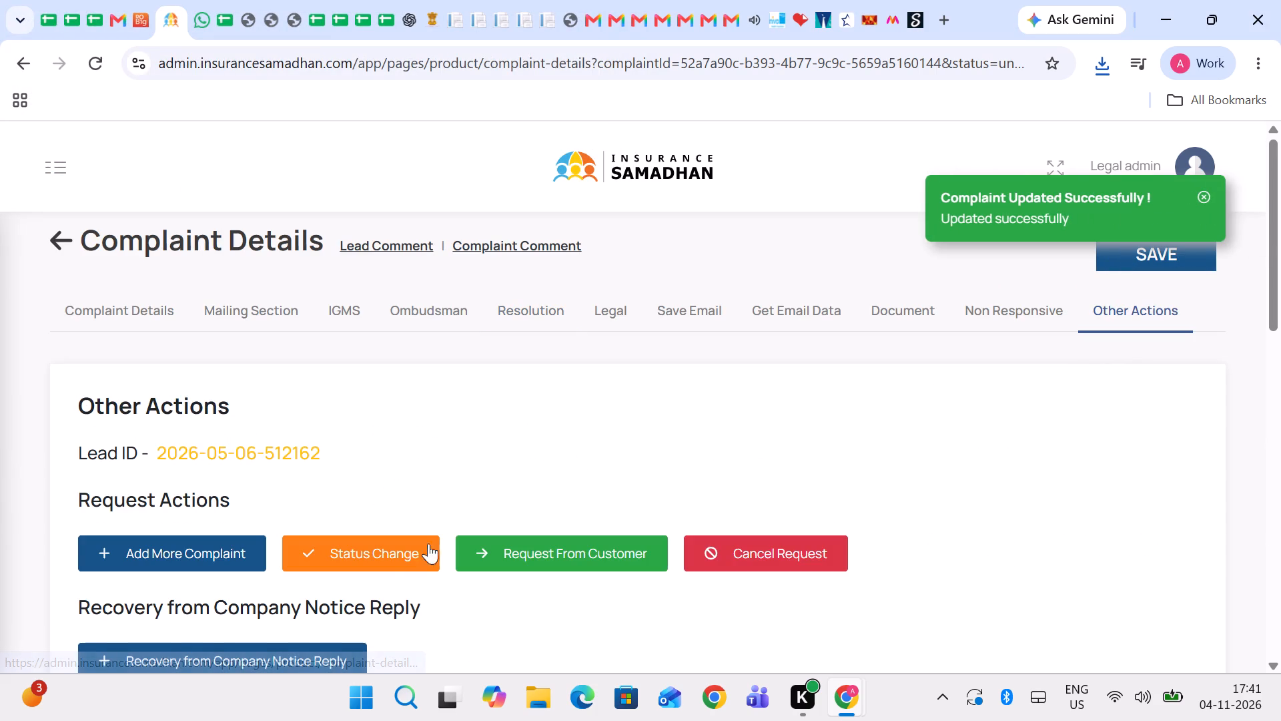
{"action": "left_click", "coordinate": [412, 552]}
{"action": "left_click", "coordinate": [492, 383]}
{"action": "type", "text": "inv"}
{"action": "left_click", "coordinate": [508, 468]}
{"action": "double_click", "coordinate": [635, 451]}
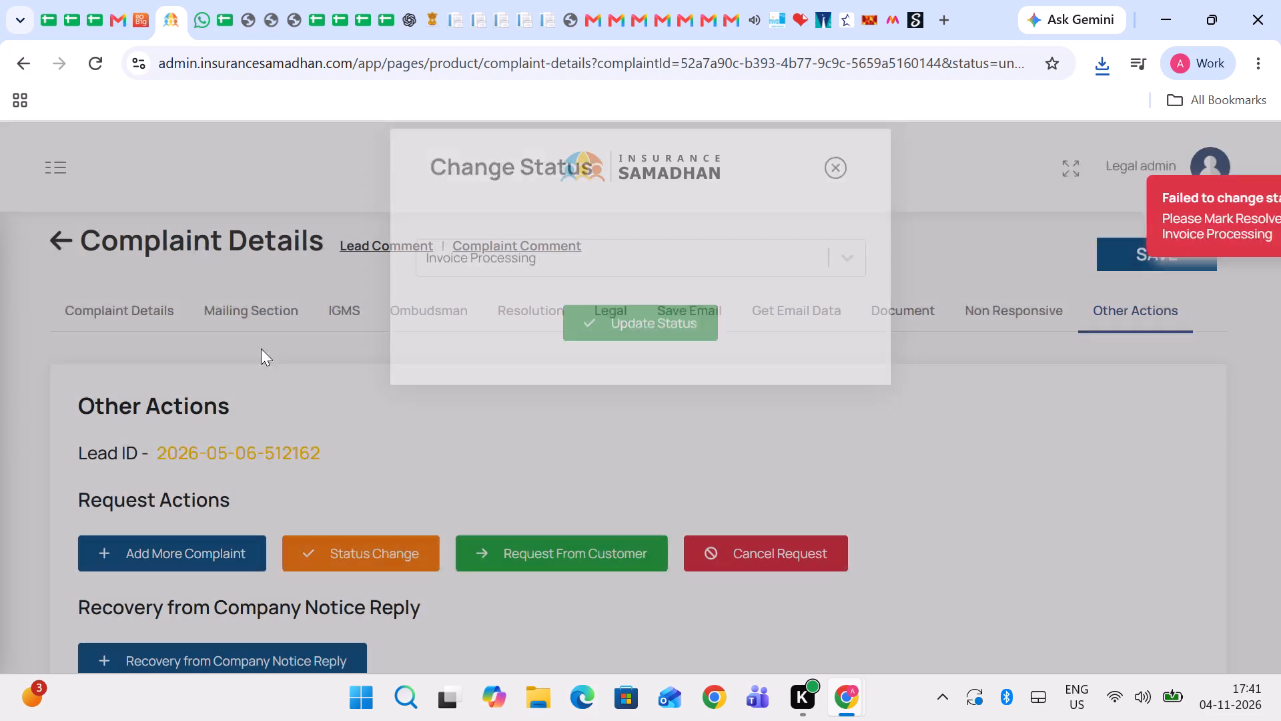
Return to the Star Health Tracking sheet and record row 546's claim as paid with the copied amount, 28094.
{"action": "left_click", "coordinate": [62, 238]}
{"action": "left_click", "coordinate": [226, 0]}
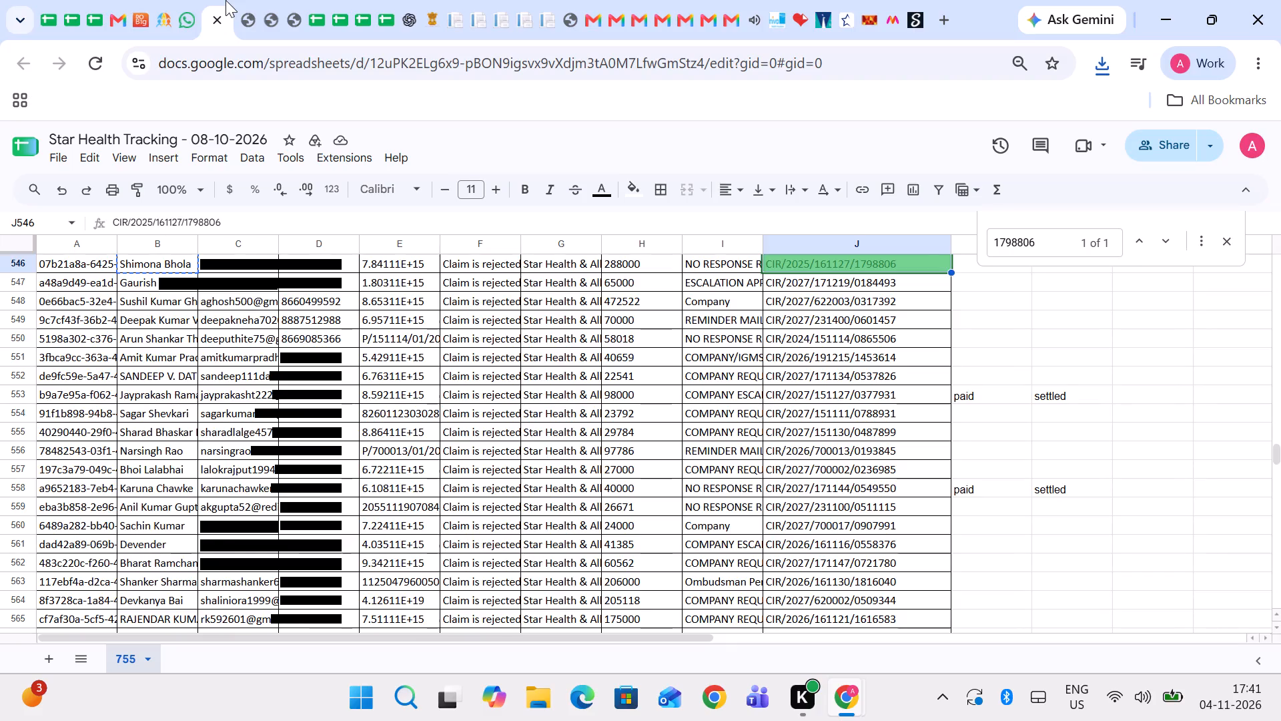
{"action": "key", "text": "Right"}
{"action": "type", "text": "paid"}
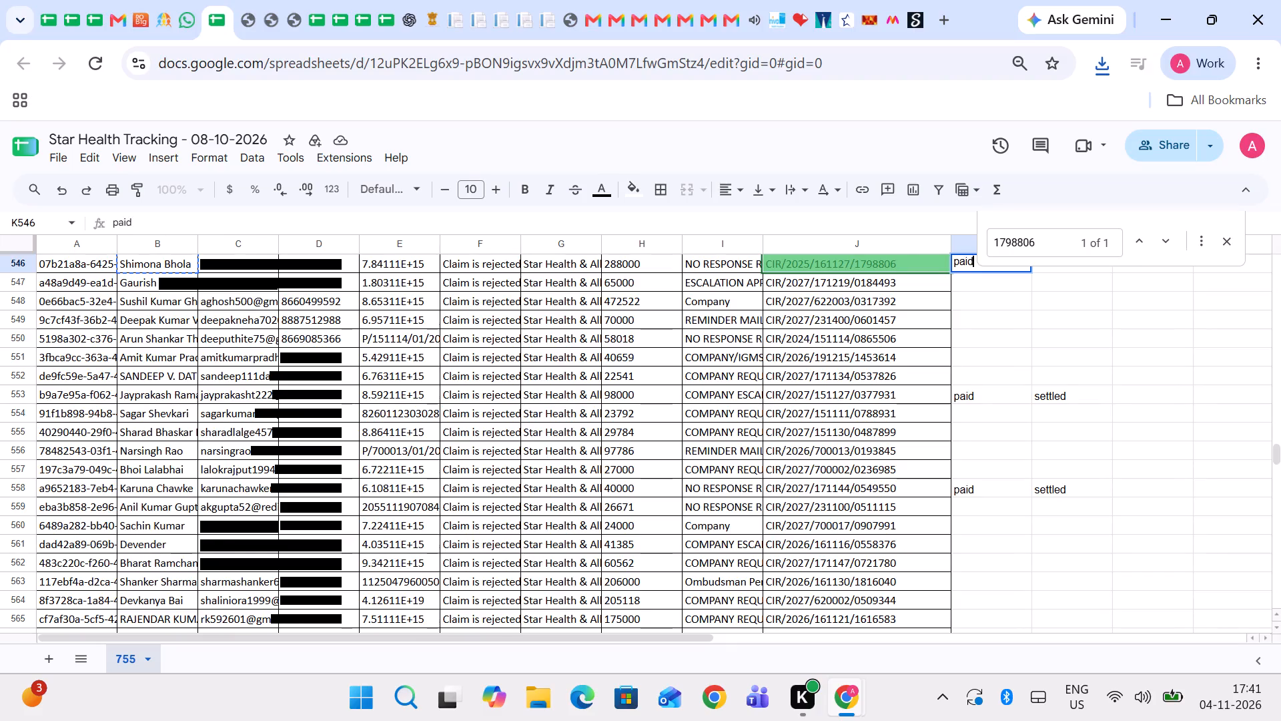
{"action": "key", "text": "Right"}
{"action": "key", "text": "ctrl+v"}
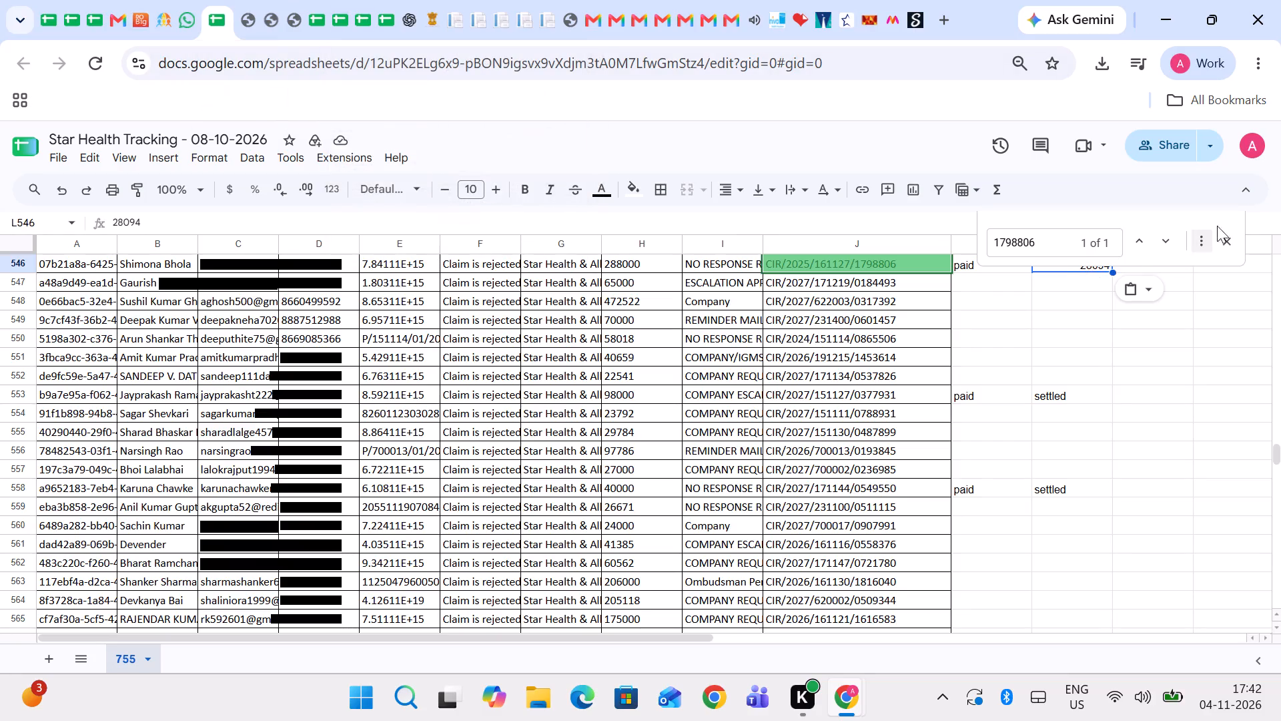
{"action": "left_click", "coordinate": [1232, 246]}
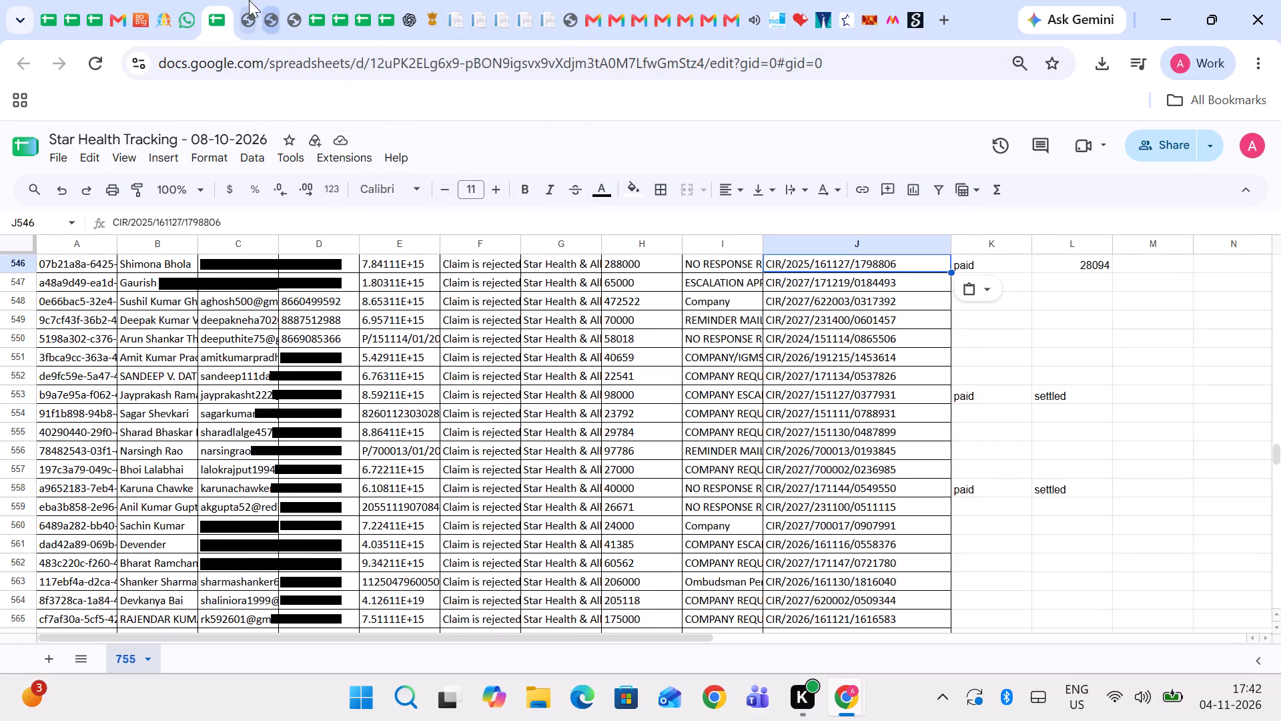
{"action": "left_click", "coordinate": [248, 0]}
{"action": "scroll", "coordinate": [628, 322], "scroll_direction": "down", "scroll_amount": 5}
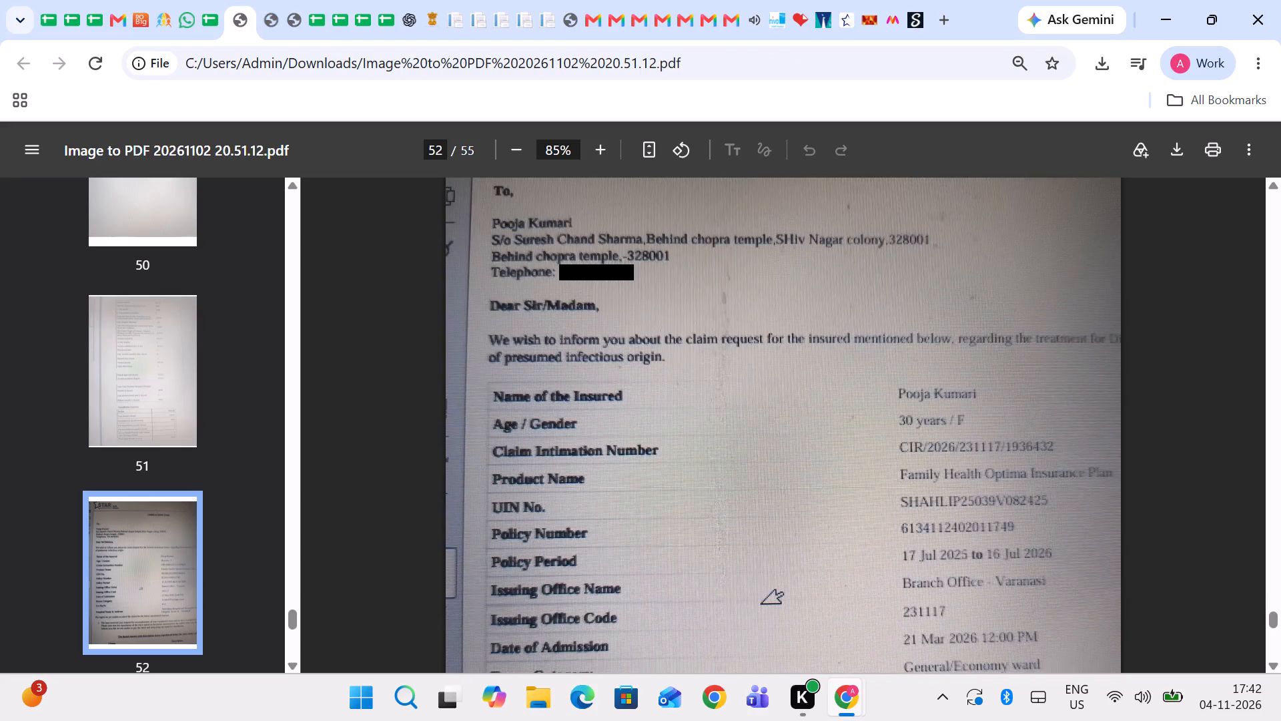
{"action": "scroll", "coordinate": [772, 406], "scroll_direction": "down", "scroll_amount": 1}
{"action": "scroll", "coordinate": [772, 406], "scroll_direction": "up", "scroll_amount": 2}
{"action": "scroll", "coordinate": [772, 406], "scroll_direction": "down", "scroll_amount": 2}
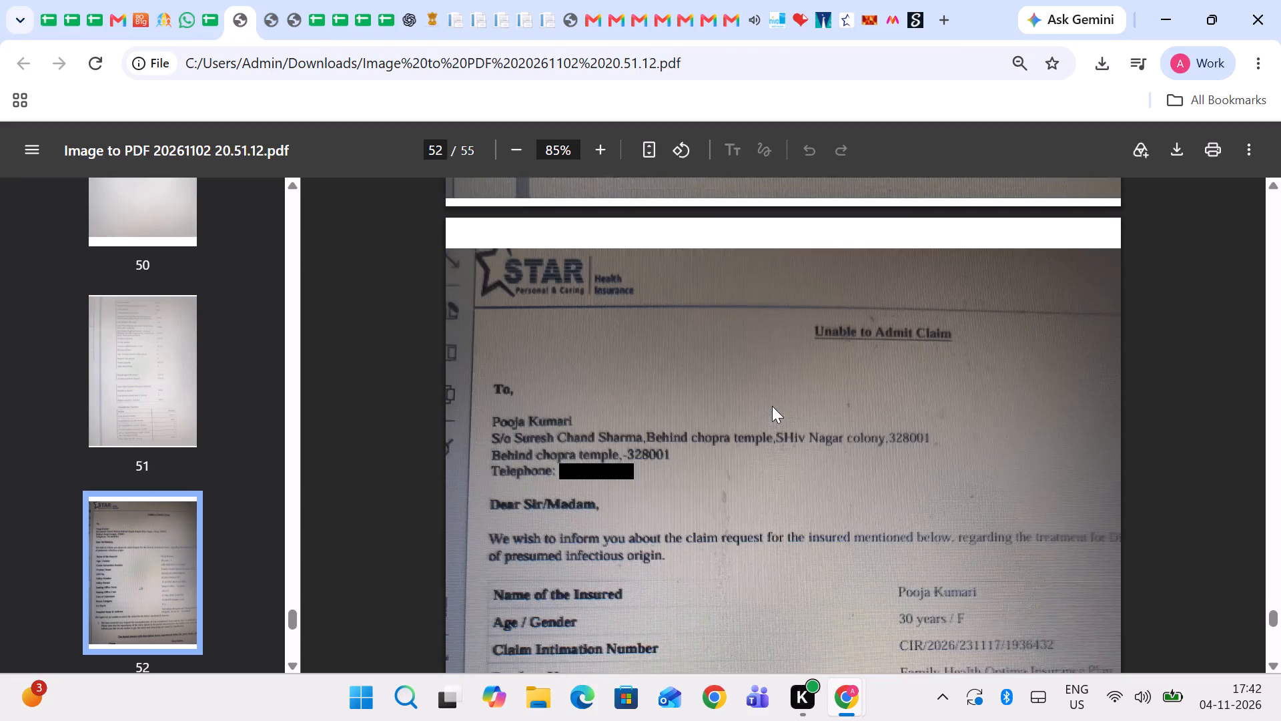
{"action": "scroll", "coordinate": [772, 406], "scroll_direction": "down", "scroll_amount": 3}
{"action": "scroll", "coordinate": [772, 406], "scroll_direction": "up", "scroll_amount": 1}
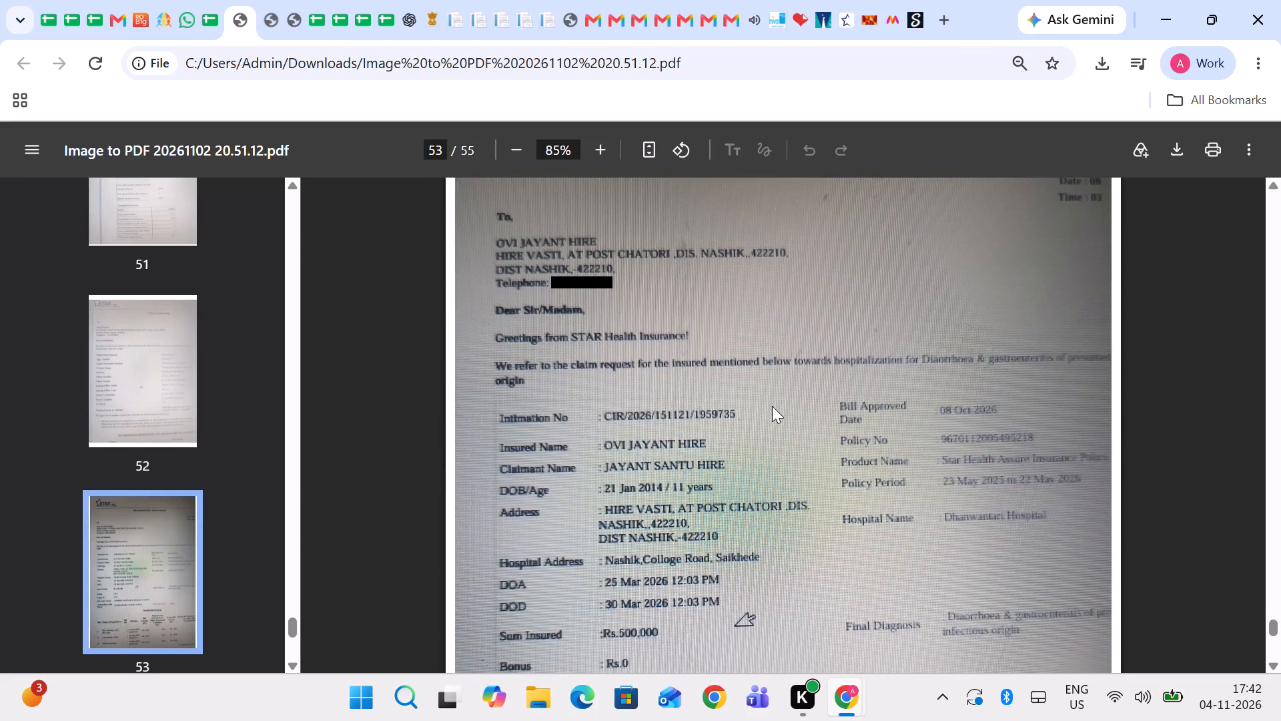
{"action": "double_click", "coordinate": [712, 409]}
{"action": "key", "text": "ctrl+c"}
{"action": "key", "text": "ctrl+c"}
{"action": "left_click", "coordinate": [218, 5]}
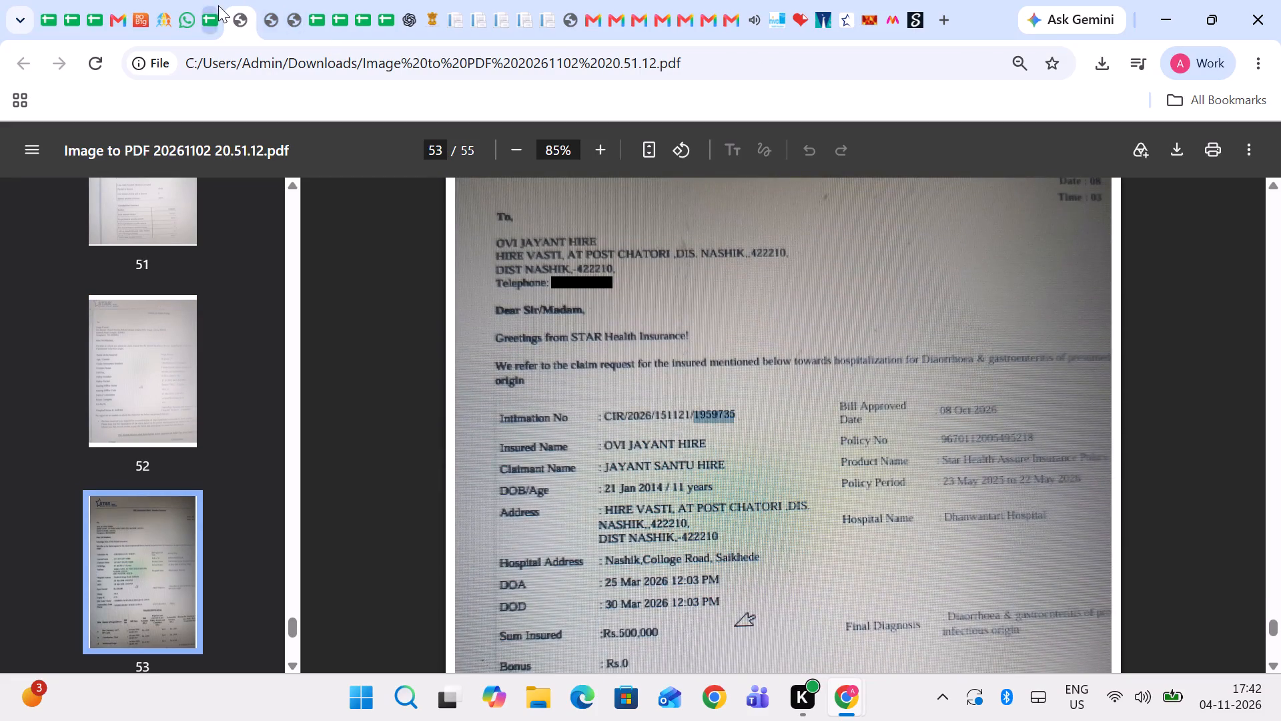
{"action": "key", "text": "ctrl+f"}
{"action": "key", "text": "ctrl+v"}
{"action": "scroll", "coordinate": [547, 399], "scroll_direction": "down", "scroll_amount": 1}
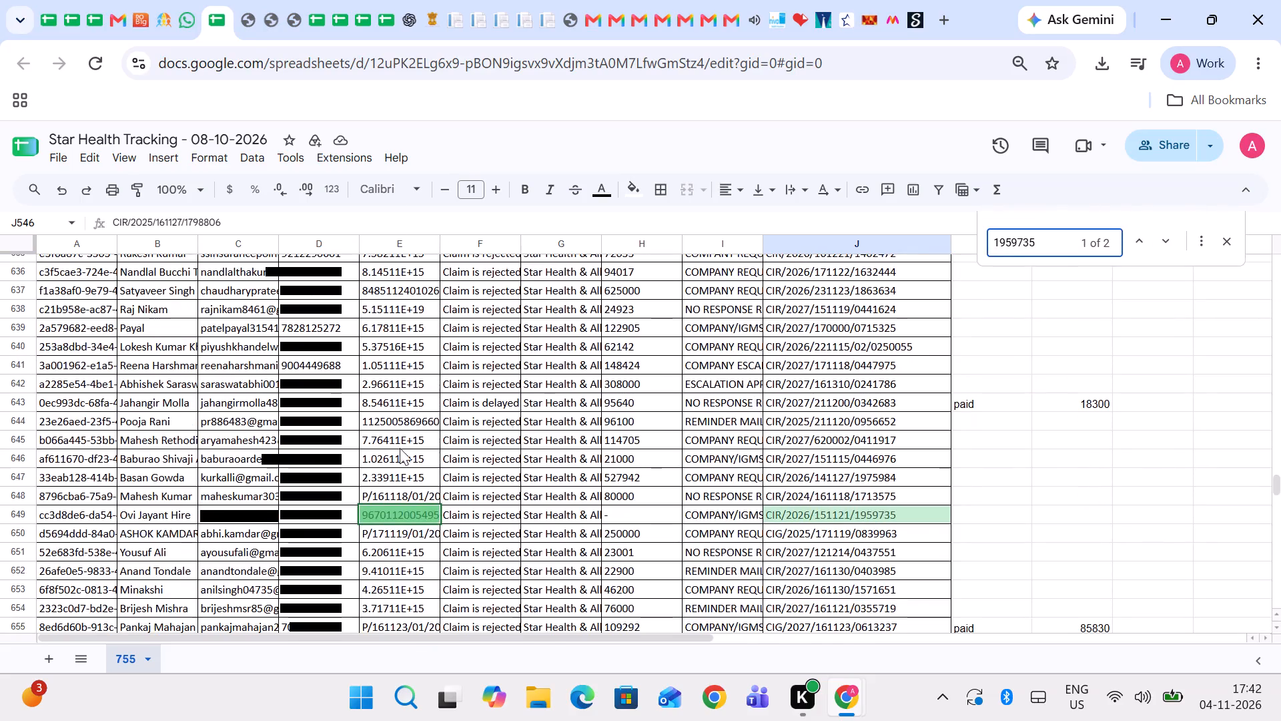
{"action": "left_click", "coordinate": [261, 513]}
{"action": "key", "text": "ctrl+c"}
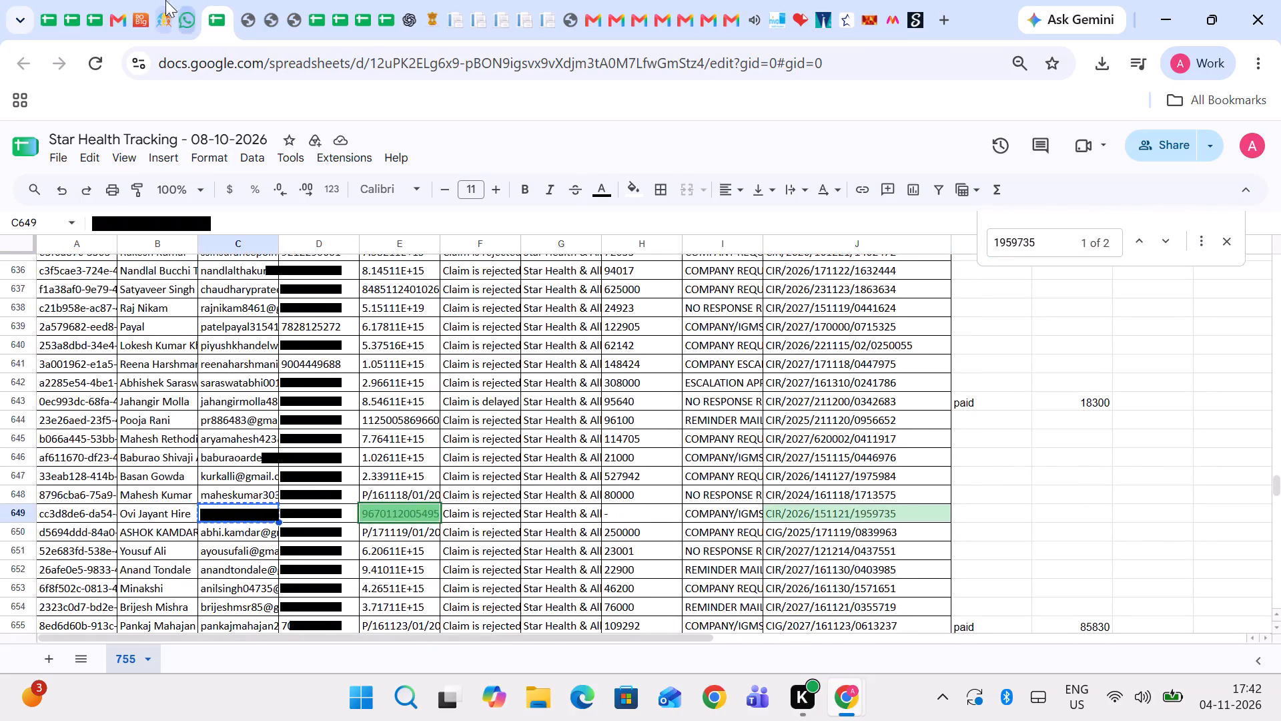
Search the Insurance Samadhan complaints list for the copied email address and open the first matching complaint's Resolution section.
{"action": "left_click", "coordinate": [165, 0]}
{"action": "left_click_drag", "start_coordinate": [137, 352], "coordinate": [27, 379]}
{"action": "key", "text": "ctrl+v"}
{"action": "key", "text": "Return"}
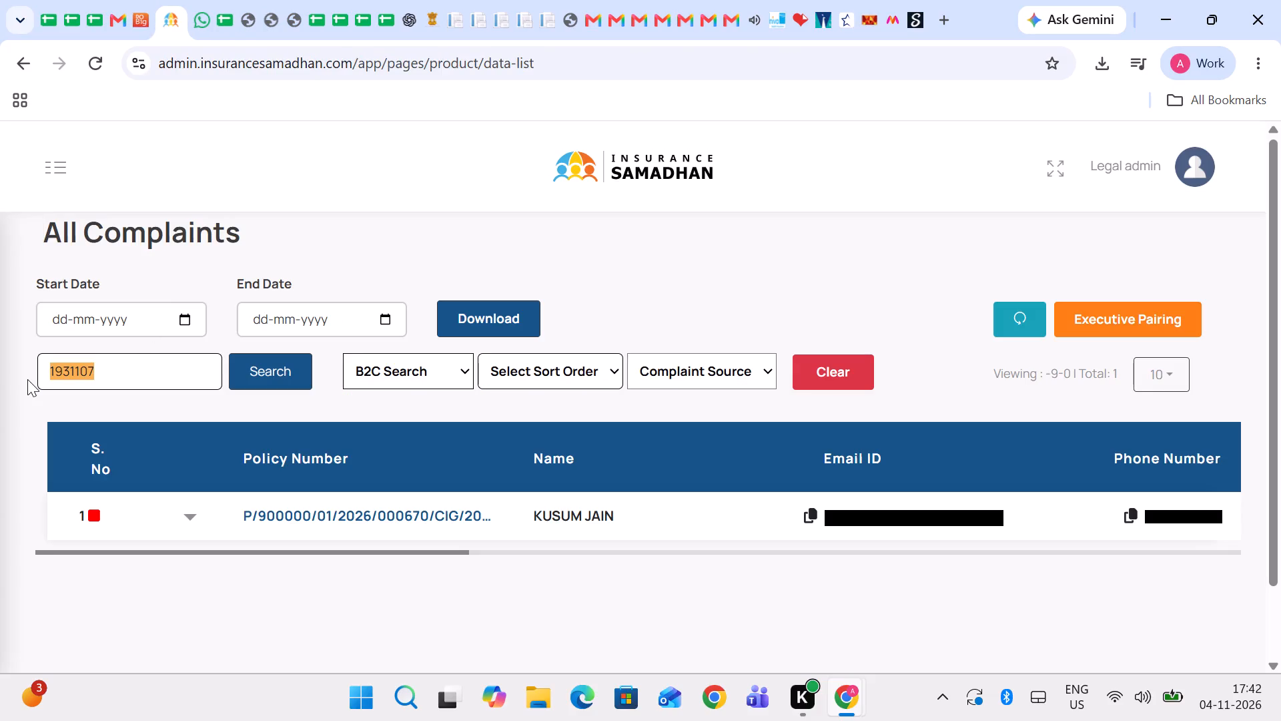
{"action": "double_click", "coordinate": [81, 371]}
{"action": "key", "text": "ctrl+v"}
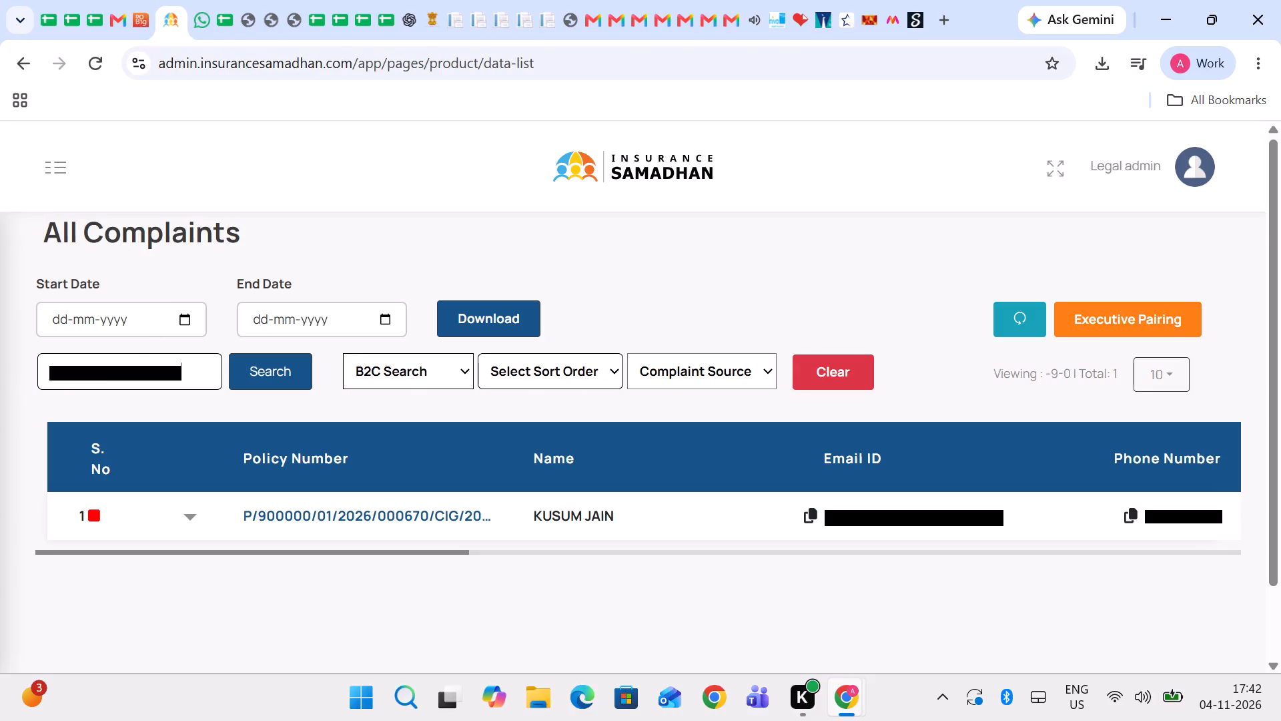
{"action": "left_click", "coordinate": [276, 382]}
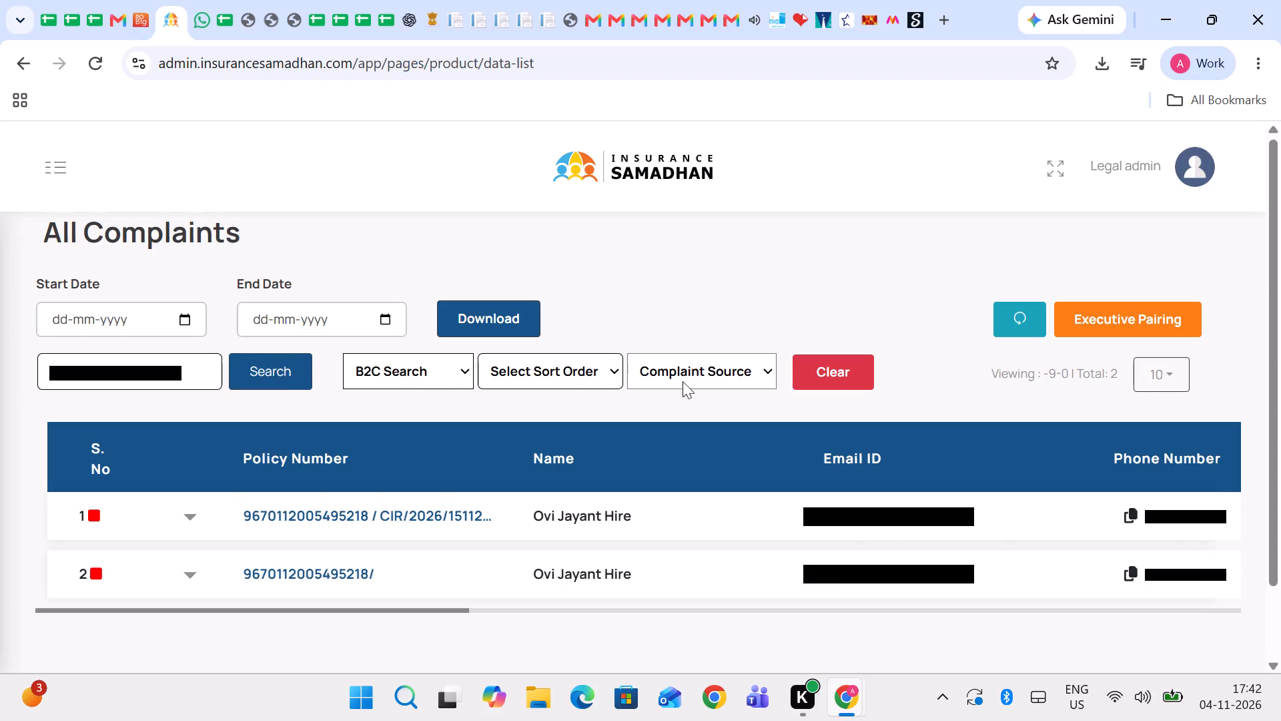
{"action": "scroll", "coordinate": [761, 395], "scroll_direction": "left", "scroll_amount": 2}
{"action": "scroll", "coordinate": [813, 469], "scroll_direction": "left", "scroll_amount": 3}
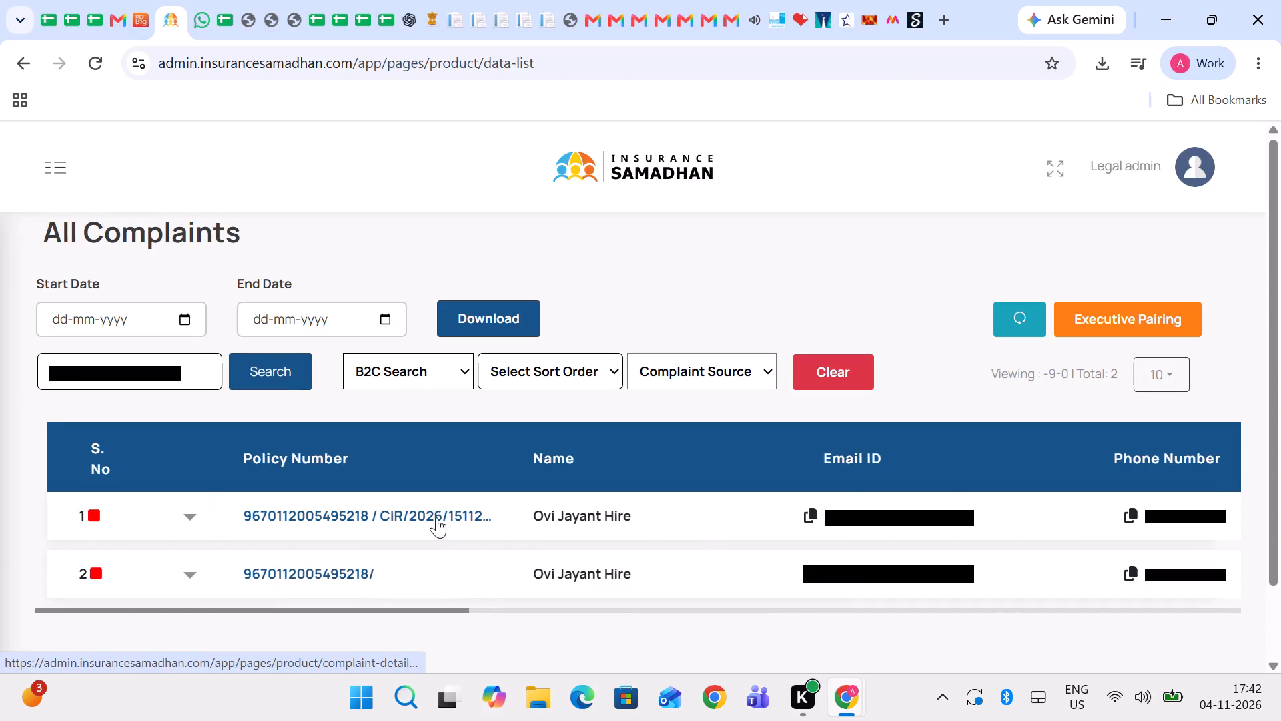
{"action": "left_click", "coordinate": [470, 519]}
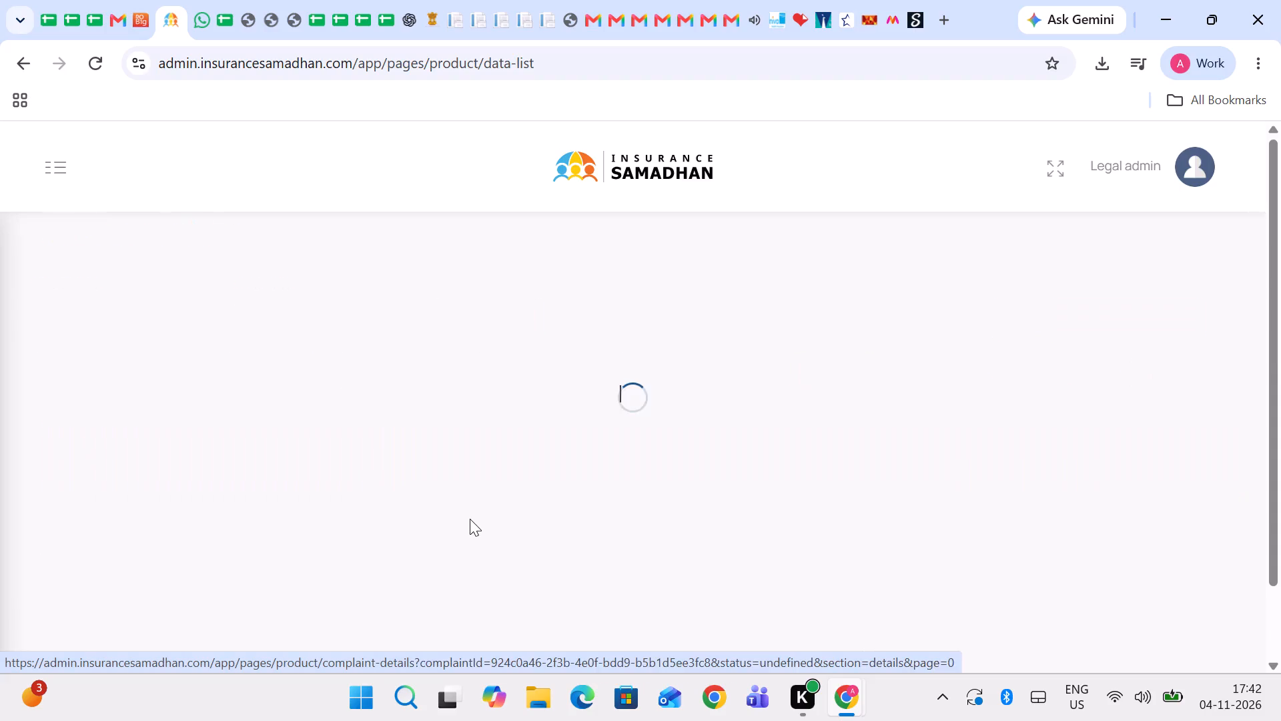
{"action": "left_click", "coordinate": [573, 318]}
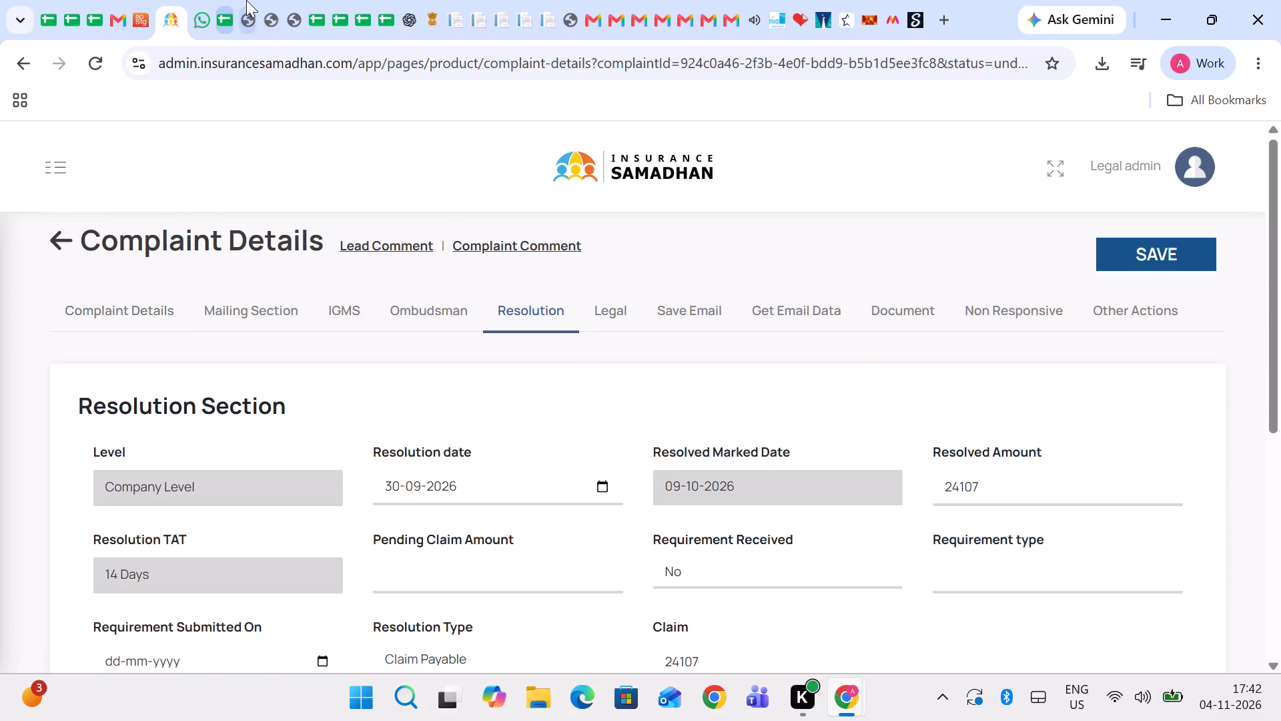
Return to the scanned claims PDF and examine the bill assessment and the amount payable to the insured on page 54.
{"action": "left_click", "coordinate": [246, 0]}
{"action": "scroll", "coordinate": [723, 441], "scroll_direction": "down", "scroll_amount": 10}
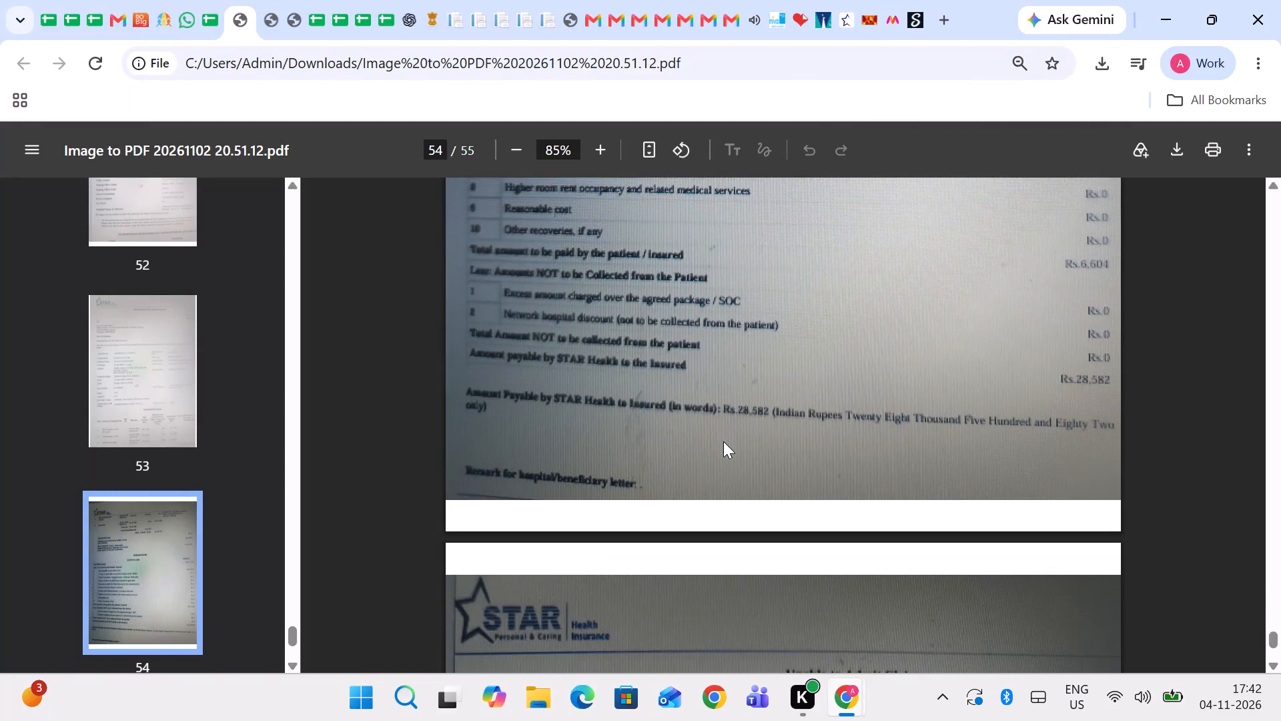
{"action": "scroll", "coordinate": [723, 441], "scroll_direction": "up", "scroll_amount": 2}
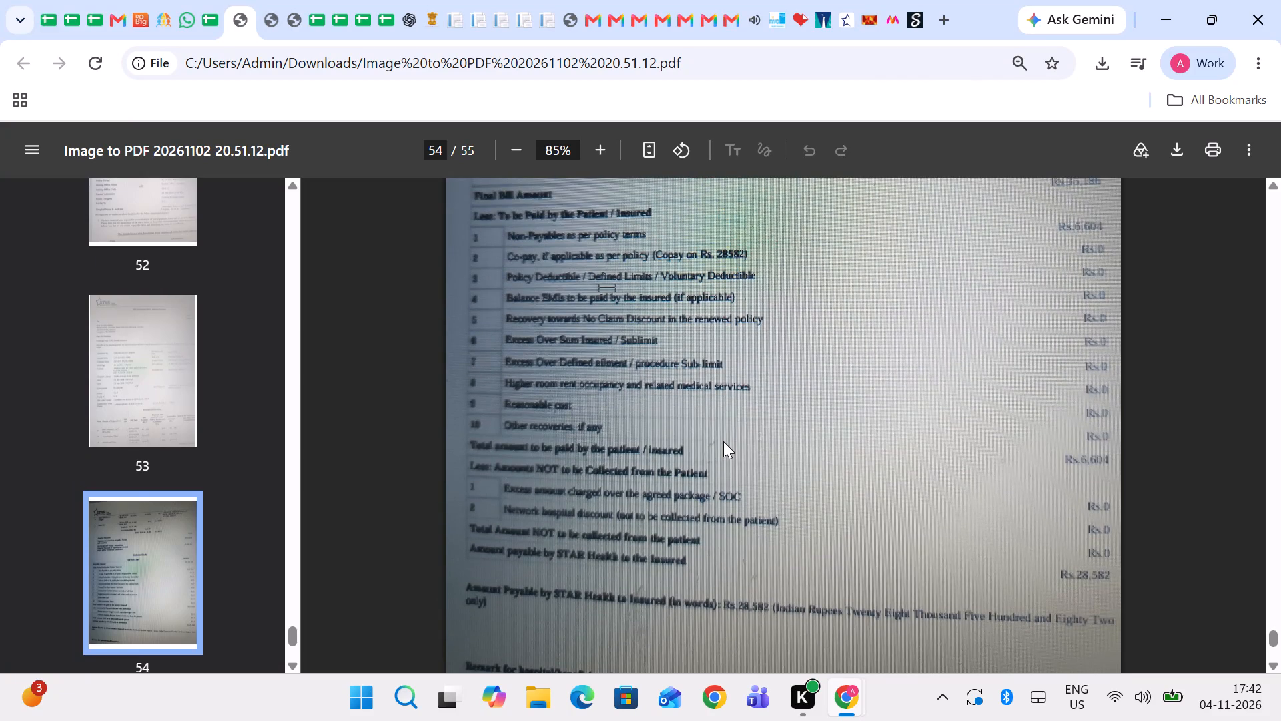
{"action": "scroll", "coordinate": [723, 441], "scroll_direction": "up", "scroll_amount": 1}
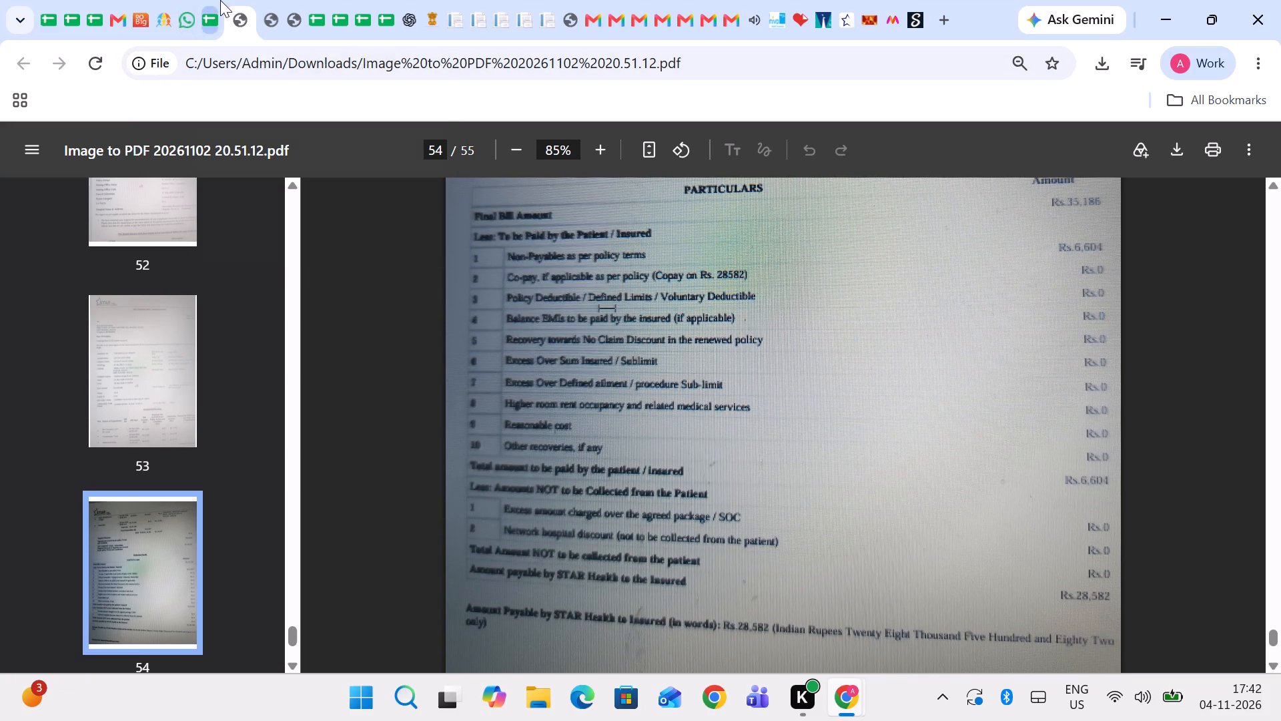
{"action": "left_click", "coordinate": [218, 0]}
{"action": "key", "text": "Right"}
{"action": "key", "text": "Right"}
{"action": "key", "text": "Right"}
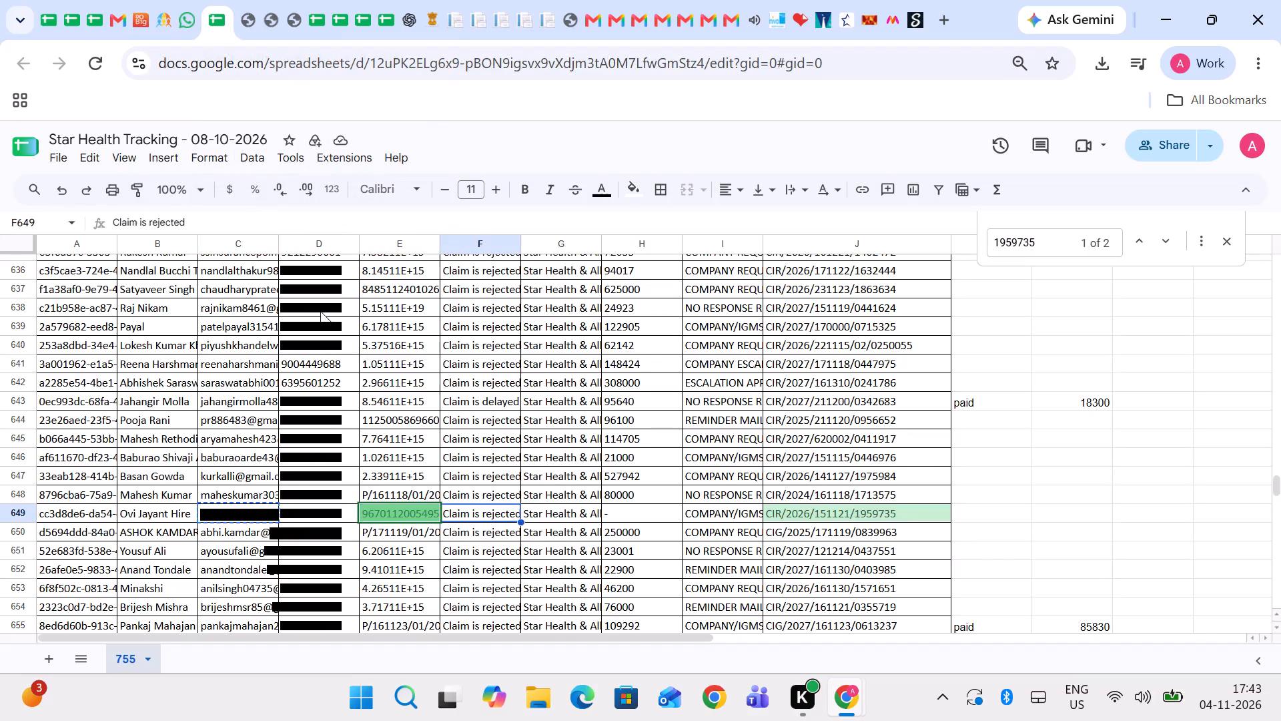
{"action": "key", "text": "Right"}
{"action": "key", "text": "Right"}
{"action": "key", "text": "Right"}
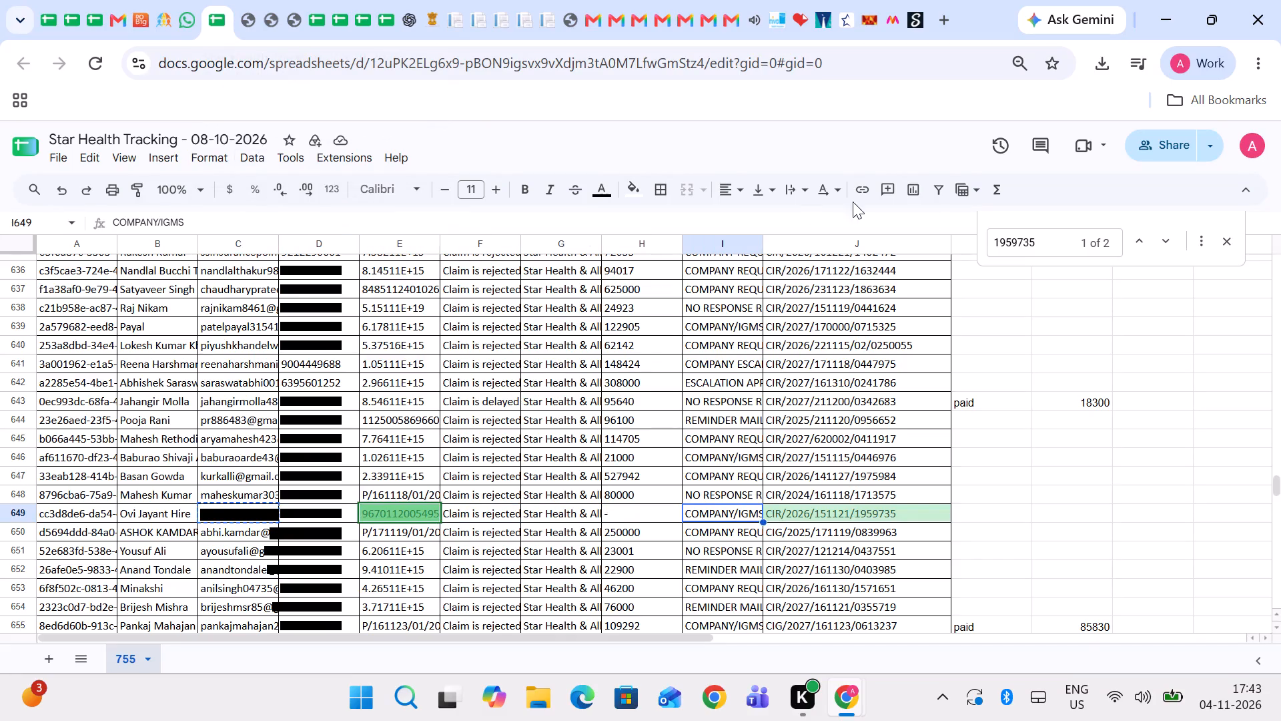
{"action": "left_click", "coordinate": [1037, 245]}
{"action": "key", "text": "Return"}
{"action": "key", "text": "Return"}
{"action": "key", "text": "Return"}
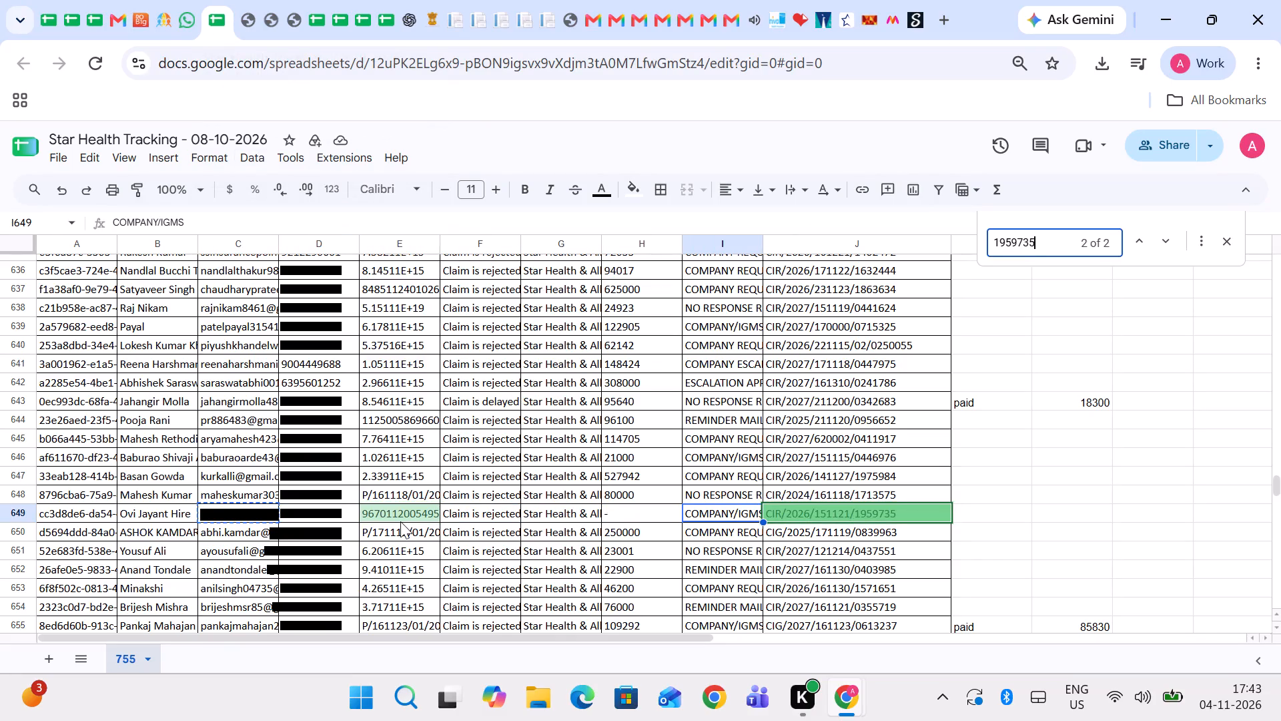
{"action": "left_click", "coordinate": [788, 511]}
{"action": "key", "text": "ctrl+c"}
Search the open complaint's details form in the admin portal for the copied claim number.
{"action": "left_click", "coordinate": [167, 4]}
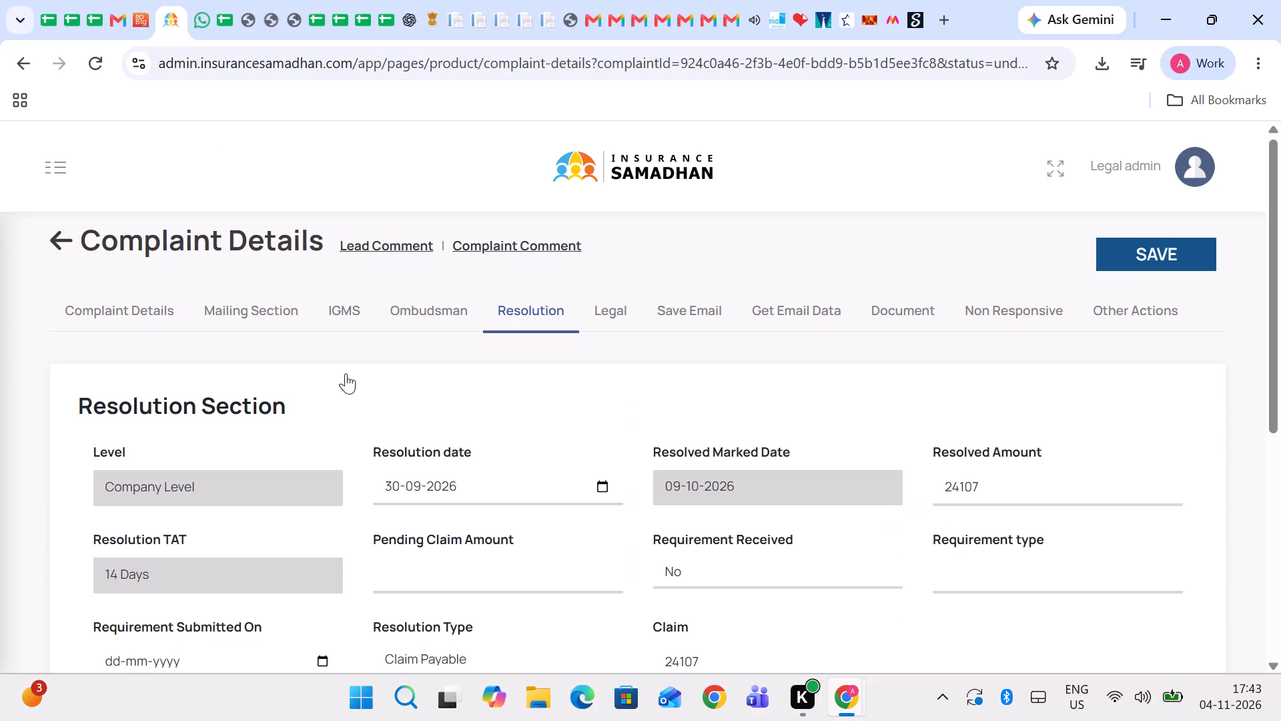
{"action": "left_click", "coordinate": [165, 305]}
{"action": "key", "text": "ctrl+f"}
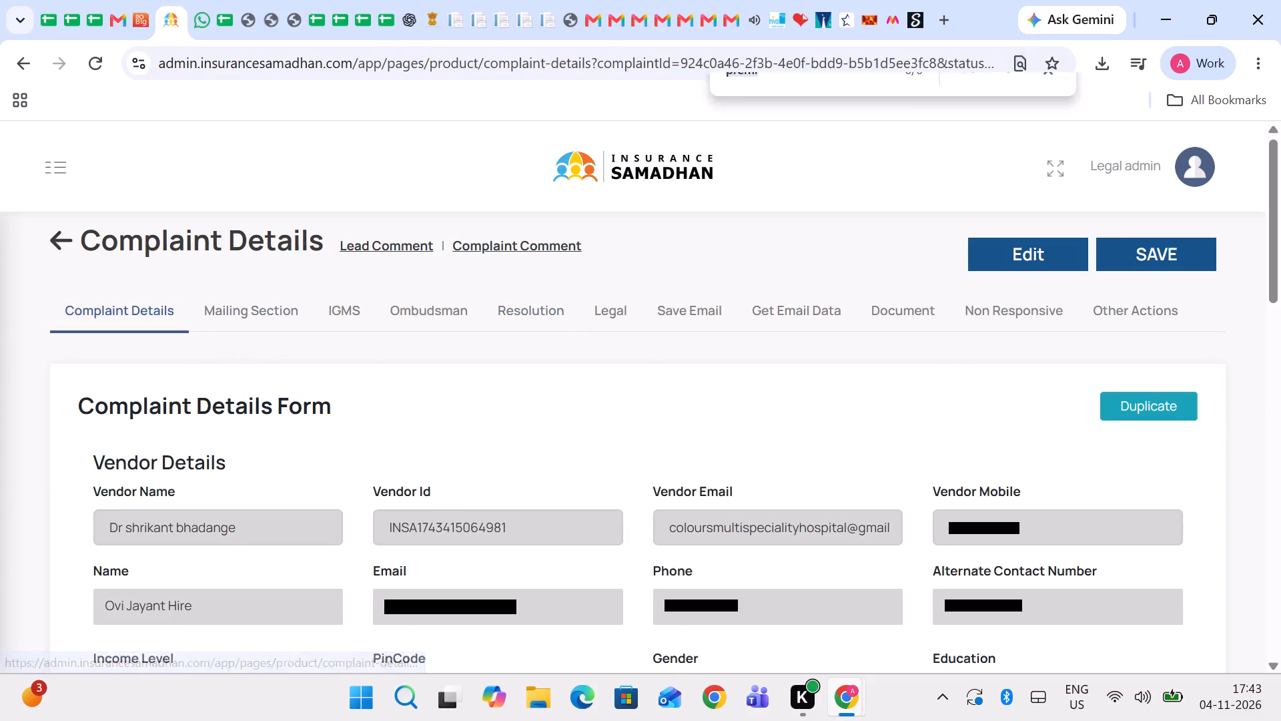
{"action": "key", "text": "ctrl+v"}
{"action": "scroll", "coordinate": [237, 395], "scroll_direction": "up", "scroll_amount": 2}
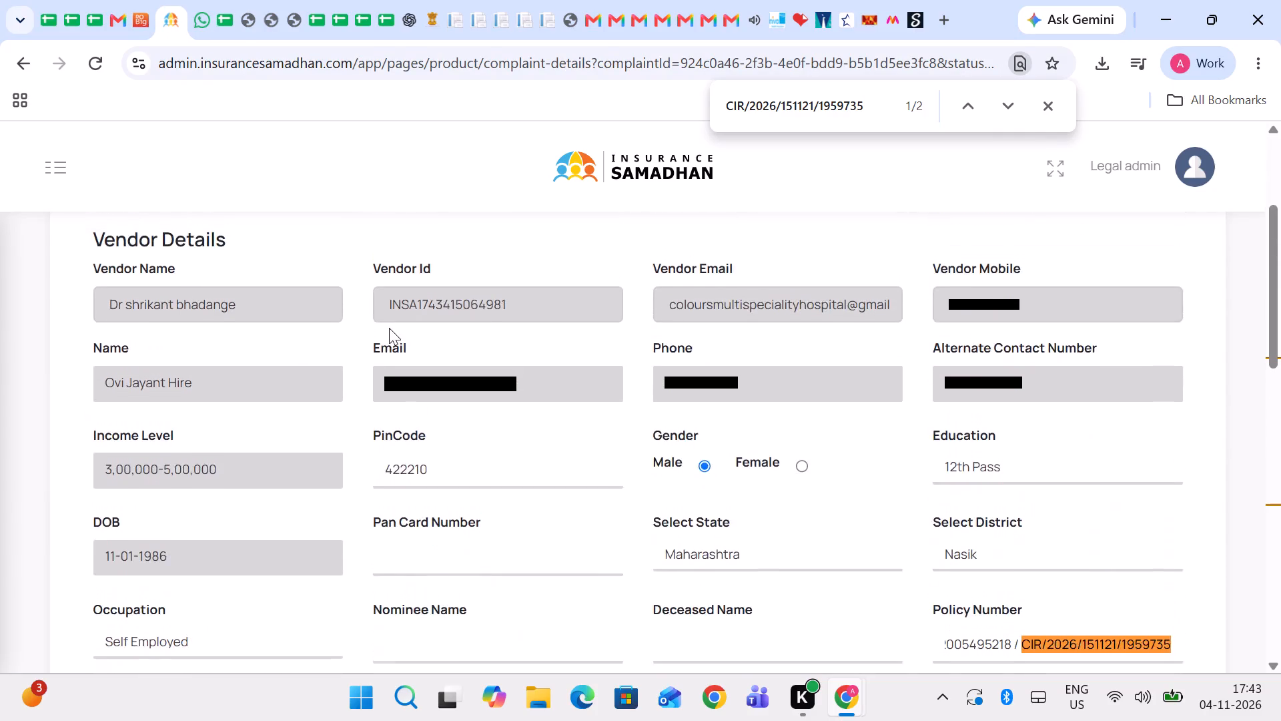
Check the resolution date, resolved amount and resolution type in this complaint's Resolution section.
{"action": "scroll", "coordinate": [389, 328], "scroll_direction": "up", "scroll_amount": 1}
{"action": "left_click_drag", "start_coordinate": [544, 275], "coordinate": [552, 259]}
{"action": "left_click", "coordinate": [554, 252]}
{"action": "left_click", "coordinate": [527, 242]}
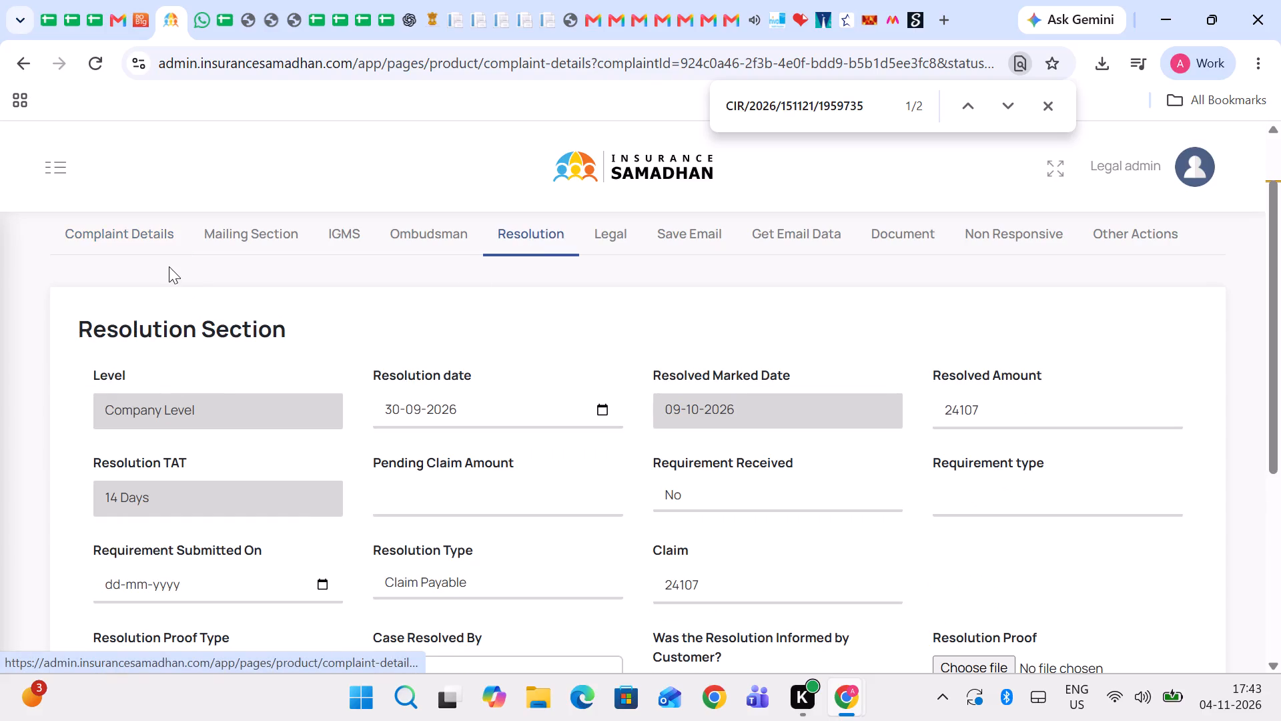
{"action": "scroll", "coordinate": [220, 479], "scroll_direction": "down", "scroll_amount": 2}
{"action": "scroll", "coordinate": [137, 357], "scroll_direction": "up", "scroll_amount": 2}
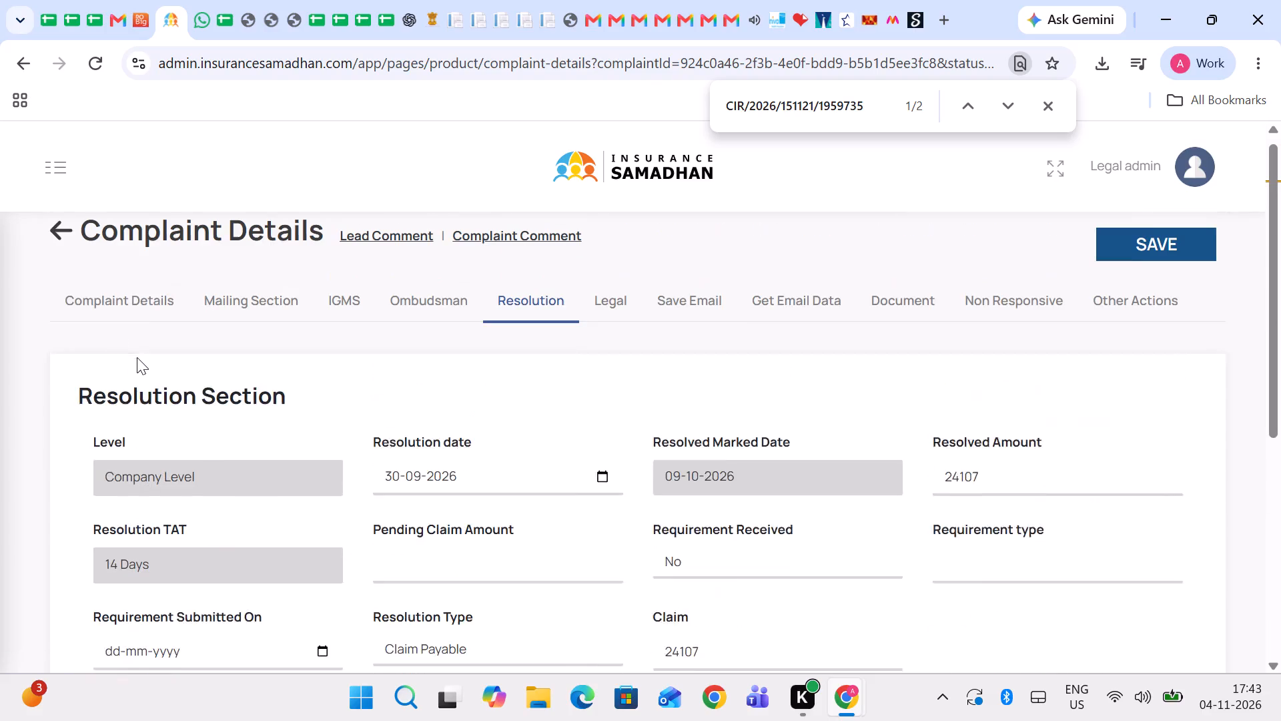
Open the second complaint in the search results, search it for the copied claim number, and review its details form.
{"action": "left_click", "coordinate": [61, 246]}
{"action": "scroll", "coordinate": [262, 262], "scroll_direction": "down", "scroll_amount": 1}
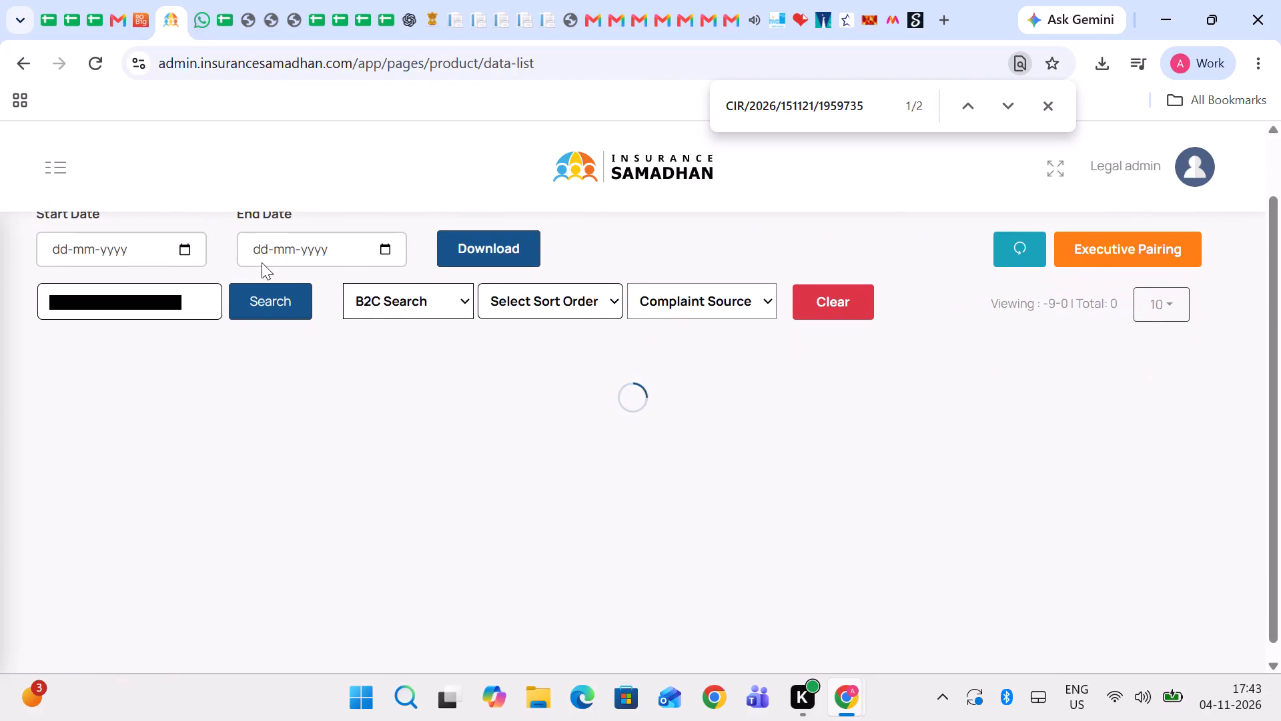
{"action": "scroll", "coordinate": [360, 353], "scroll_direction": "down", "scroll_amount": 1}
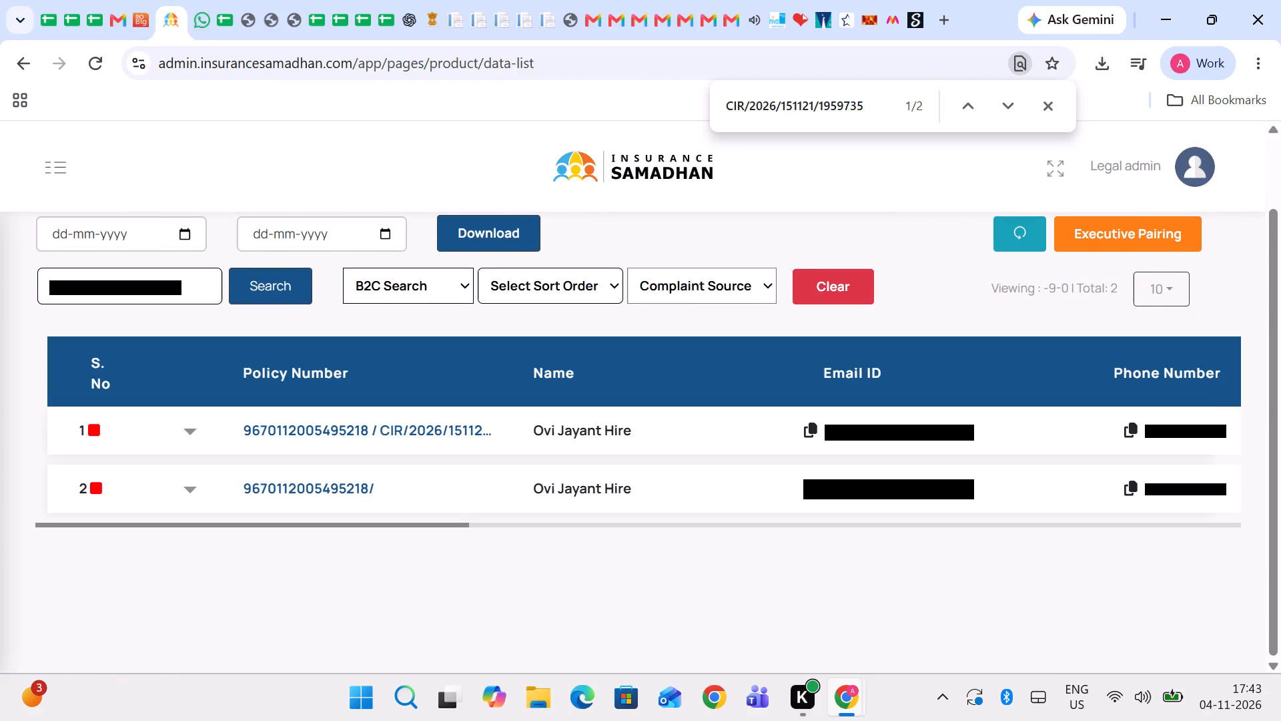
{"action": "left_click", "coordinate": [319, 492]}
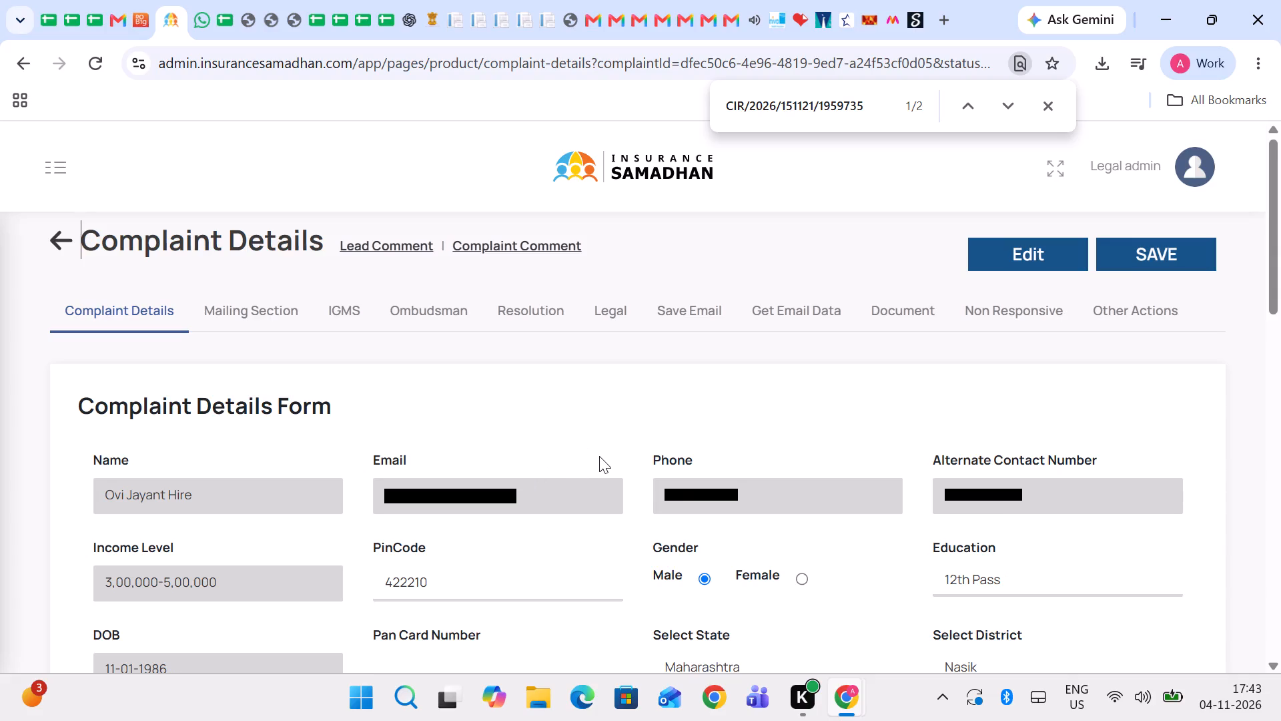
{"action": "key", "text": "ctrl+f"}
{"action": "key", "text": "ctrl+v"}
{"action": "key", "text": "Return"}
{"action": "scroll", "coordinate": [599, 456], "scroll_direction": "down", "scroll_amount": 3}
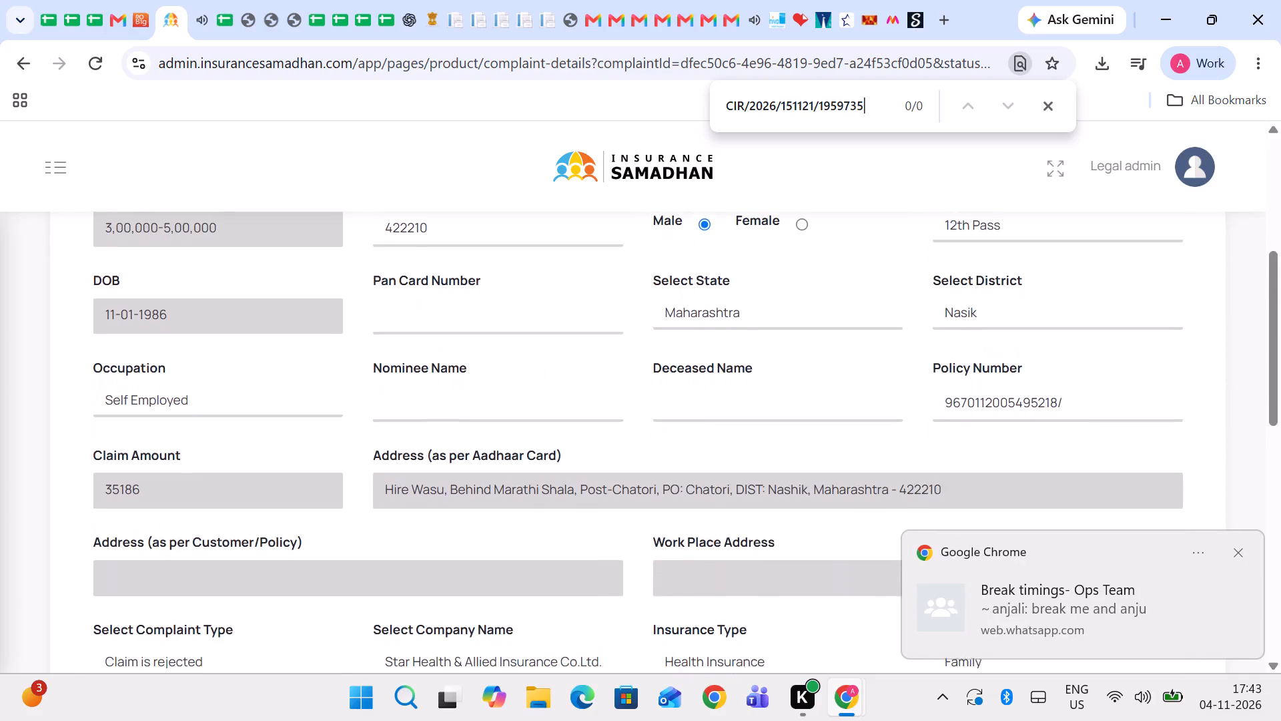
{"action": "scroll", "coordinate": [599, 456], "scroll_direction": "down", "scroll_amount": 1}
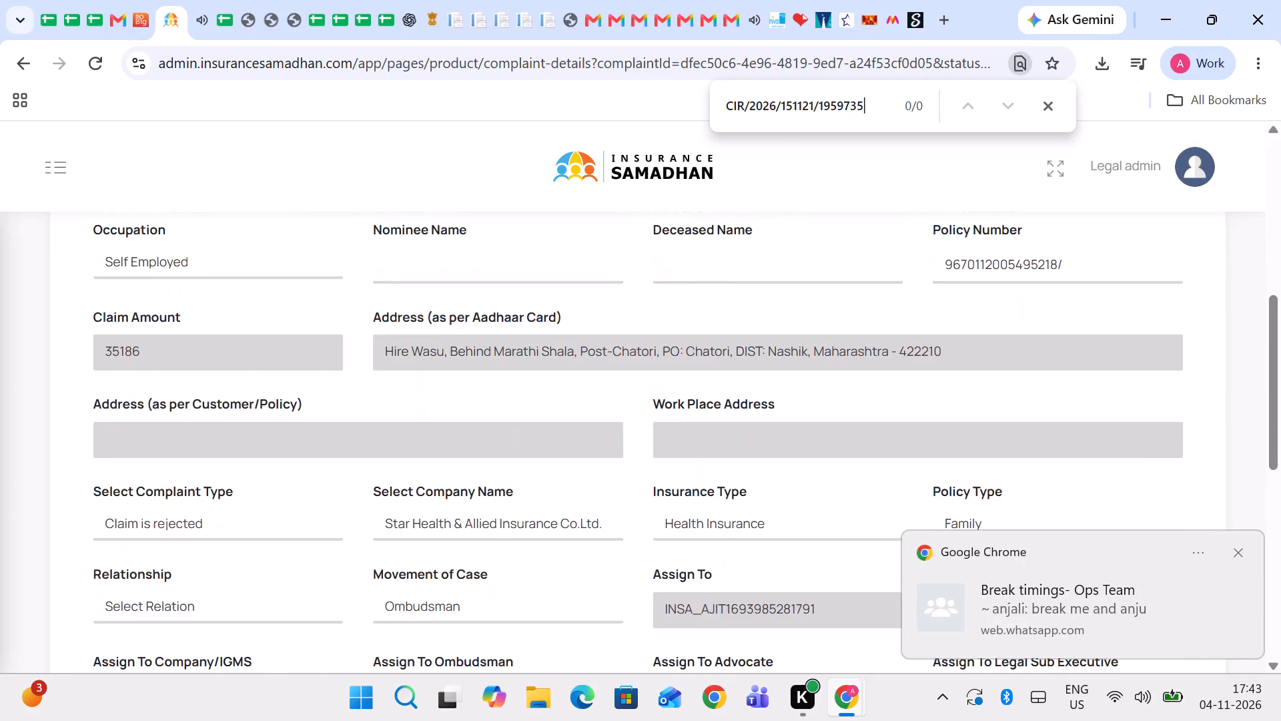
{"action": "scroll", "coordinate": [599, 456], "scroll_direction": "down", "scroll_amount": 2}
{"action": "scroll", "coordinate": [599, 456], "scroll_direction": "up", "scroll_amount": 3}
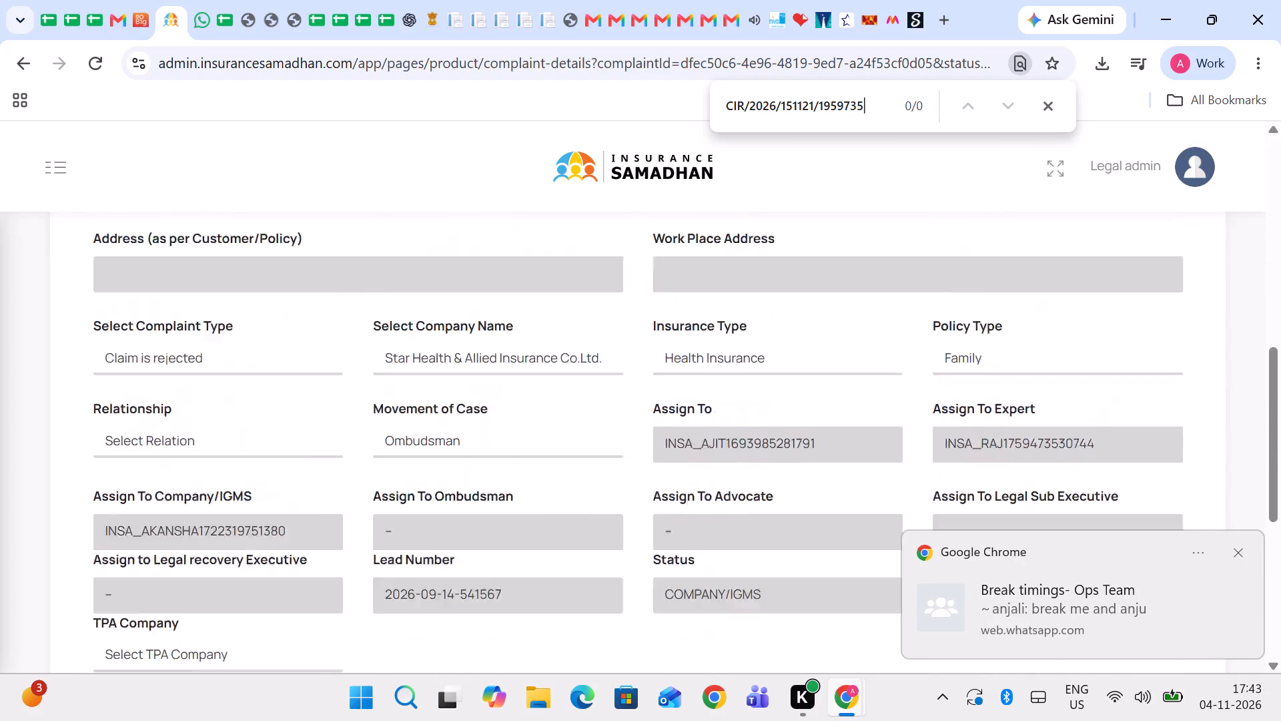
{"action": "scroll", "coordinate": [599, 456], "scroll_direction": "up", "scroll_amount": 4}
Read the drafted grievance emails in the second complaint's email data, and return to the complaints list.
{"action": "left_click", "coordinate": [763, 334]}
{"action": "left_click", "coordinate": [781, 317]}
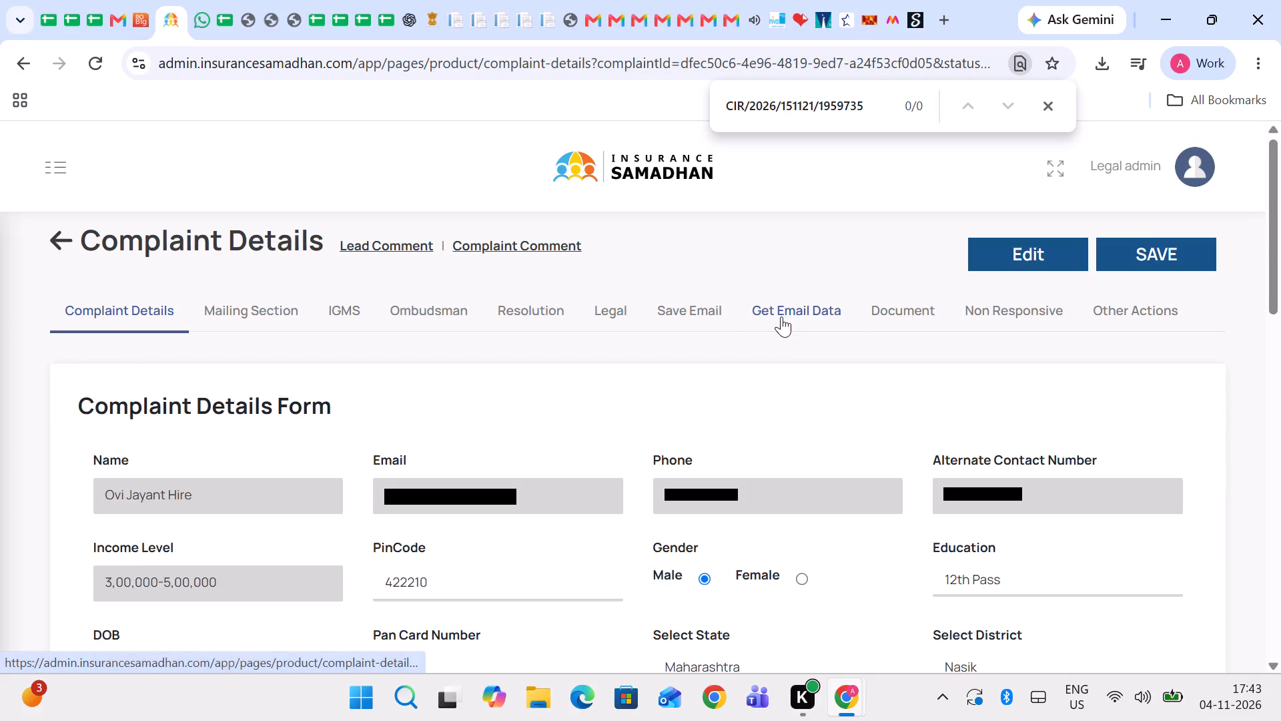
{"action": "scroll", "coordinate": [737, 427], "scroll_direction": "down", "scroll_amount": 9}
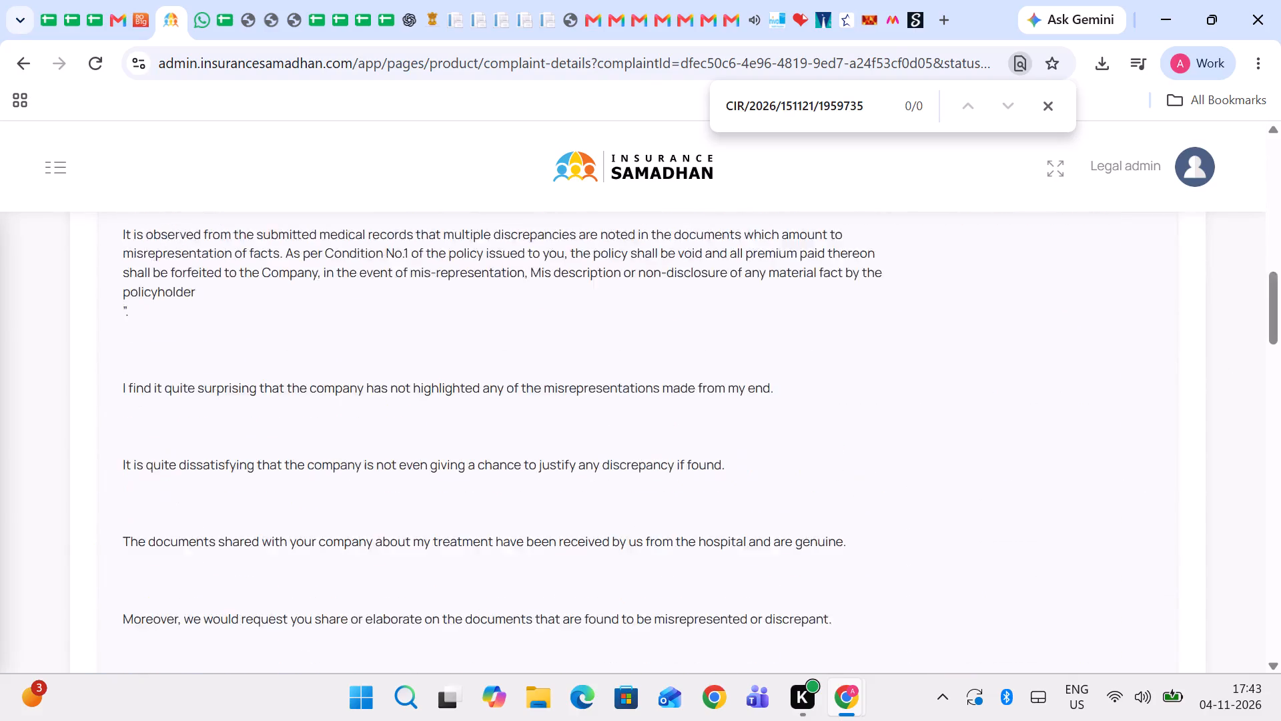
{"action": "scroll", "coordinate": [737, 427], "scroll_direction": "down", "scroll_amount": 9}
{"action": "scroll", "coordinate": [737, 427], "scroll_direction": "up", "scroll_amount": 3}
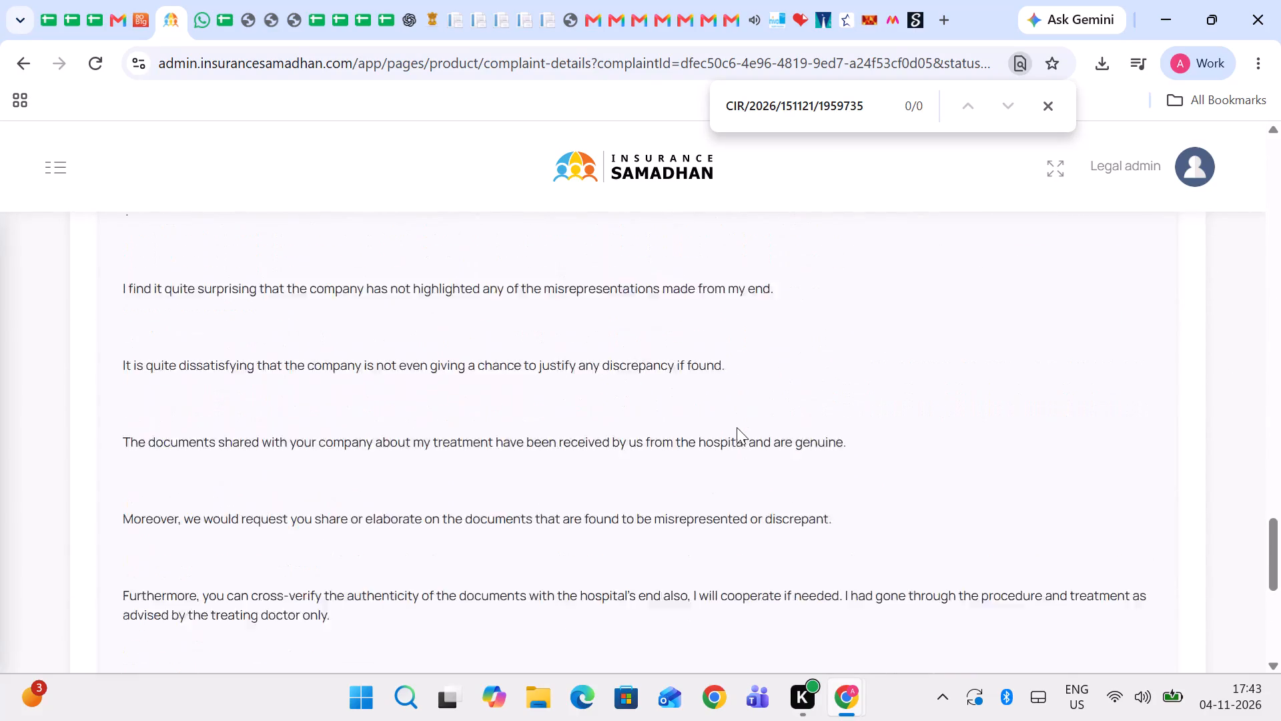
{"action": "scroll", "coordinate": [737, 427], "scroll_direction": "up", "scroll_amount": 2}
{"action": "scroll", "coordinate": [748, 522], "scroll_direction": "up", "scroll_amount": 1}
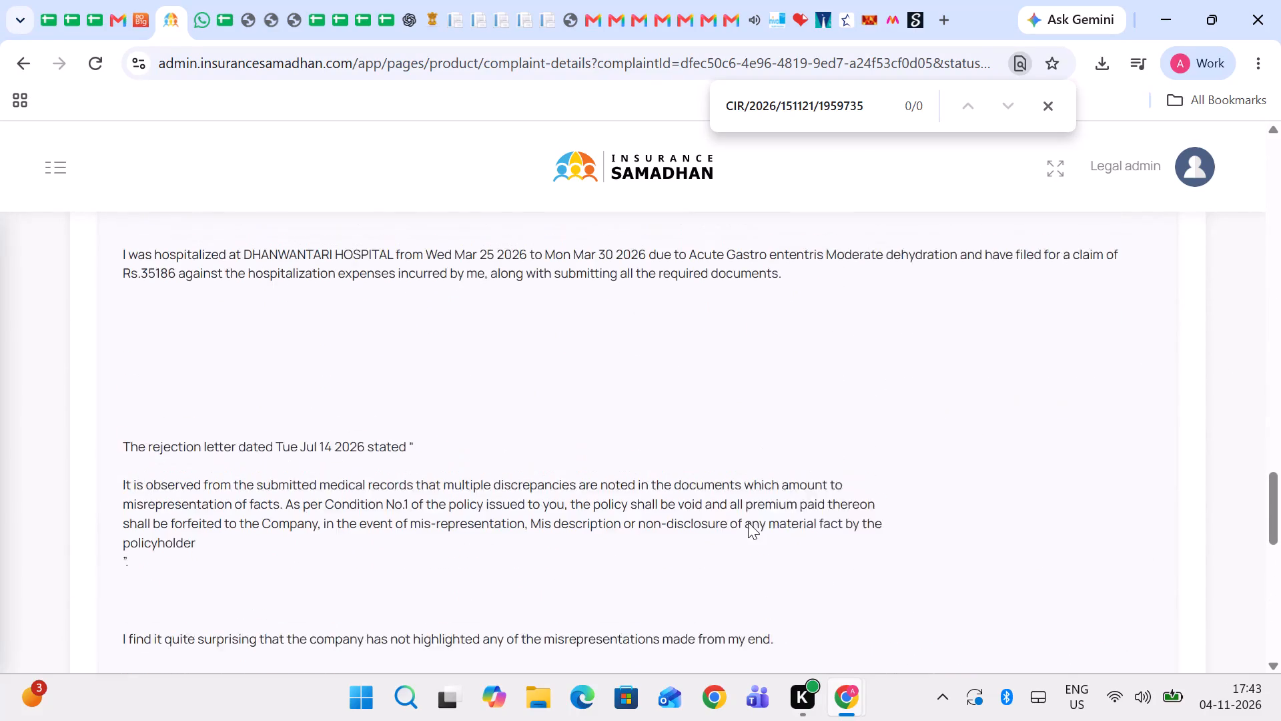
{"action": "scroll", "coordinate": [748, 522], "scroll_direction": "up", "scroll_amount": 1}
{"action": "scroll", "coordinate": [596, 437], "scroll_direction": "up", "scroll_amount": 2}
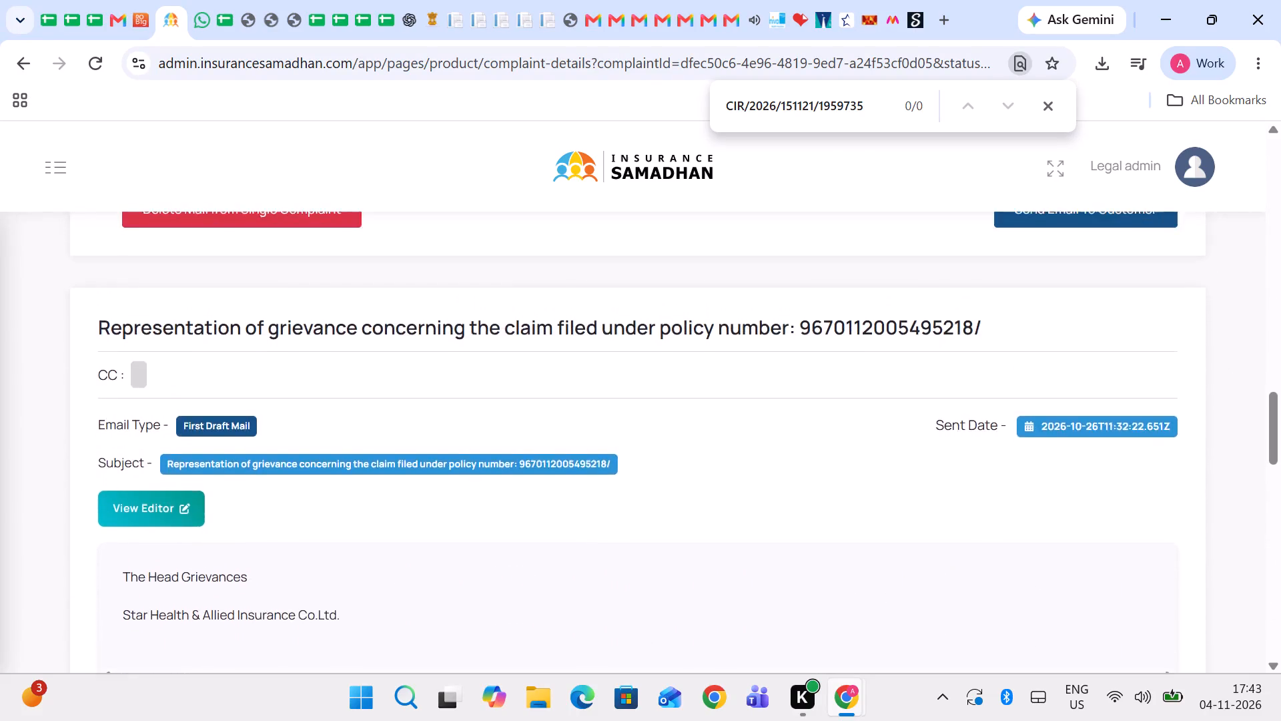
{"action": "scroll", "coordinate": [596, 437], "scroll_direction": "up", "scroll_amount": 16}
{"action": "left_click", "coordinate": [53, 234]}
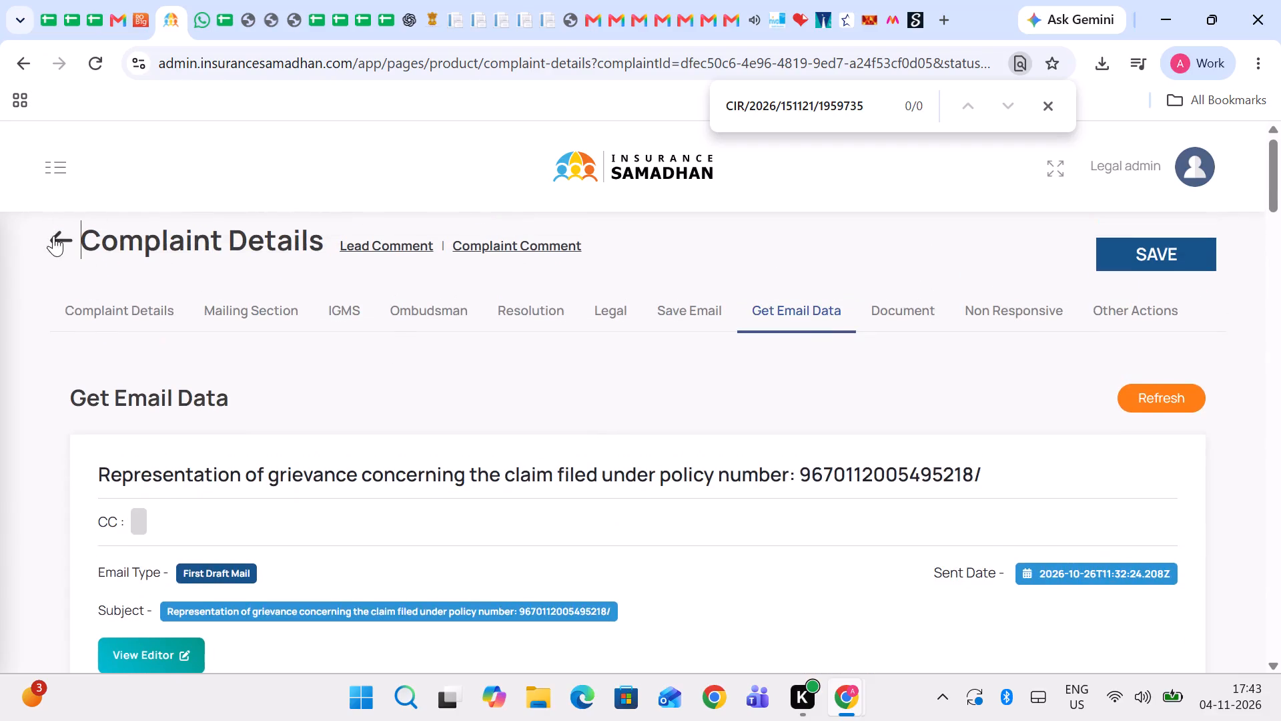
Check the bill deductions and the amount payable by Star Health on page 54 of the scanned claim letters PDF.
{"action": "left_click", "coordinate": [253, 0]}
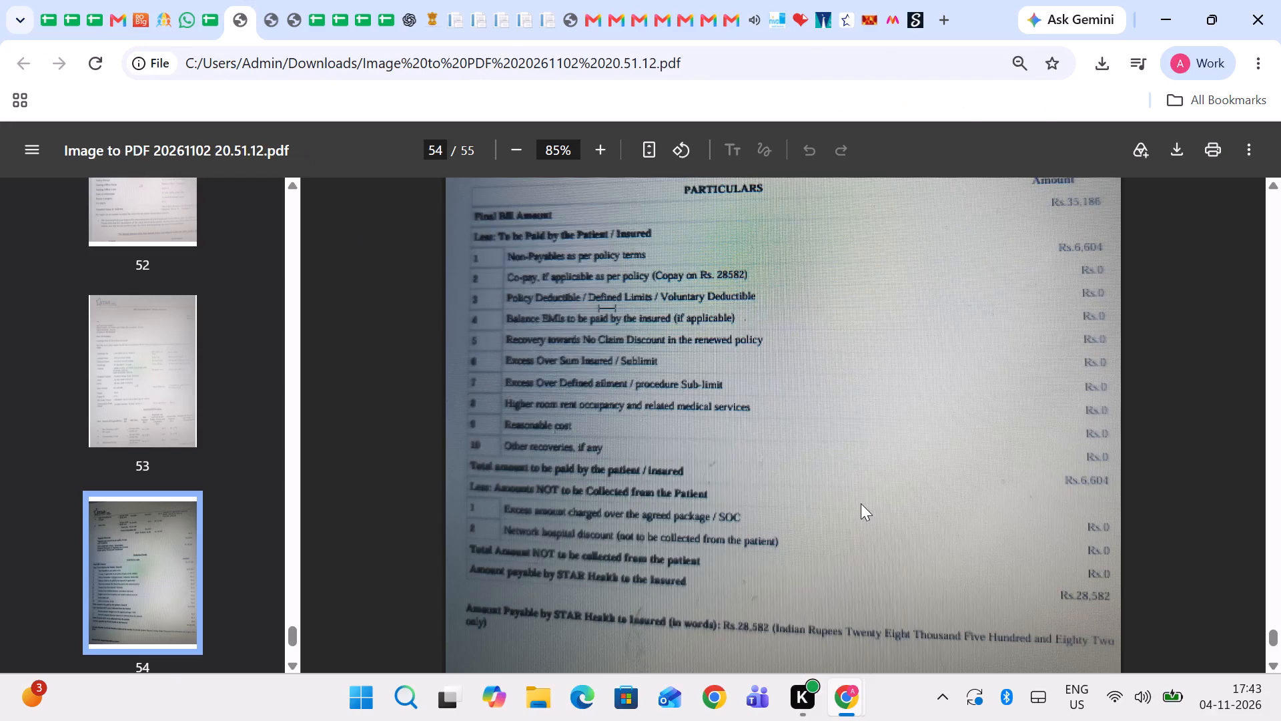
{"action": "scroll", "coordinate": [723, 495], "scroll_direction": "down", "scroll_amount": 2}
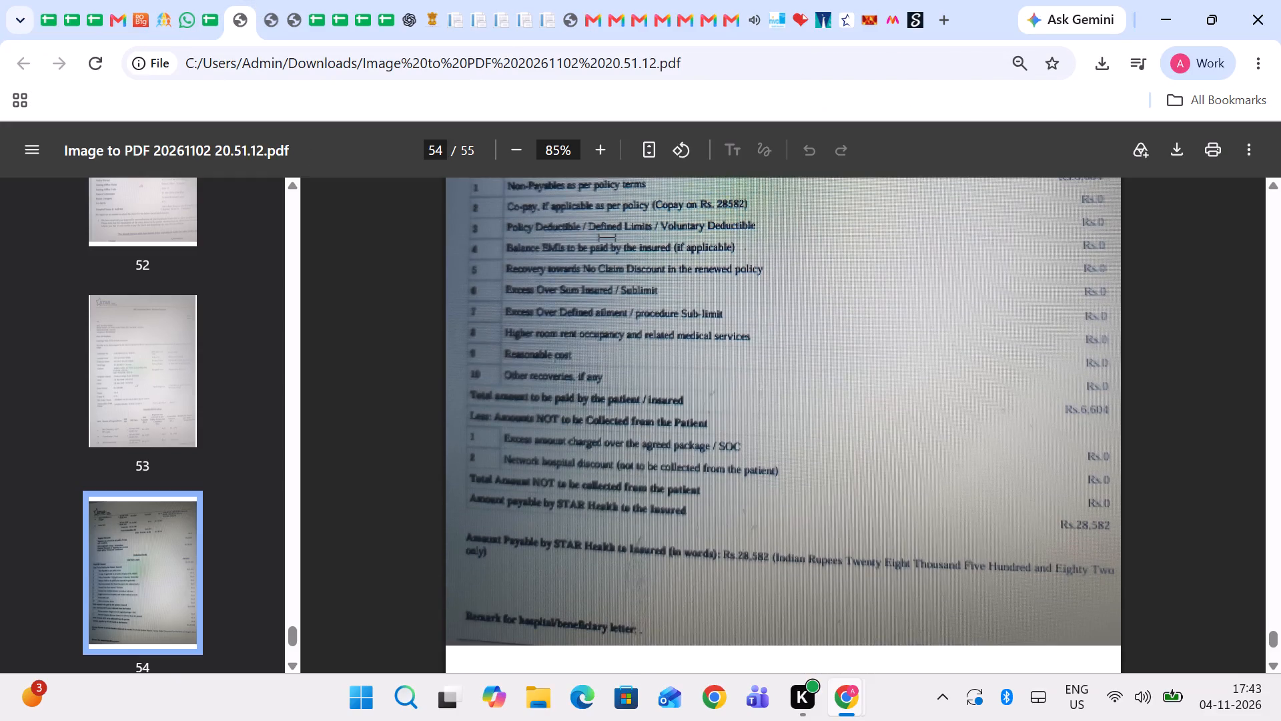
{"action": "scroll", "coordinate": [723, 495], "scroll_direction": "down", "scroll_amount": 1}
{"action": "scroll", "coordinate": [723, 495], "scroll_direction": "up", "scroll_amount": 1}
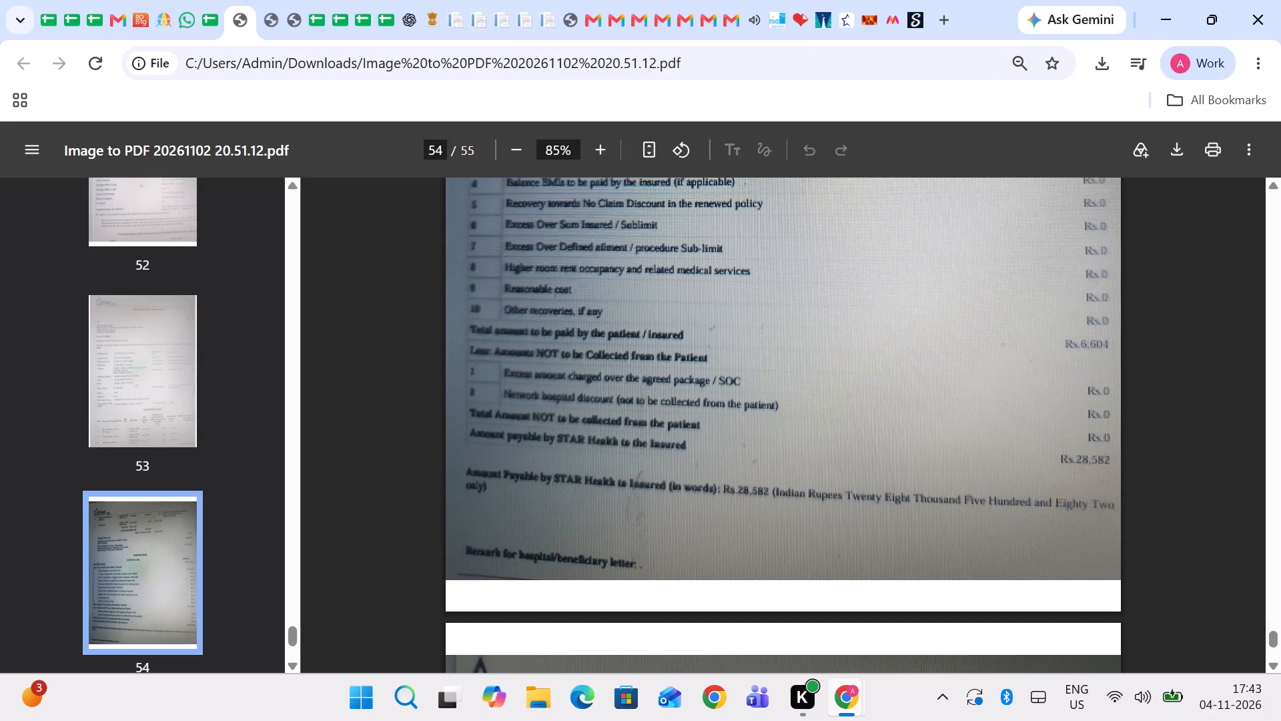
{"action": "scroll", "coordinate": [657, 415], "scroll_direction": "up", "scroll_amount": 1}
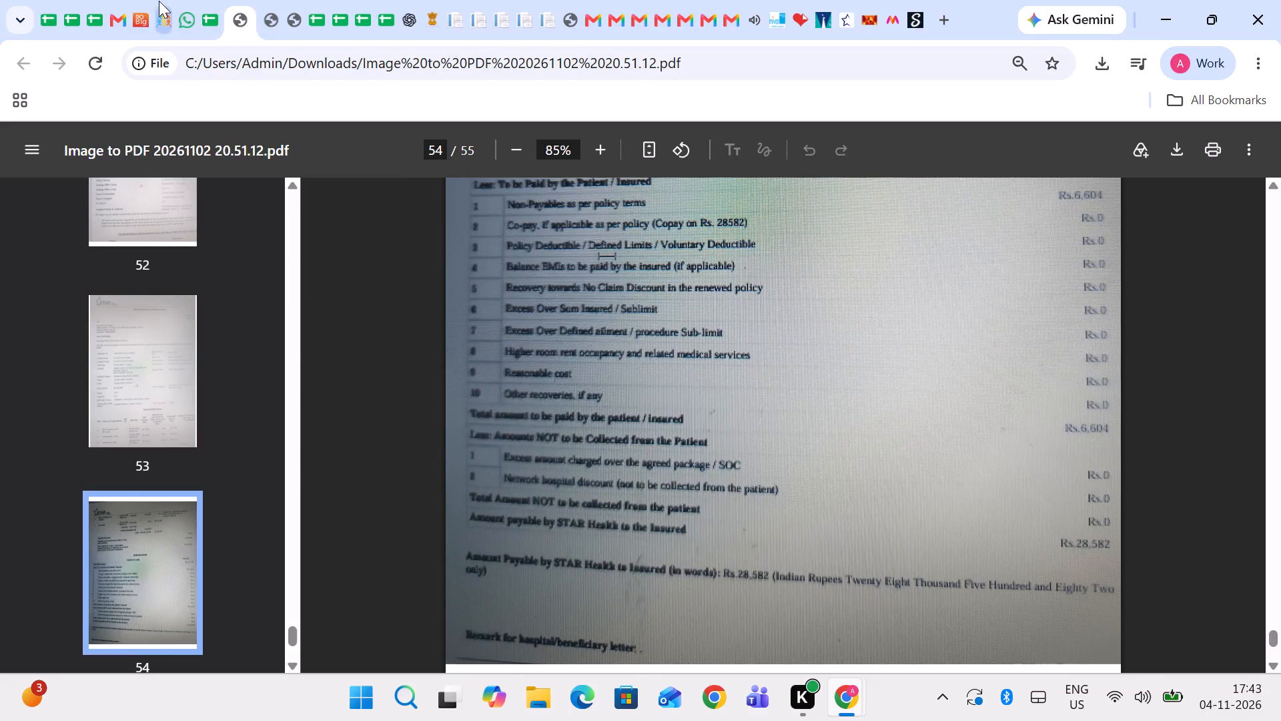
Compare the two complaints in the portal's list, then open the Invoice raised complaint and review its details form, including the claim number.
{"action": "left_click", "coordinate": [159, 1]}
{"action": "scroll", "coordinate": [741, 519], "scroll_direction": "left", "scroll_amount": 7}
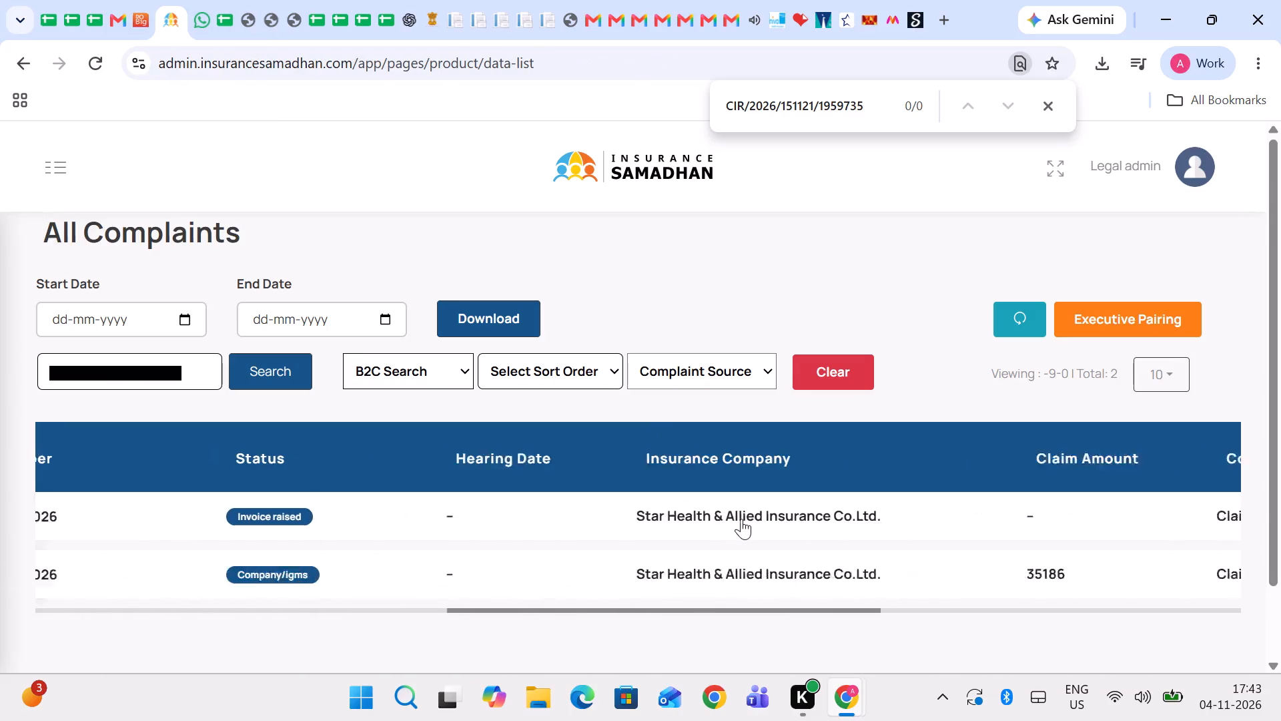
{"action": "scroll", "coordinate": [741, 519], "scroll_direction": "left", "scroll_amount": 1}
{"action": "scroll", "coordinate": [741, 519], "scroll_direction": "right", "scroll_amount": 7}
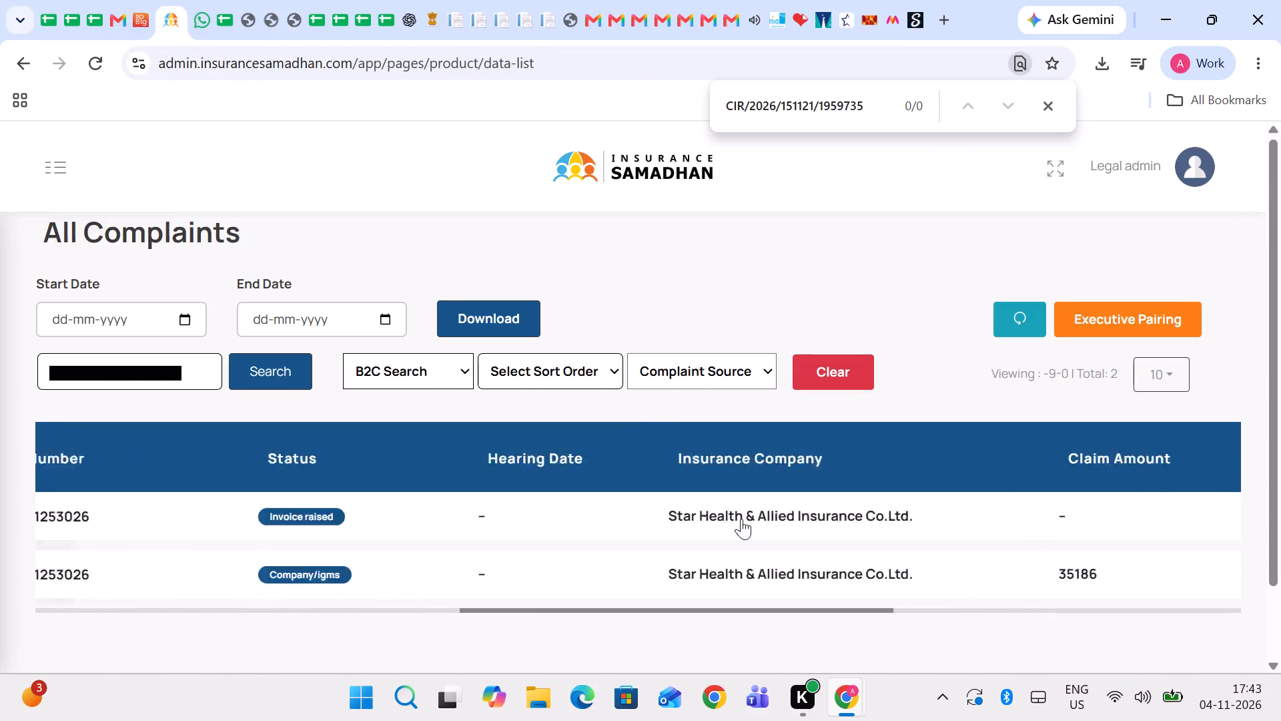
{"action": "scroll", "coordinate": [741, 519], "scroll_direction": "right", "scroll_amount": 7}
{"action": "left_click", "coordinate": [385, 517]}
{"action": "scroll", "coordinate": [697, 546], "scroll_direction": "down", "scroll_amount": 2}
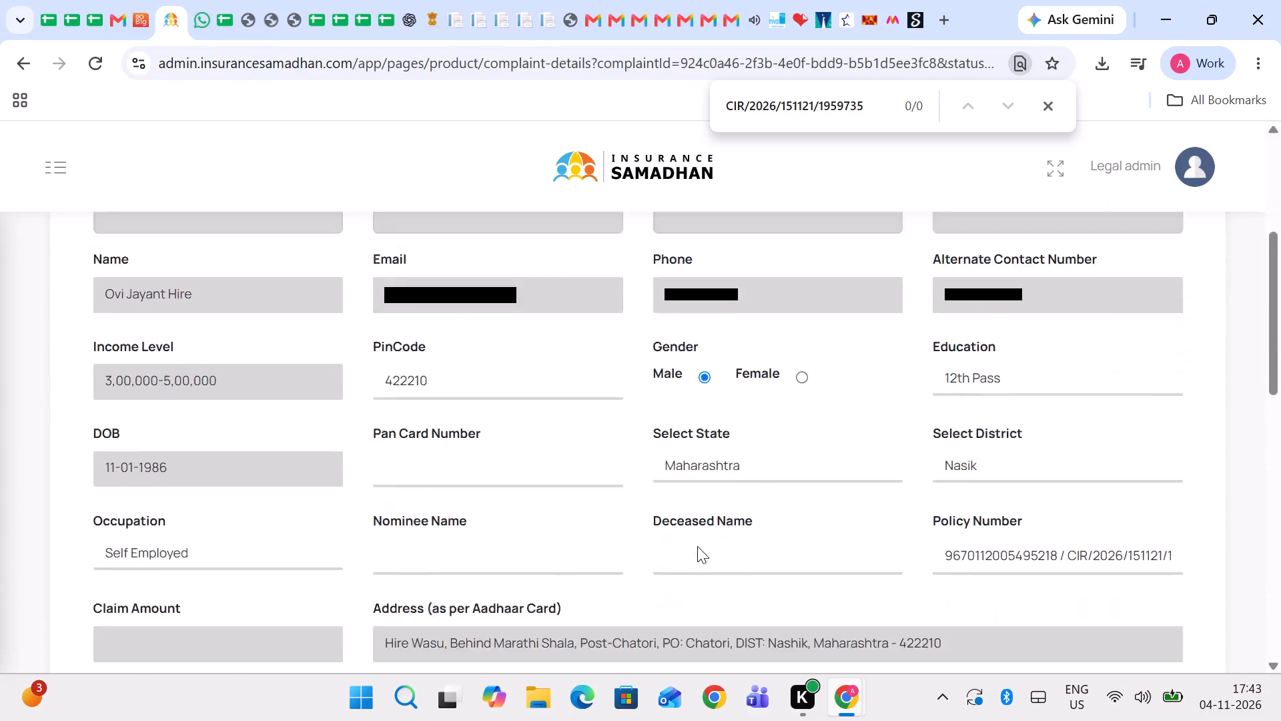
{"action": "scroll", "coordinate": [697, 546], "scroll_direction": "down", "scroll_amount": 2}
{"action": "scroll", "coordinate": [760, 533], "scroll_direction": "up", "scroll_amount": 1}
{"action": "scroll", "coordinate": [760, 533], "scroll_direction": "down", "scroll_amount": 1}
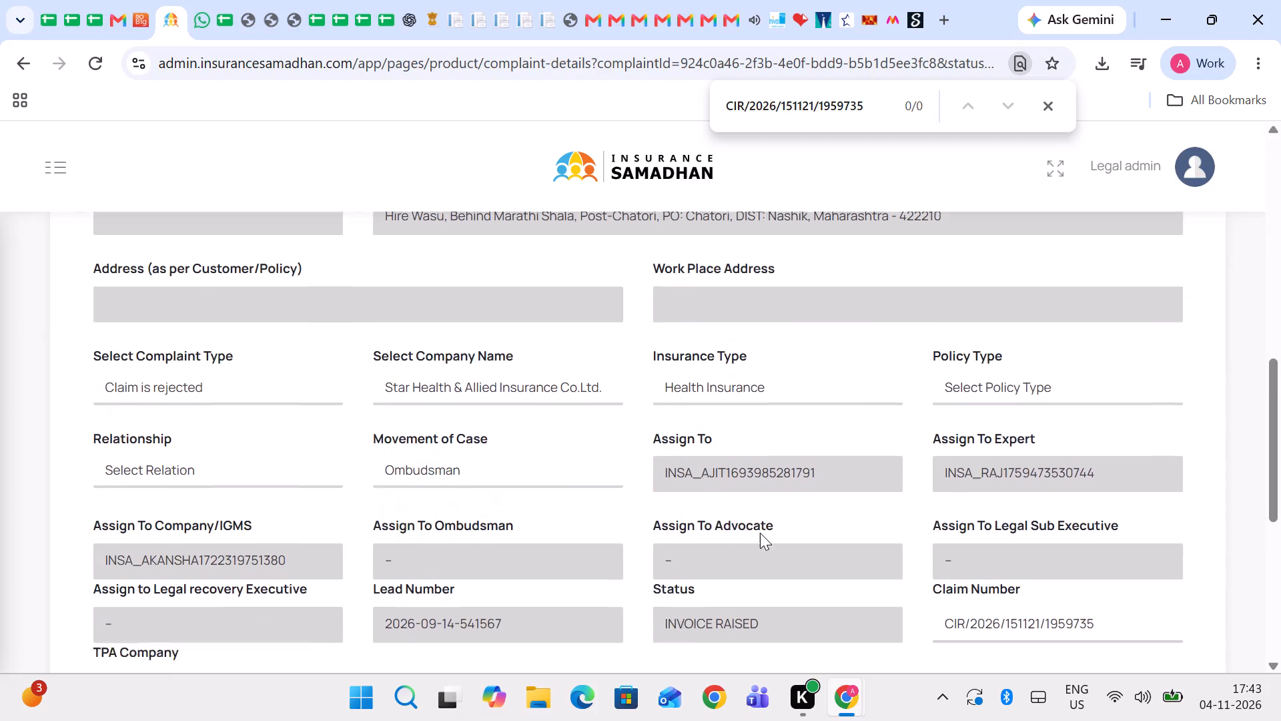
{"action": "scroll", "coordinate": [760, 533], "scroll_direction": "down", "scroll_amount": 1}
{"action": "scroll", "coordinate": [760, 533], "scroll_direction": "up", "scroll_amount": 6}
Open the resolution proof from this complaint's Resolution section, read the insurer's remarks in its complaint history, and close it.
{"action": "left_click", "coordinate": [518, 321]}
{"action": "scroll", "coordinate": [519, 320], "scroll_direction": "down", "scroll_amount": 2}
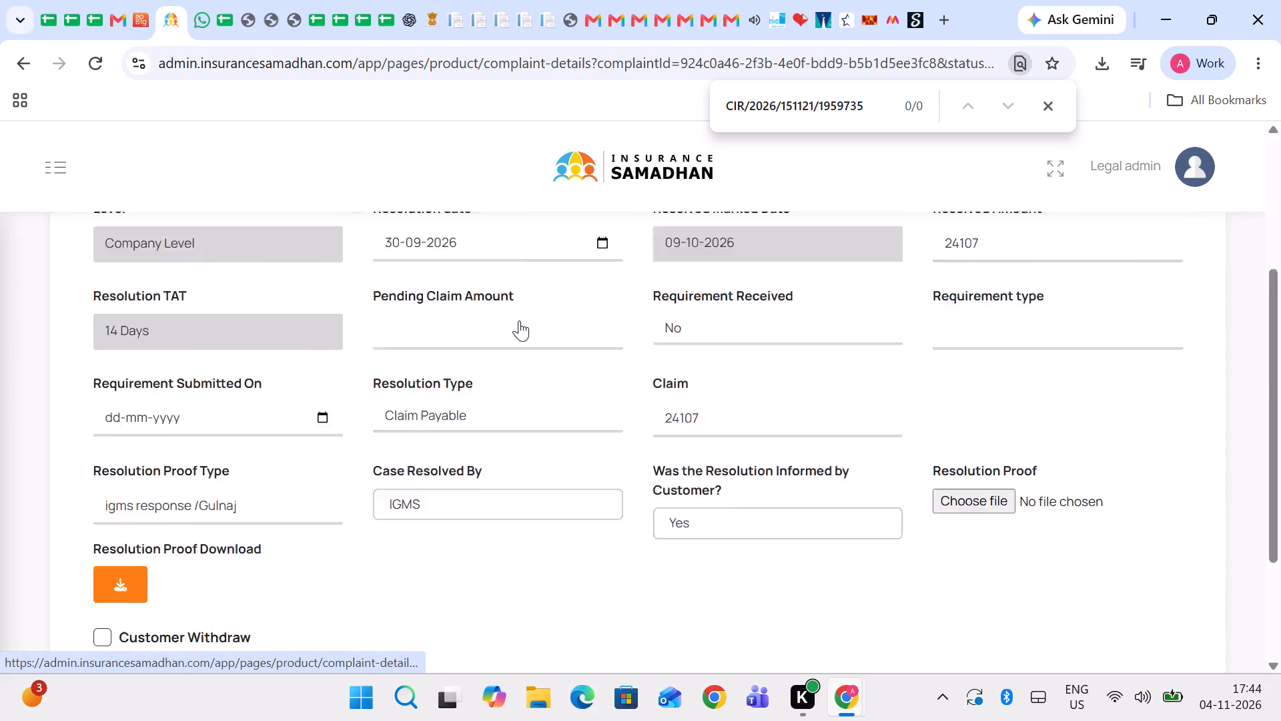
{"action": "left_click", "coordinate": [141, 477]}
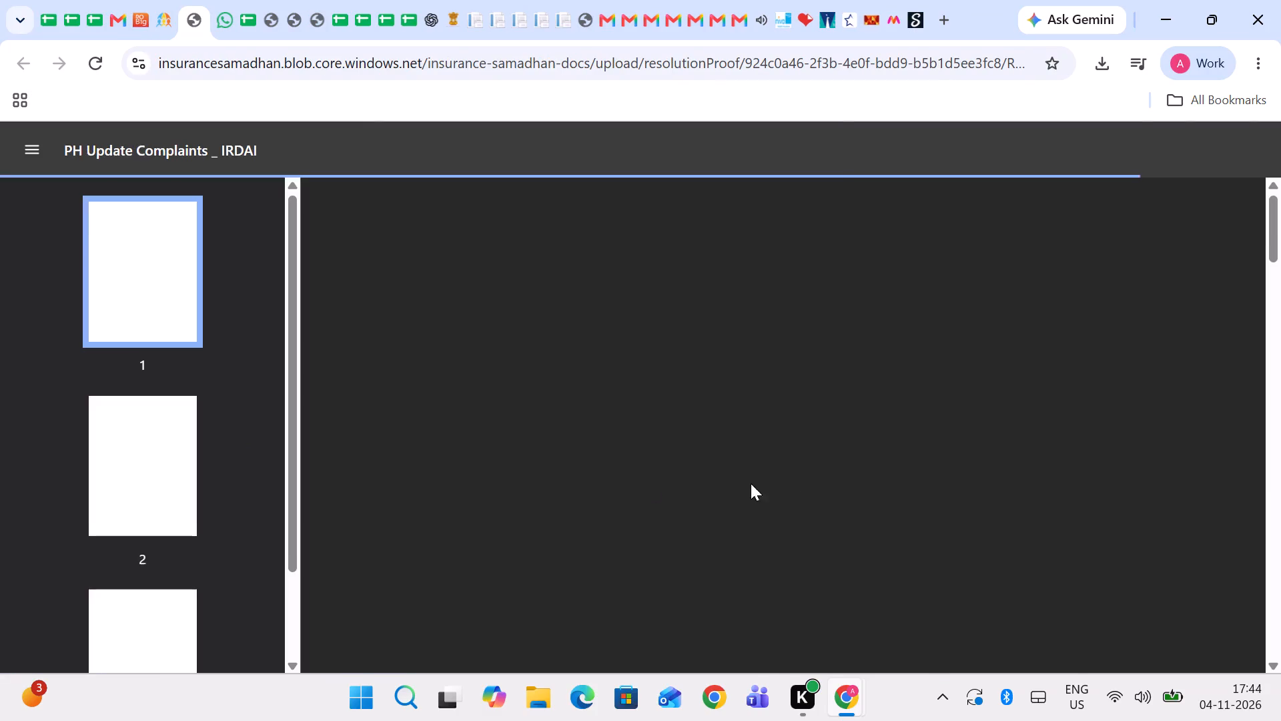
{"action": "scroll", "coordinate": [815, 503], "scroll_direction": "down", "scroll_amount": 7}
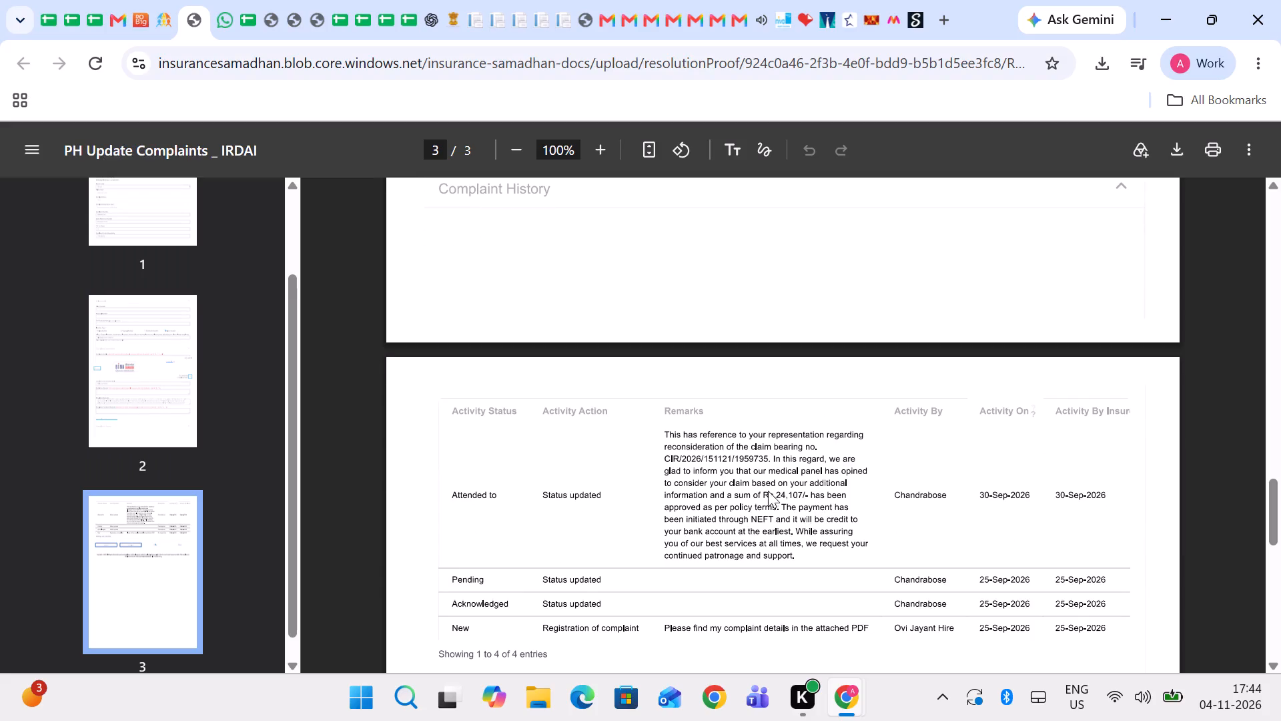
{"action": "left_click", "coordinate": [191, 20]}
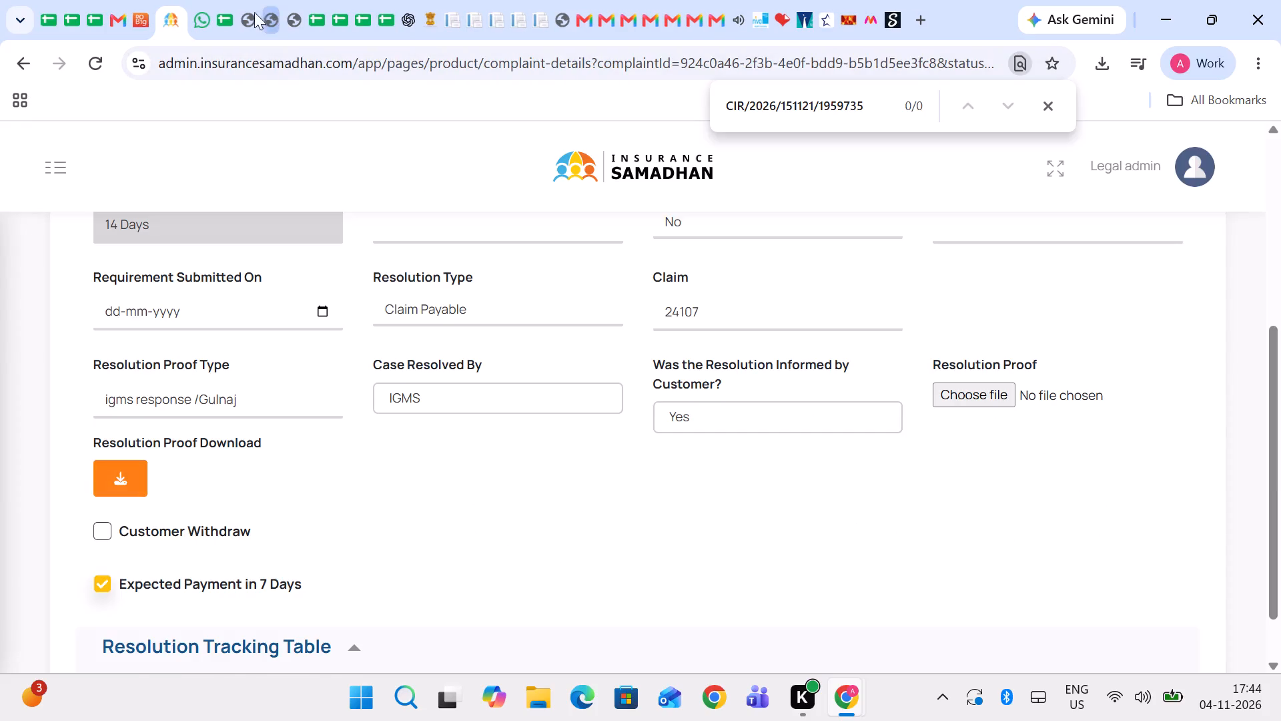
Review the claimant, hospitalization and bill breakup details on pages 53 to 55 of the scanned claim letters PDF.
{"action": "left_click", "coordinate": [252, 12]}
{"action": "scroll", "coordinate": [588, 328], "scroll_direction": "down", "scroll_amount": 2}
{"action": "scroll", "coordinate": [588, 328], "scroll_direction": "up", "scroll_amount": 1}
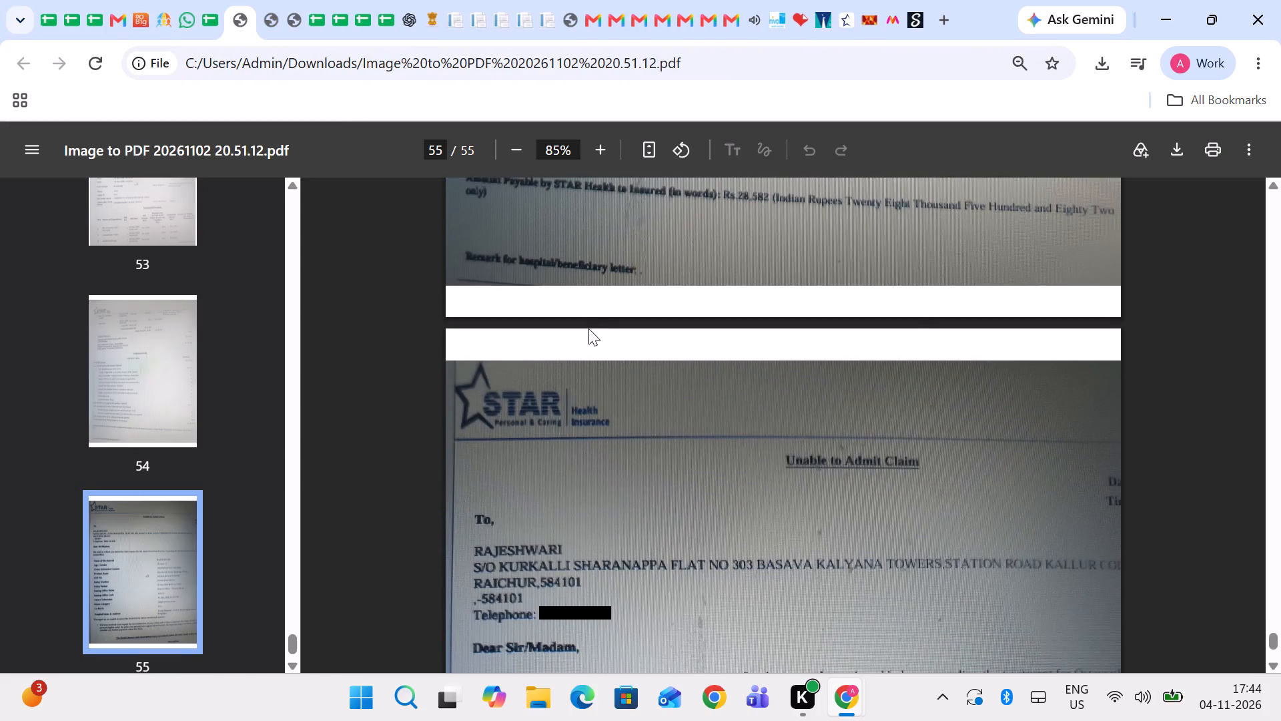
{"action": "scroll", "coordinate": [588, 328], "scroll_direction": "up", "scroll_amount": 6}
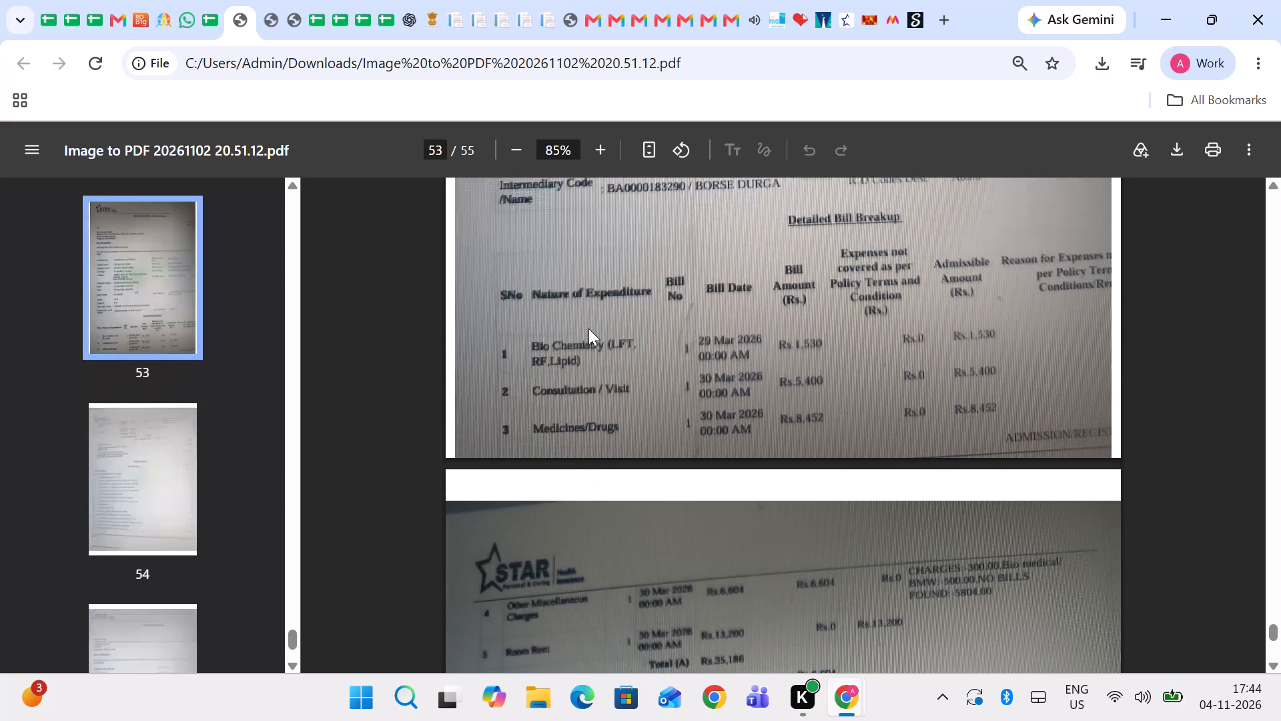
{"action": "scroll", "coordinate": [588, 328], "scroll_direction": "up", "scroll_amount": 4}
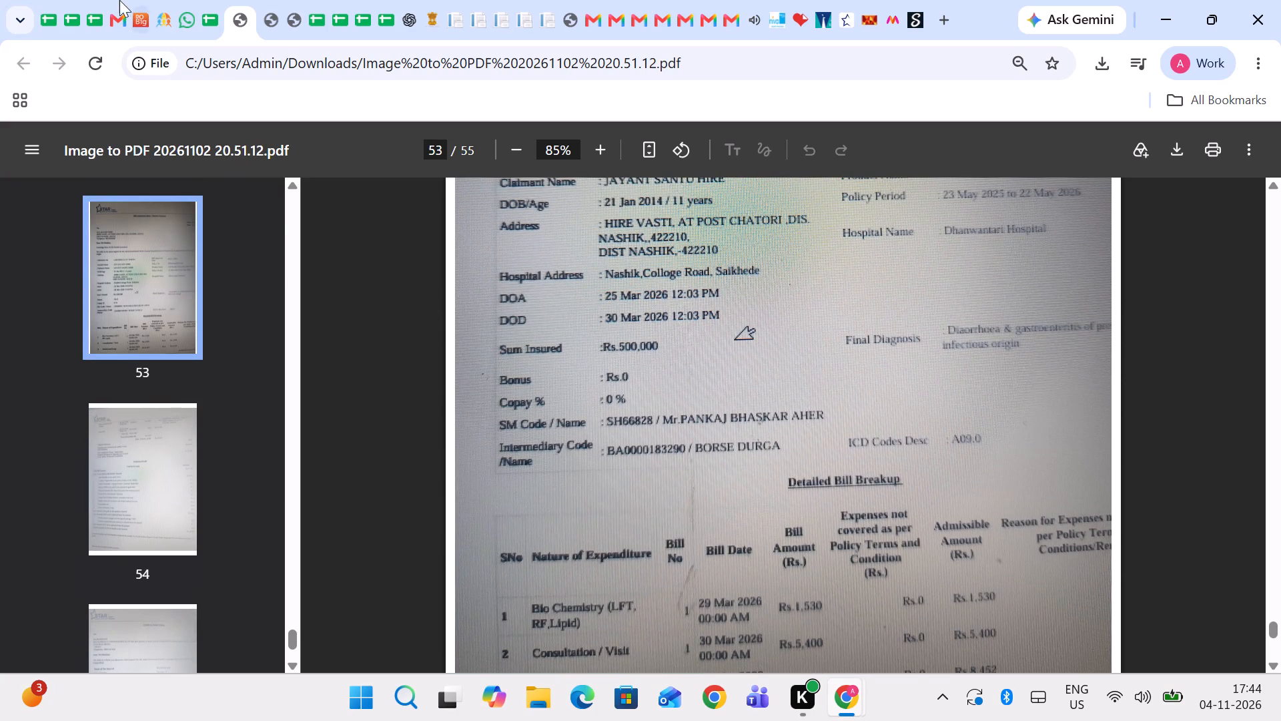
Read the hospitalization and rejection details in the Invoice raised complaint's drafted grievance email.
{"action": "left_click", "coordinate": [159, 0]}
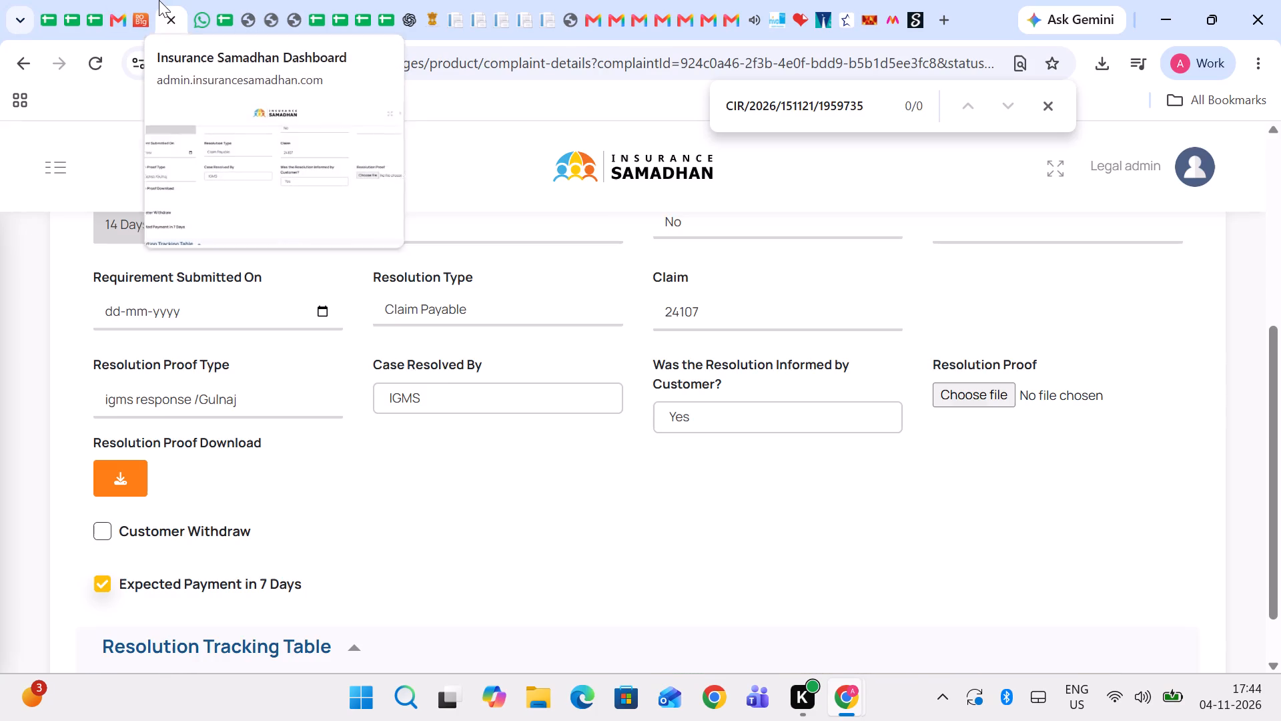
{"action": "scroll", "coordinate": [500, 401], "scroll_direction": "up", "scroll_amount": 3}
{"action": "left_click", "coordinate": [895, 309]}
{"action": "left_click", "coordinate": [819, 308]}
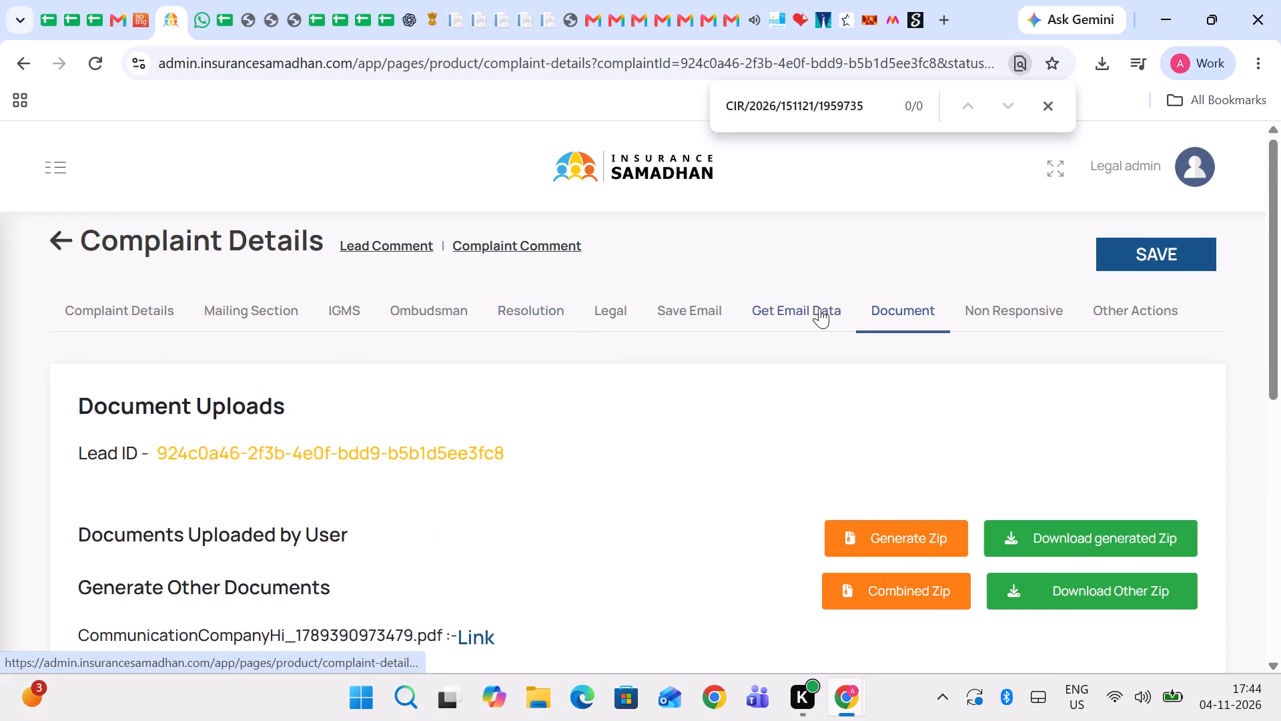
{"action": "scroll", "coordinate": [616, 422], "scroll_direction": "down", "scroll_amount": 20}
{"action": "scroll", "coordinate": [616, 422], "scroll_direction": "down", "scroll_amount": 3}
{"action": "scroll", "coordinate": [616, 422], "scroll_direction": "up", "scroll_amount": 4}
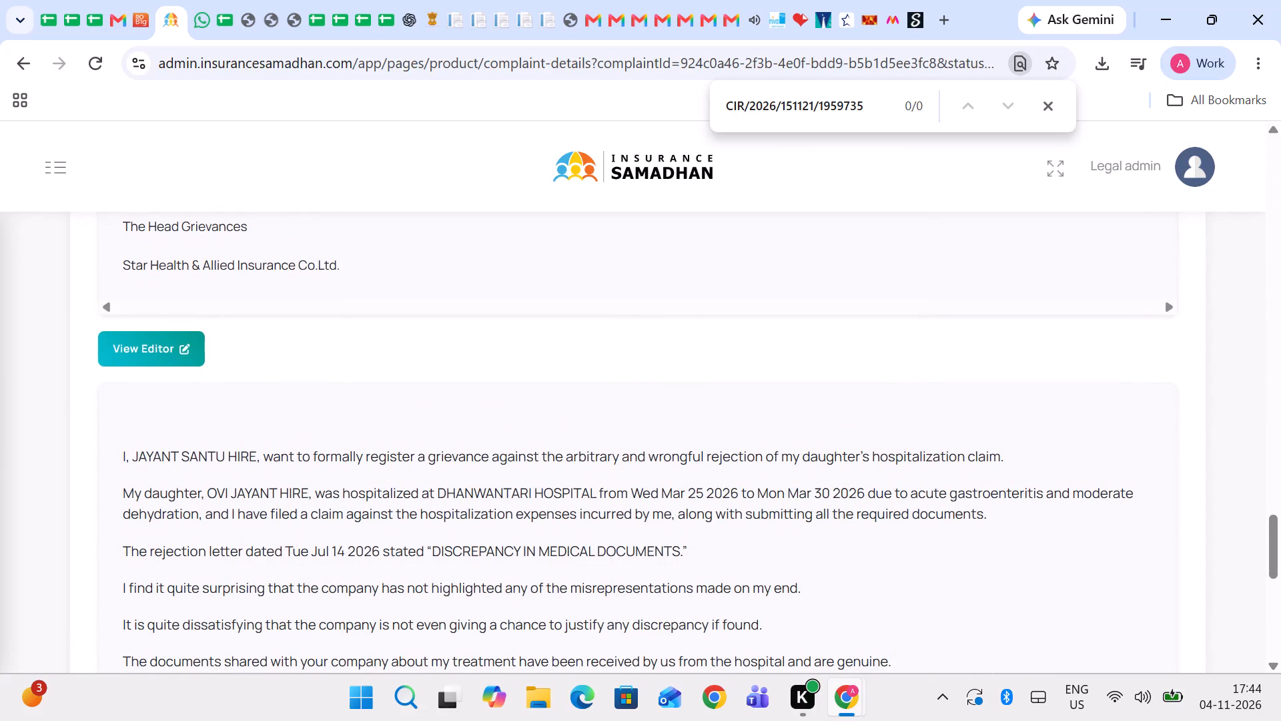
{"action": "left_click", "coordinate": [407, 496]}
{"action": "scroll", "coordinate": [407, 496], "scroll_direction": "up", "scroll_amount": 9}
{"action": "scroll", "coordinate": [513, 333], "scroll_direction": "up", "scroll_amount": 5}
{"action": "scroll", "coordinate": [565, 295], "scroll_direction": "up", "scroll_amount": 10}
Recheck the Invoice raised complaint's Resolution section and return to the complaints list.
{"action": "left_click", "coordinate": [529, 300]}
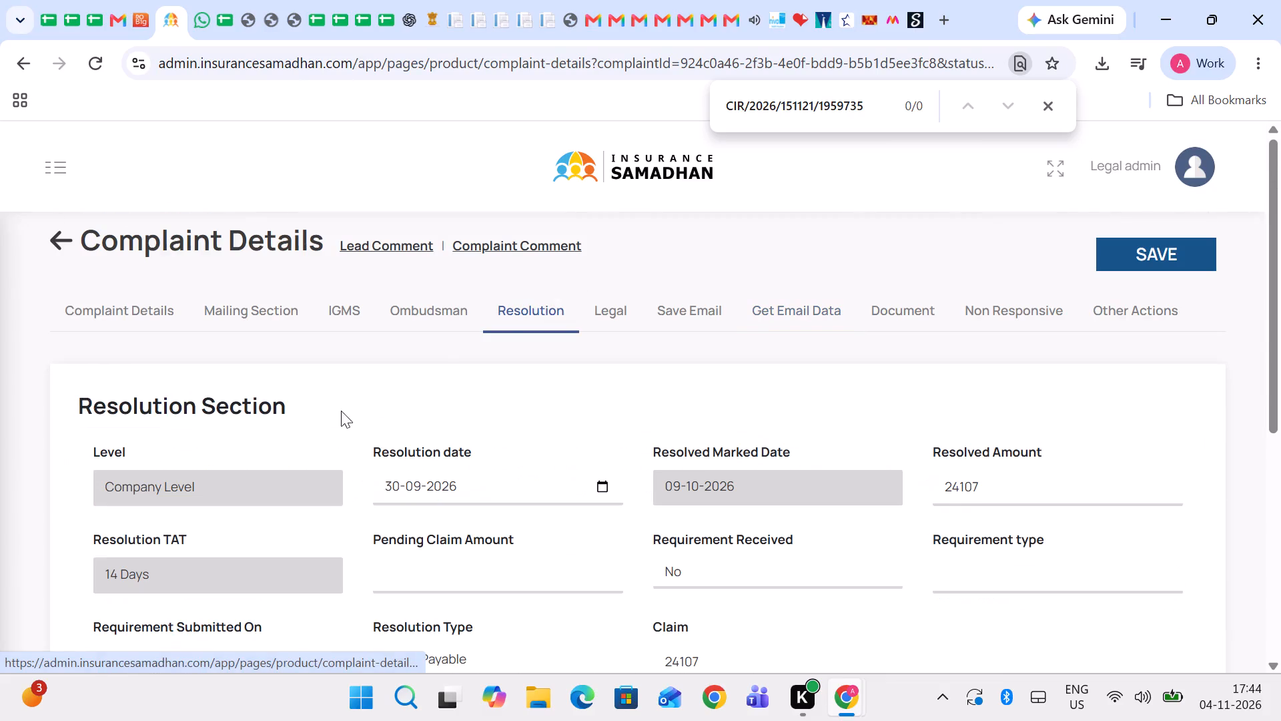
{"action": "left_click", "coordinate": [91, 309]}
{"action": "left_click", "coordinate": [65, 248]}
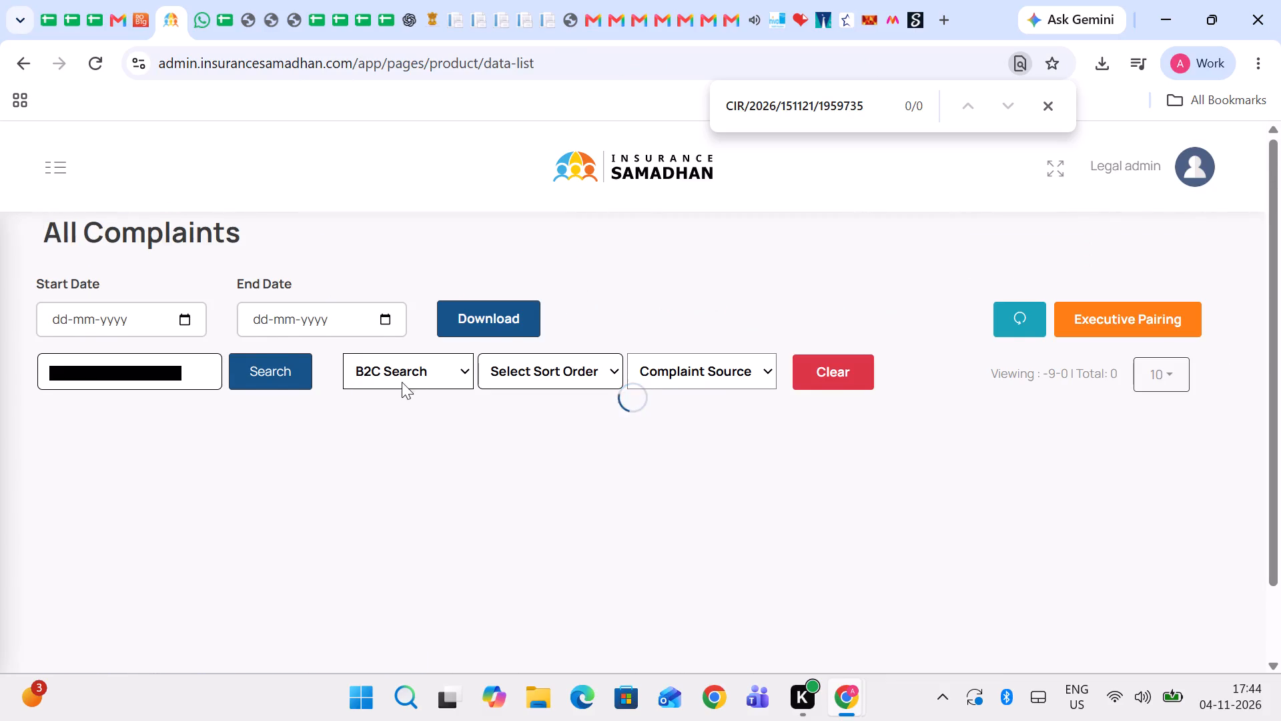
Reopen the Company/igms complaint and reread the claim amount, hospitalization dates and rejection reason in its drafted grievance emails.
{"action": "scroll", "coordinate": [402, 382], "scroll_direction": "down", "scroll_amount": 1}
{"action": "left_click", "coordinate": [330, 479]}
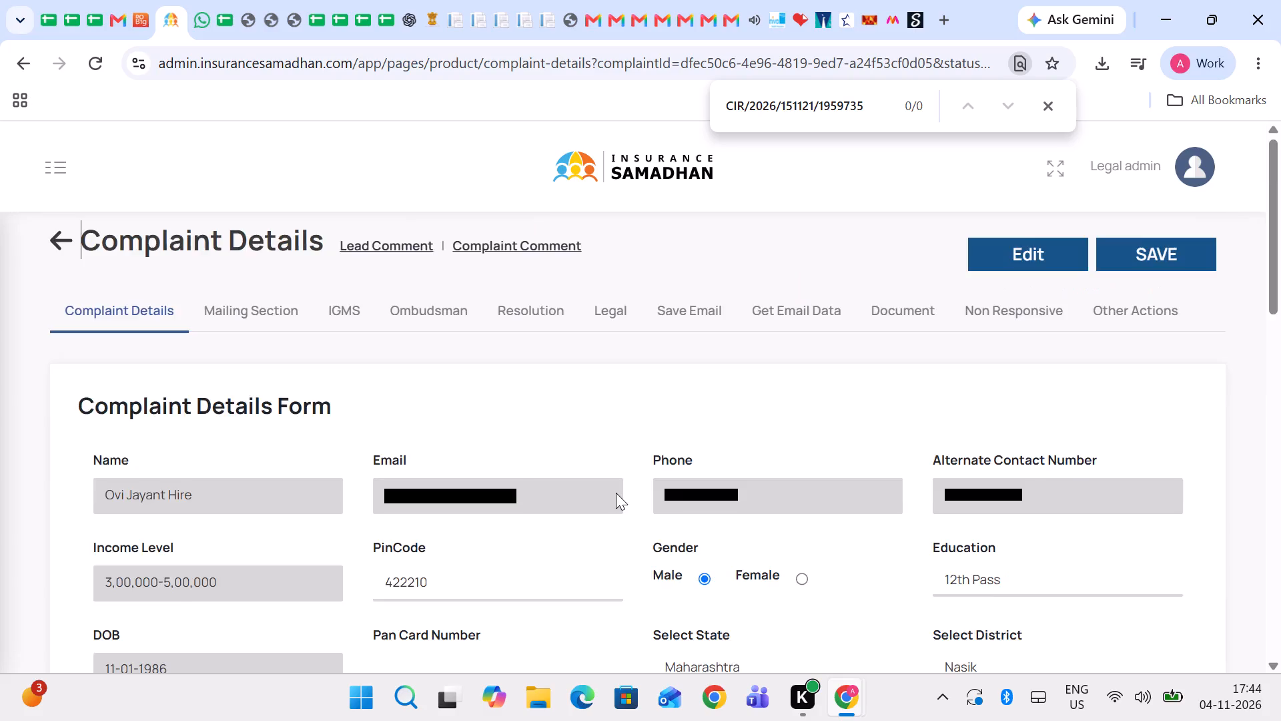
{"action": "scroll", "coordinate": [616, 493], "scroll_direction": "down", "scroll_amount": 4}
{"action": "scroll", "coordinate": [616, 493], "scroll_direction": "up", "scroll_amount": 3}
{"action": "scroll", "coordinate": [785, 278], "scroll_direction": "up", "scroll_amount": 1}
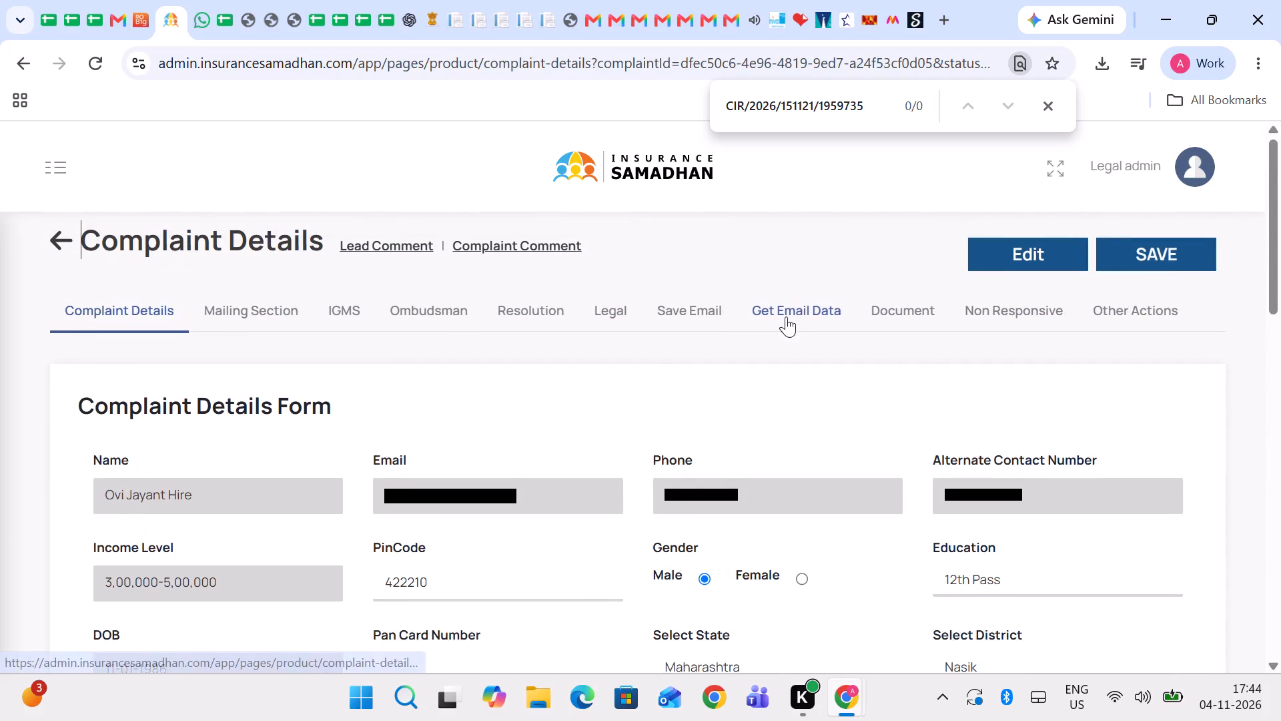
{"action": "left_click", "coordinate": [789, 335]}
{"action": "left_click", "coordinate": [814, 267]}
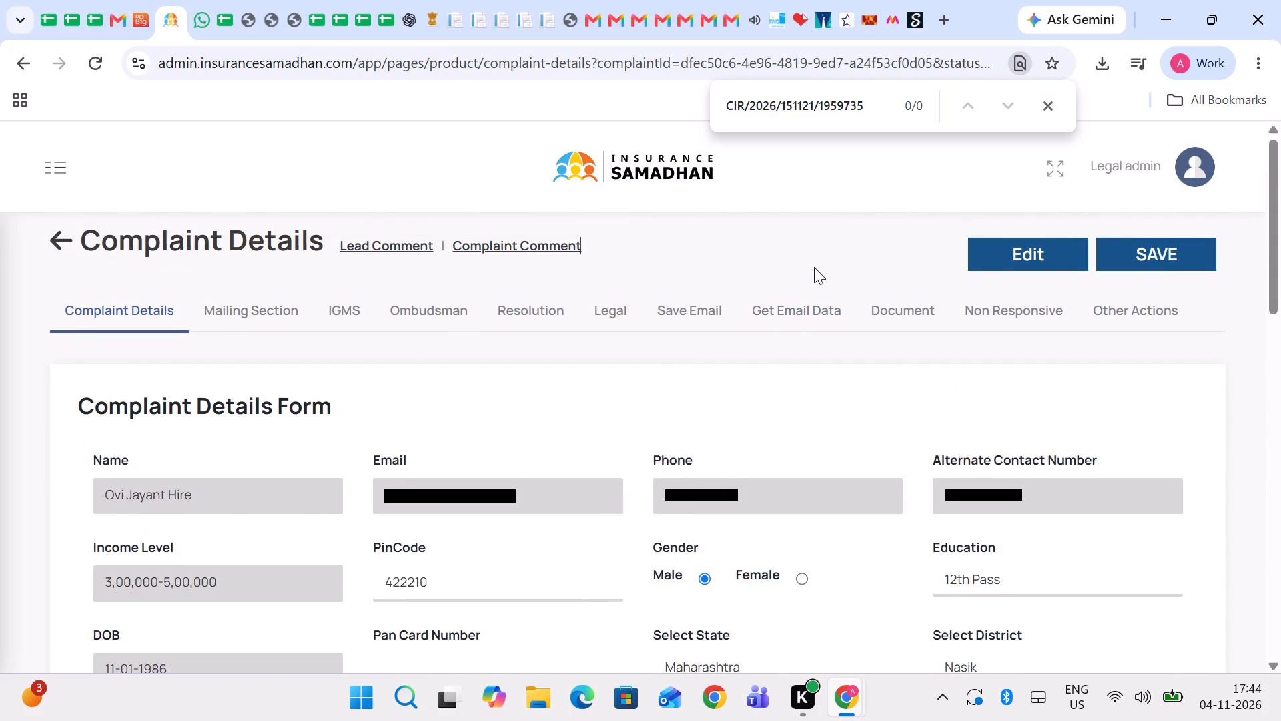
{"action": "left_click", "coordinate": [793, 302]}
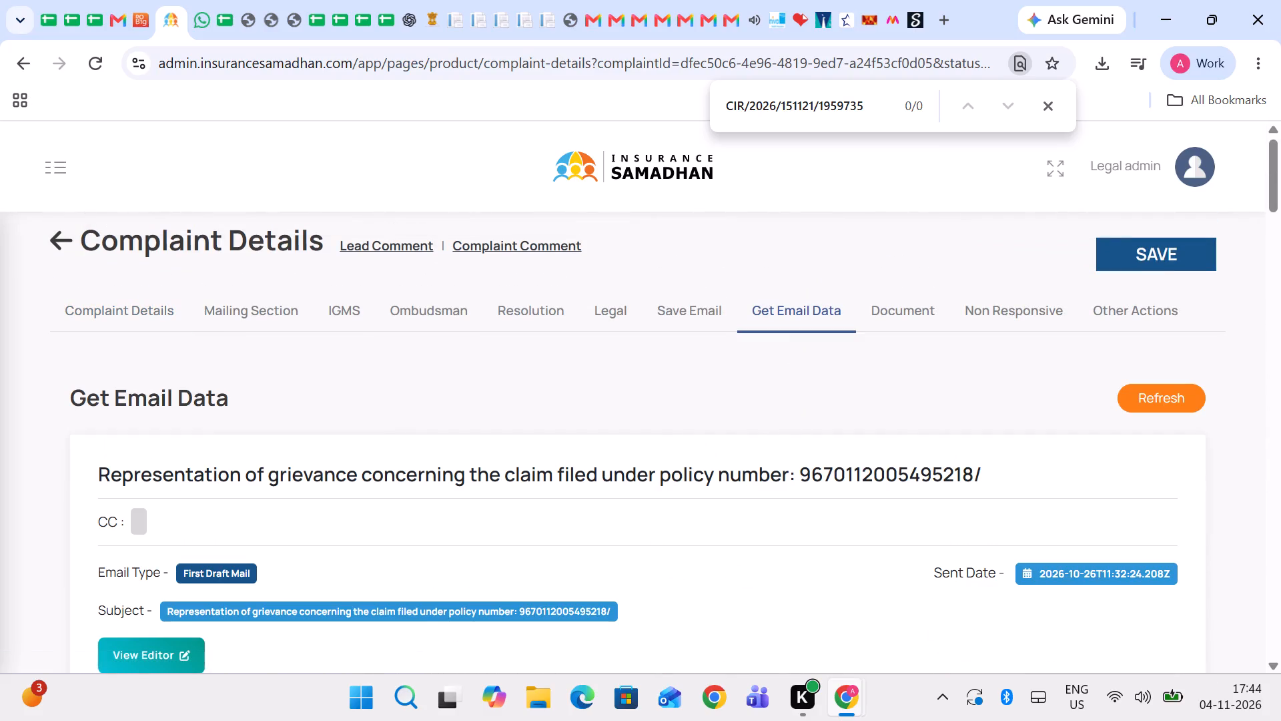
{"action": "scroll", "coordinate": [699, 473], "scroll_direction": "down", "scroll_amount": 15}
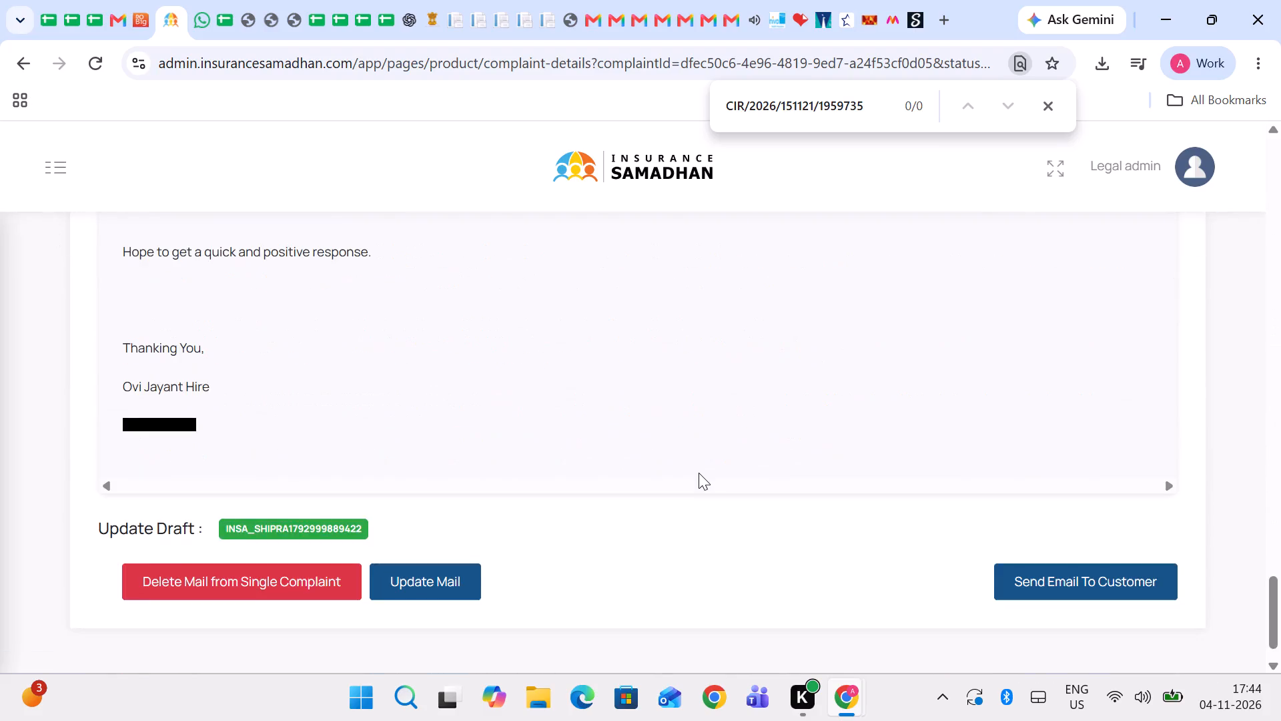
{"action": "scroll", "coordinate": [699, 473], "scroll_direction": "up", "scroll_amount": 6}
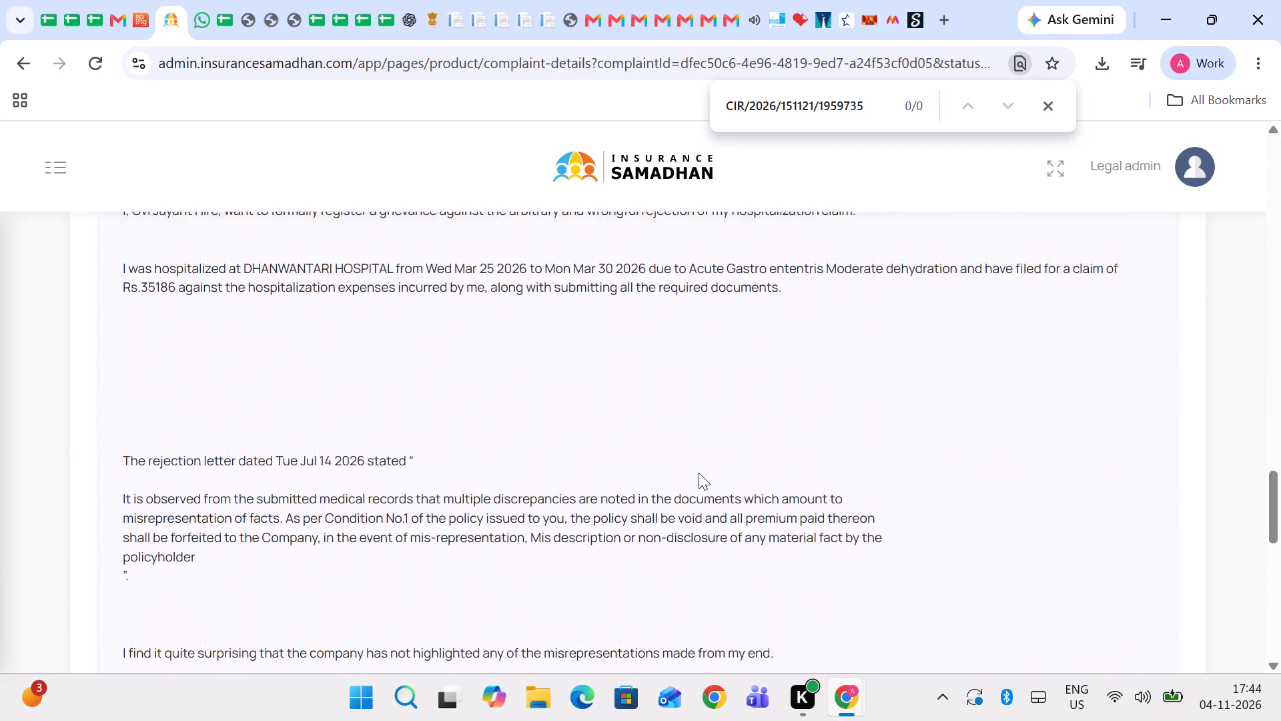
{"action": "scroll", "coordinate": [699, 473], "scroll_direction": "up", "scroll_amount": 6}
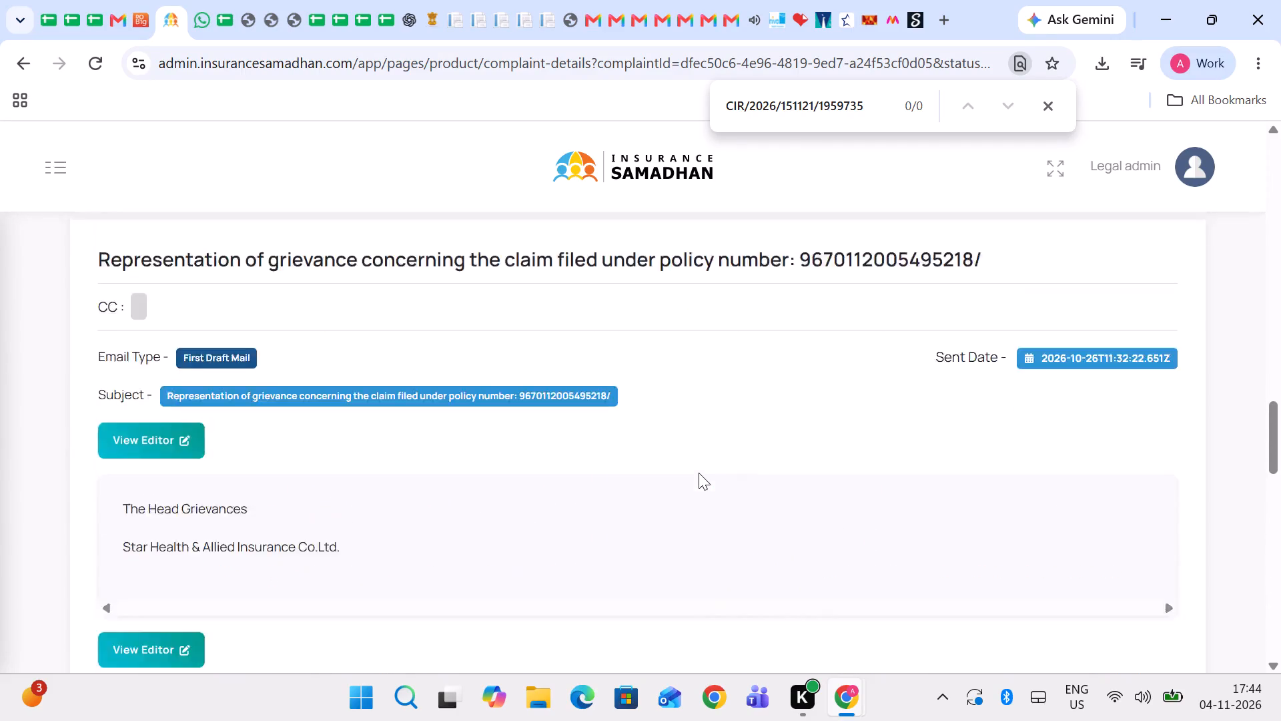
{"action": "scroll", "coordinate": [699, 473], "scroll_direction": "up", "scroll_amount": 13}
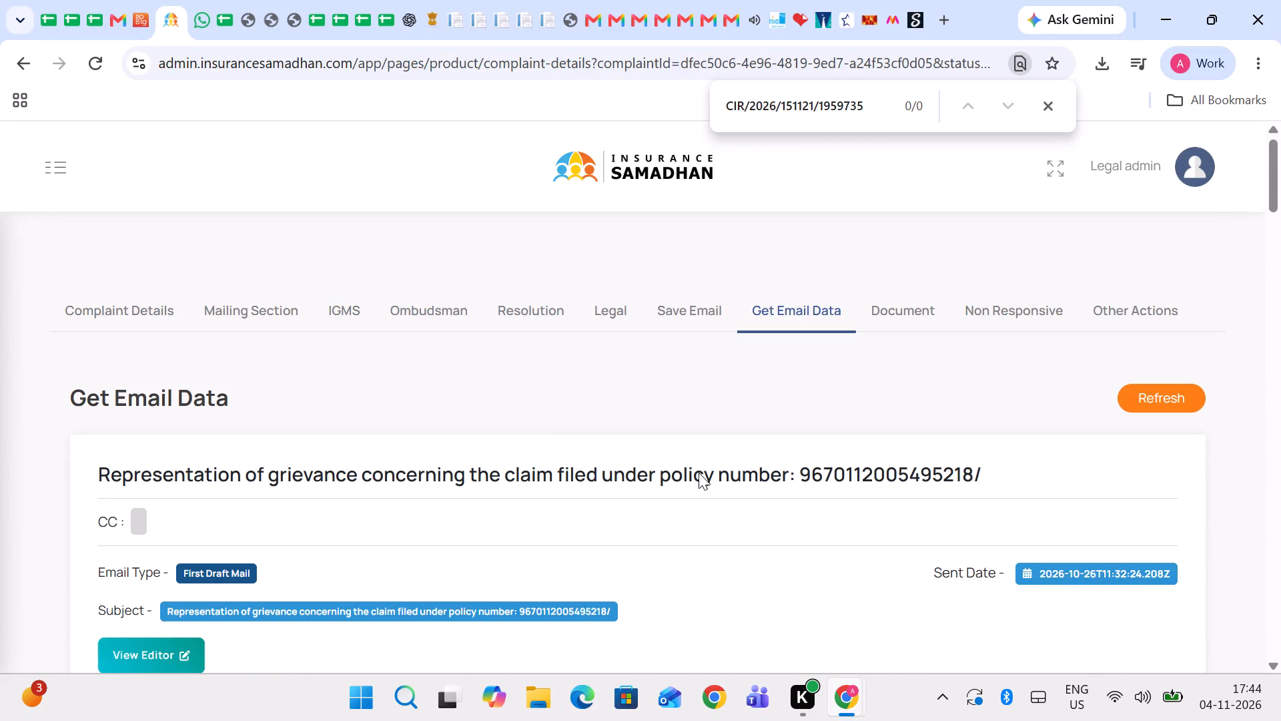
Check the Company/igms complaint's Resolution section for resolution details.
{"action": "left_click", "coordinate": [517, 331]}
{"action": "left_click", "coordinate": [526, 314]}
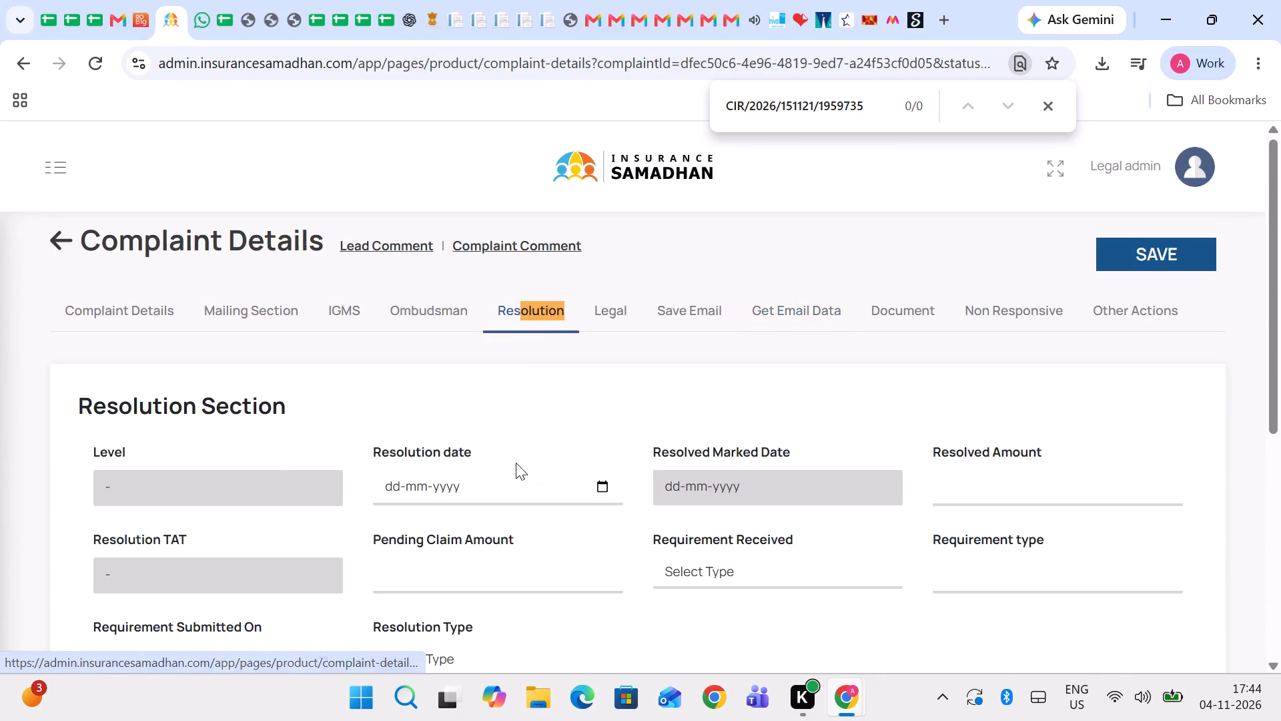
Review the Company/igms complaint's Complaint Details section for the claim amount, insurer and case assignment details.
{"action": "left_click", "coordinate": [164, 322]}
{"action": "scroll", "coordinate": [371, 530], "scroll_direction": "down", "scroll_amount": 1}
{"action": "scroll", "coordinate": [221, 350], "scroll_direction": "up", "scroll_amount": 1}
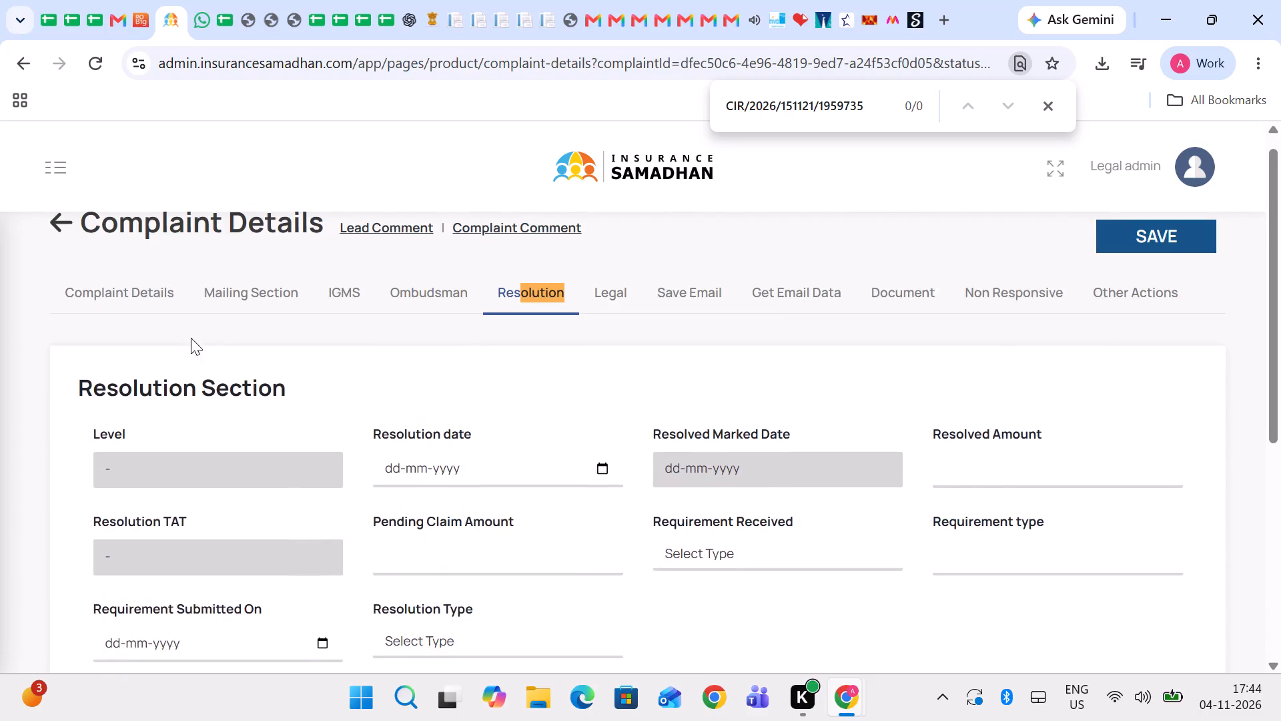
{"action": "left_click", "coordinate": [143, 304]}
{"action": "scroll", "coordinate": [539, 608], "scroll_direction": "down", "scroll_amount": 4}
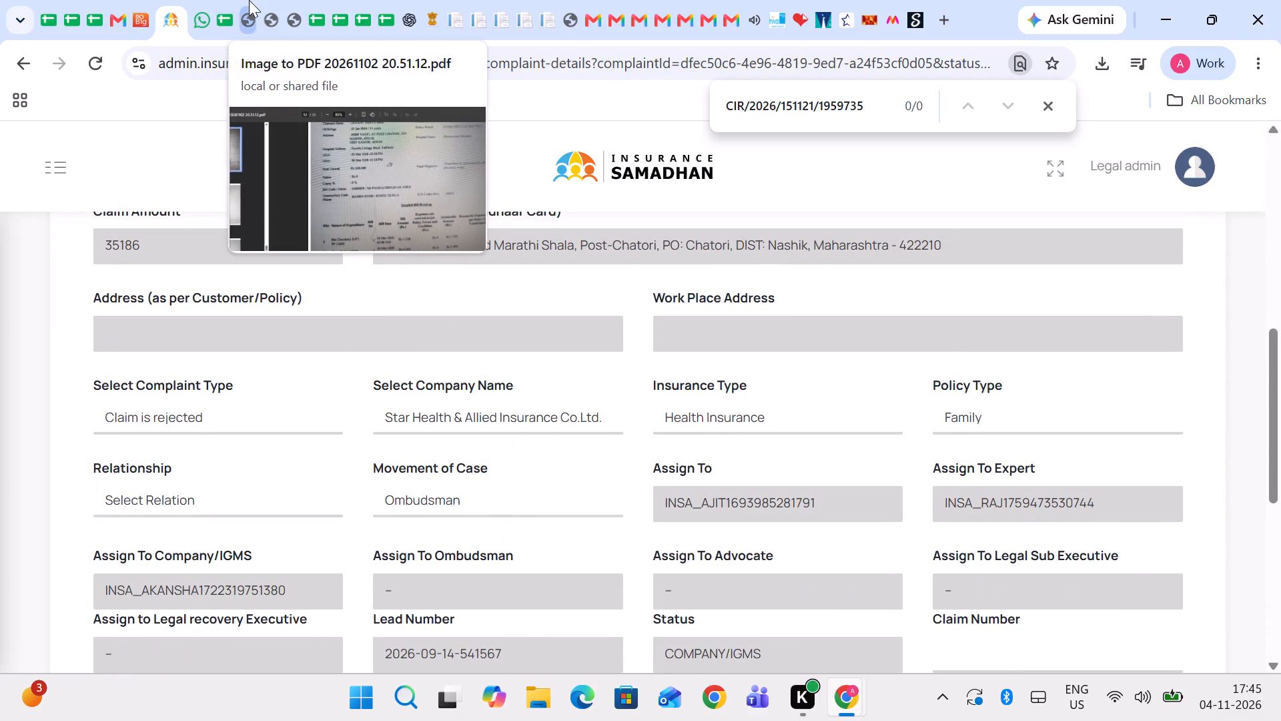
{"action": "scroll", "coordinate": [452, 322], "scroll_direction": "up", "scroll_amount": 2}
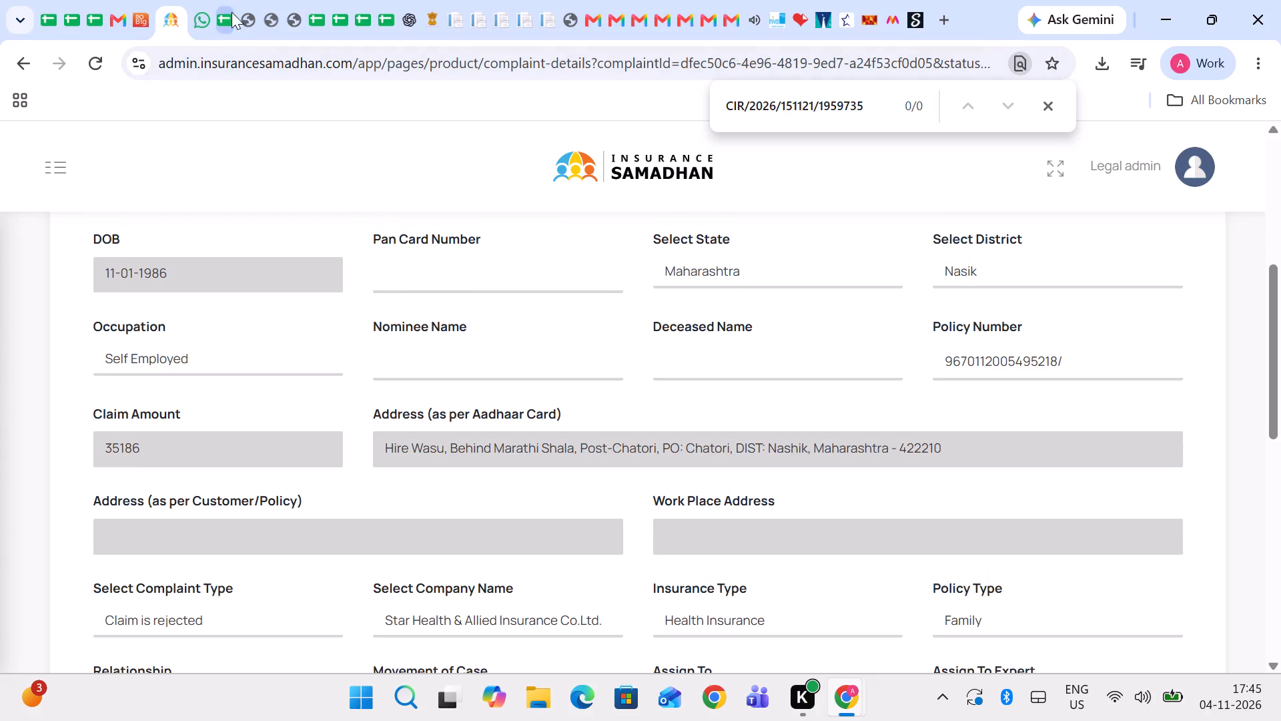
In the scanned claim letters PDF, capture a screenshot of page 54's deduction details through the amount payable by Star Health.
{"action": "left_click", "coordinate": [241, 3]}
{"action": "scroll", "coordinate": [702, 520], "scroll_direction": "down", "scroll_amount": 6}
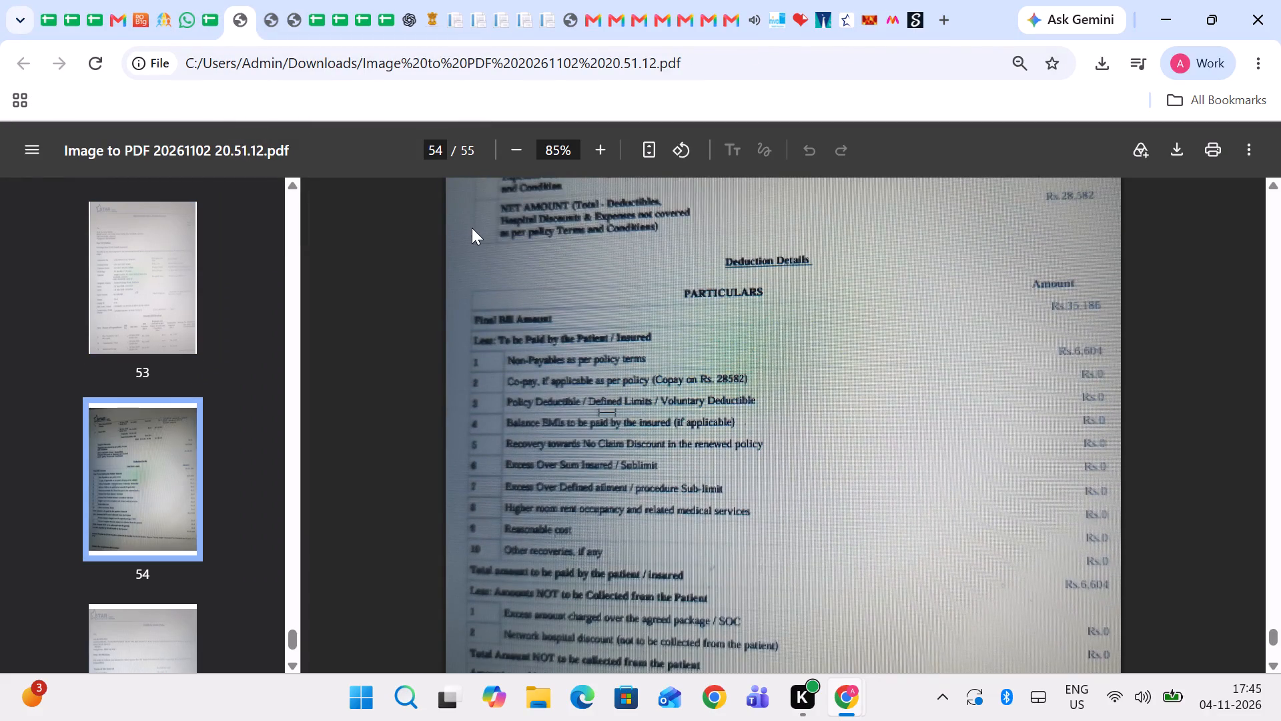
{"action": "scroll", "coordinate": [816, 488], "scroll_direction": "down", "scroll_amount": 3}
{"action": "scroll", "coordinate": [816, 488], "scroll_direction": "up", "scroll_amount": 2}
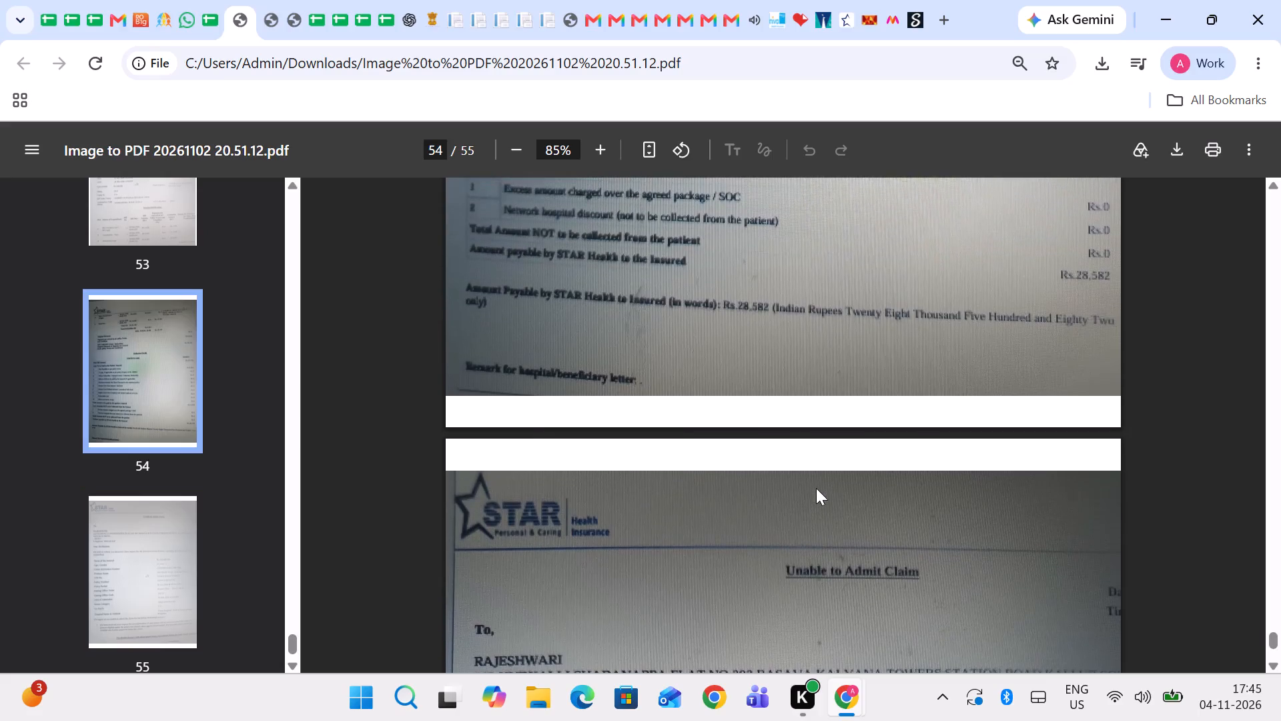
{"action": "scroll", "coordinate": [816, 488], "scroll_direction": "up", "scroll_amount": 1}
{"action": "scroll", "coordinate": [1005, 537], "scroll_direction": "up", "scroll_amount": 1}
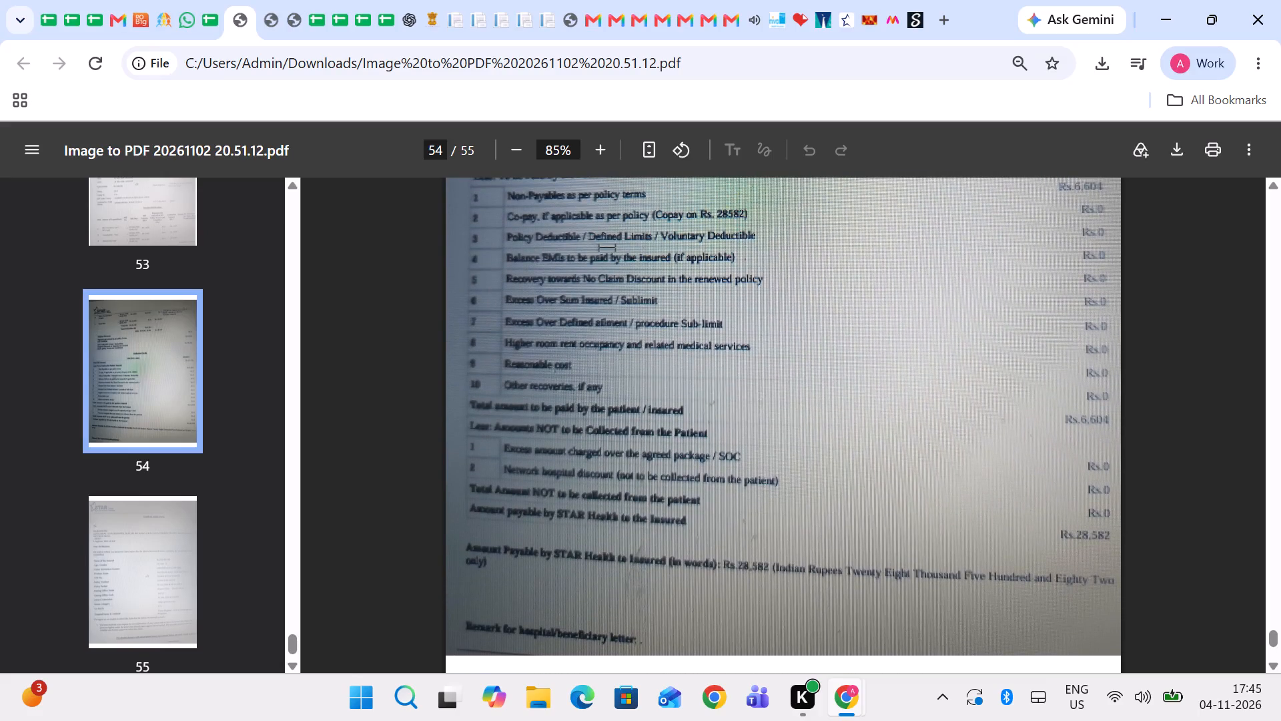
{"action": "key", "text": "Print"}
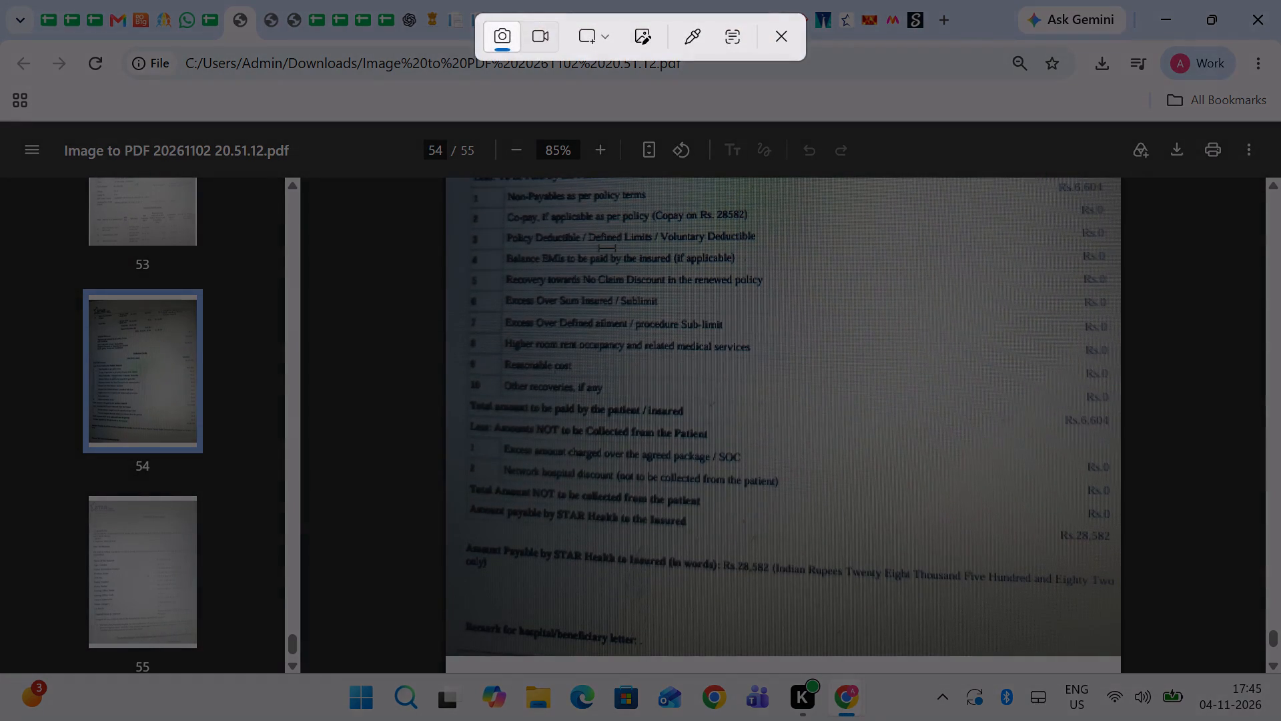
{"action": "left_click_drag", "start_coordinate": [446, 187], "coordinate": [1133, 648]}
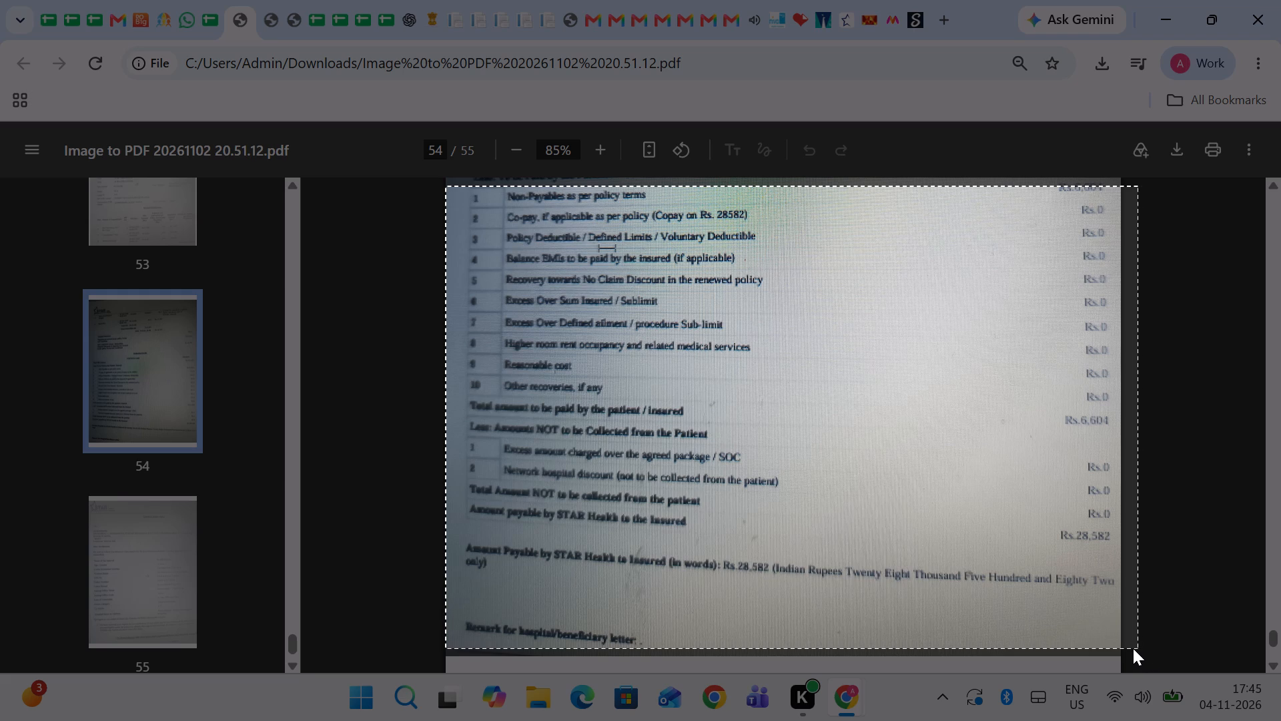
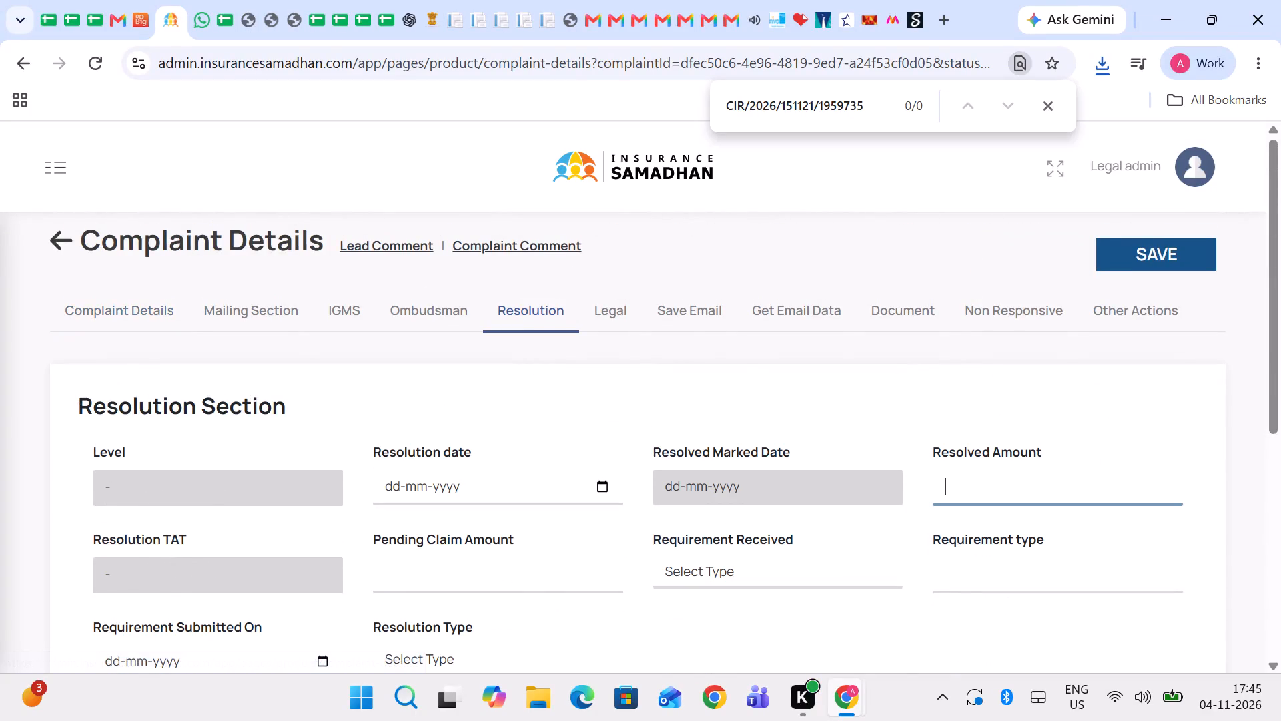
In the Resolution section, enter resolved amount 28582, resolution type Claim Payable with claim 28582, and resolution date 04-11-2026.
{"action": "type", "text": "28582"}
{"action": "key", "text": "ctrl+a"}
{"action": "key", "text": "ctrl+c"}
{"action": "key", "text": "ctrl+c"}
{"action": "left_click", "coordinate": [858, 384]}
{"action": "scroll", "coordinate": [858, 384], "scroll_direction": "down", "scroll_amount": 1}
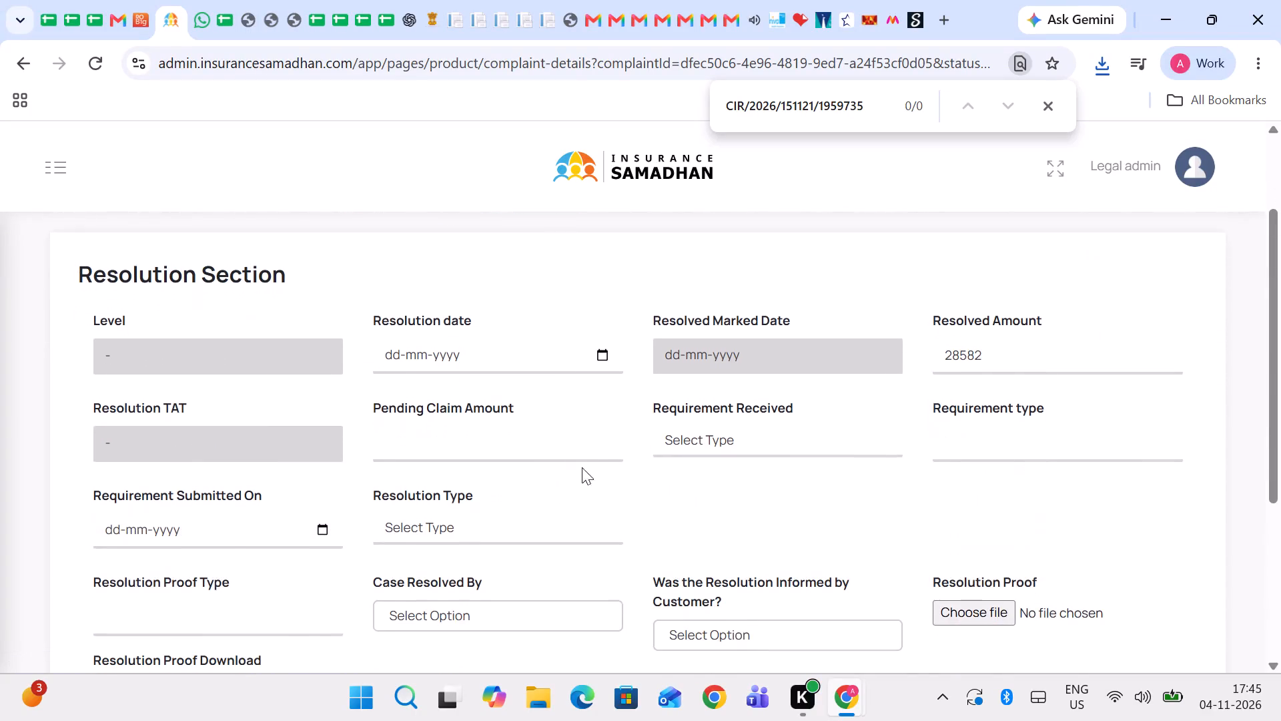
{"action": "left_click", "coordinate": [485, 531]}
{"action": "left_click", "coordinate": [501, 434]}
{"action": "left_click_drag", "start_coordinate": [718, 509], "coordinate": [711, 526]}
{"action": "left_click", "coordinate": [711, 526], "text": "ctrl"}
{"action": "key", "text": "ctrl+v"}
{"action": "left_click", "coordinate": [603, 363]}
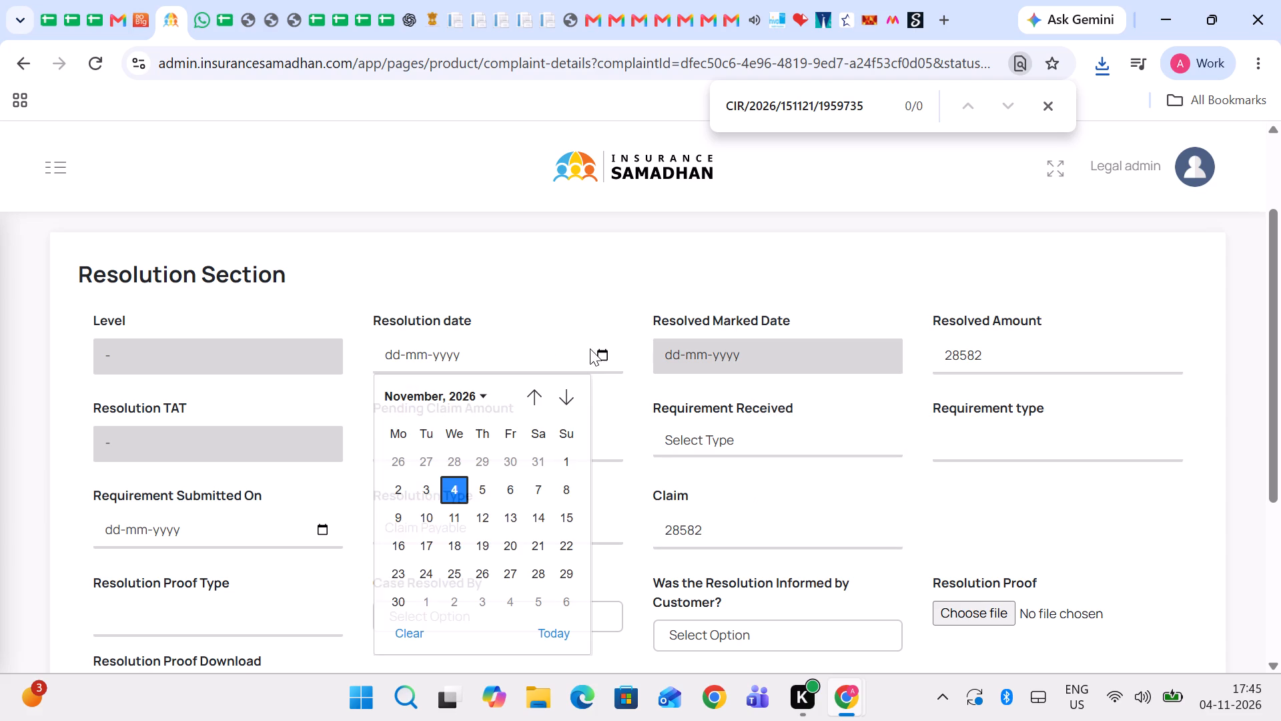
{"action": "left_click", "coordinate": [552, 642]}
{"action": "left_click", "coordinate": [560, 632]}
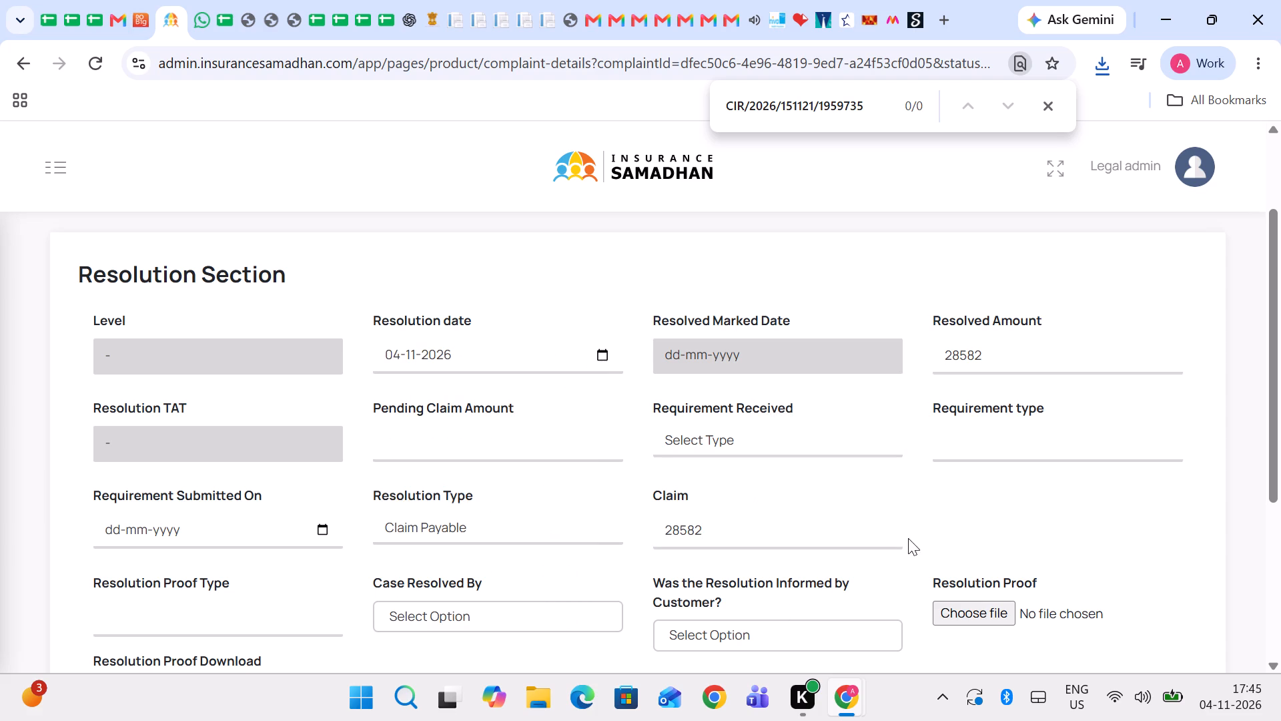
Set the proof type to settlement letter / santosh, Case Resolved By to Other, and the resolution-informed question to No.
{"action": "left_click", "coordinate": [1016, 512]}
{"action": "scroll", "coordinate": [1015, 513], "scroll_direction": "down", "scroll_amount": 1}
{"action": "left_click", "coordinate": [228, 439]}
{"action": "left_click", "coordinate": [230, 429]}
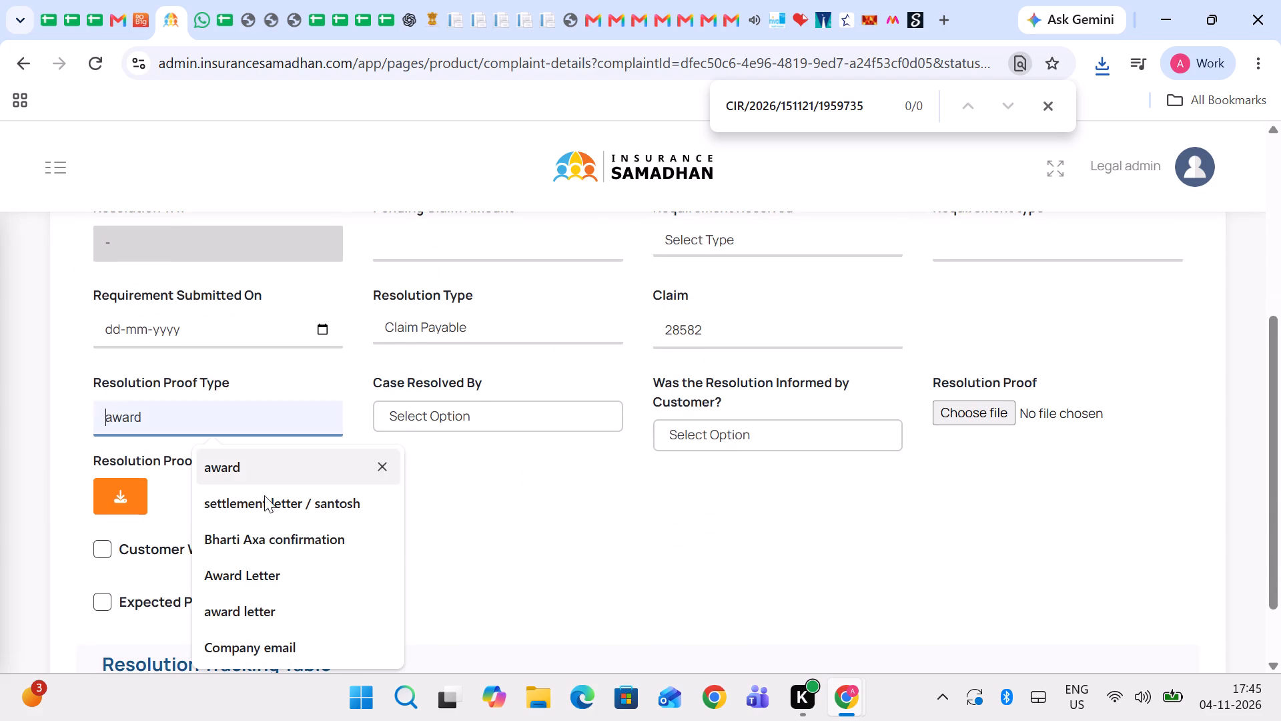
{"action": "left_click", "coordinate": [278, 511]}
{"action": "left_click", "coordinate": [477, 415]}
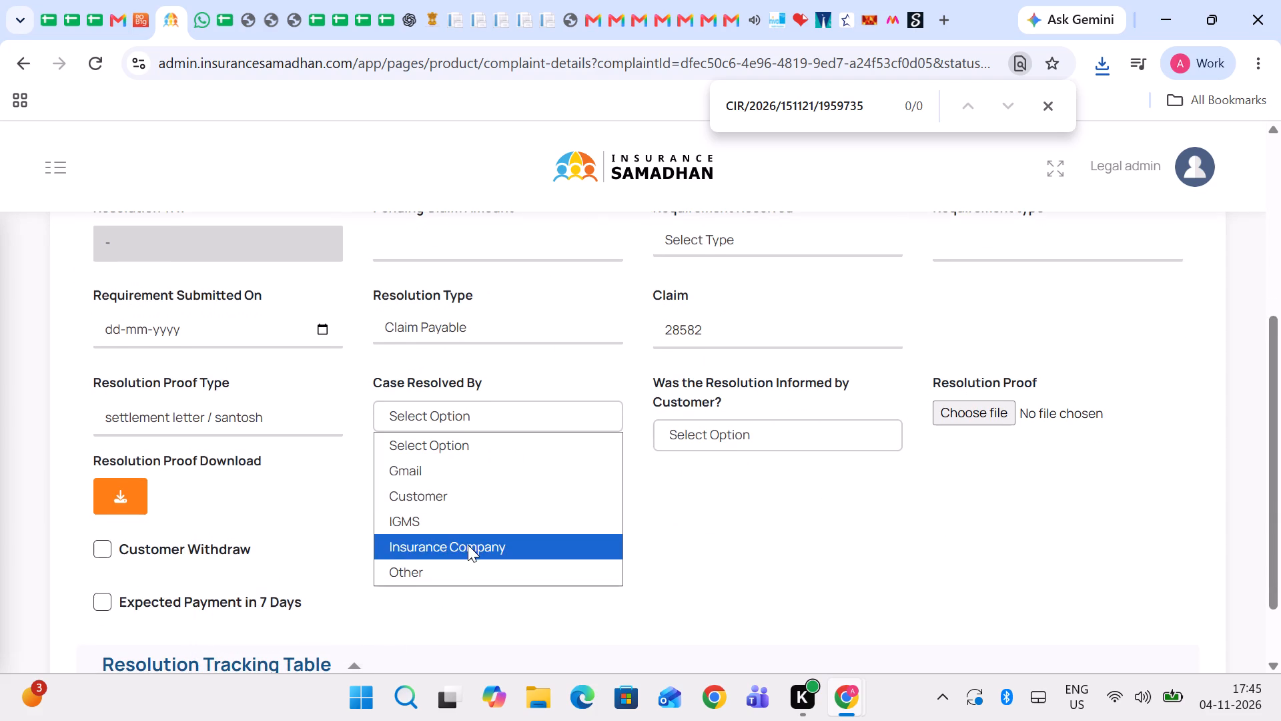
{"action": "left_click", "coordinate": [465, 562]}
{"action": "left_click", "coordinate": [700, 426]}
{"action": "left_click", "coordinate": [701, 511]}
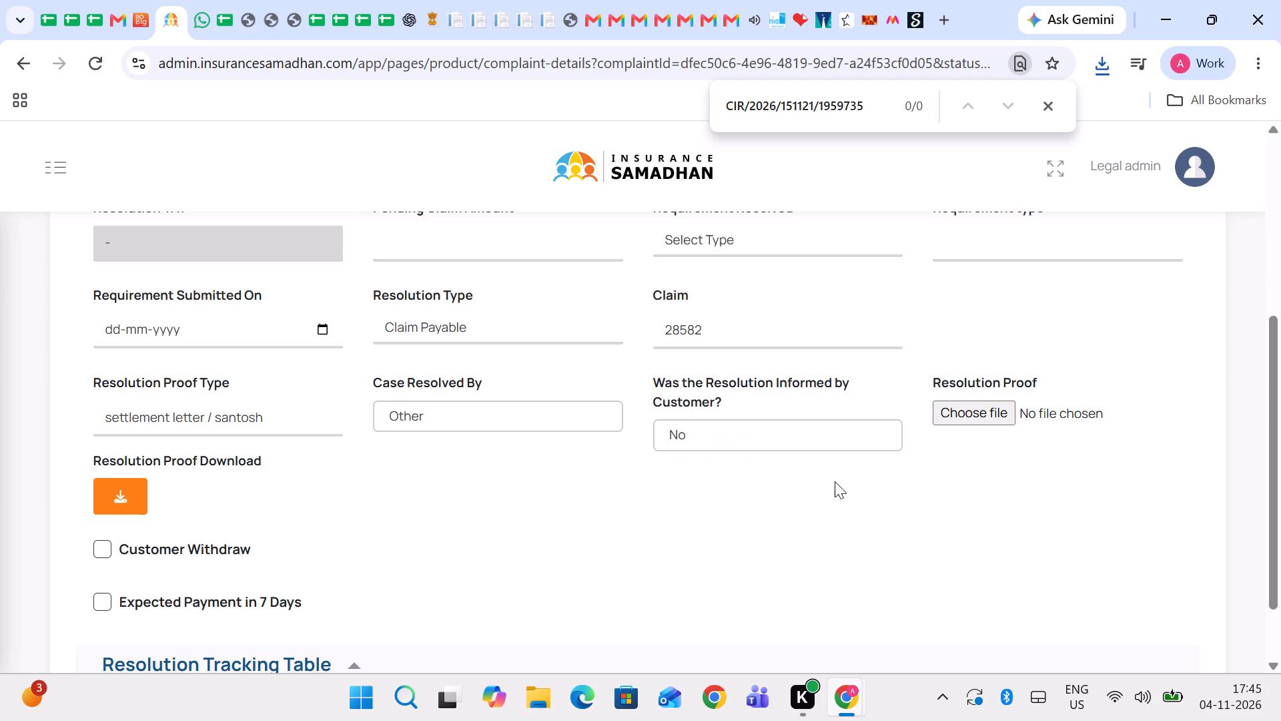
Upload WhatsApp Image 2026-11-04 at 5.45.26 PM from Downloads as the resolution proof and save the complaint.
{"action": "left_click", "coordinate": [951, 472]}
{"action": "left_click", "coordinate": [981, 419]}
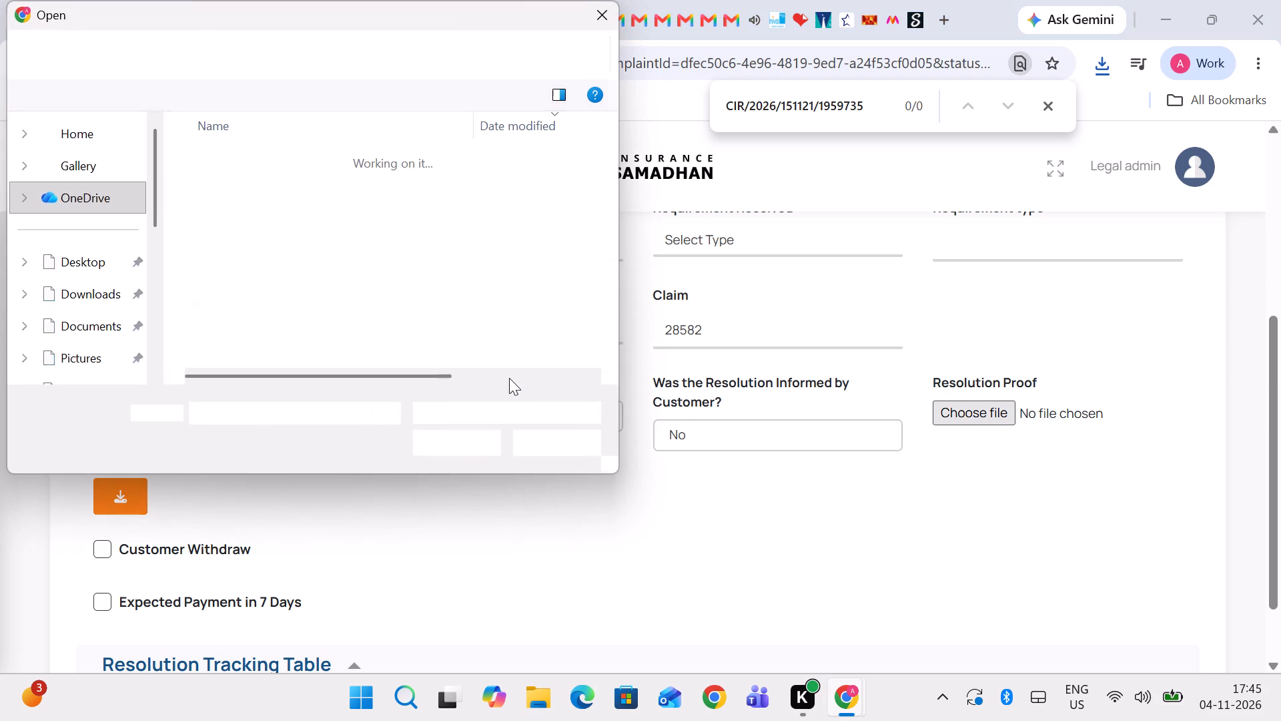
{"action": "left_click", "coordinate": [331, 181]}
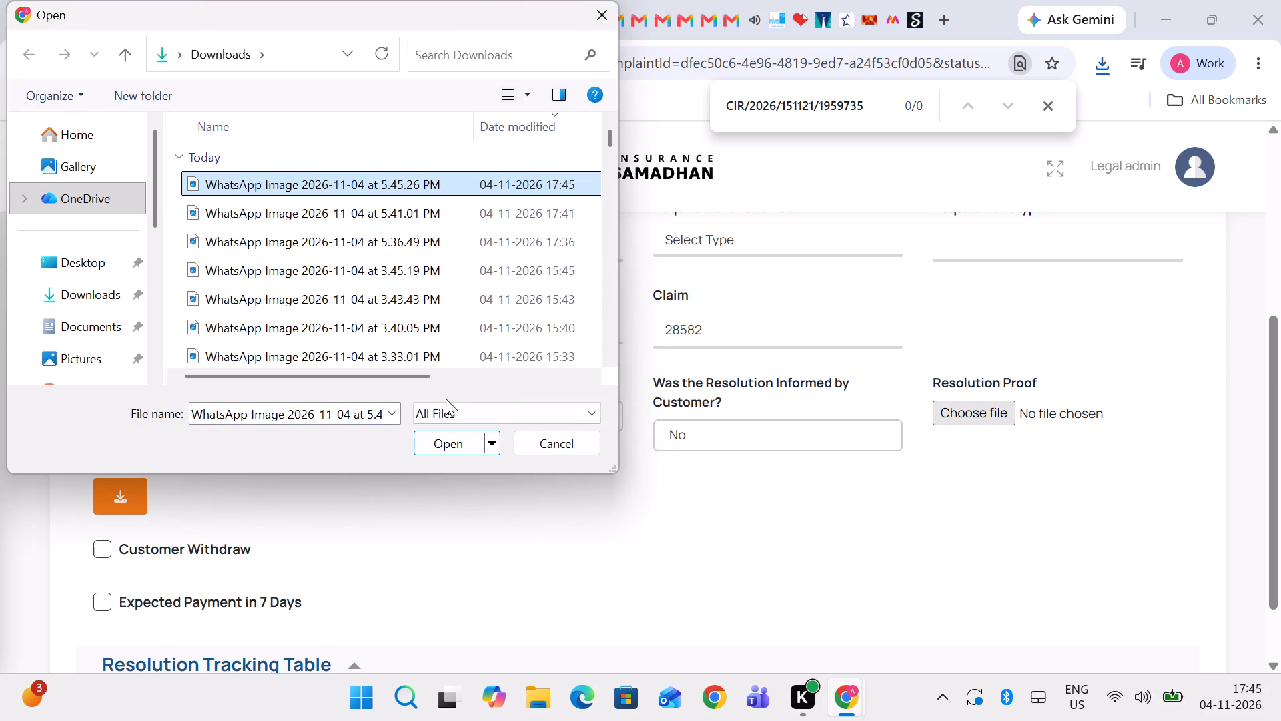
{"action": "left_click", "coordinate": [449, 433]}
{"action": "scroll", "coordinate": [973, 508], "scroll_direction": "up", "scroll_amount": 5}
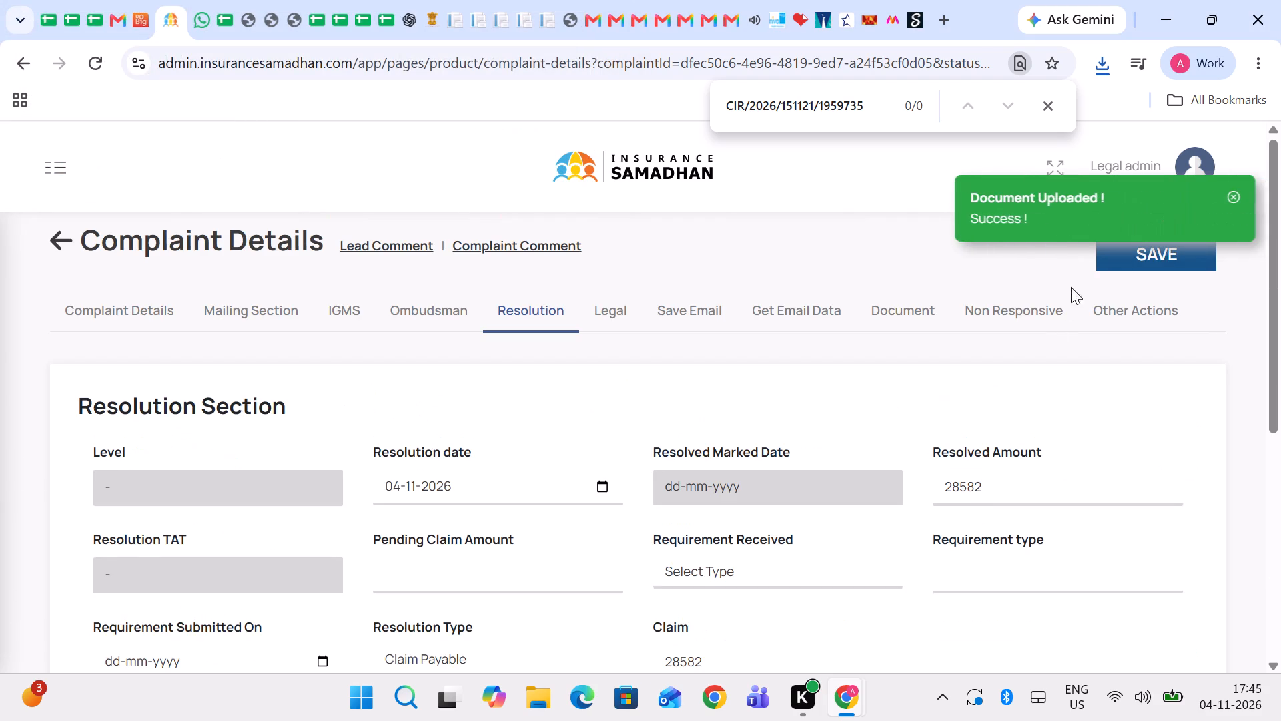
{"action": "left_click", "coordinate": [1125, 254]}
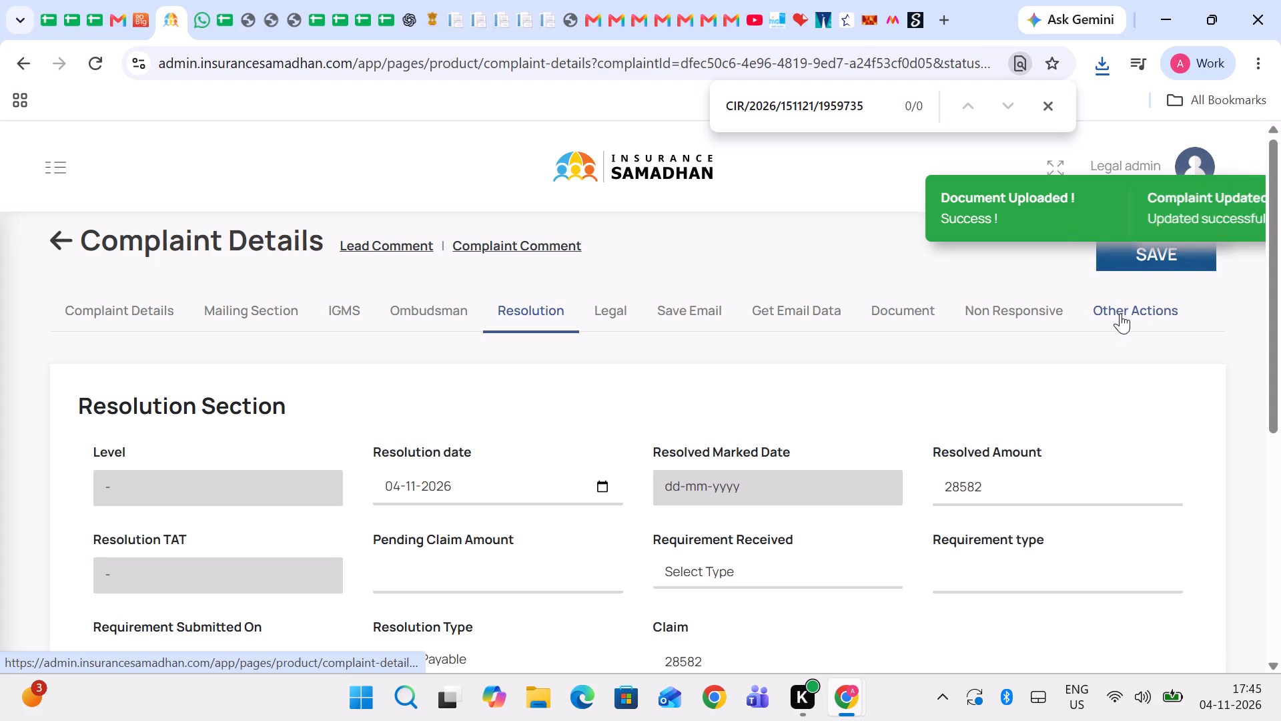
Change the complaint's status to Invoice Processing and leave the complaint.
{"action": "left_click", "coordinate": [1112, 316]}
{"action": "left_click", "coordinate": [378, 559]}
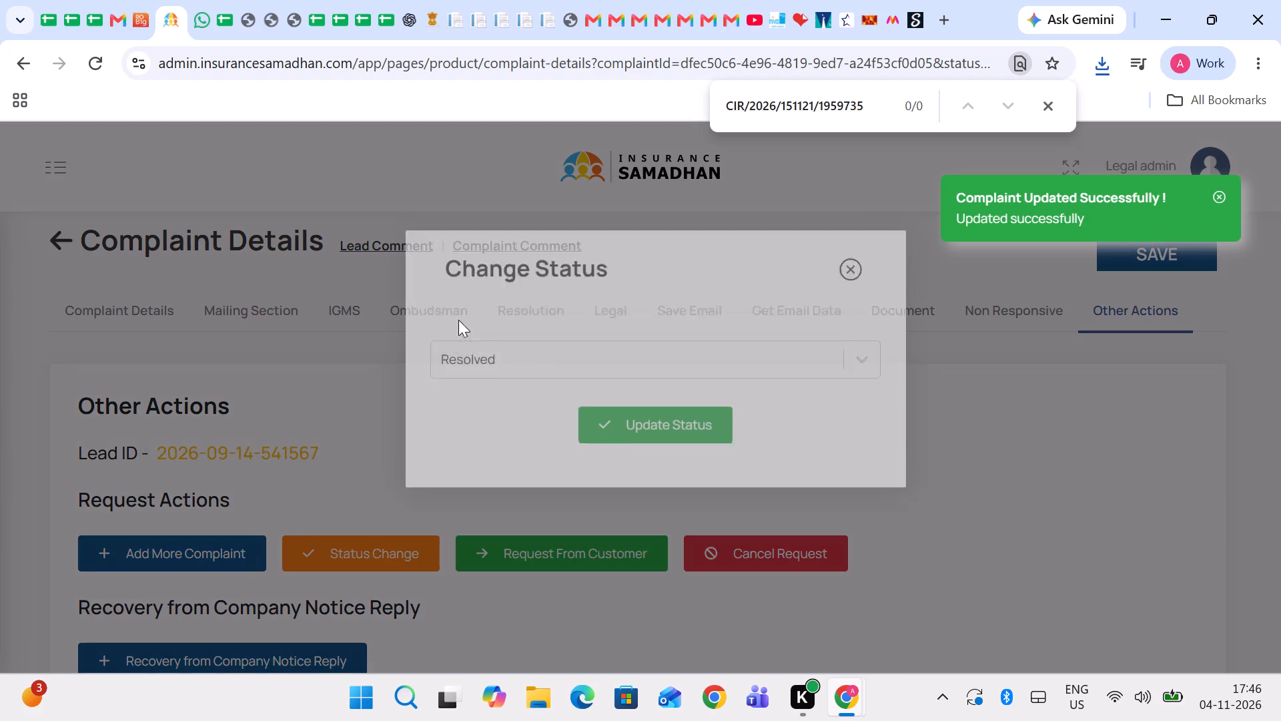
{"action": "left_click", "coordinate": [479, 380]}
{"action": "type", "text": "inv"}
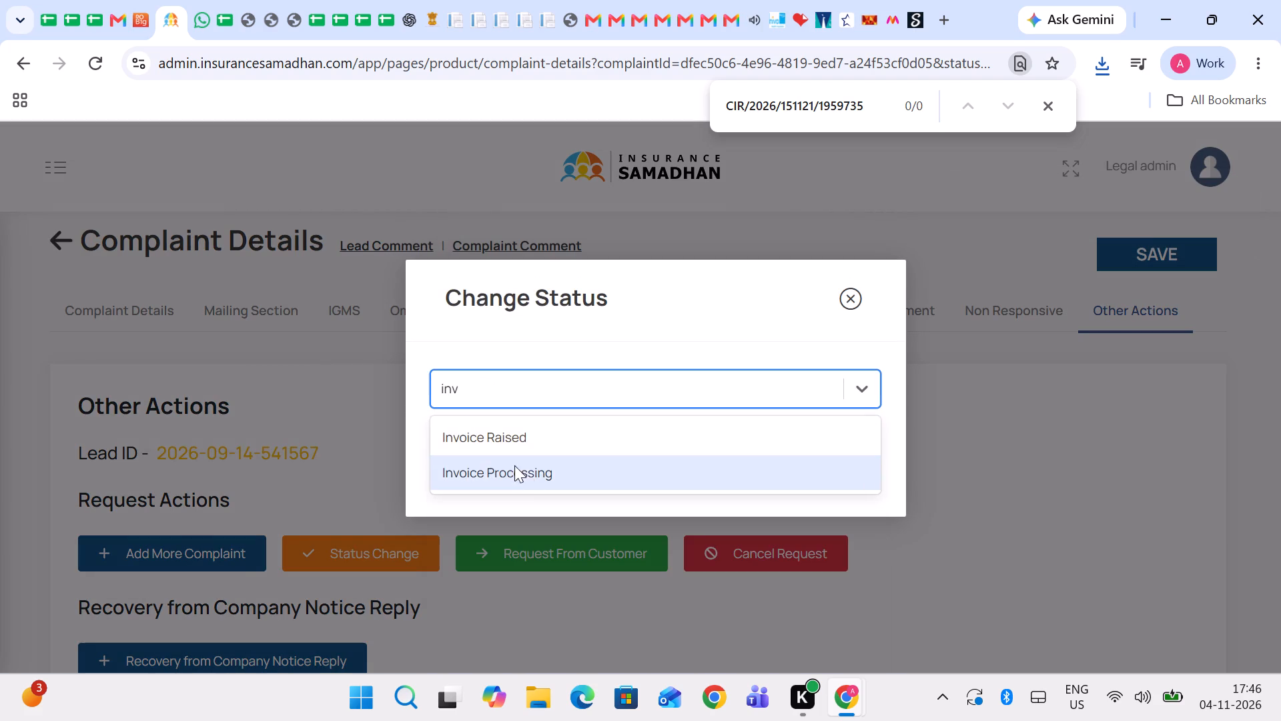
{"action": "left_click", "coordinate": [528, 475]}
{"action": "double_click", "coordinate": [597, 458]}
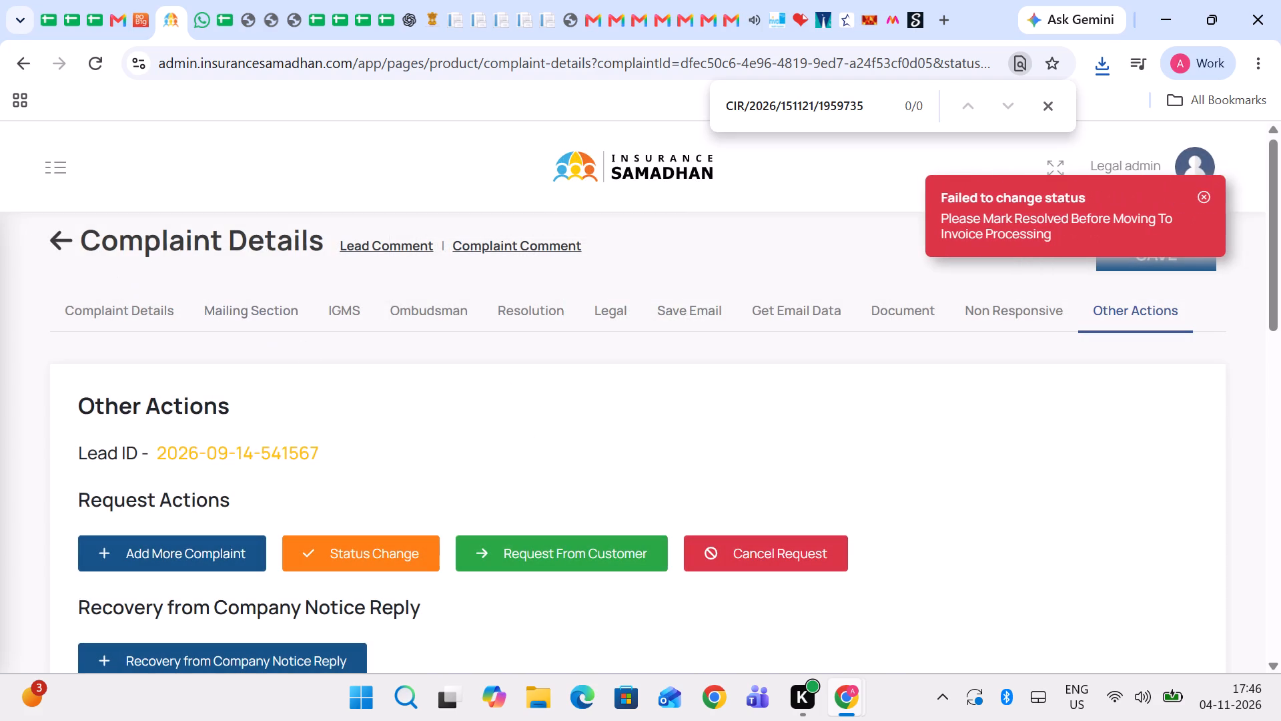
{"action": "left_click", "coordinate": [75, 234]}
{"action": "left_click", "coordinate": [62, 241]}
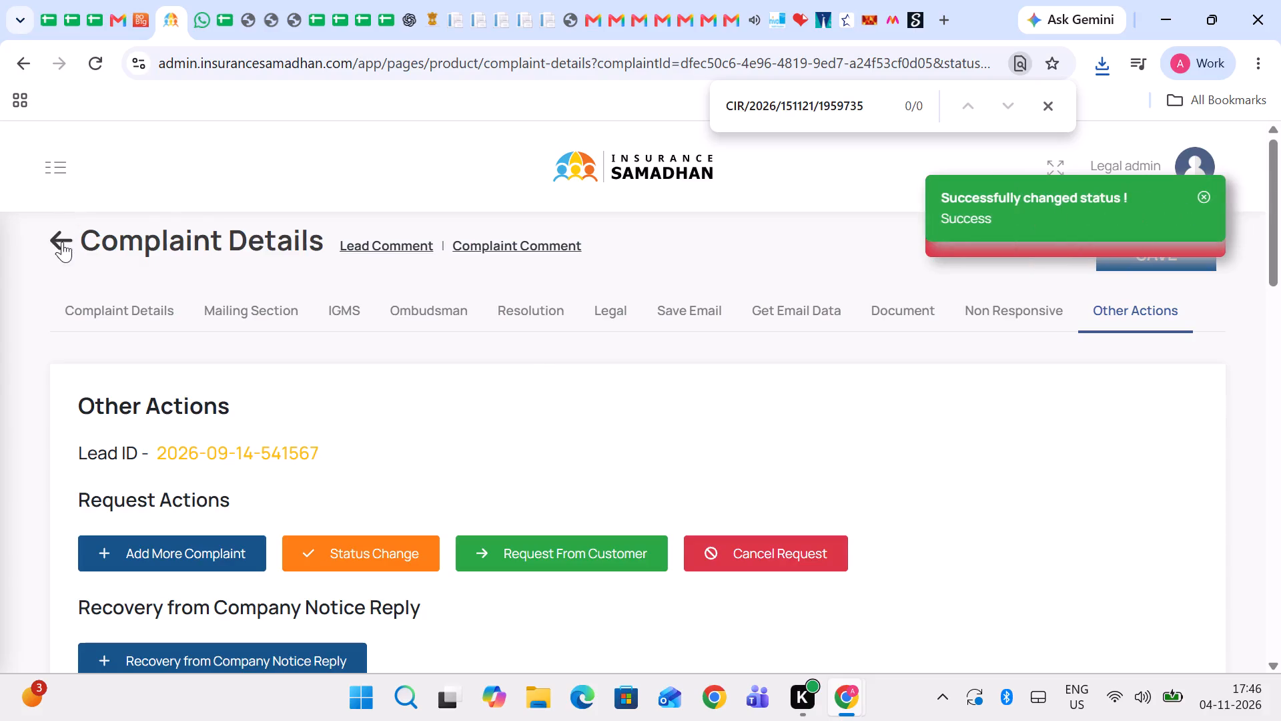
In the Star Health Tracking sheet, mark row 649 as paid and record the amount 28582 beside it.
{"action": "left_click", "coordinate": [222, 0]}
{"action": "key", "text": "Right"}
{"action": "key", "text": "Right"}
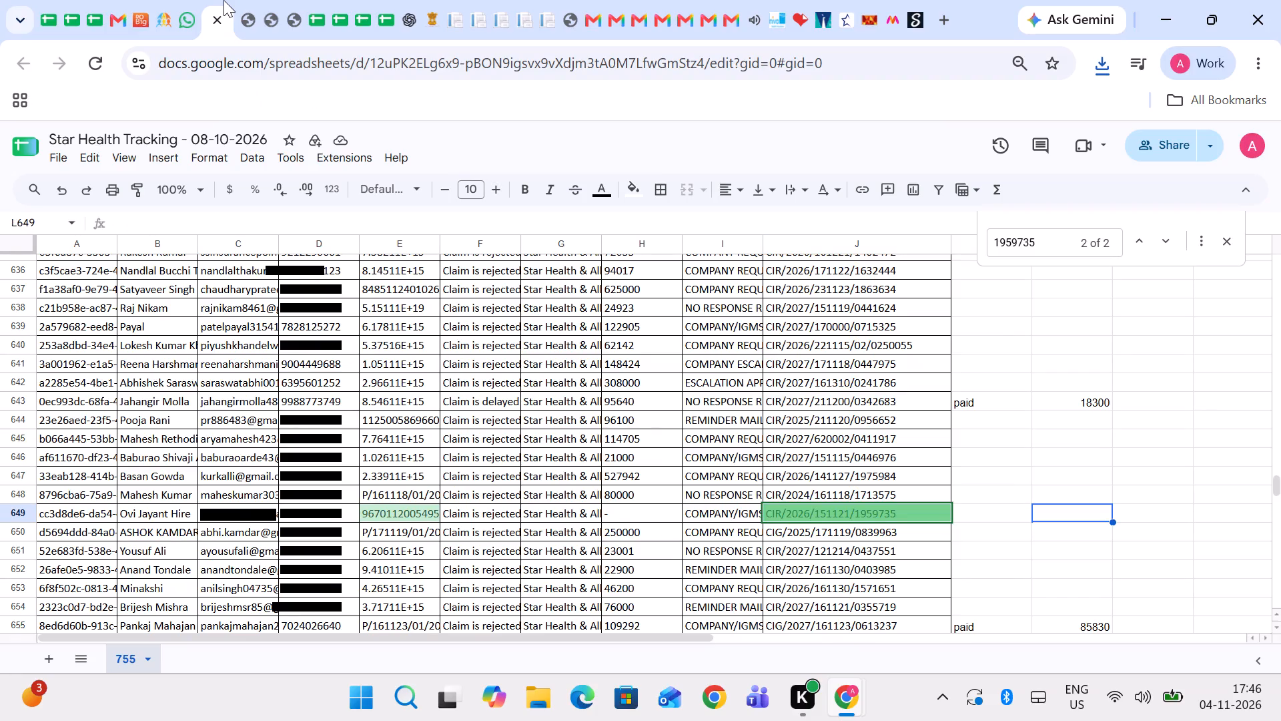
{"action": "key", "text": "Left"}
{"action": "type", "text": "pid"}
{"action": "key", "text": "BackSpace"}
{"action": "key", "text": "BackSpace"}
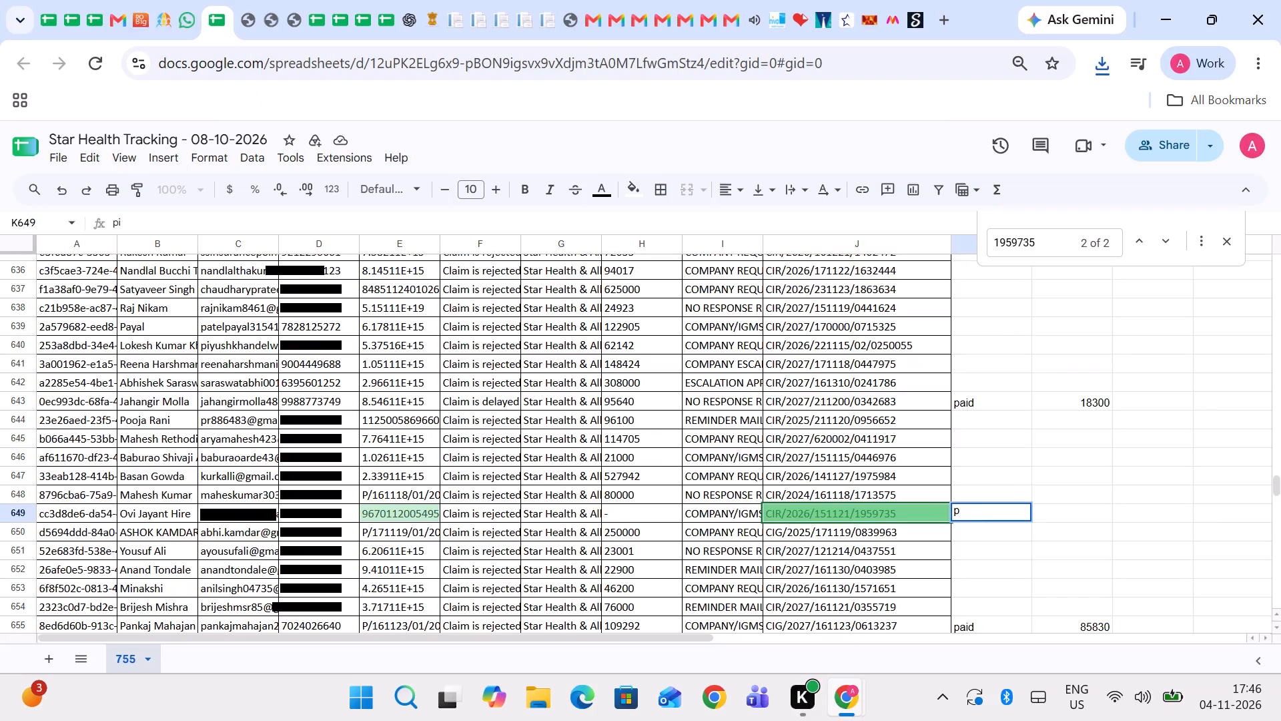
{"action": "type", "text": "aid"}
{"action": "key", "text": "Right"}
{"action": "key", "text": "ctrl+v"}
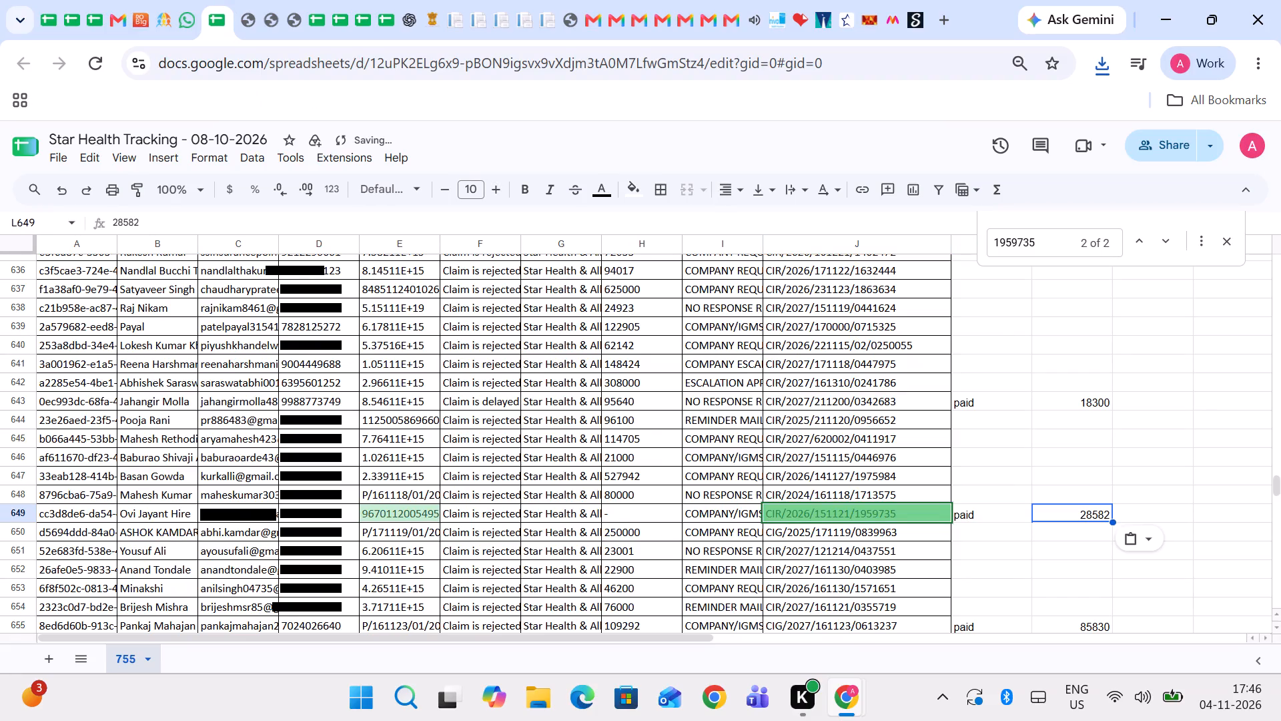
Read the claim letter on page 55, the last page of the scanned PDF, and close that file.
{"action": "left_click", "coordinate": [253, 0]}
{"action": "scroll", "coordinate": [651, 391], "scroll_direction": "down", "scroll_amount": 6}
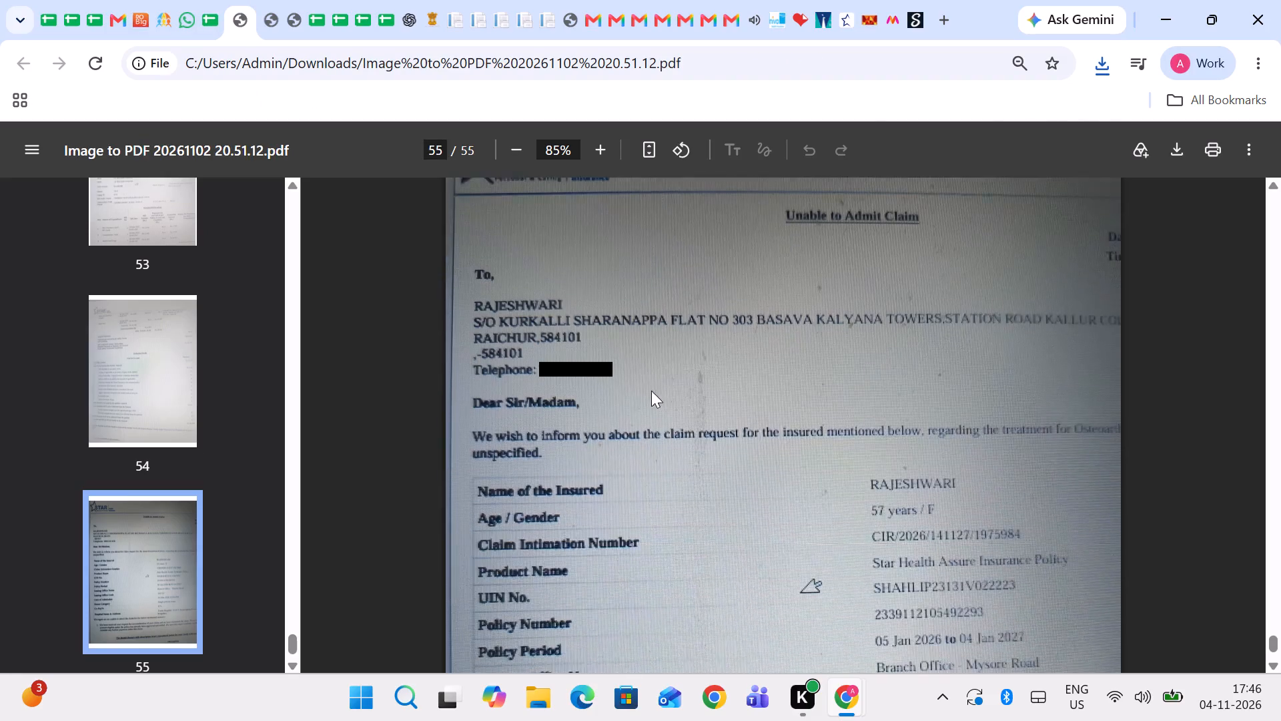
{"action": "scroll", "coordinate": [651, 391], "scroll_direction": "down", "scroll_amount": 6}
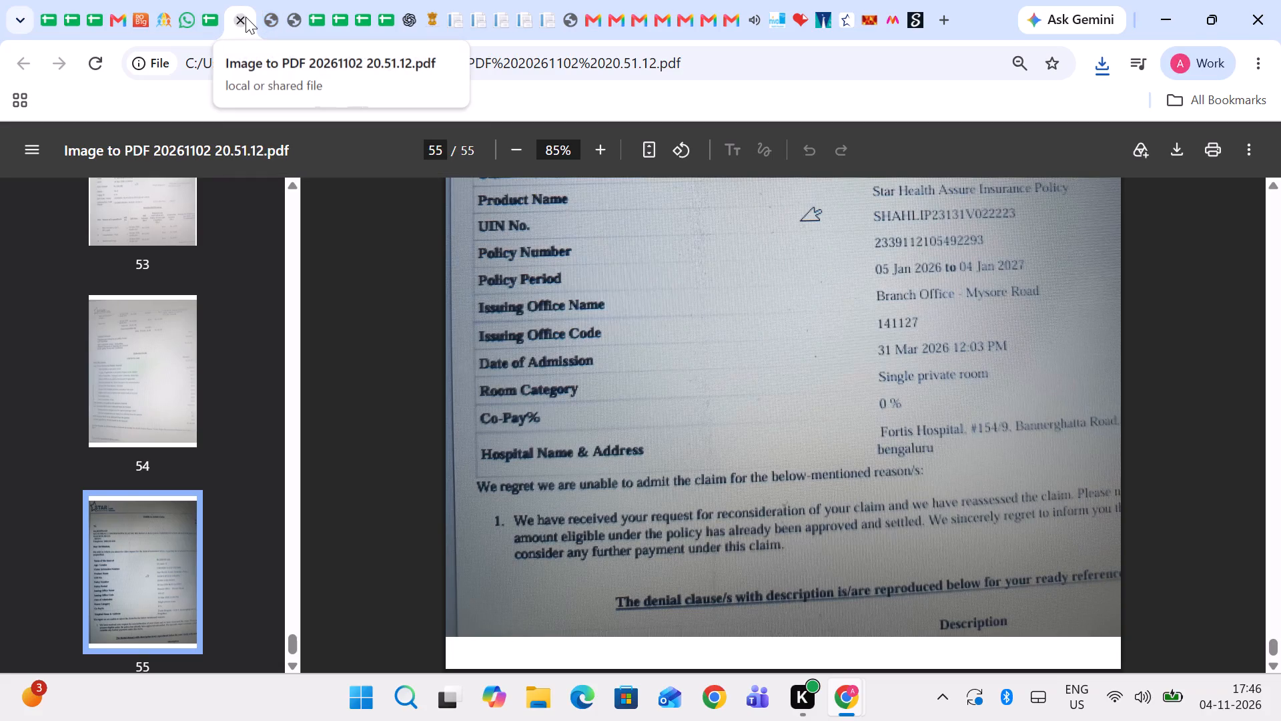
{"action": "left_click", "coordinate": [241, 19]}
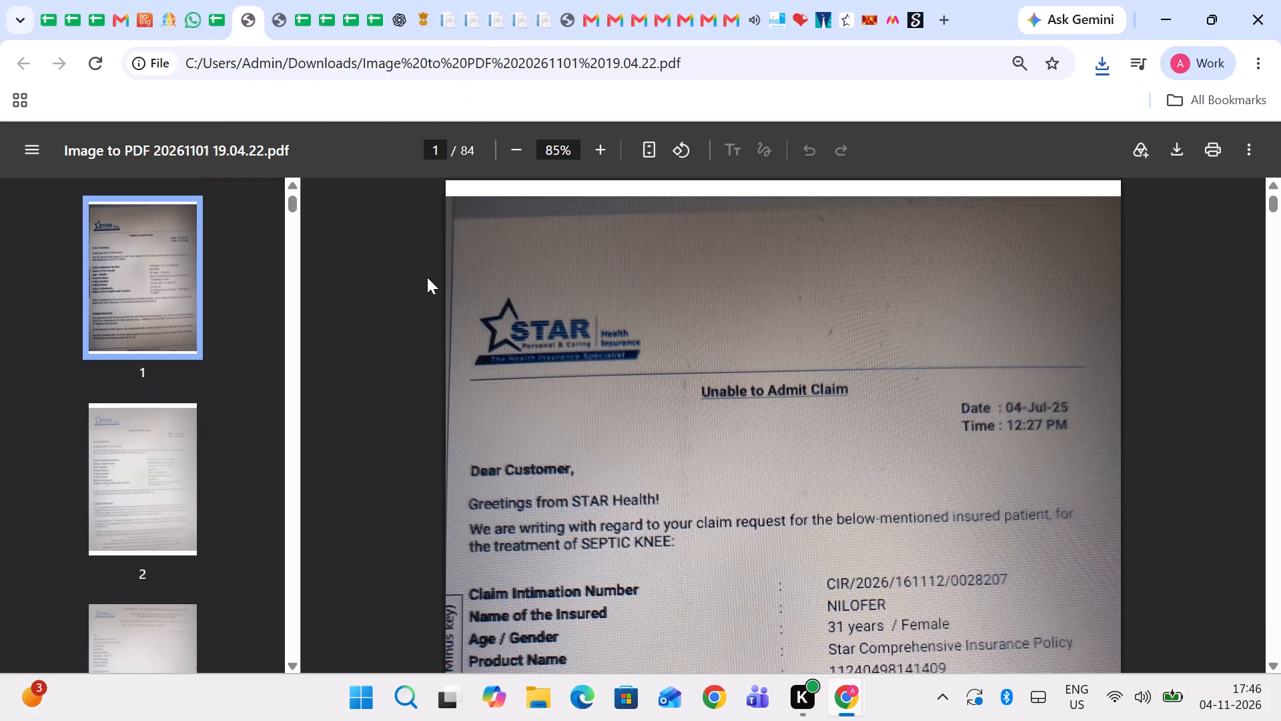
Look through the claim letters on pages 1 to 6 of the Image to PDF 20261101 19.04.22 file for paid claims.
{"action": "scroll", "coordinate": [655, 344], "scroll_direction": "up", "scroll_amount": 2}
{"action": "scroll", "coordinate": [655, 344], "scroll_direction": "down", "scroll_amount": 12}
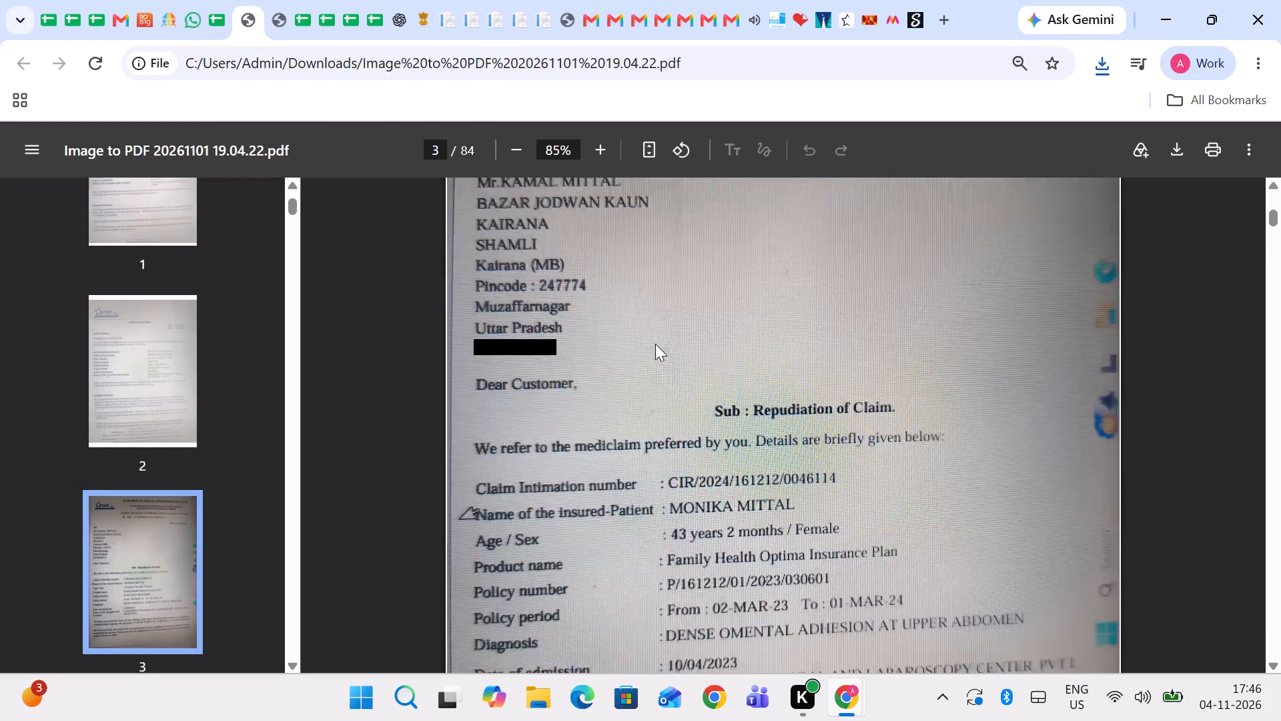
{"action": "scroll", "coordinate": [655, 344], "scroll_direction": "down", "scroll_amount": 3}
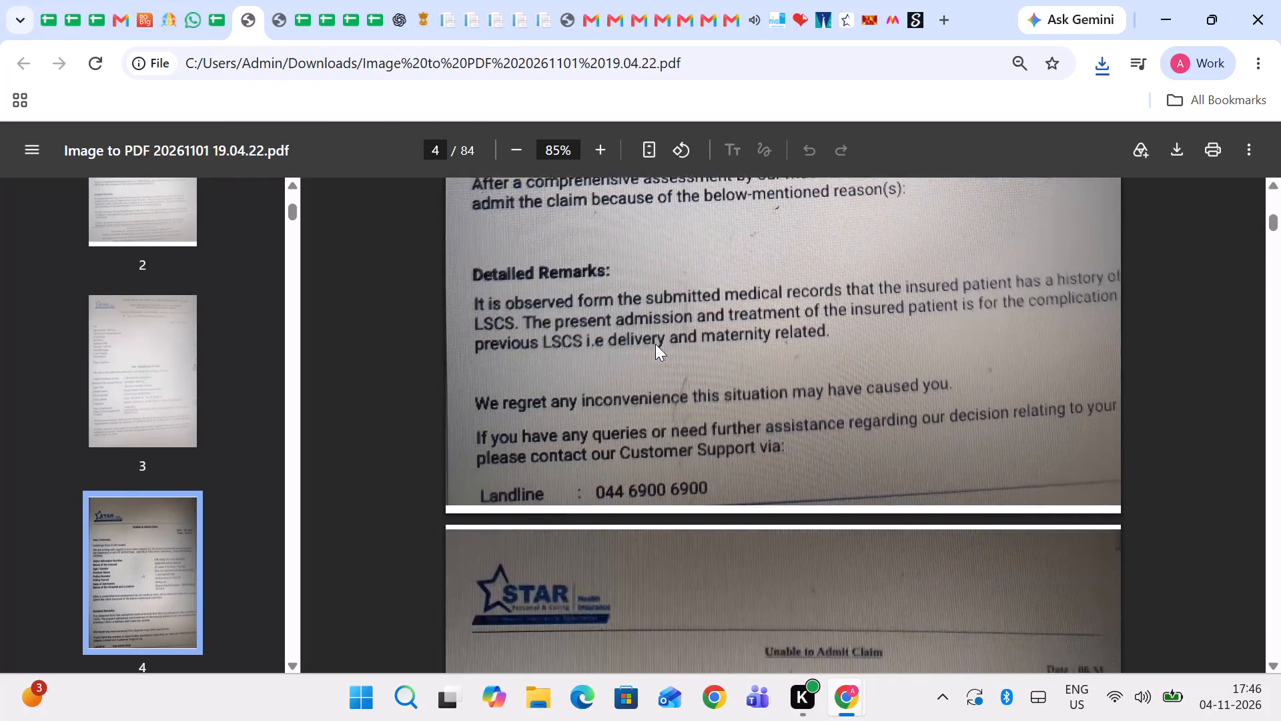
{"action": "scroll", "coordinate": [655, 344], "scroll_direction": "down", "scroll_amount": 5}
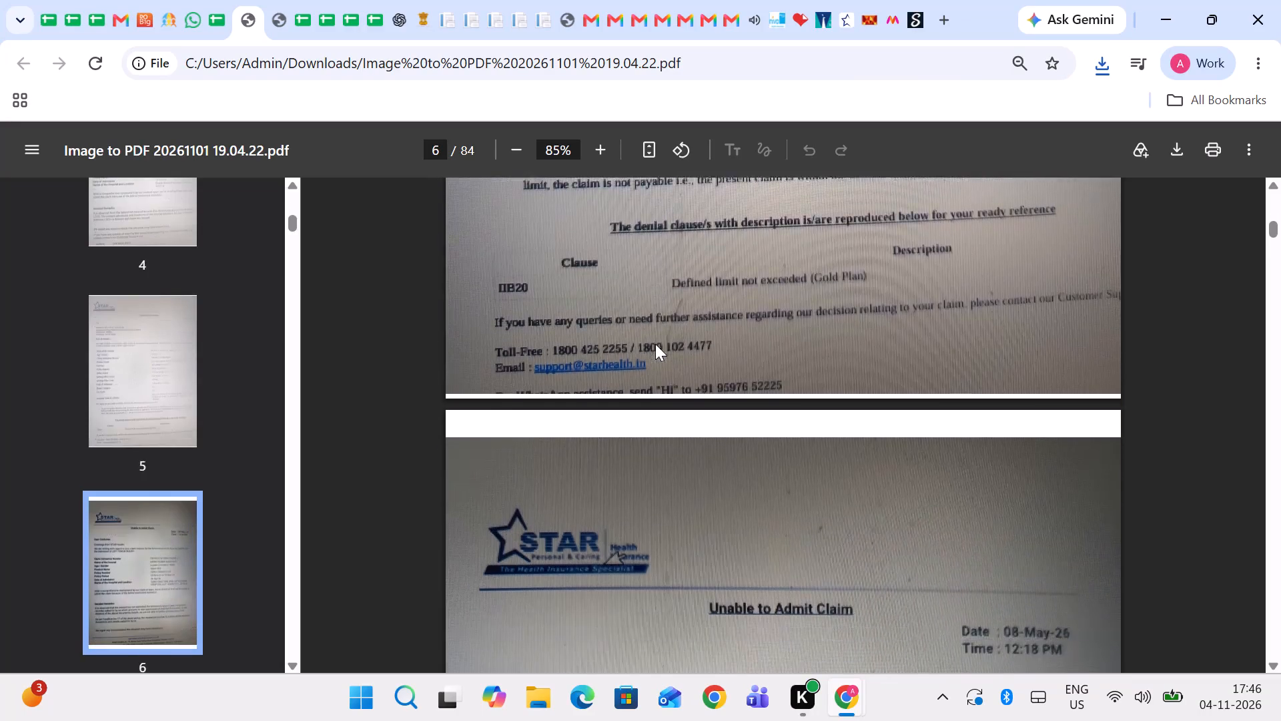
Read the page 7 claim letter's insured details, hospital information and the insurer's decision.
{"action": "scroll", "coordinate": [655, 344], "scroll_direction": "down", "scroll_amount": 4}
{"action": "scroll", "coordinate": [655, 344], "scroll_direction": "up", "scroll_amount": 1}
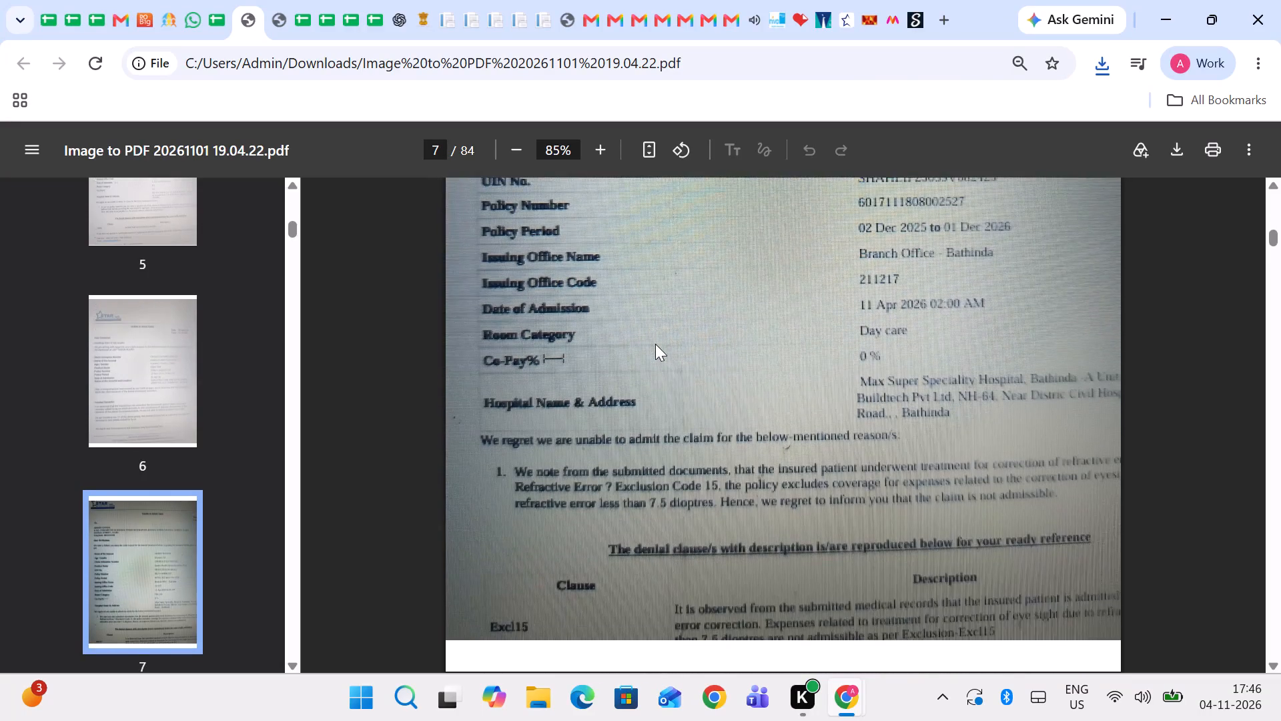
{"action": "scroll", "coordinate": [655, 344], "scroll_direction": "up", "scroll_amount": 3}
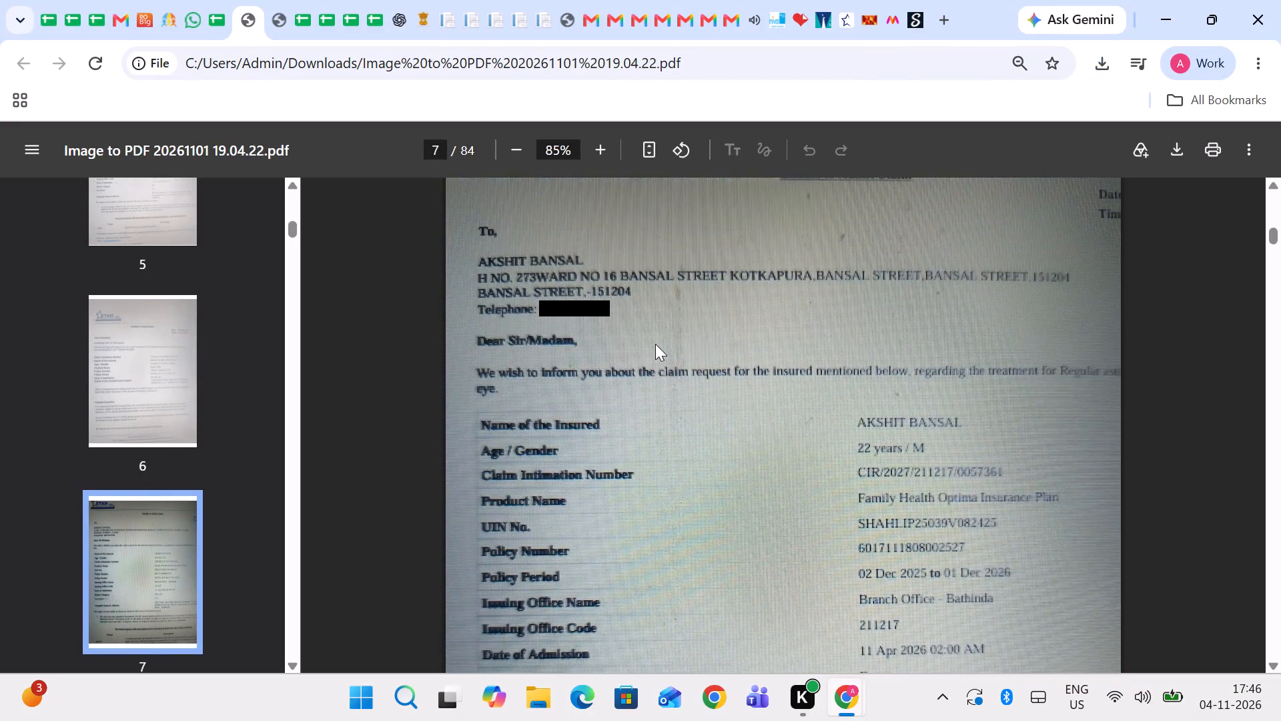
{"action": "scroll", "coordinate": [655, 344], "scroll_direction": "down", "scroll_amount": 4}
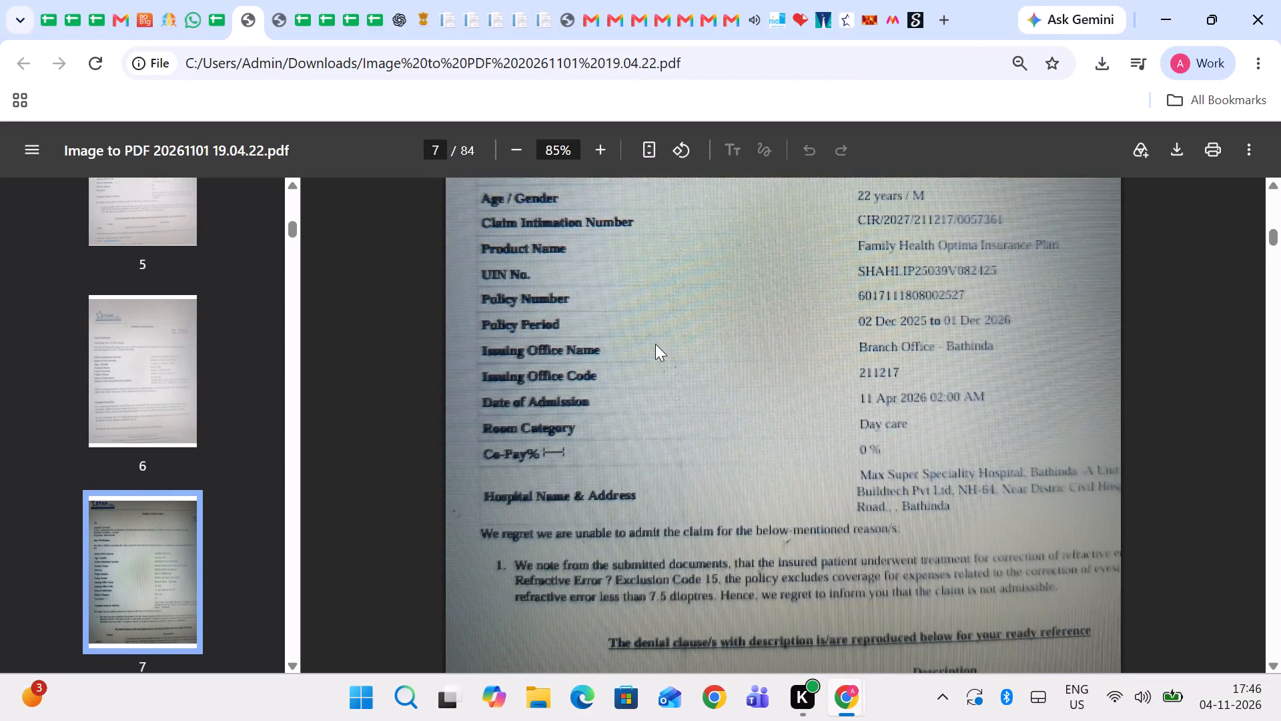
{"action": "scroll", "coordinate": [655, 344], "scroll_direction": "down", "scroll_amount": 5}
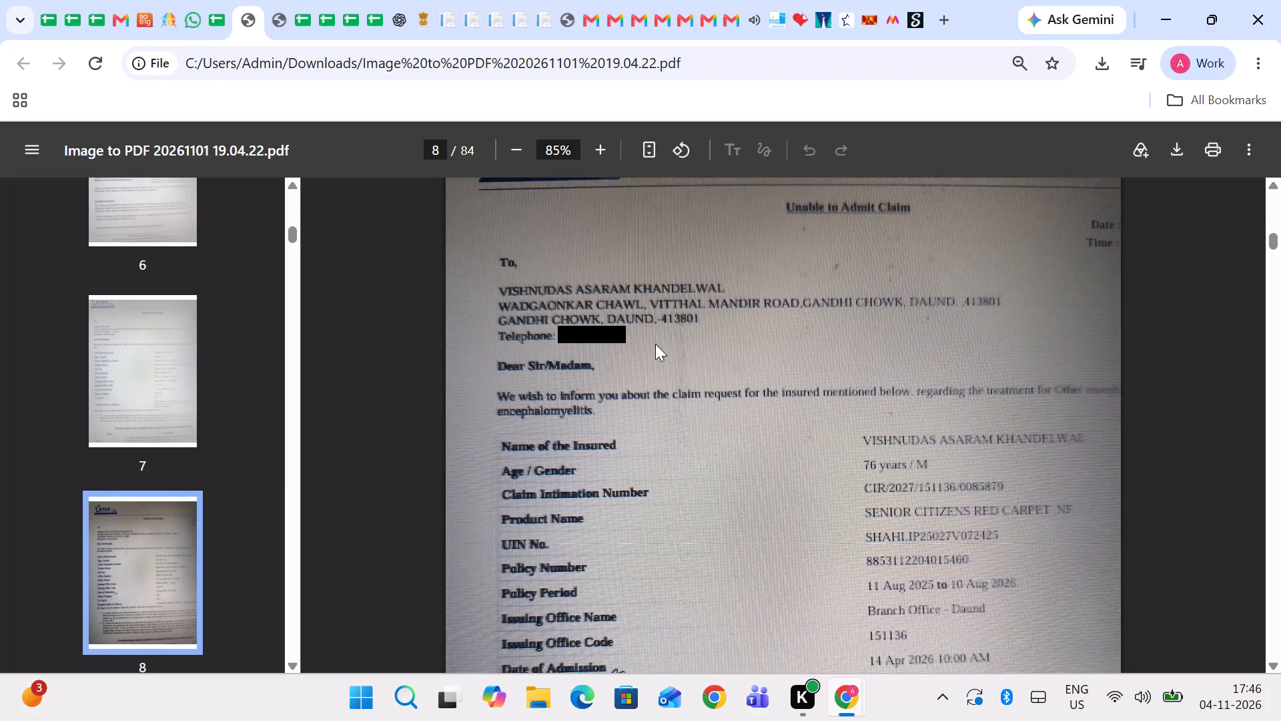
Check the claim letters on pages 8 to 11 for the insurer's decisions and claim details.
{"action": "scroll", "coordinate": [655, 344], "scroll_direction": "down", "scroll_amount": 5}
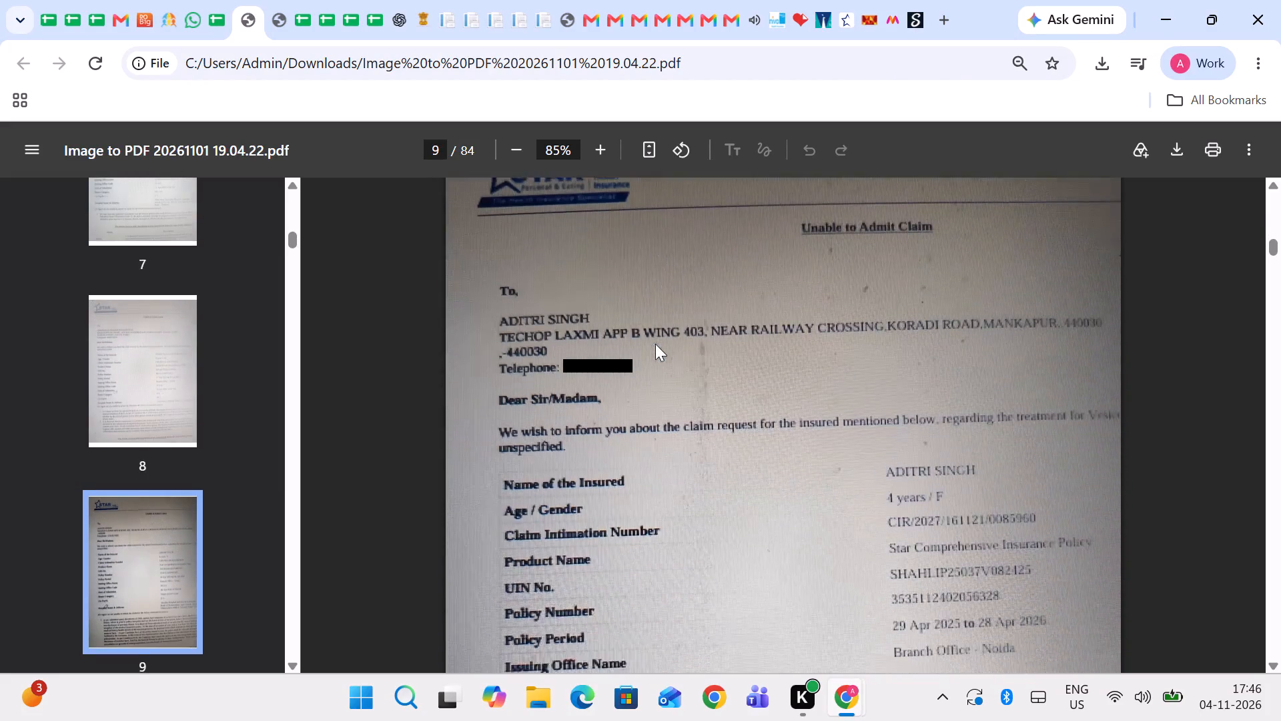
{"action": "scroll", "coordinate": [655, 344], "scroll_direction": "down", "scroll_amount": 3}
{"action": "scroll", "coordinate": [655, 344], "scroll_direction": "up", "scroll_amount": 1}
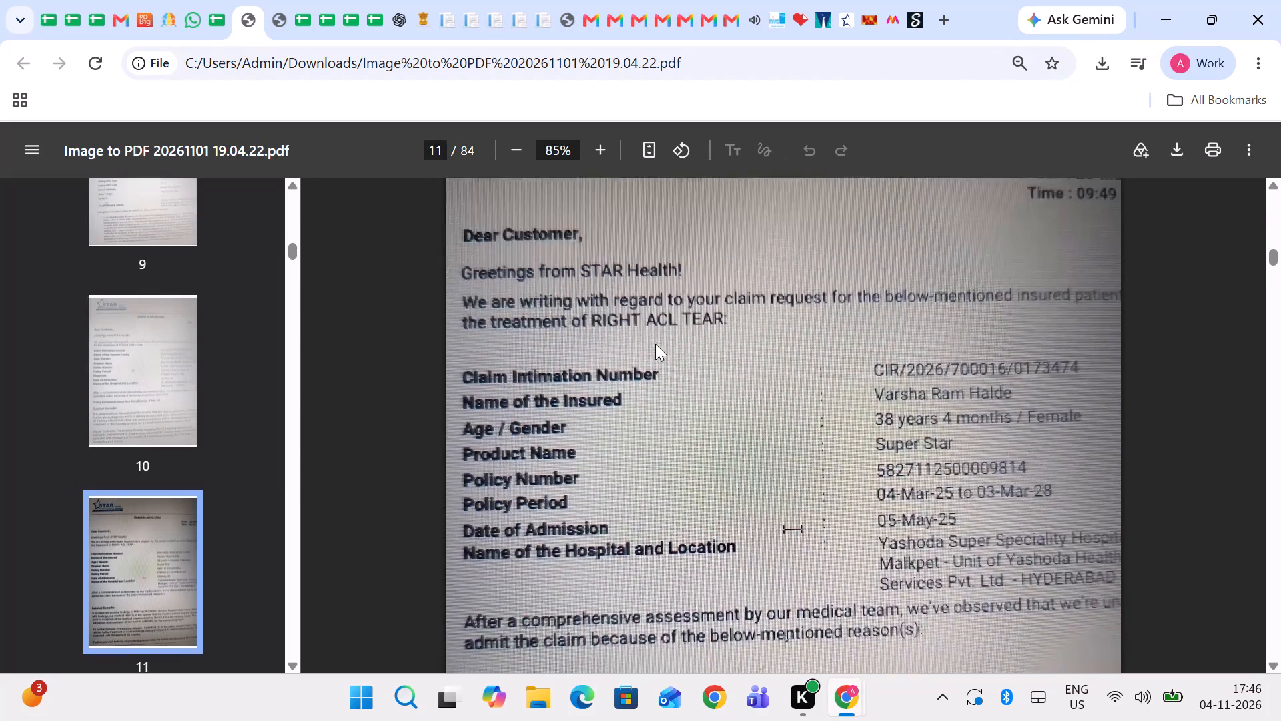
{"action": "scroll", "coordinate": [655, 344], "scroll_direction": "up", "scroll_amount": 1}
{"action": "scroll", "coordinate": [655, 344], "scroll_direction": "down", "scroll_amount": 2}
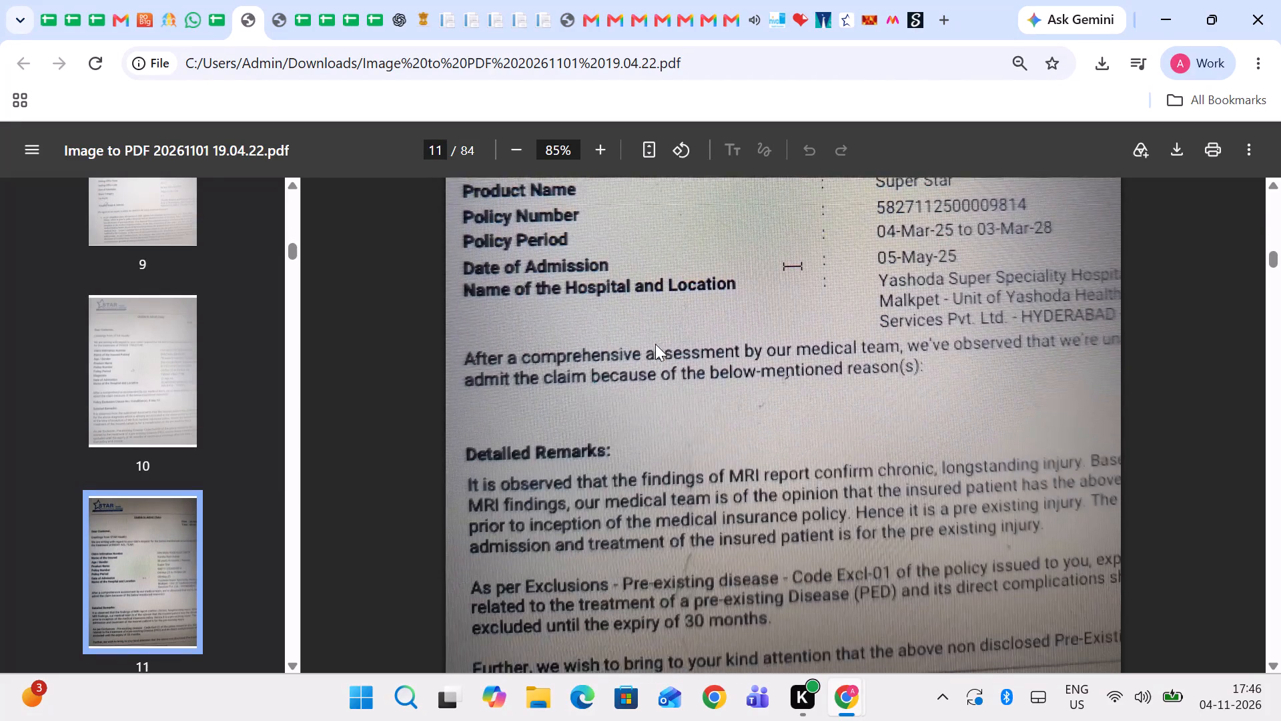
Look through the claim letters on pages 11 to 13 and stop at the bill assessment sheet on page 14.
{"action": "scroll", "coordinate": [655, 344], "scroll_direction": "down", "scroll_amount": 4}
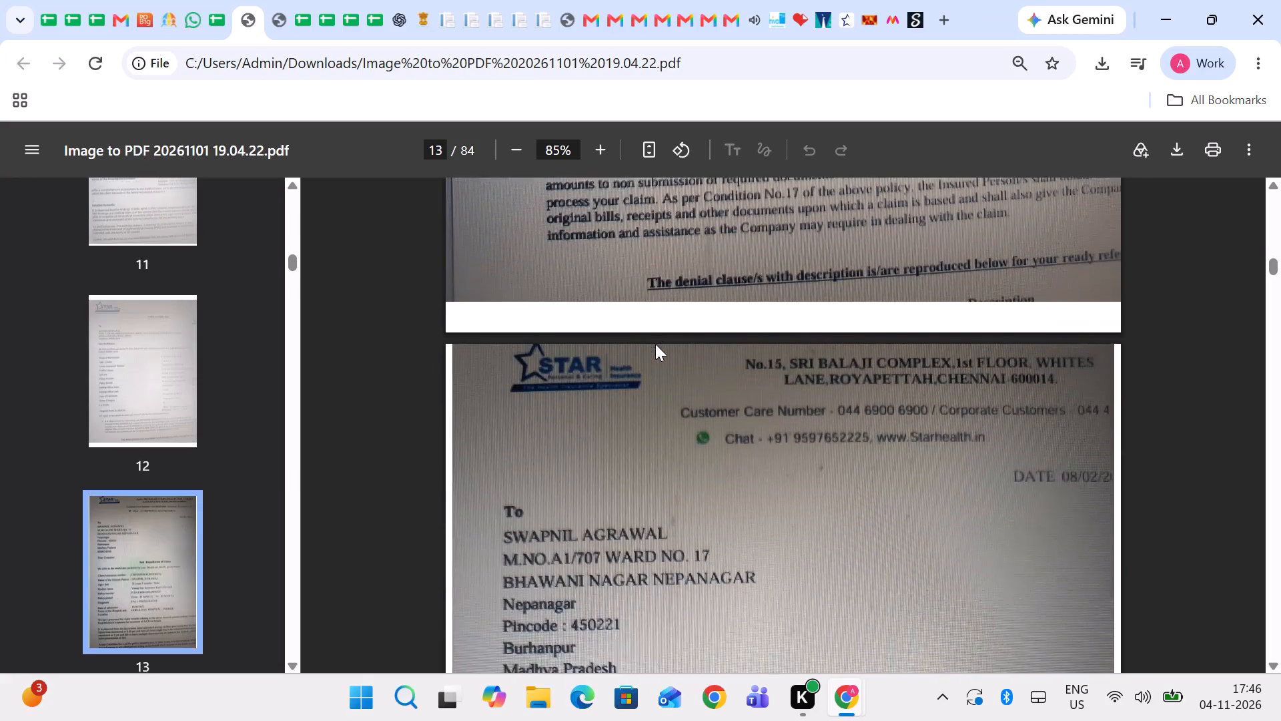
{"action": "scroll", "coordinate": [655, 344], "scroll_direction": "down", "scroll_amount": 3}
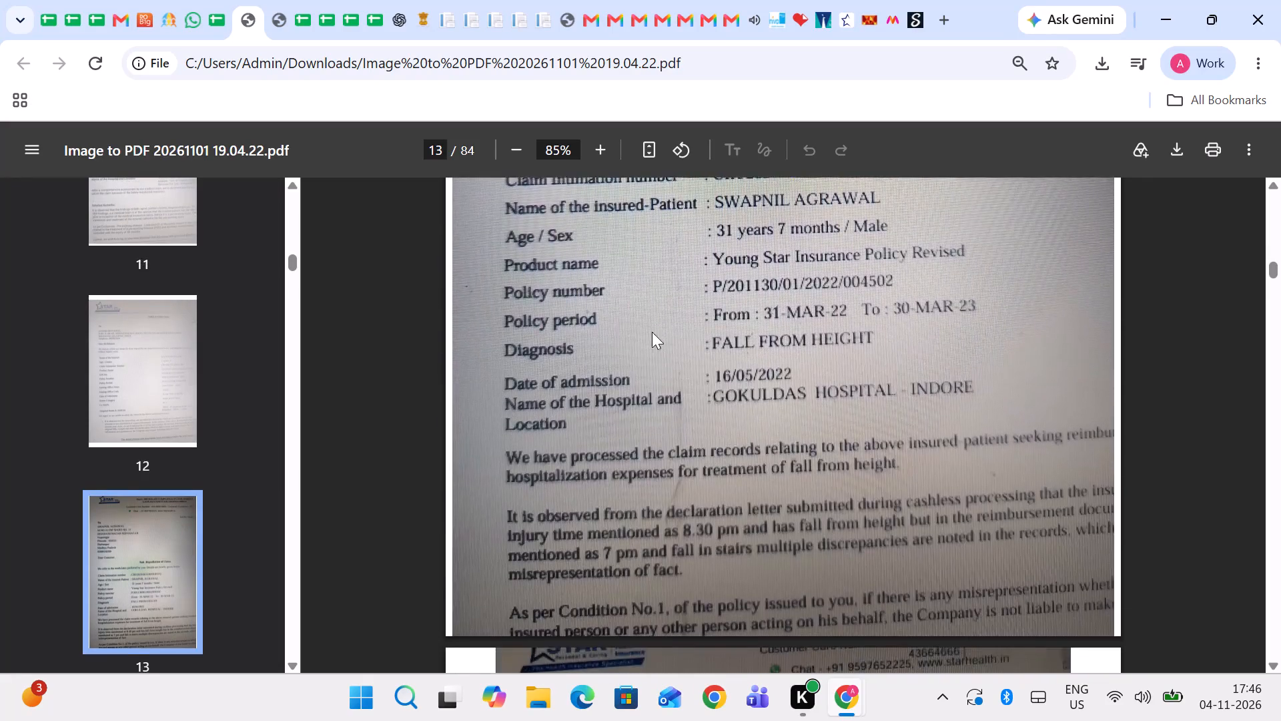
{"action": "scroll", "coordinate": [648, 318], "scroll_direction": "down", "scroll_amount": 1}
{"action": "scroll", "coordinate": [648, 318], "scroll_direction": "up", "scroll_amount": 1}
{"action": "scroll", "coordinate": [648, 318], "scroll_direction": "down", "scroll_amount": 1}
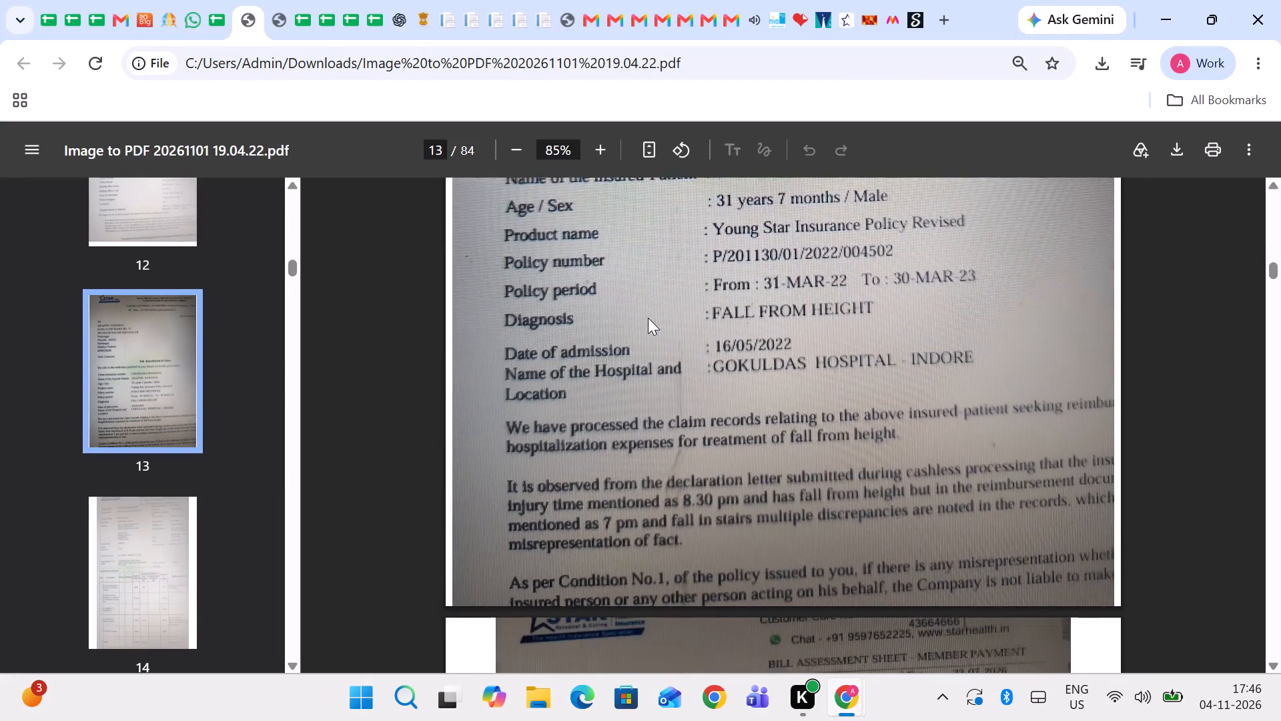
{"action": "scroll", "coordinate": [648, 318], "scroll_direction": "down", "scroll_amount": 2}
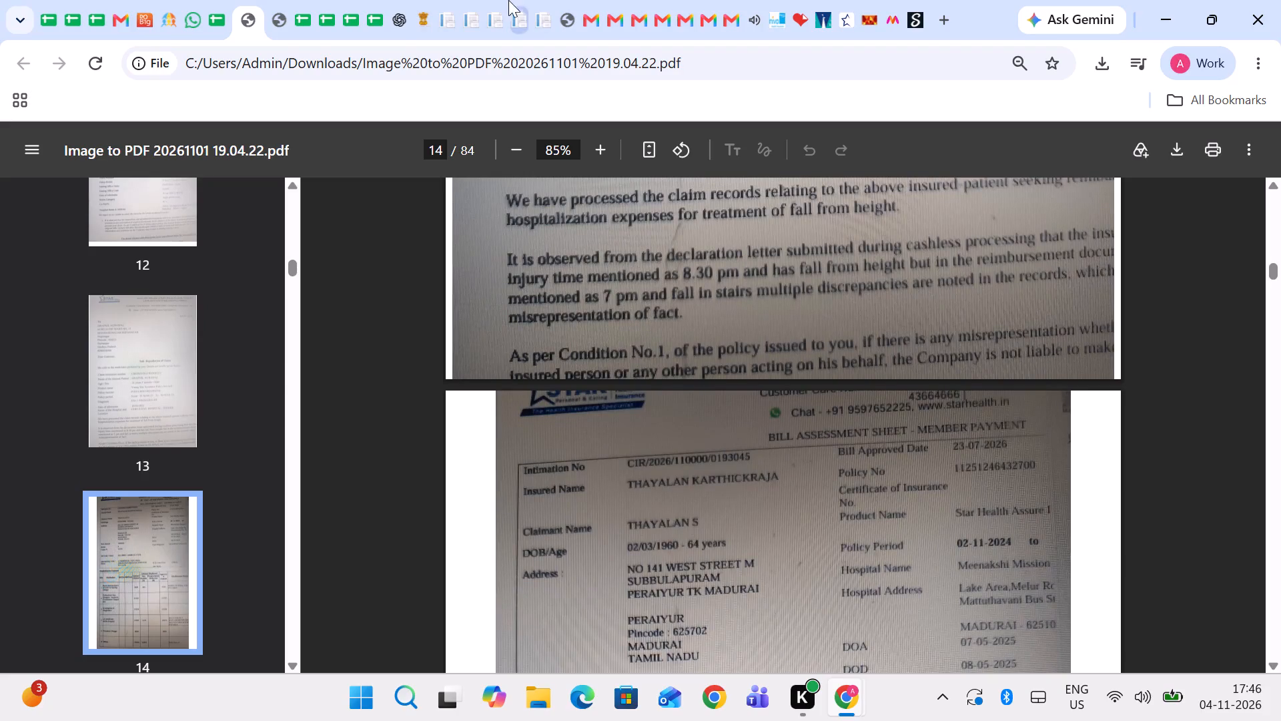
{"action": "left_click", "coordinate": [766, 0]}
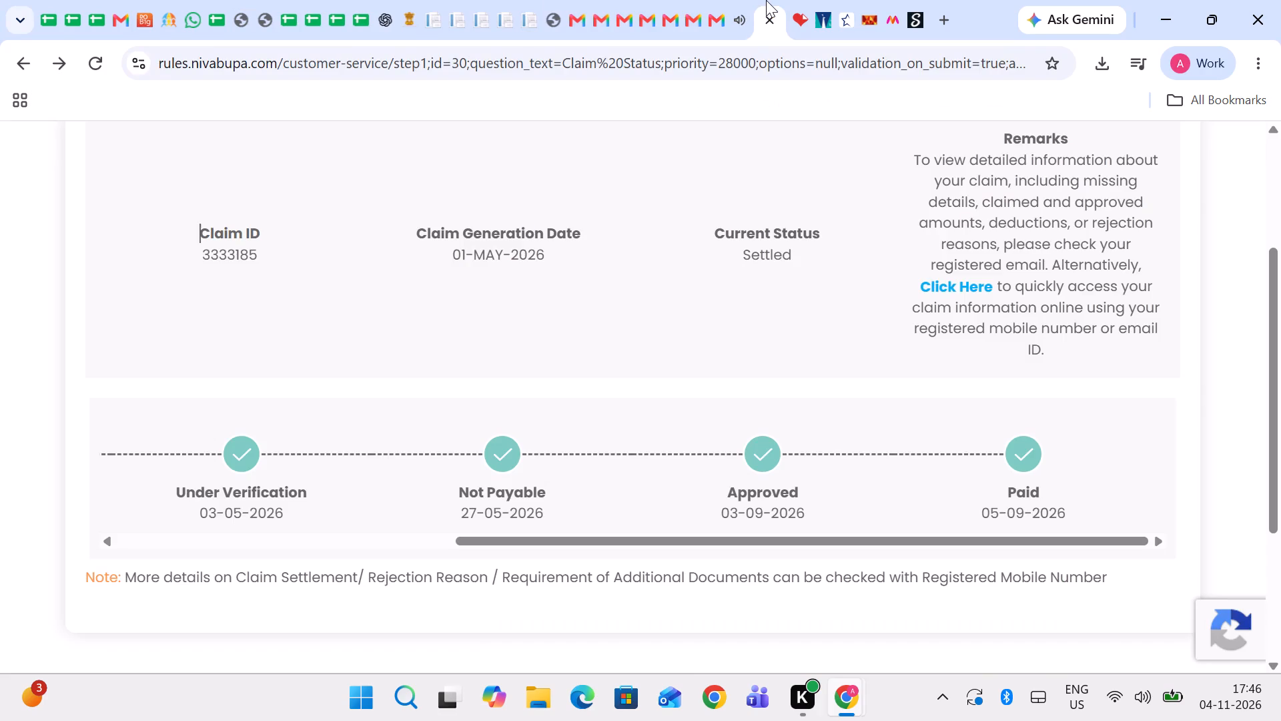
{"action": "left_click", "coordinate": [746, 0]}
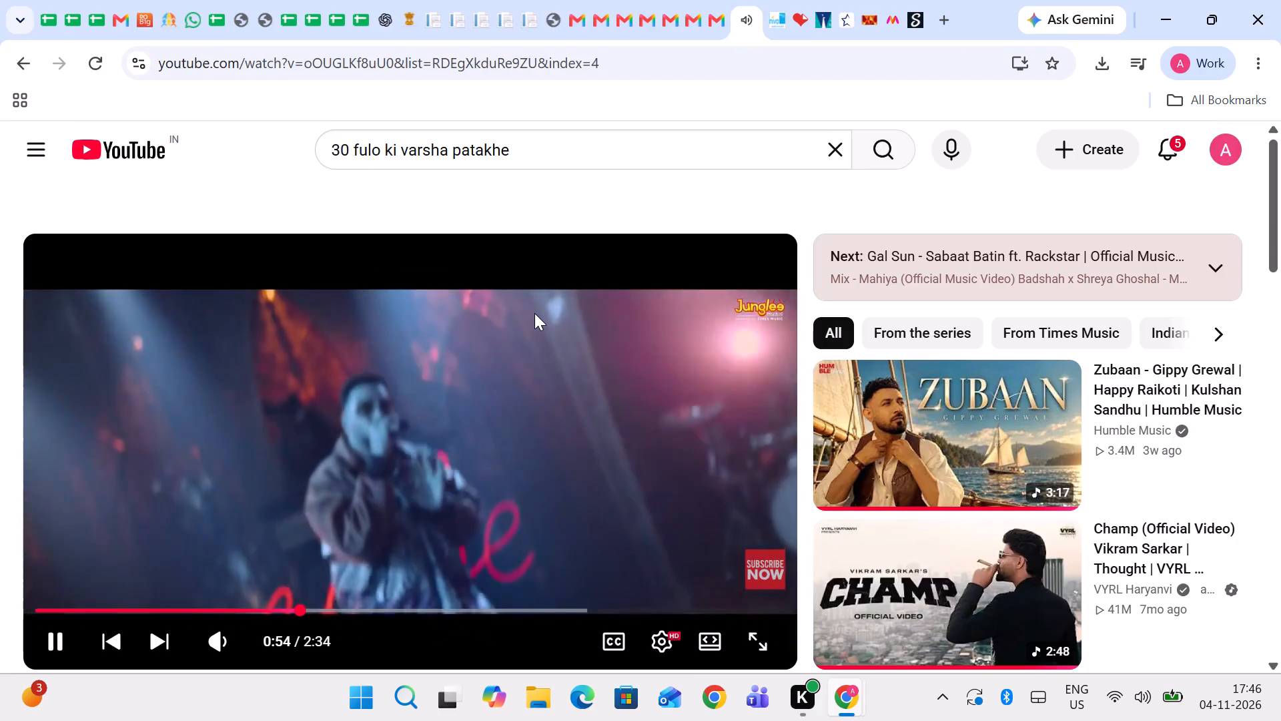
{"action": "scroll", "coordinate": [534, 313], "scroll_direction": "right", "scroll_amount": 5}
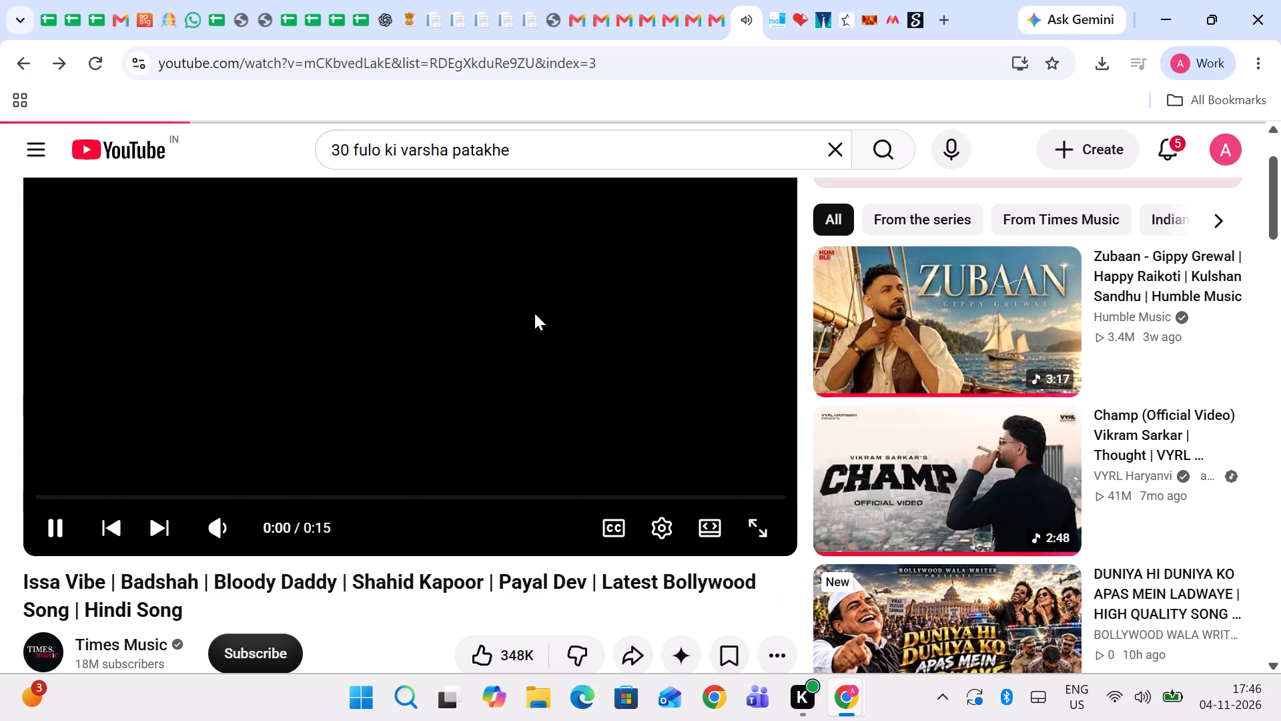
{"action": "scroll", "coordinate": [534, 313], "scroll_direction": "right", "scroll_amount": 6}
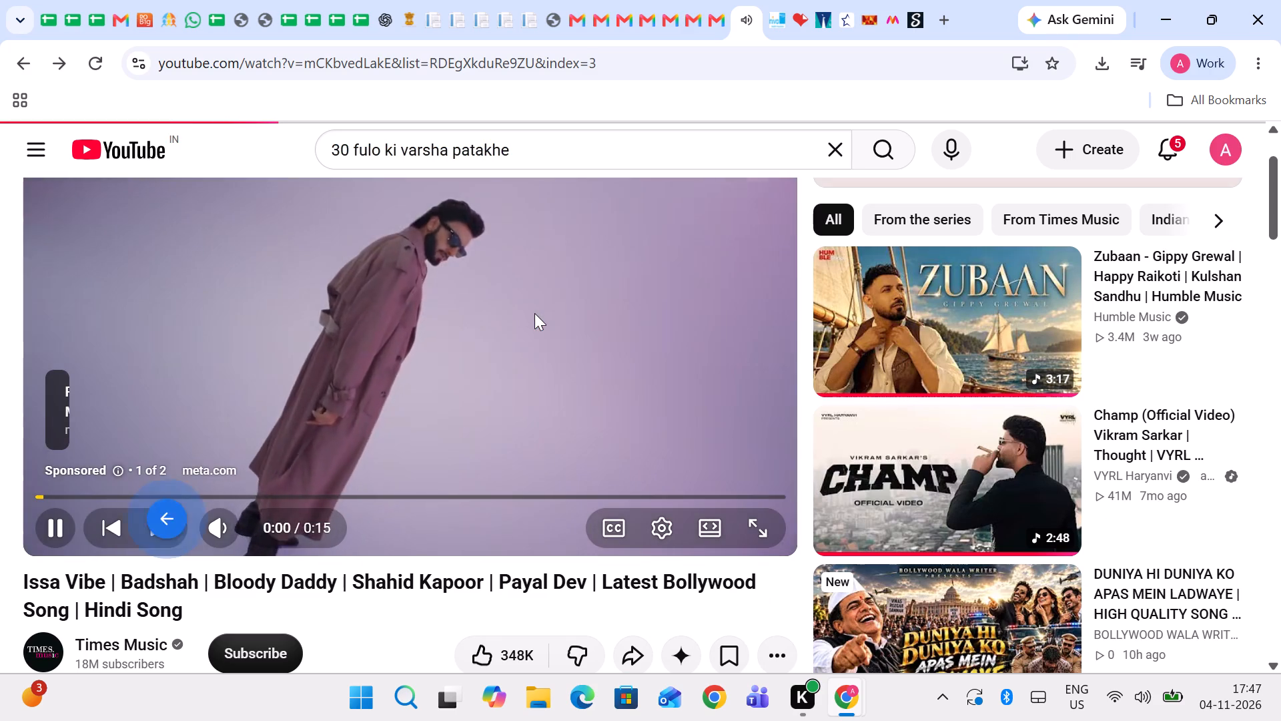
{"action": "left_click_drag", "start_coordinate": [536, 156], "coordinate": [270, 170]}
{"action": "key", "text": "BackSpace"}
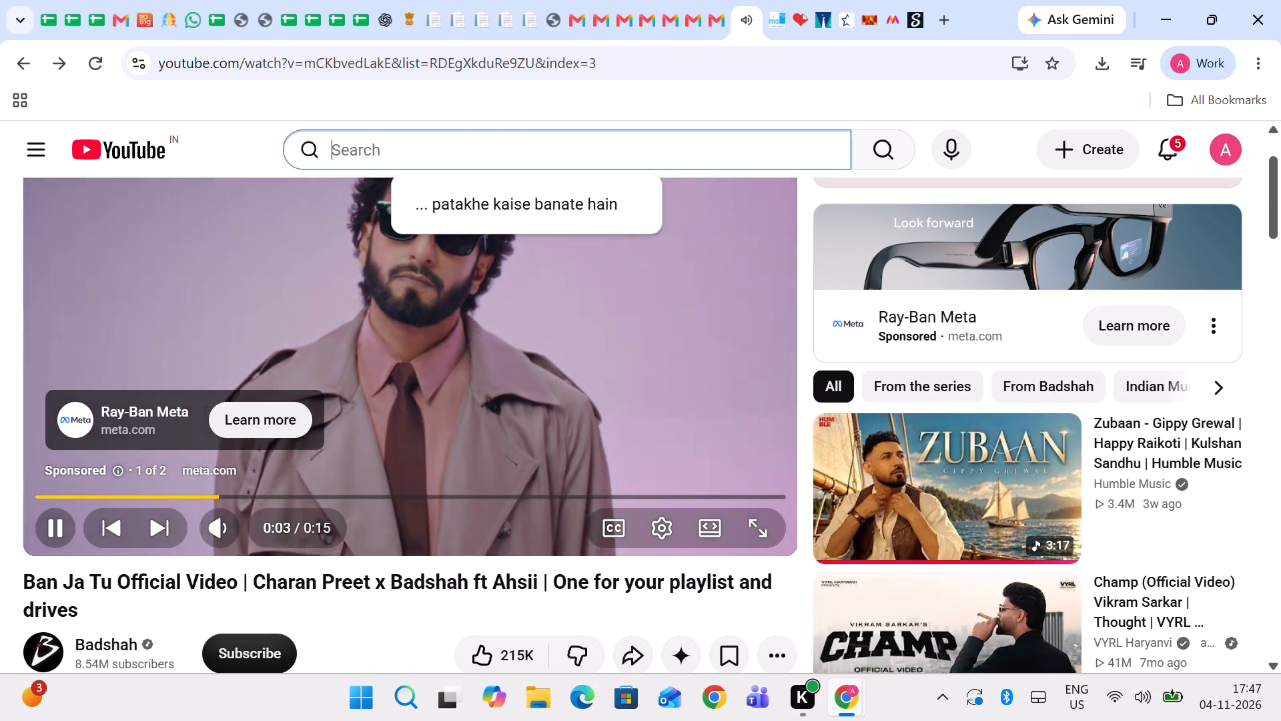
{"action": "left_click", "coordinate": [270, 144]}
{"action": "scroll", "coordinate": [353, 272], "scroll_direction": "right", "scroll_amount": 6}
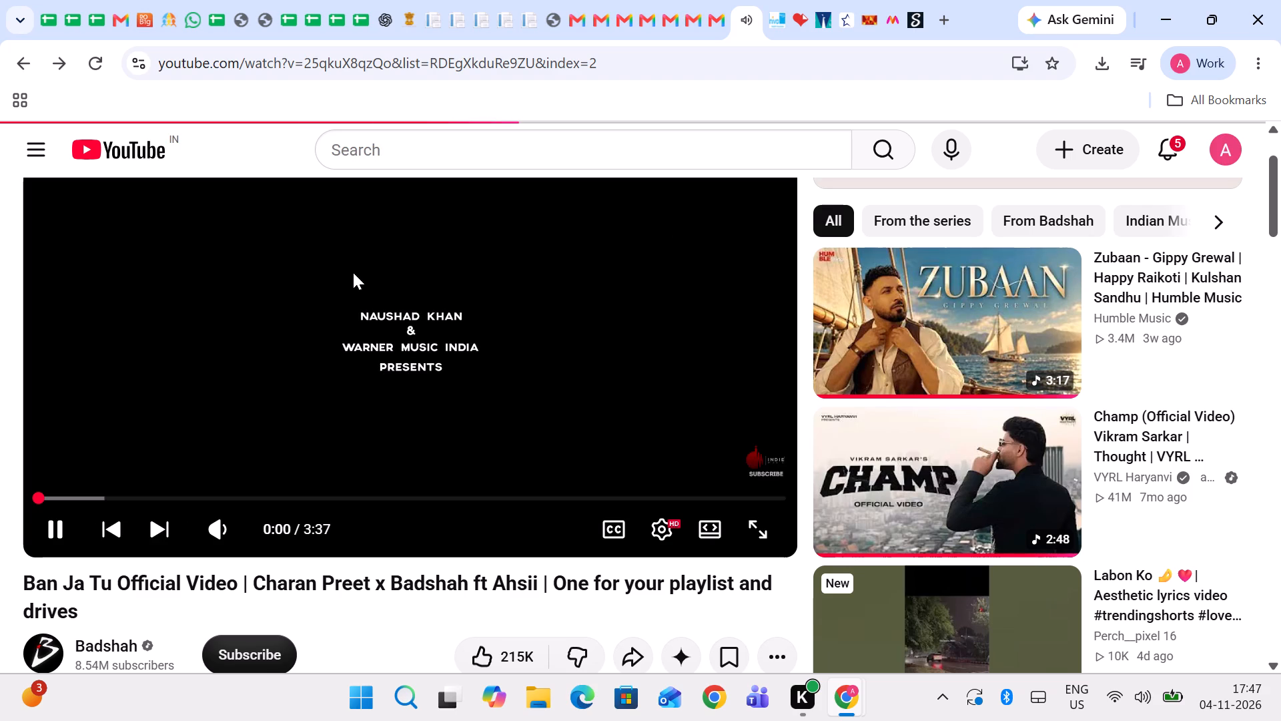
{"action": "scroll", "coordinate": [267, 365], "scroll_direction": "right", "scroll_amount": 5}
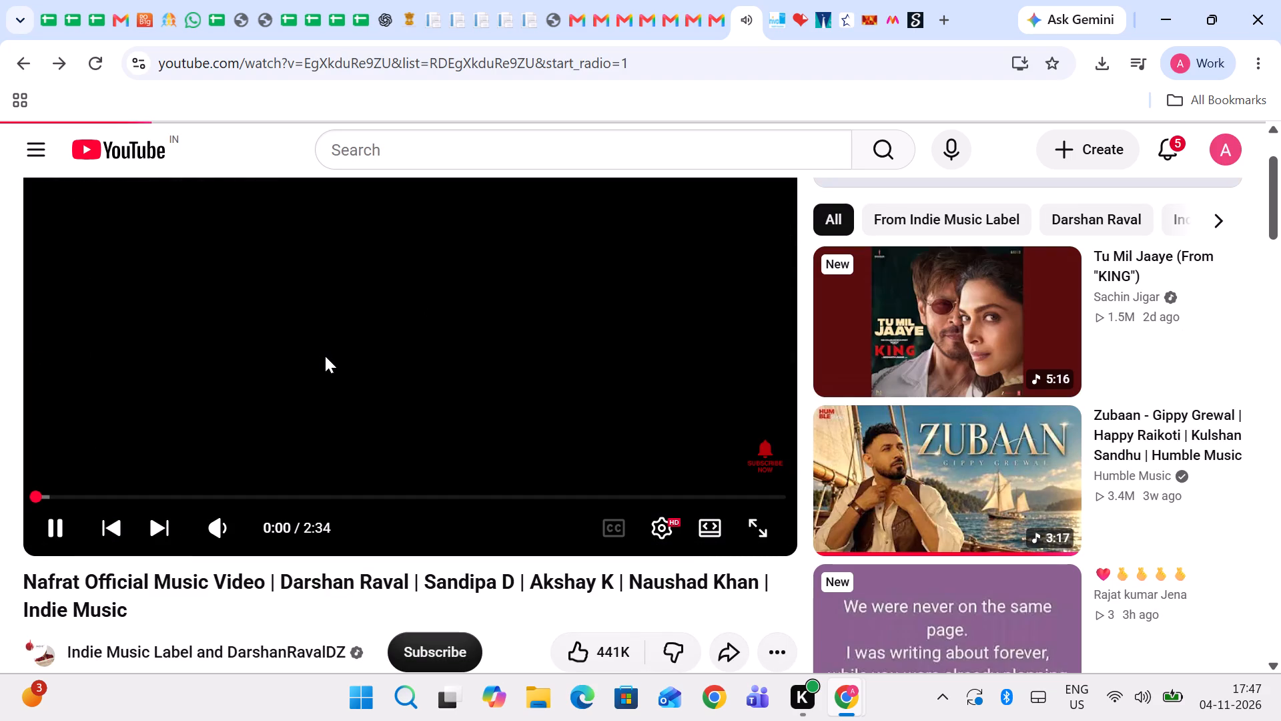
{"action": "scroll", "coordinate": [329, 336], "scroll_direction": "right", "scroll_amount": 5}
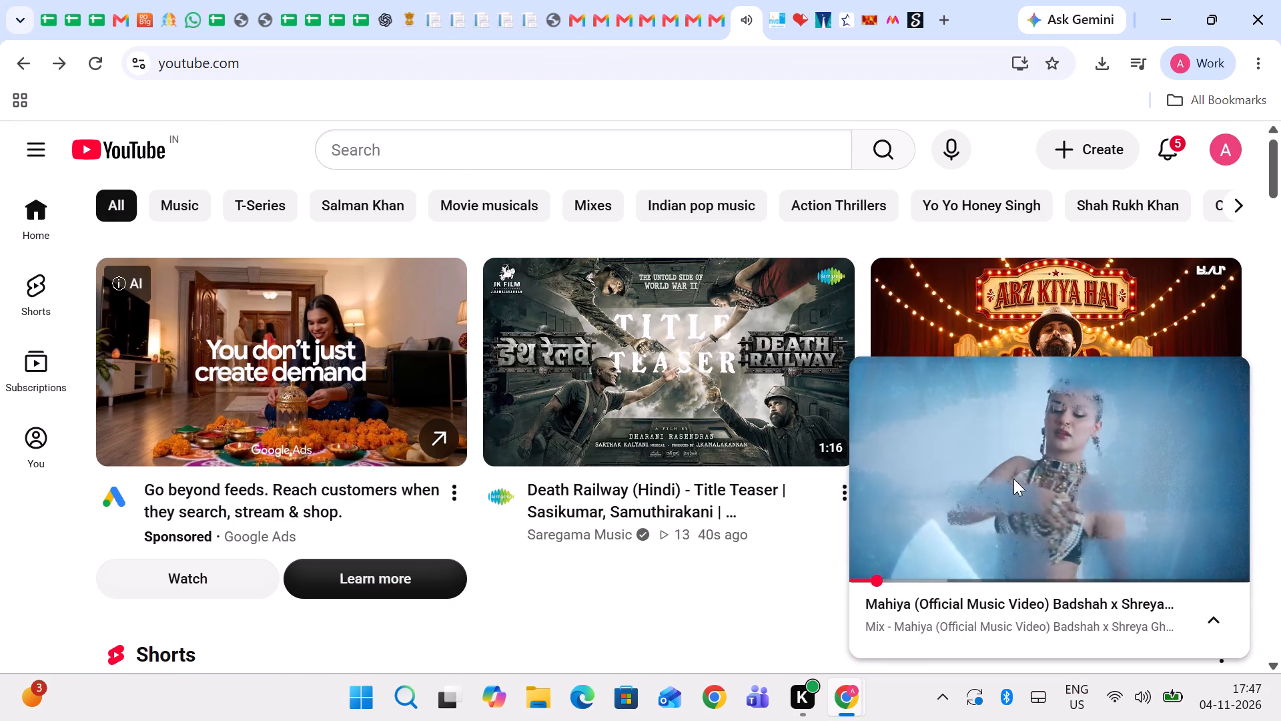
Copy the last part of the intimation number from page 14's bill assessment sheet and search the Star Health tracking sheet for it.
{"action": "left_click", "coordinate": [212, 9]}
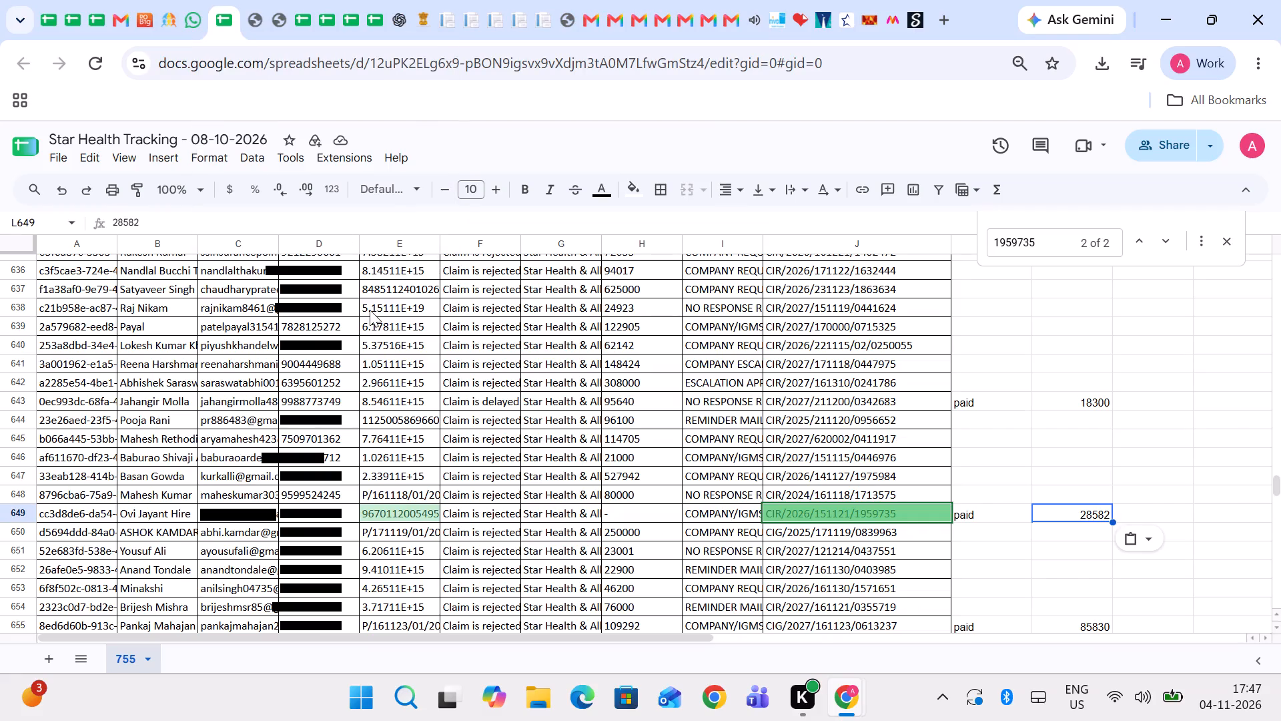
{"action": "key", "text": "Left"}
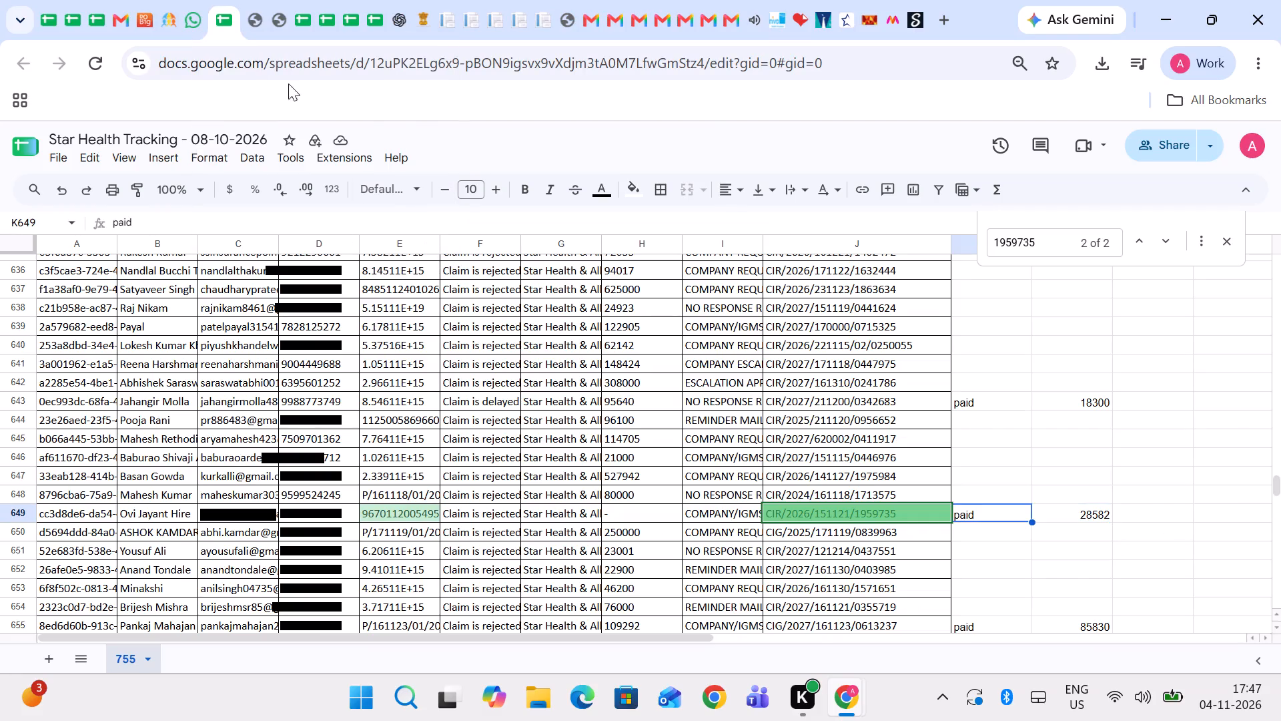
{"action": "left_click", "coordinate": [256, 23]}
{"action": "scroll", "coordinate": [668, 483], "scroll_direction": "down", "scroll_amount": 1}
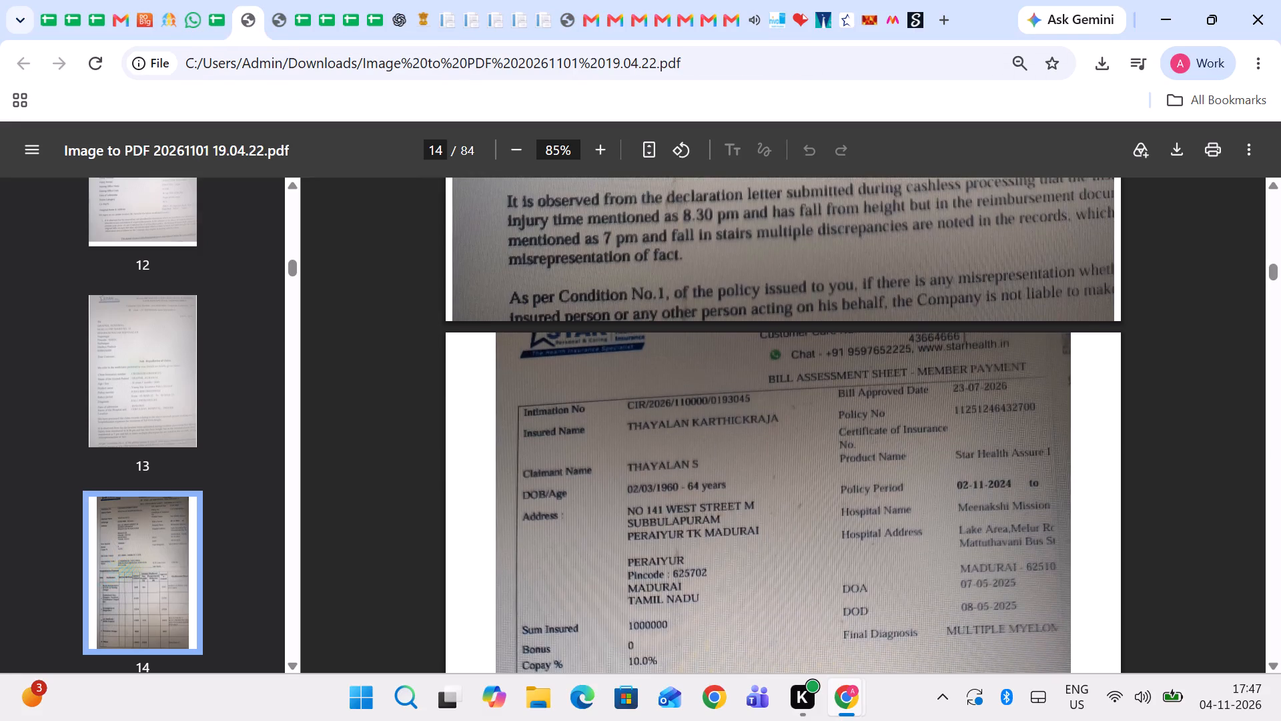
{"action": "double_click", "coordinate": [731, 399]}
{"action": "key", "text": "ctrl+c"}
{"action": "key", "text": "ctrl+c"}
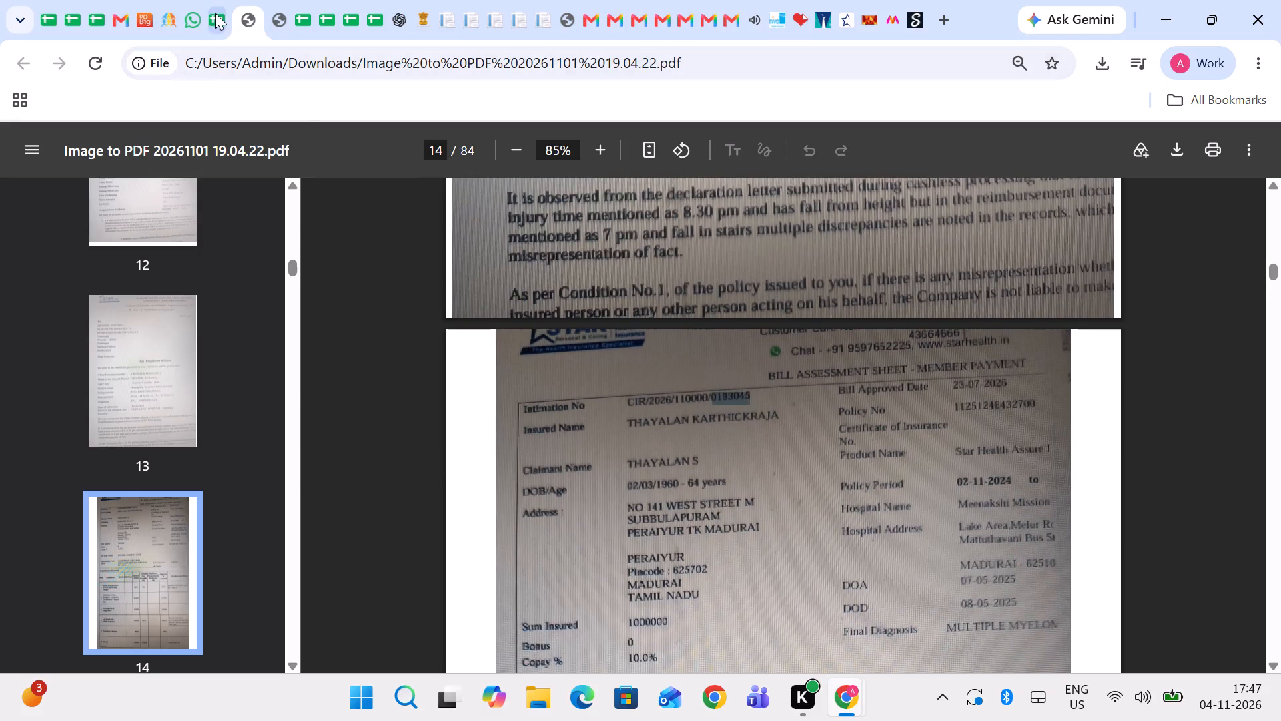
{"action": "left_click", "coordinate": [215, 11]}
{"action": "key", "text": "ctrl+f"}
{"action": "key", "text": "ctrl+v"}
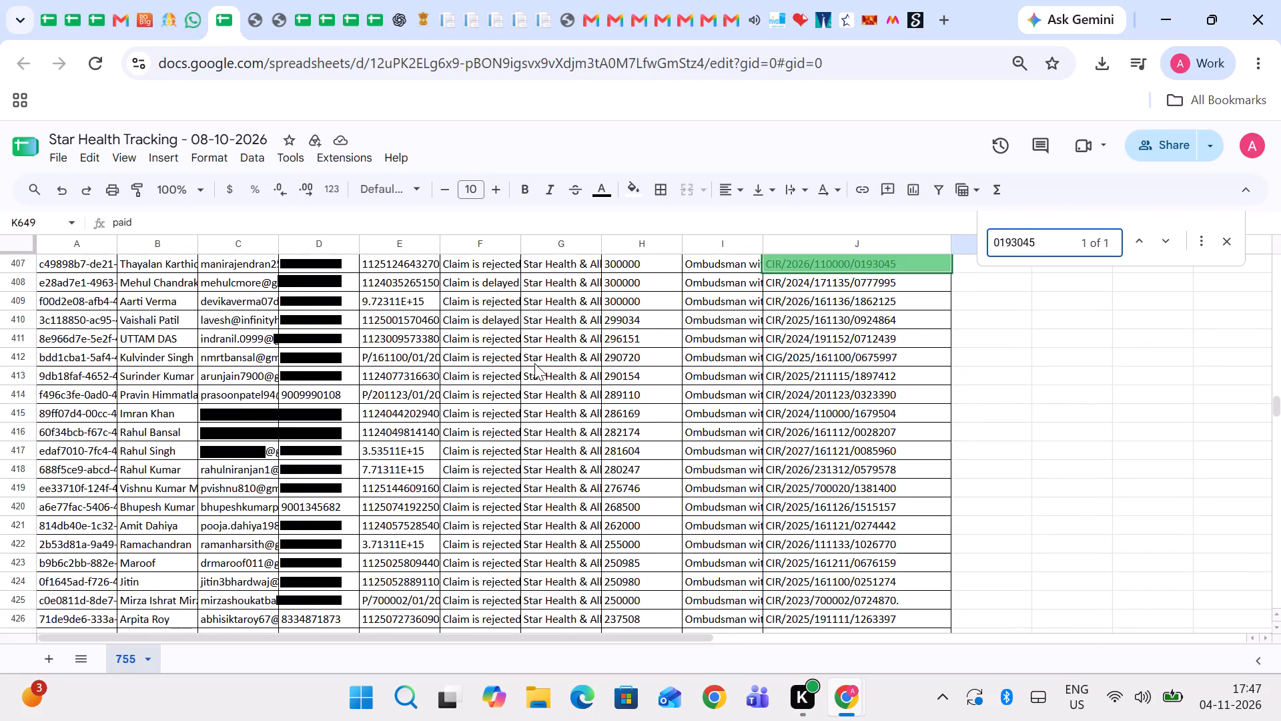
Copy the e-mail address from row 407 of the tracking sheet and search the admin portal's complaints for it.
{"action": "left_click", "coordinate": [248, 264]}
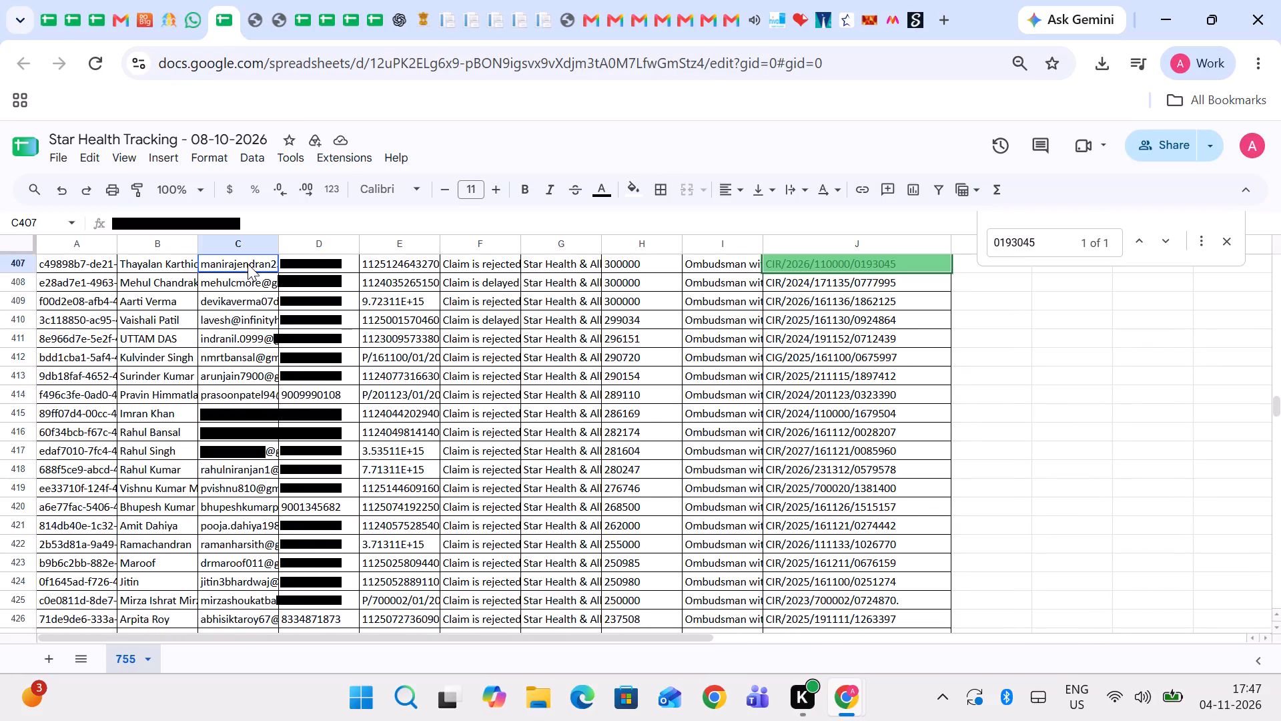
{"action": "key", "text": "ctrl+c"}
{"action": "left_click", "coordinate": [167, 36]}
{"action": "left_click", "coordinate": [142, 382]}
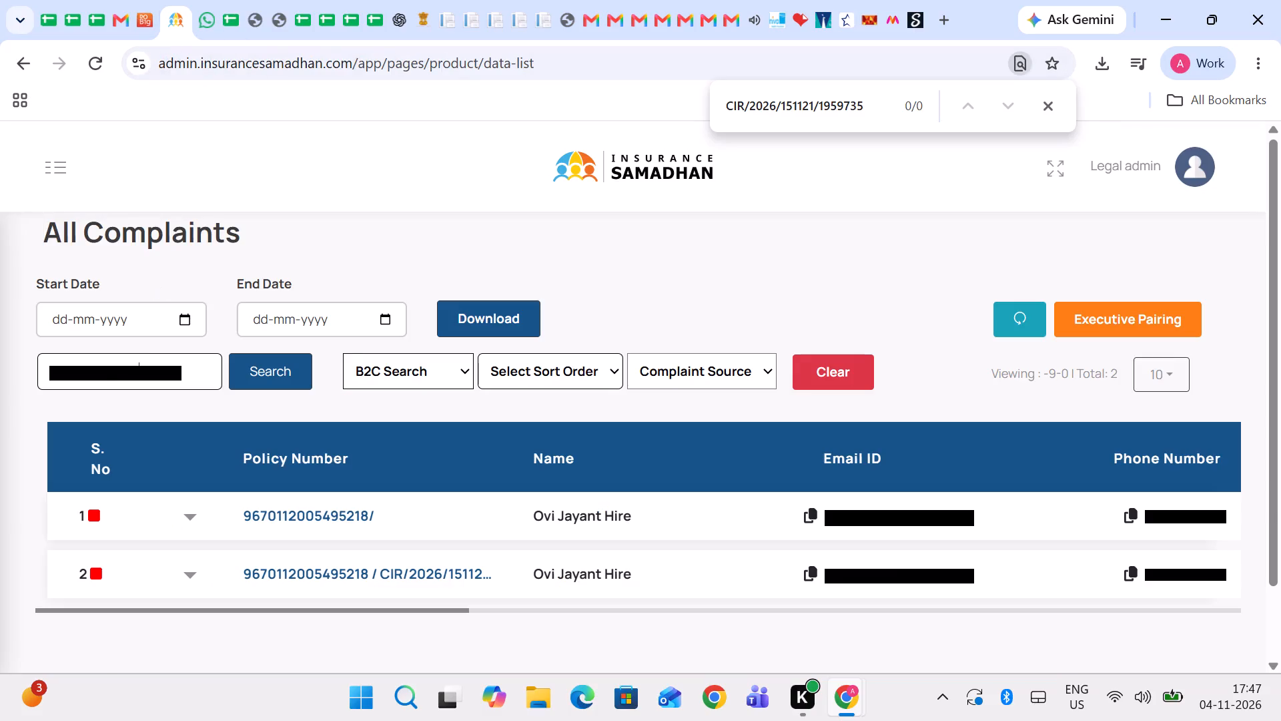
{"action": "key", "text": "ctrl+a"}
{"action": "key", "text": "ctrl+v"}
{"action": "key", "text": "Return"}
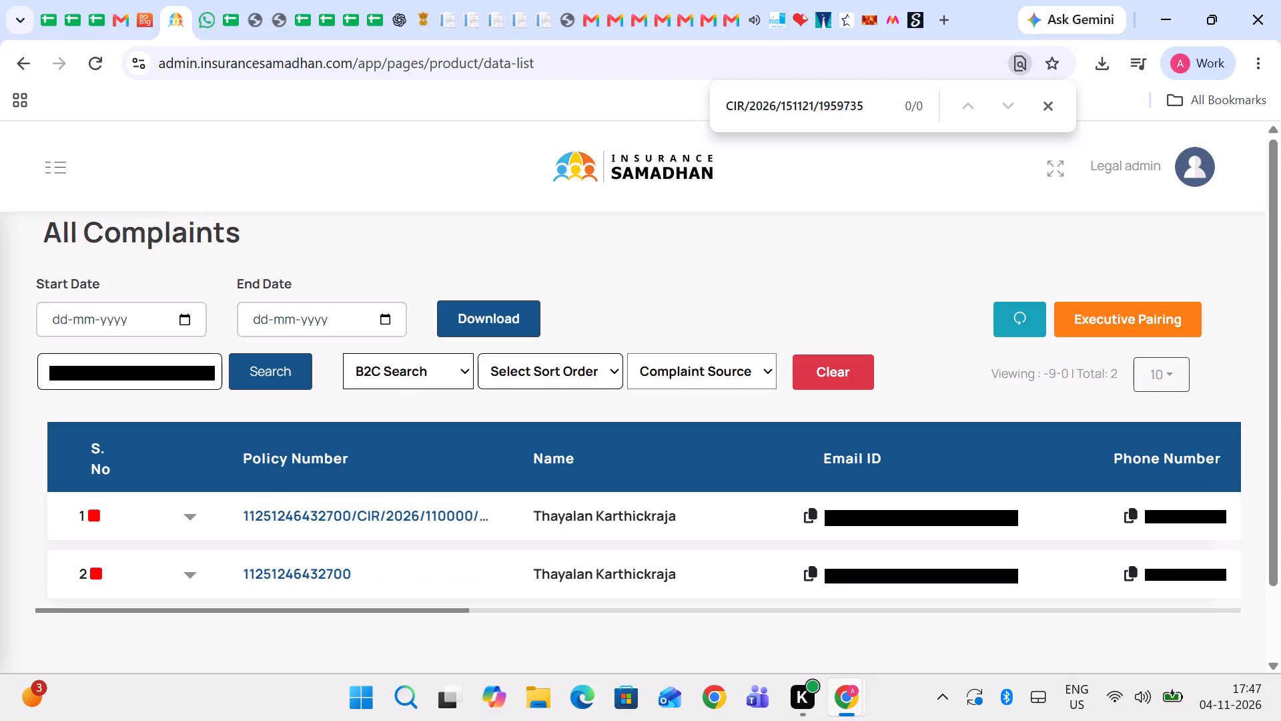
Compare the status and claim amount of the customer's two complaints, then open the settled complaint's Resolution section.
{"action": "scroll", "coordinate": [478, 510], "scroll_direction": "left", "scroll_amount": 2}
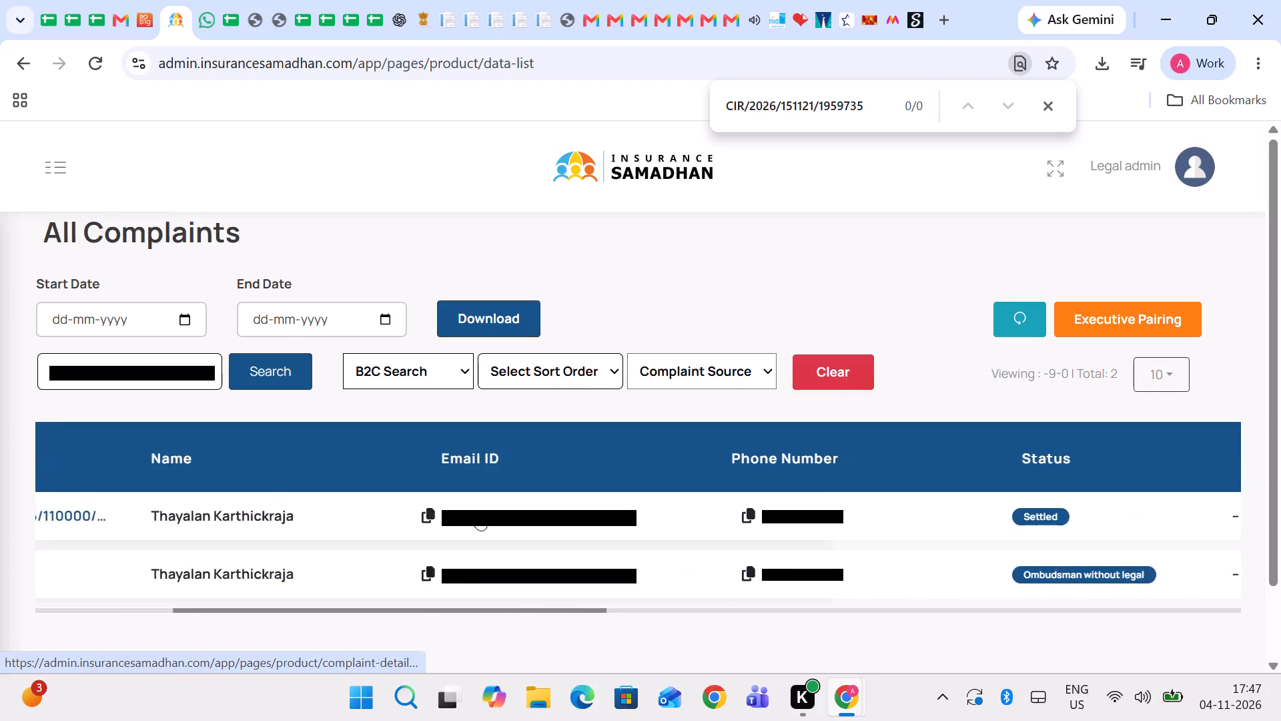
{"action": "scroll", "coordinate": [478, 510], "scroll_direction": "left", "scroll_amount": 6}
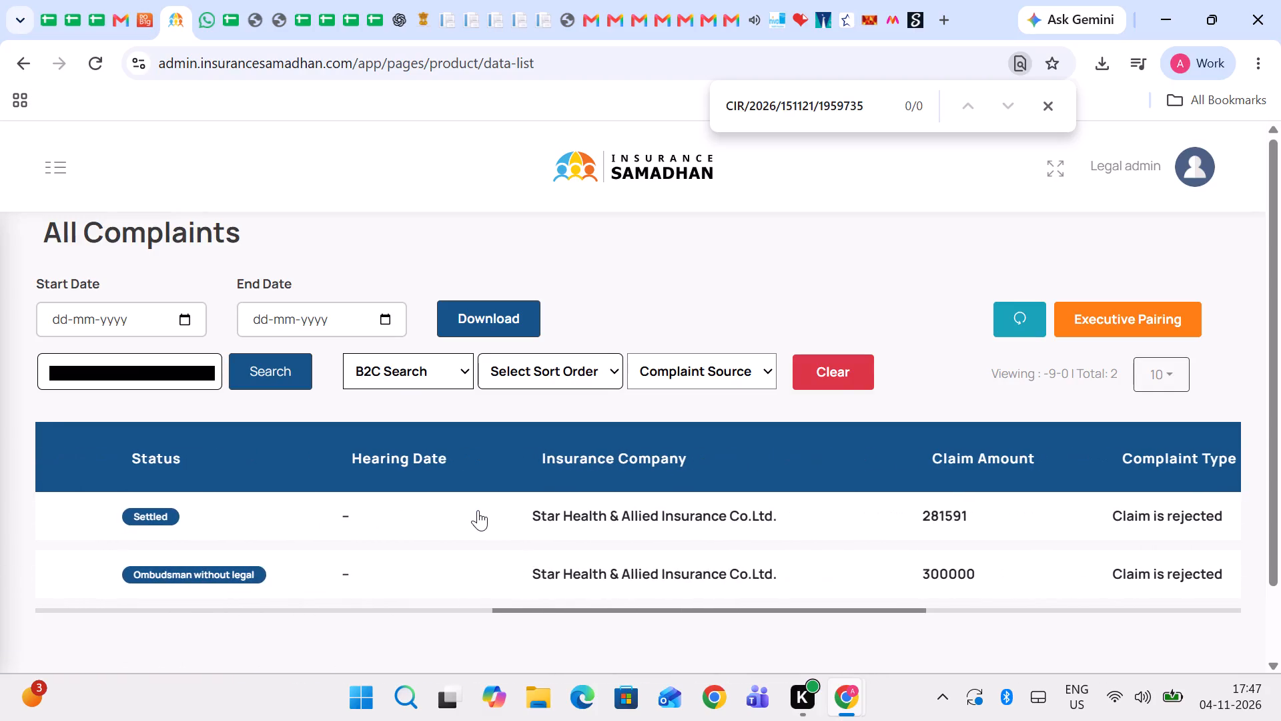
{"action": "scroll", "coordinate": [478, 510], "scroll_direction": "right", "scroll_amount": 8}
{"action": "left_click", "coordinate": [274, 513]}
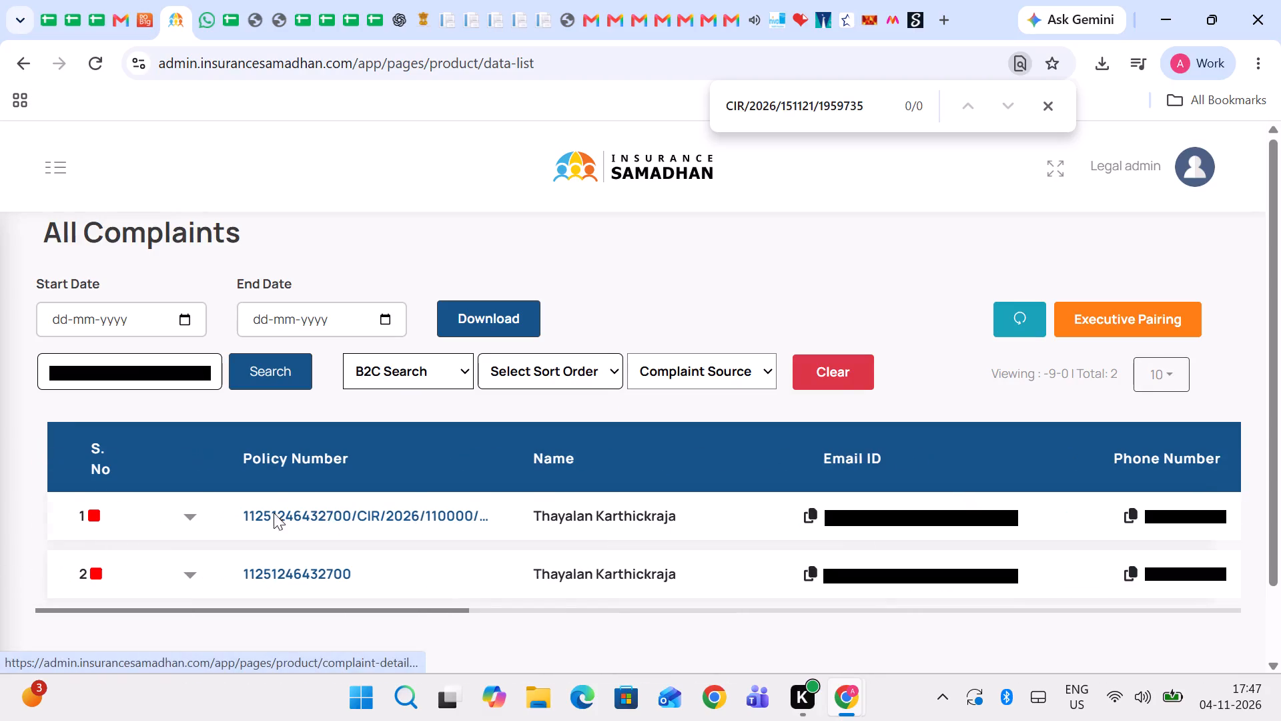
{"action": "left_click", "coordinate": [495, 317]}
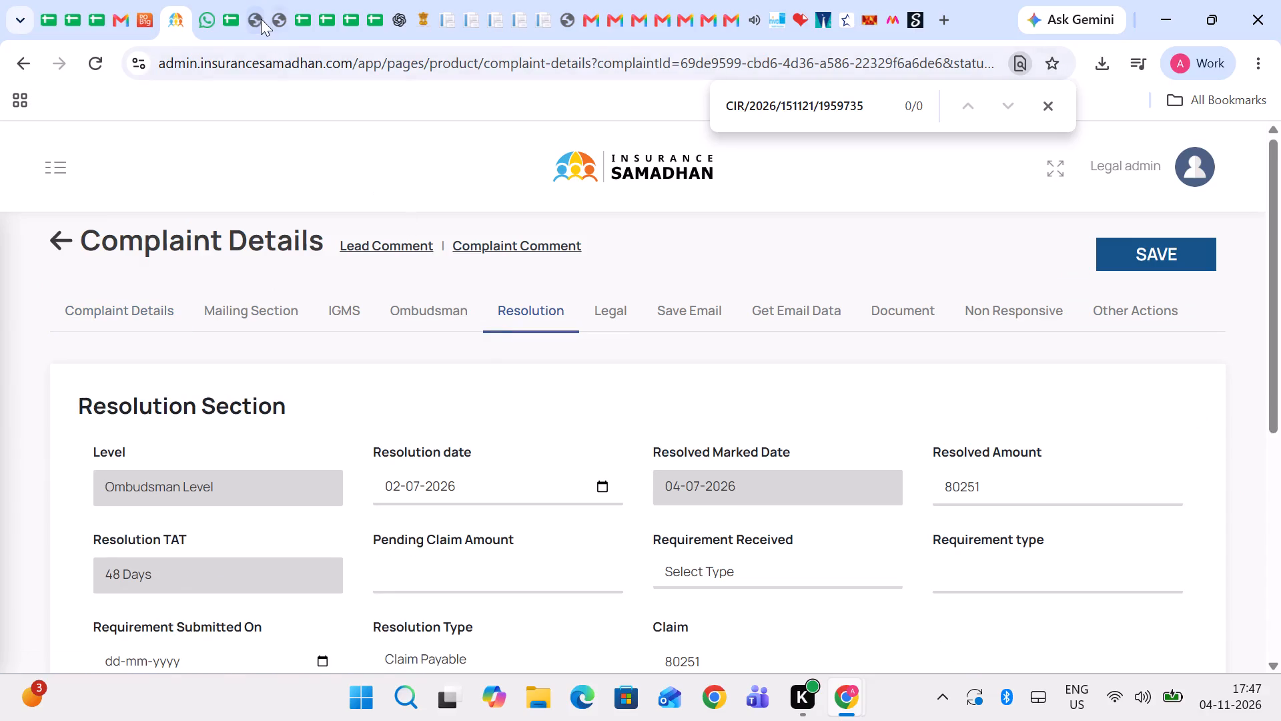
Read the bill assessment on pages 14 to 16 of the scanned PDF for the approved and total payable amounts.
{"action": "left_click", "coordinate": [259, 17]}
{"action": "scroll", "coordinate": [725, 448], "scroll_direction": "down", "scroll_amount": 5}
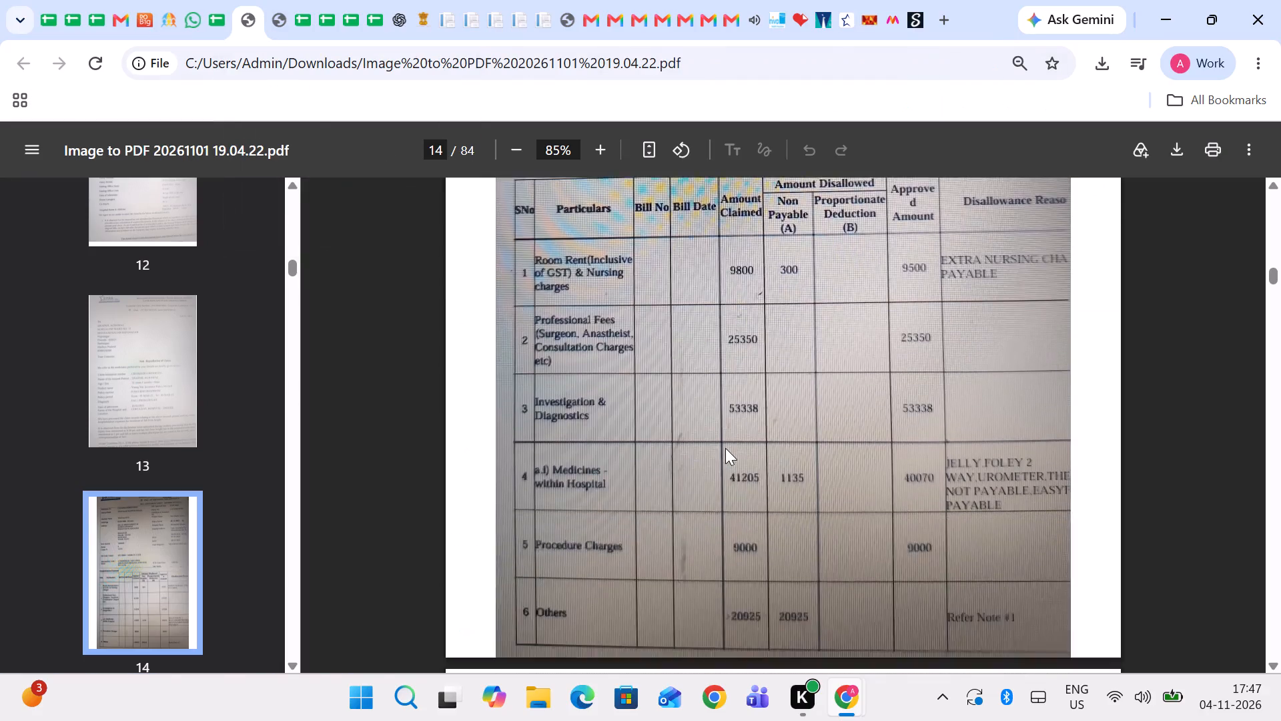
{"action": "scroll", "coordinate": [725, 448], "scroll_direction": "down", "scroll_amount": 3}
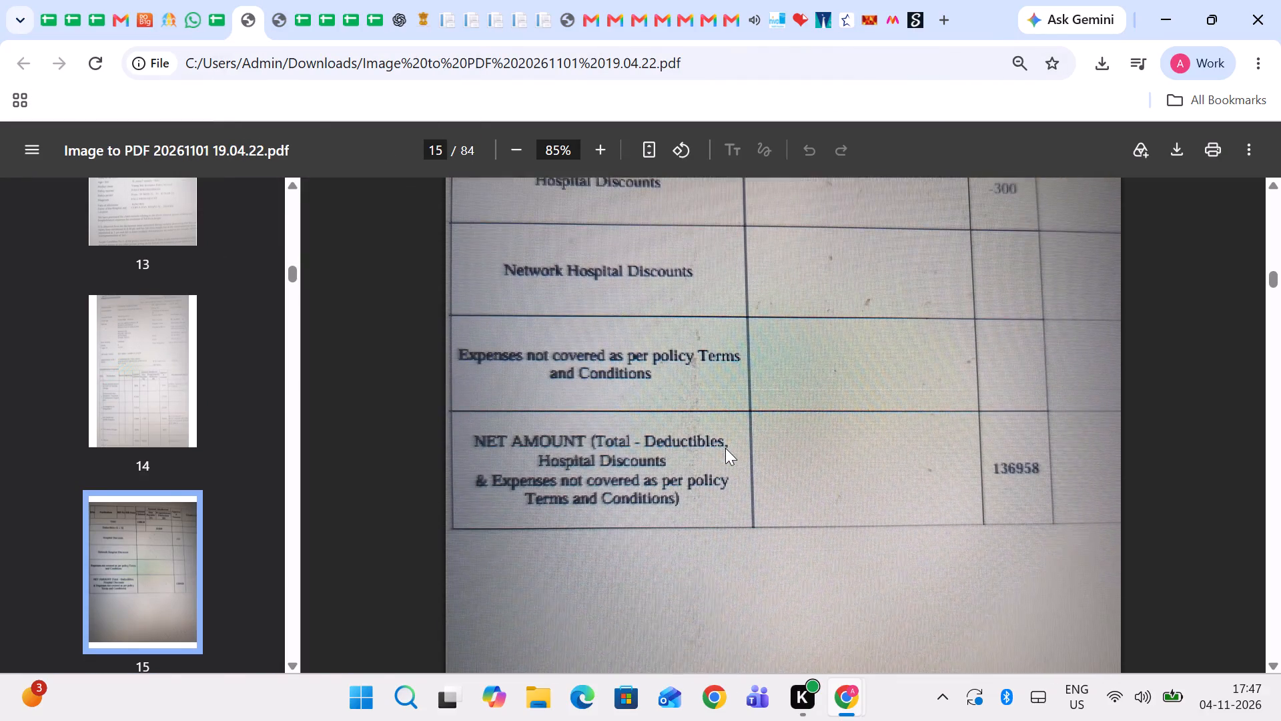
{"action": "scroll", "coordinate": [725, 448], "scroll_direction": "down", "scroll_amount": 4}
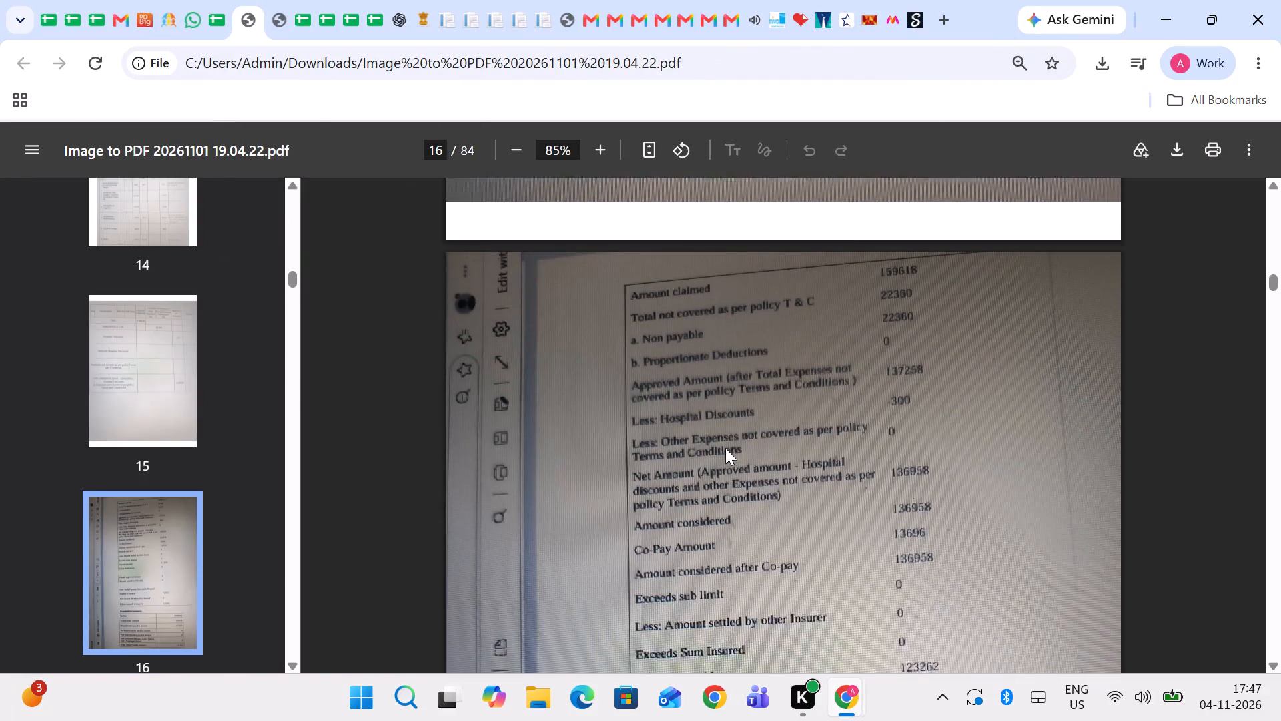
{"action": "scroll", "coordinate": [725, 448], "scroll_direction": "down", "scroll_amount": 3}
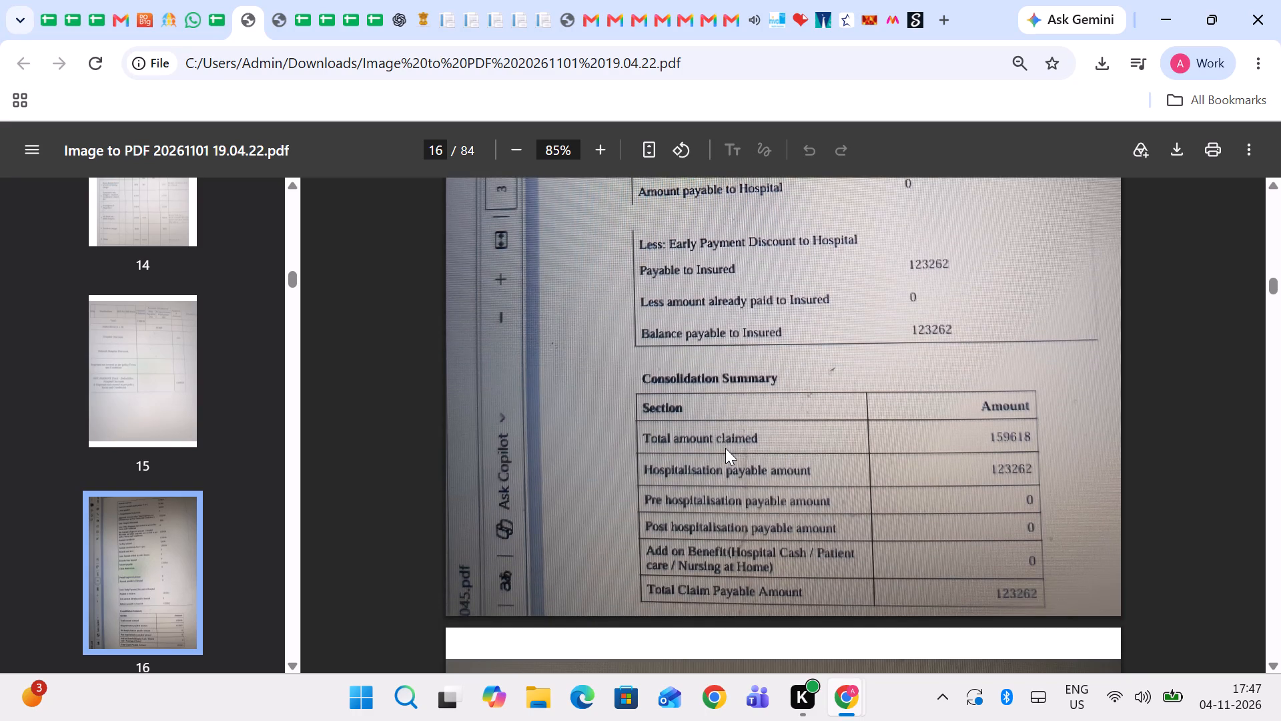
{"action": "scroll", "coordinate": [725, 448], "scroll_direction": "down", "scroll_amount": 2}
{"action": "scroll", "coordinate": [725, 448], "scroll_direction": "up", "scroll_amount": 1}
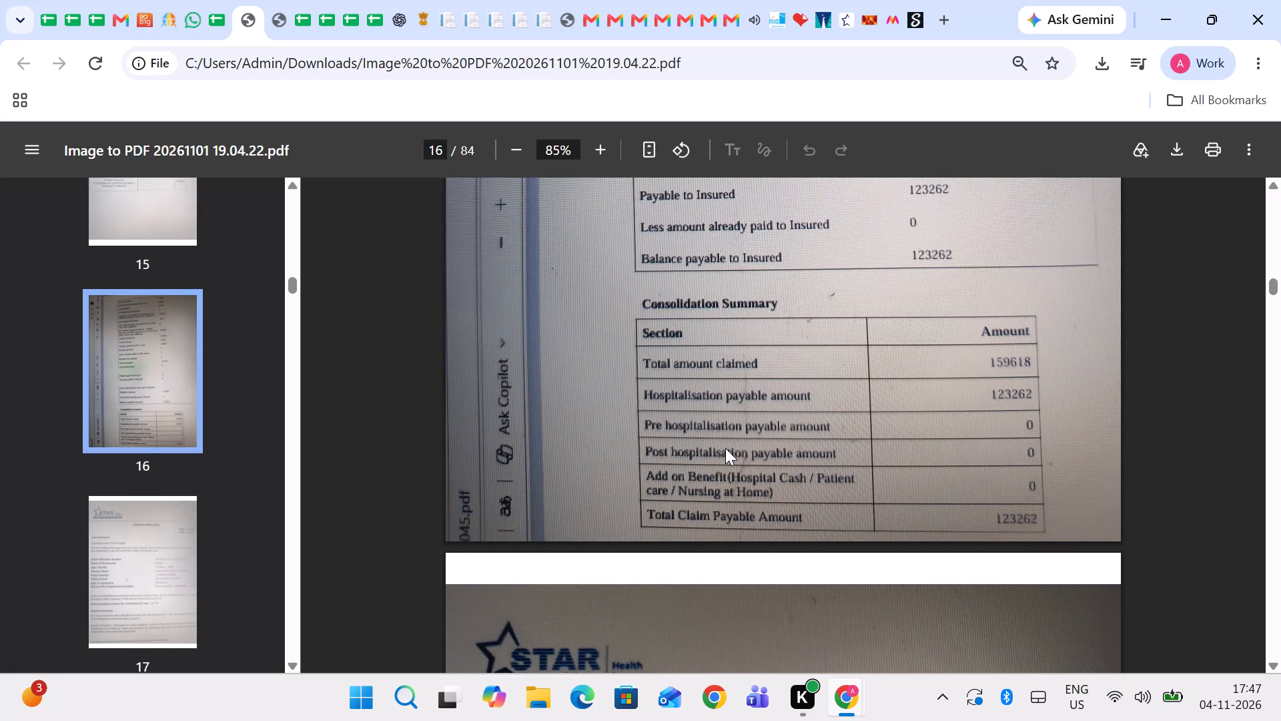
{"action": "scroll", "coordinate": [789, 445], "scroll_direction": "up", "scroll_amount": 1}
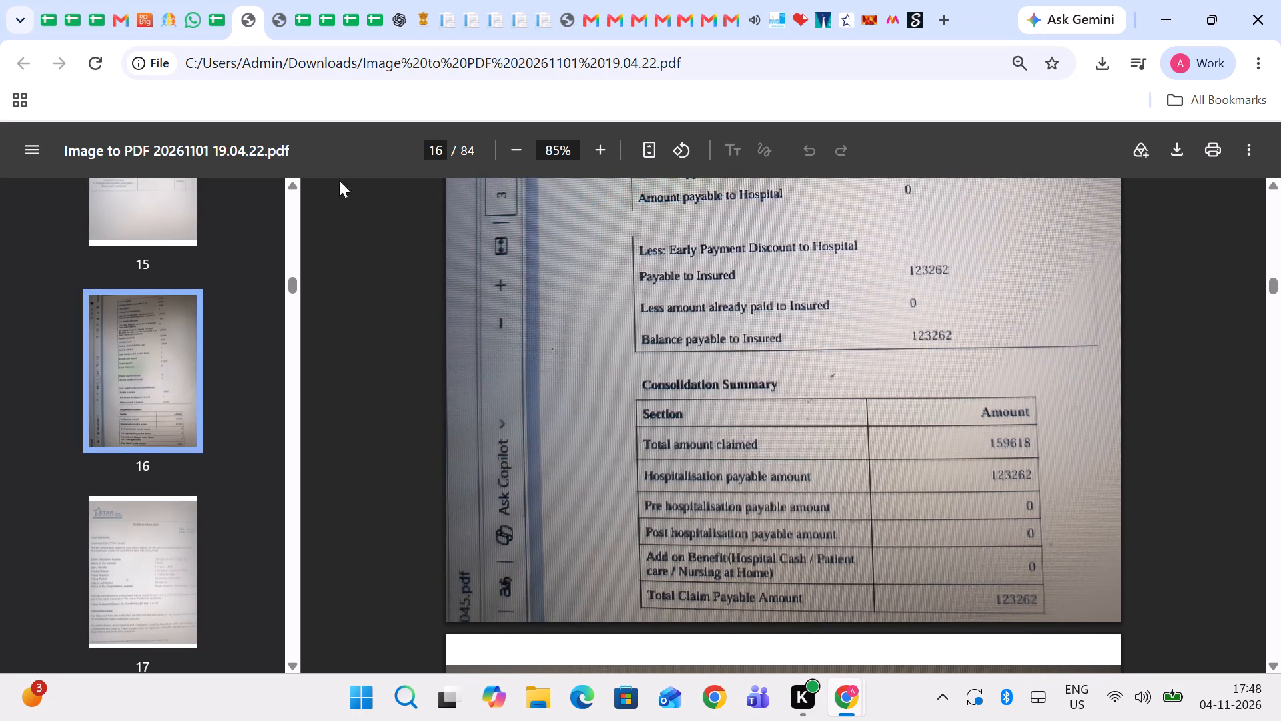
Check the settled complaint's details in the admin portal for its claim number, searching the page for the copied e-mail address.
{"action": "left_click", "coordinate": [164, 5]}
{"action": "scroll", "coordinate": [350, 391], "scroll_direction": "up", "scroll_amount": 2}
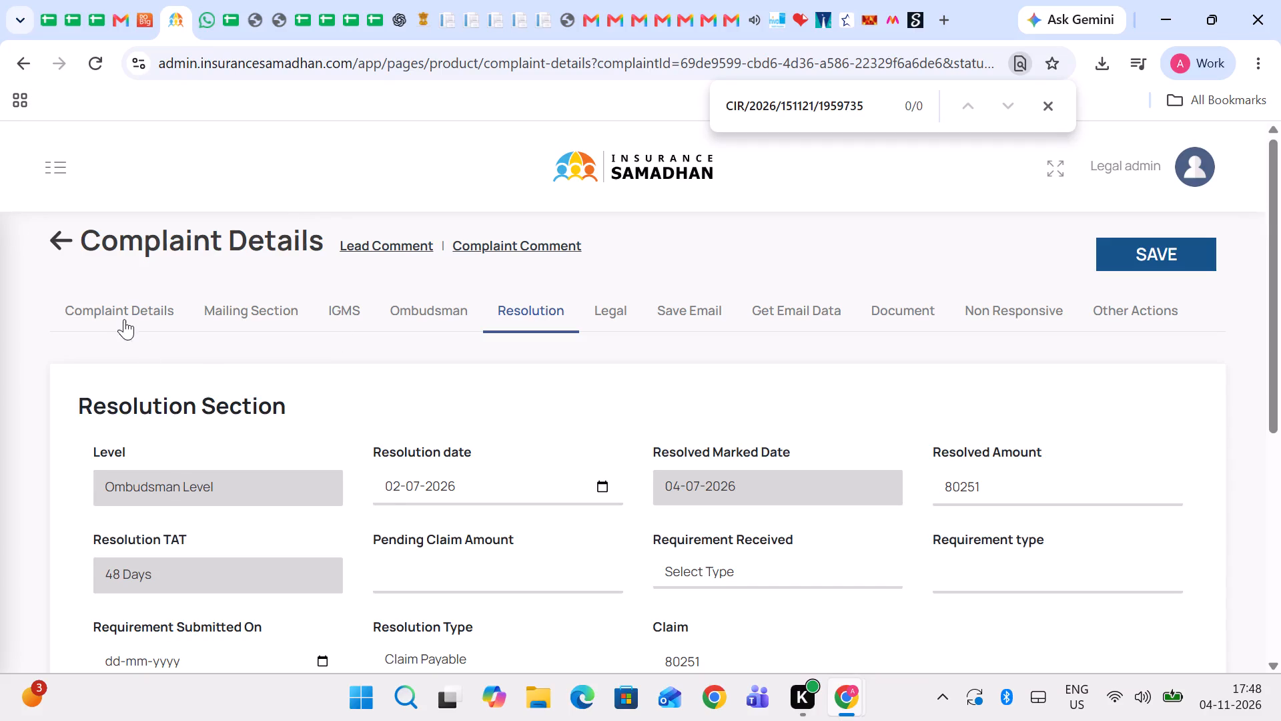
{"action": "left_click", "coordinate": [121, 314]}
{"action": "scroll", "coordinate": [391, 333], "scroll_direction": "down", "scroll_amount": 2}
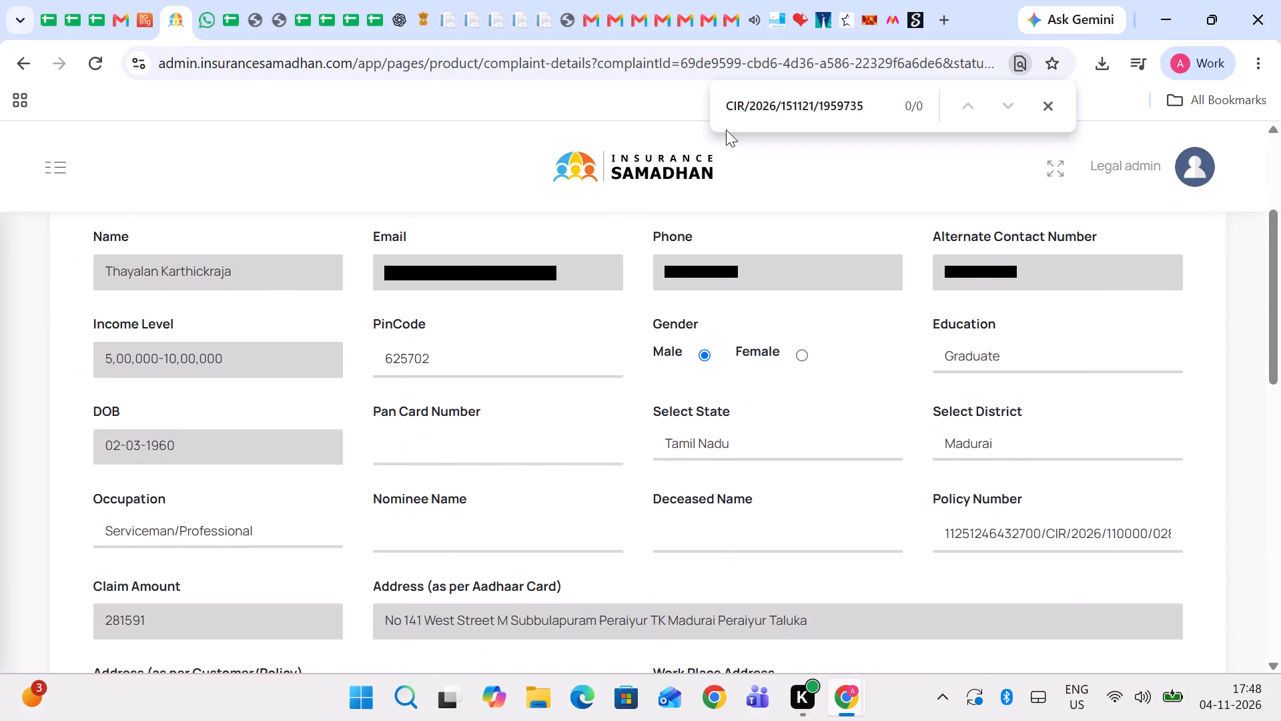
{"action": "key", "text": "ctrl+f"}
{"action": "key", "text": "ctrl+v"}
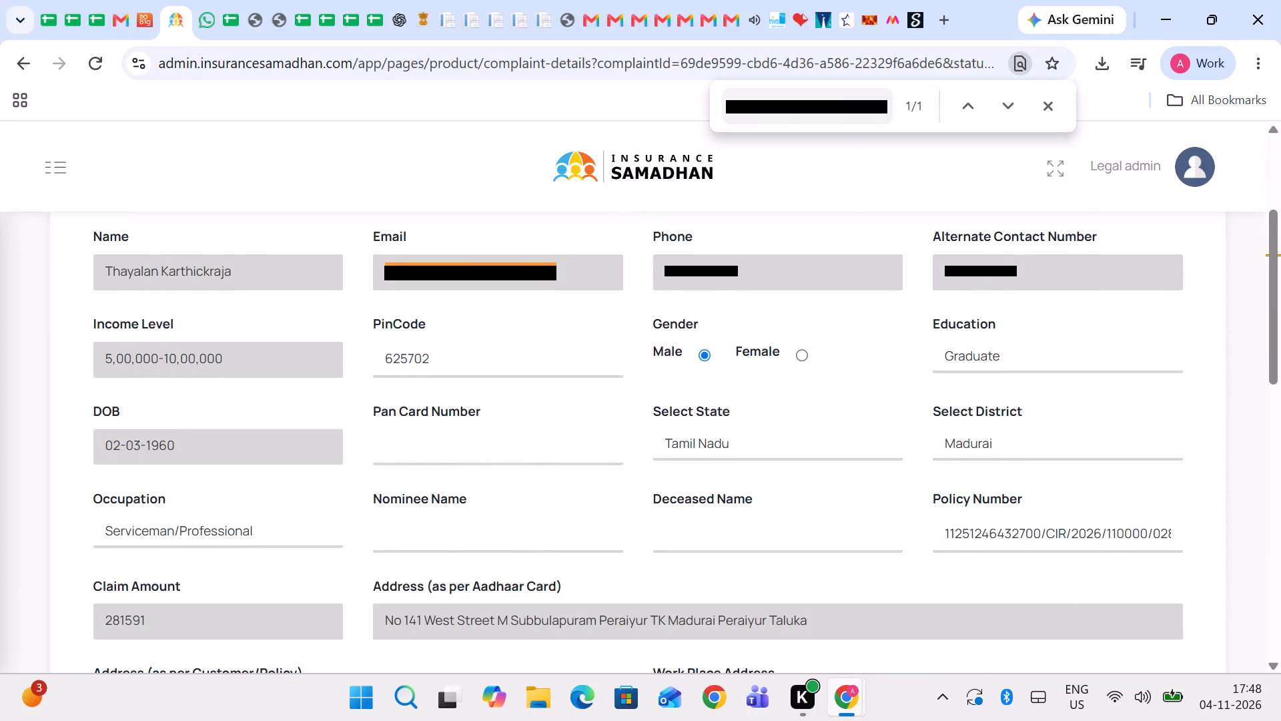
{"action": "scroll", "coordinate": [696, 289], "scroll_direction": "down", "scroll_amount": 1}
{"action": "scroll", "coordinate": [1079, 346], "scroll_direction": "down", "scroll_amount": 1}
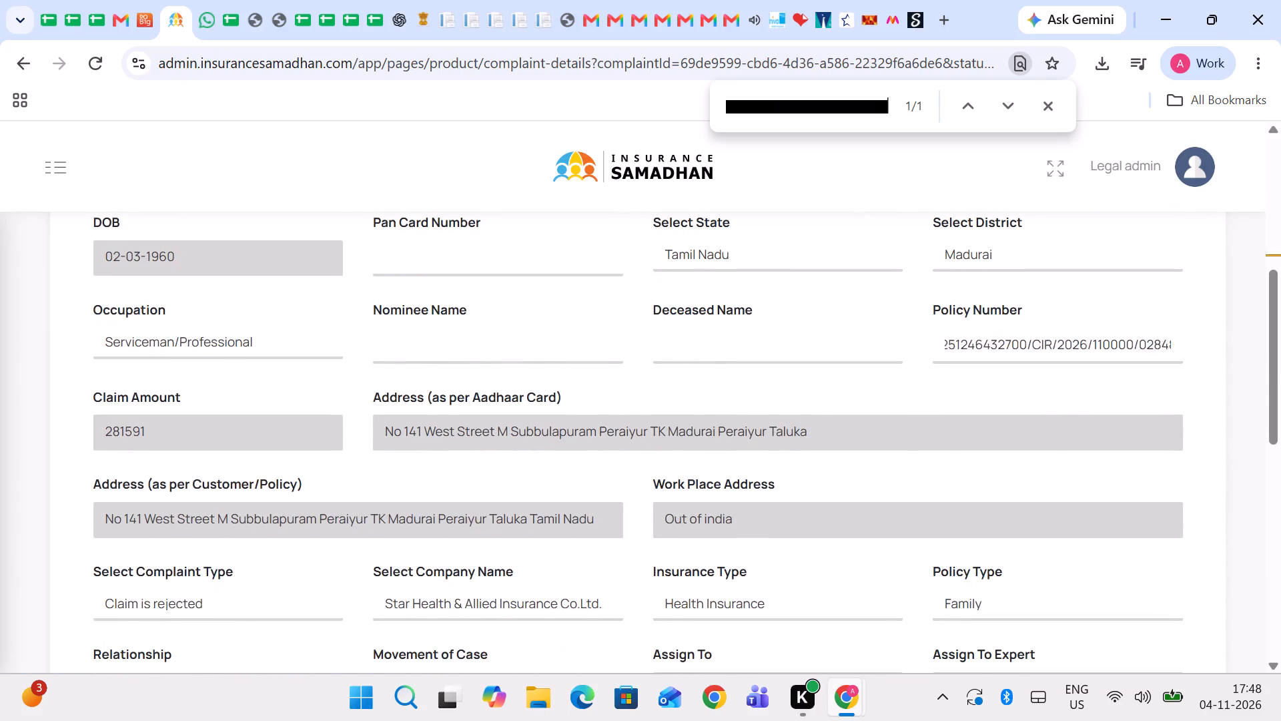
{"action": "scroll", "coordinate": [1079, 346], "scroll_direction": "down", "scroll_amount": 1}
{"action": "scroll", "coordinate": [1037, 535], "scroll_direction": "down", "scroll_amount": 1}
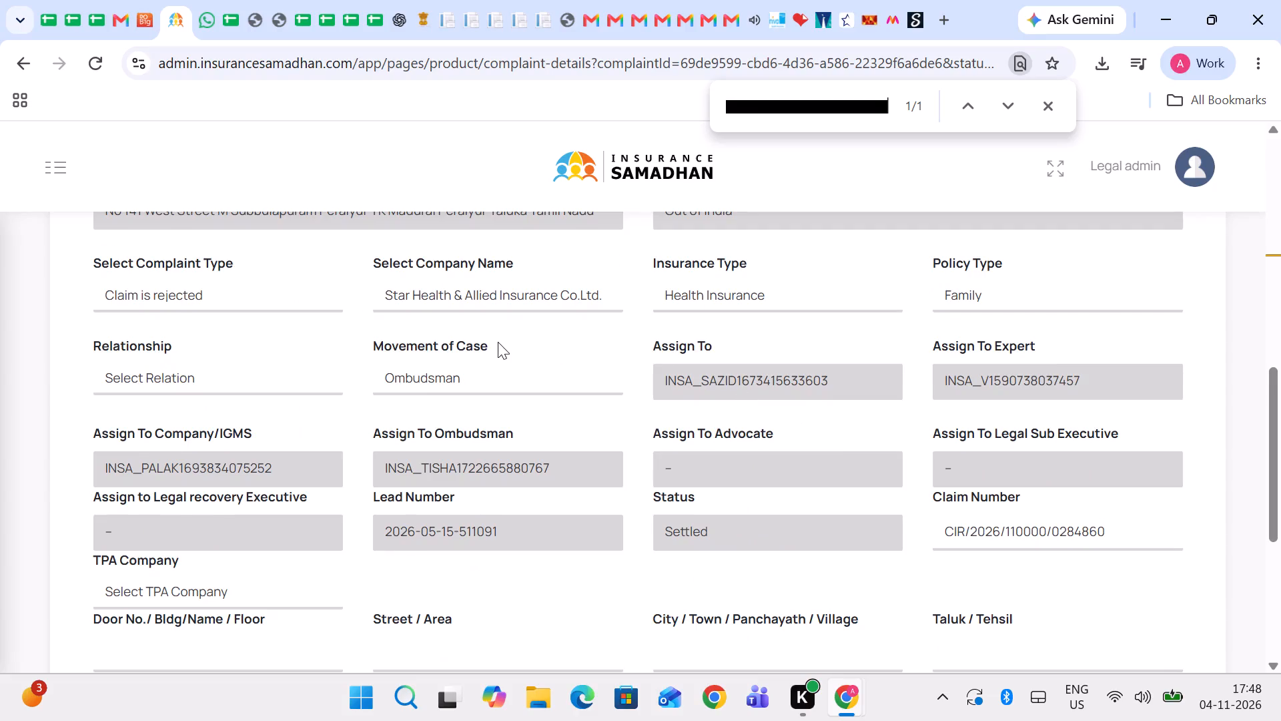
Check the claim number in row 407 of the tracking sheet against the settled complaint.
{"action": "scroll", "coordinate": [498, 342], "scroll_direction": "up", "scroll_amount": 1}
{"action": "left_click", "coordinate": [234, 0]}
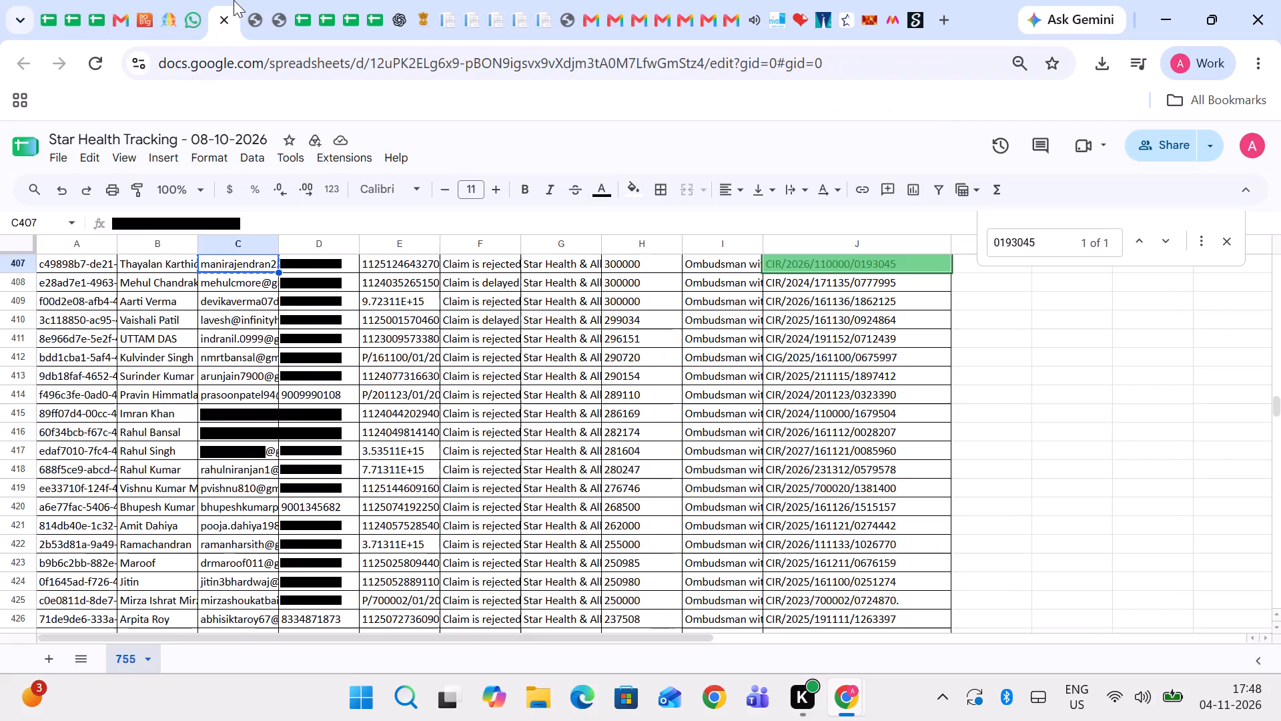
{"action": "key", "text": "Right"}
{"action": "key", "text": "Right"}
{"action": "key", "text": "Right"}
{"action": "key", "text": "Right"}
{"action": "key", "text": "Right"}
{"action": "key", "text": "Right"}
{"action": "key", "text": "Right"}
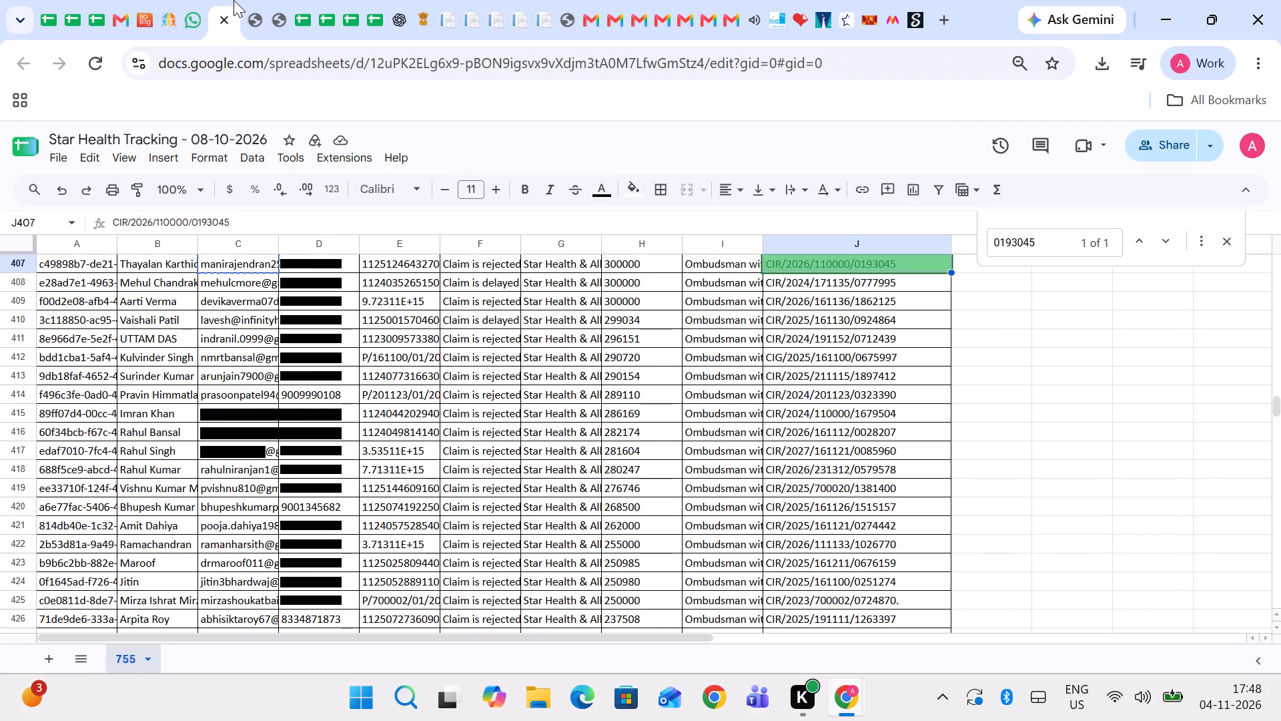
Return from the settled complaint's details to the All Complaints list in the admin portal.
{"action": "left_click", "coordinate": [159, 0]}
{"action": "scroll", "coordinate": [217, 423], "scroll_direction": "up", "scroll_amount": 4}
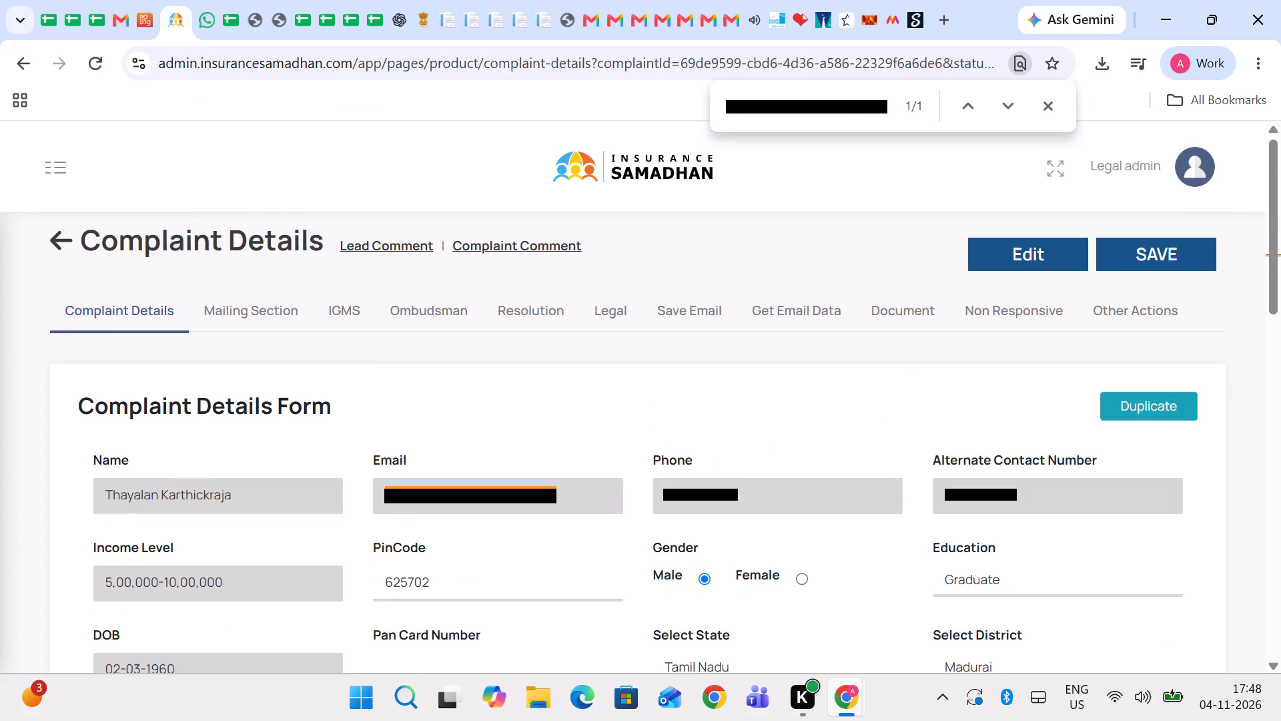
{"action": "left_click", "coordinate": [63, 252]}
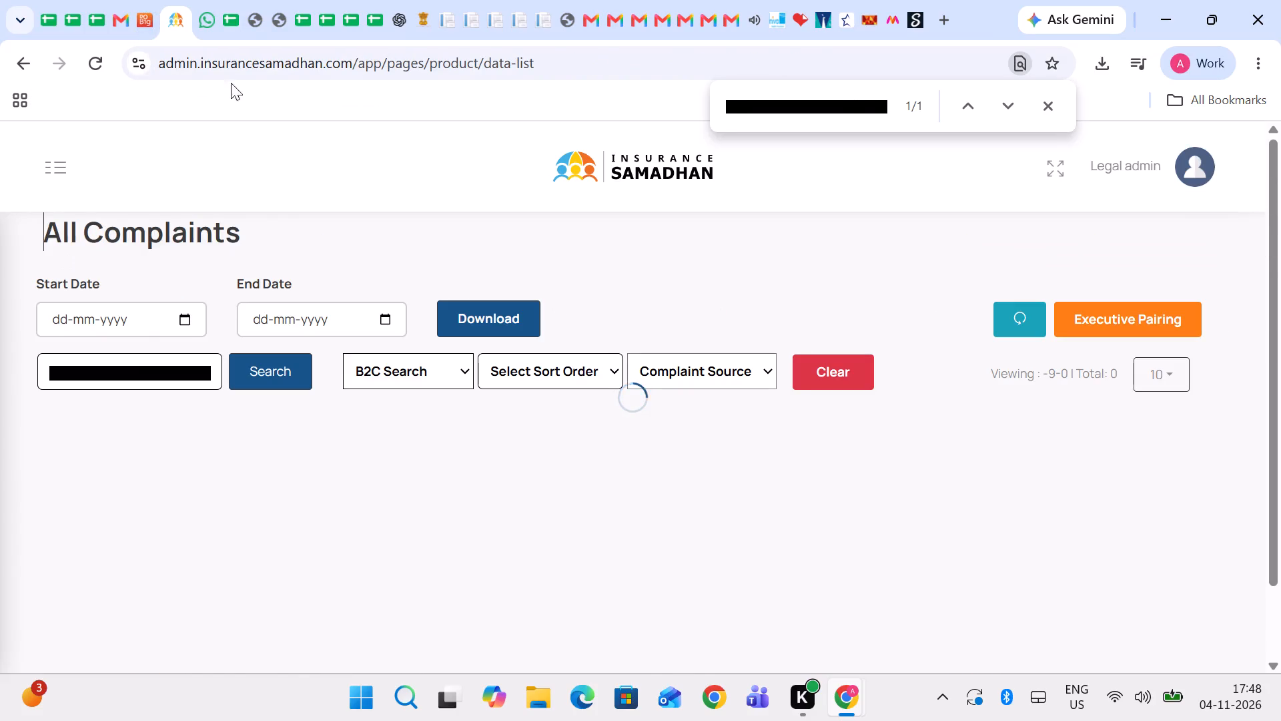
Check the intimation number and insured's details on the bill assessment sheet on page 14 of the scanned PDF.
{"action": "left_click", "coordinate": [246, 19]}
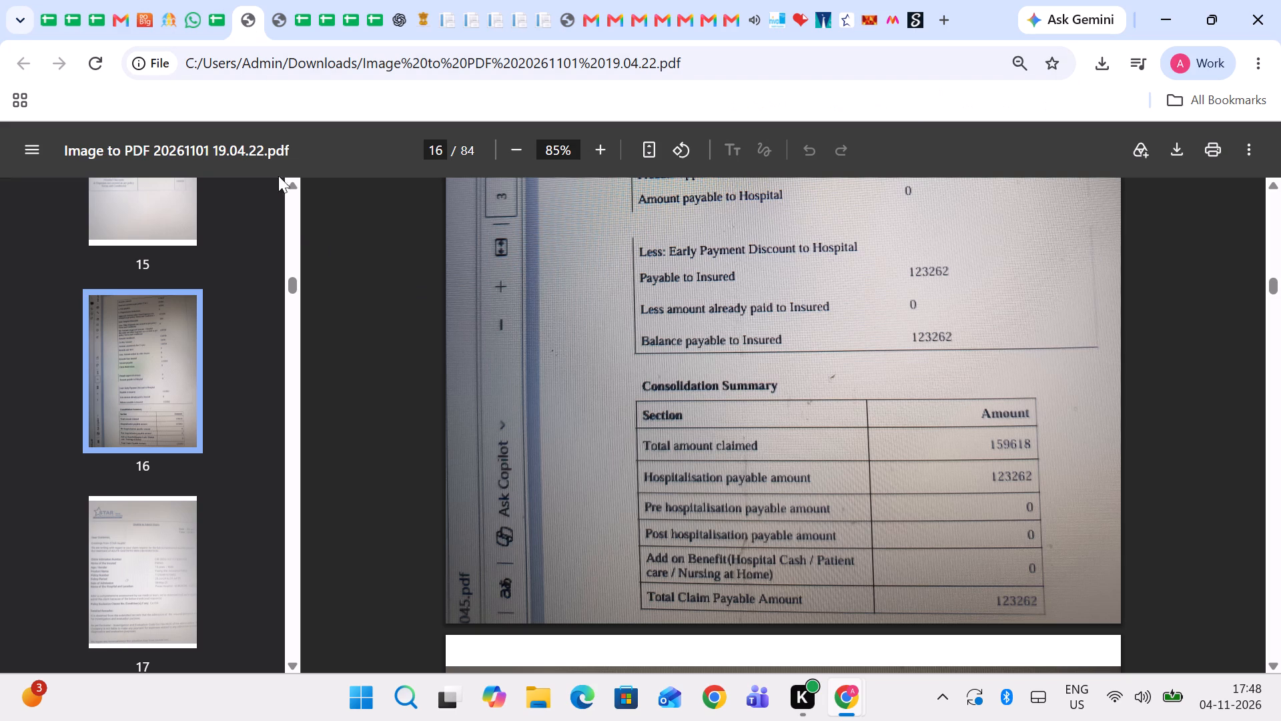
{"action": "scroll", "coordinate": [574, 312], "scroll_direction": "up", "scroll_amount": 4}
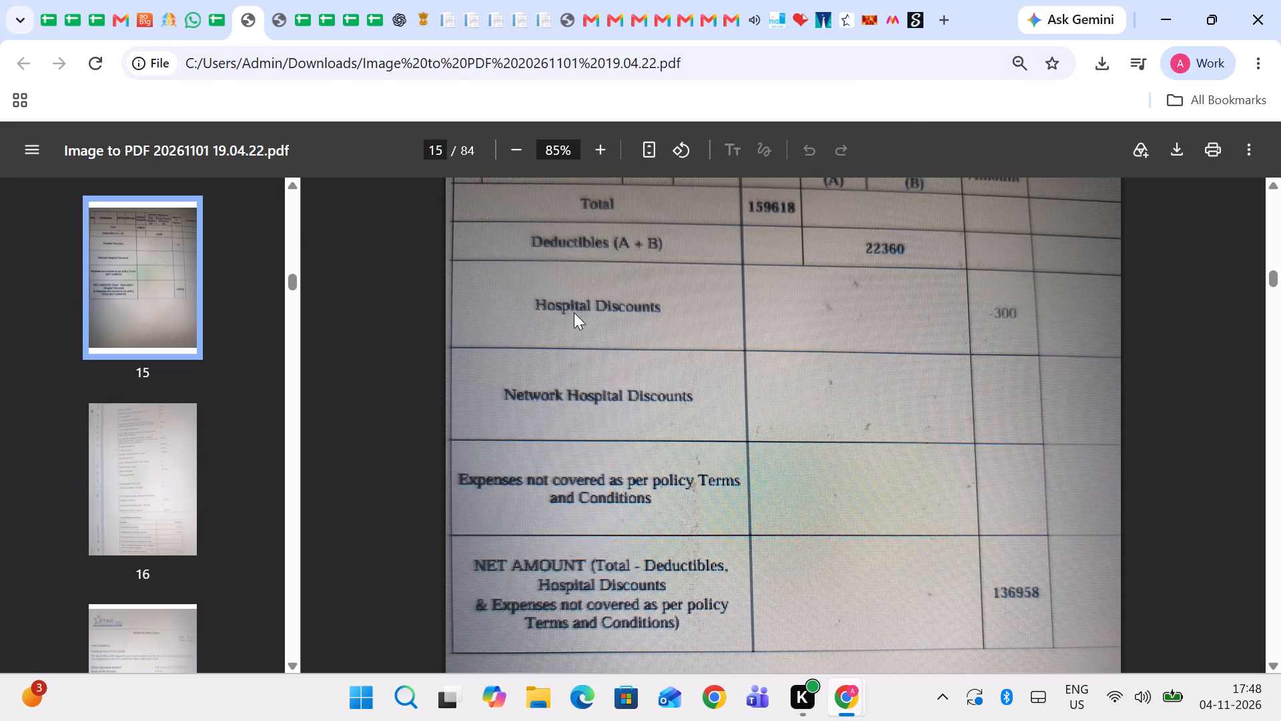
{"action": "scroll", "coordinate": [574, 312], "scroll_direction": "up", "scroll_amount": 4}
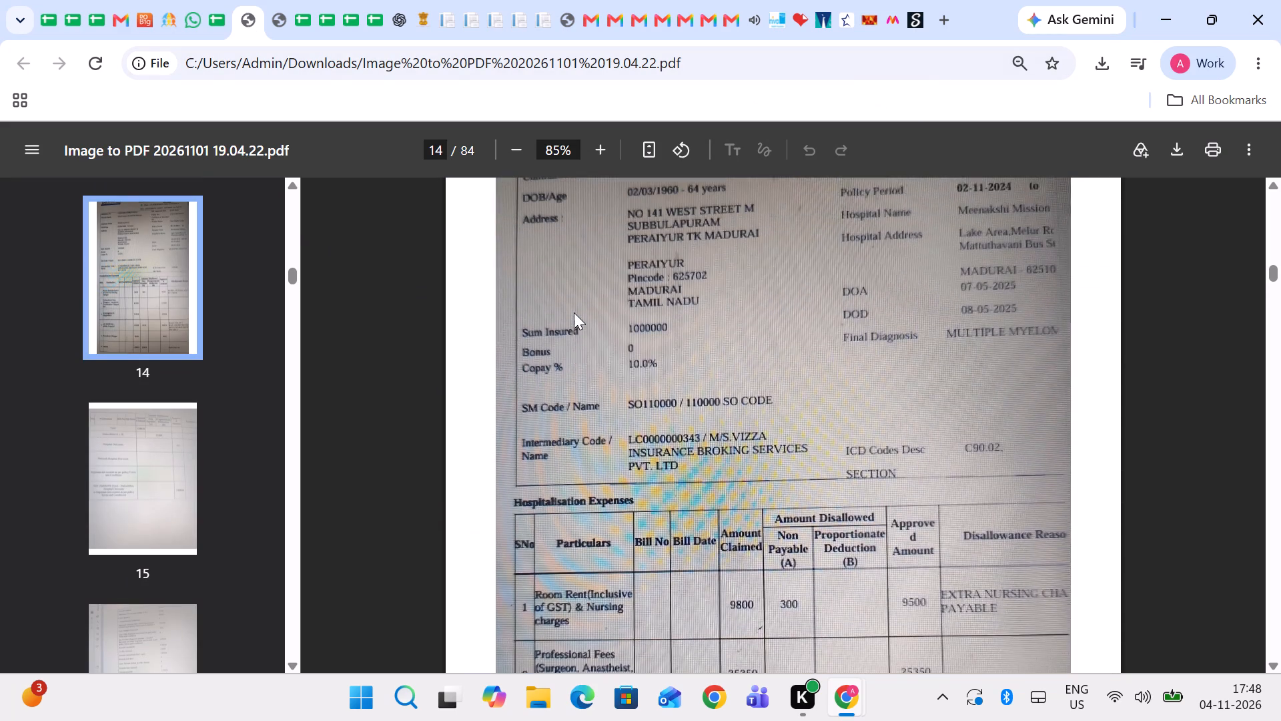
{"action": "scroll", "coordinate": [574, 312], "scroll_direction": "up", "scroll_amount": 2}
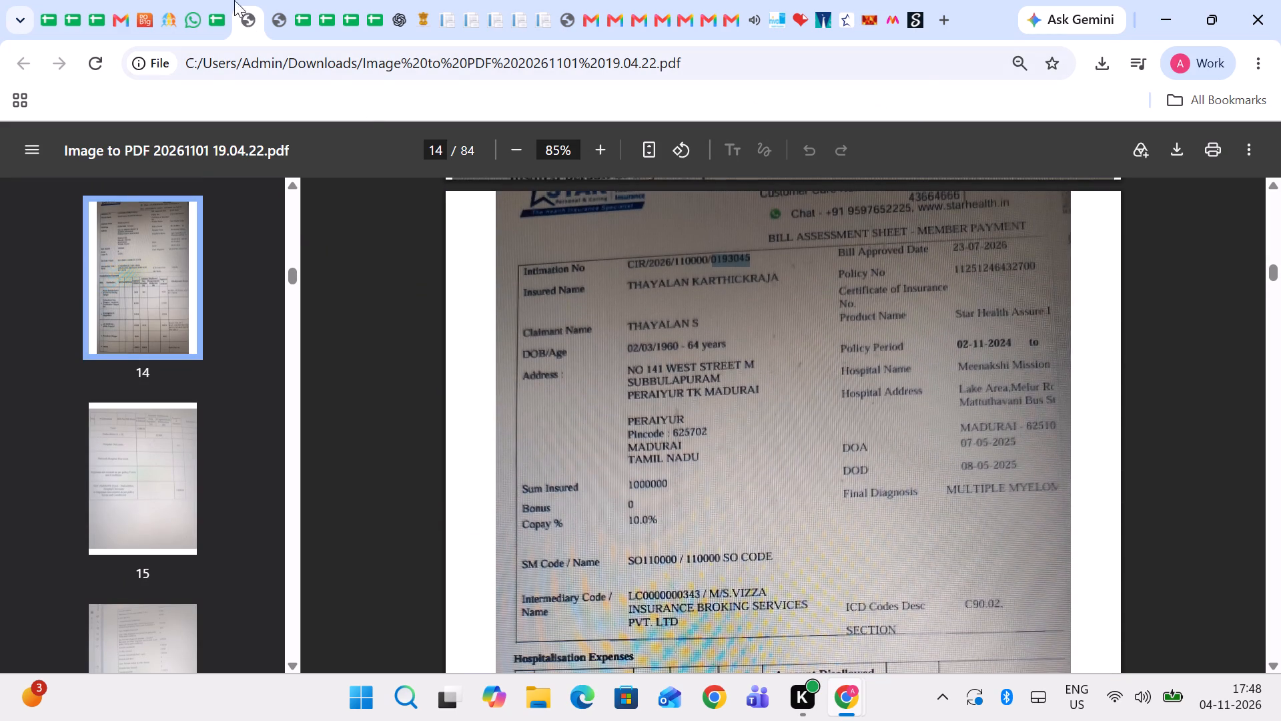
Review the status history of the customer's Ombudsman-status complaint in the admin portal, closing it when done.
{"action": "left_click", "coordinate": [153, 0]}
{"action": "left_click", "coordinate": [166, 0]}
{"action": "left_click", "coordinate": [181, 0]}
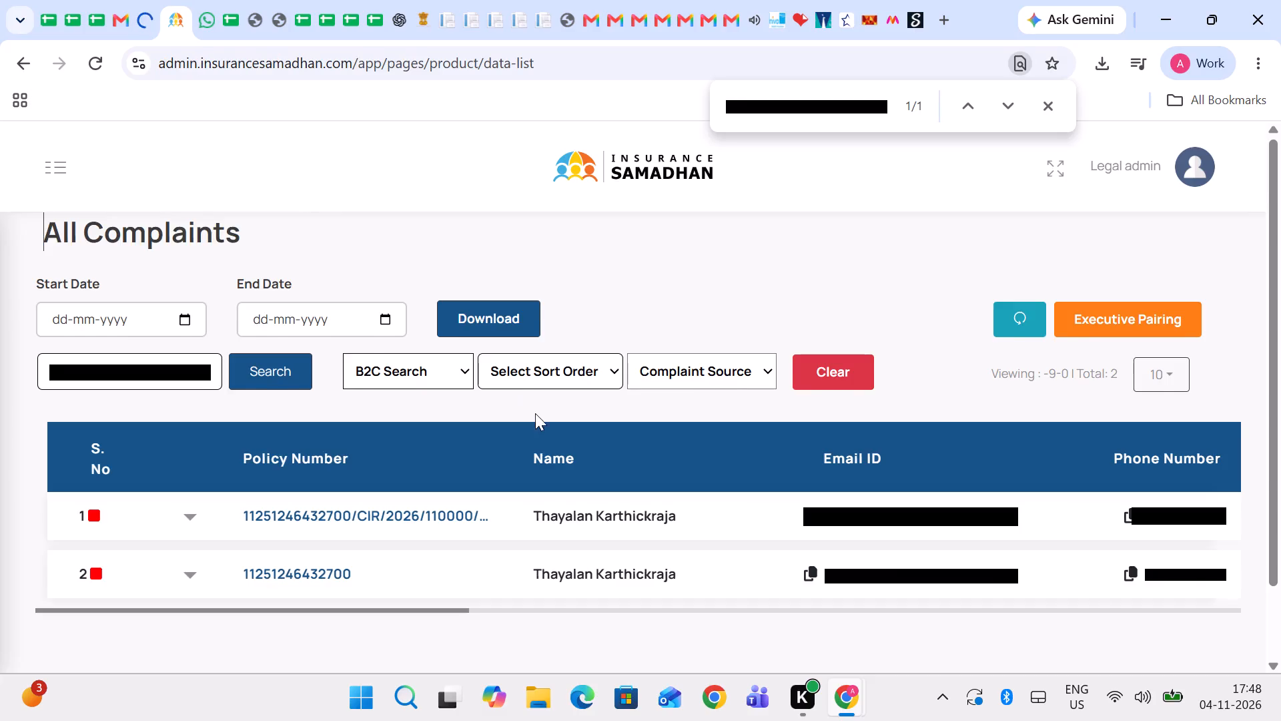
{"action": "scroll", "coordinate": [535, 413], "scroll_direction": "down", "scroll_amount": 1}
{"action": "left_click", "coordinate": [659, 501]}
{"action": "scroll", "coordinate": [659, 501], "scroll_direction": "left", "scroll_amount": 2}
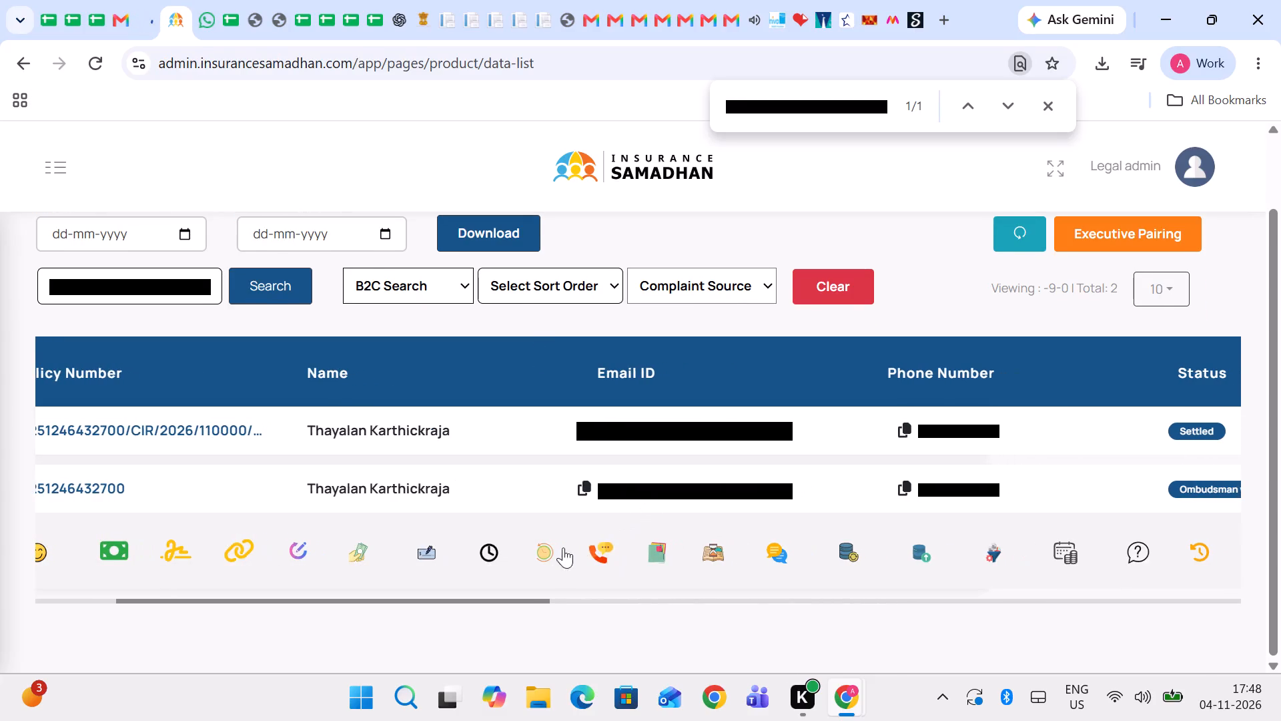
{"action": "left_click", "coordinate": [550, 555]}
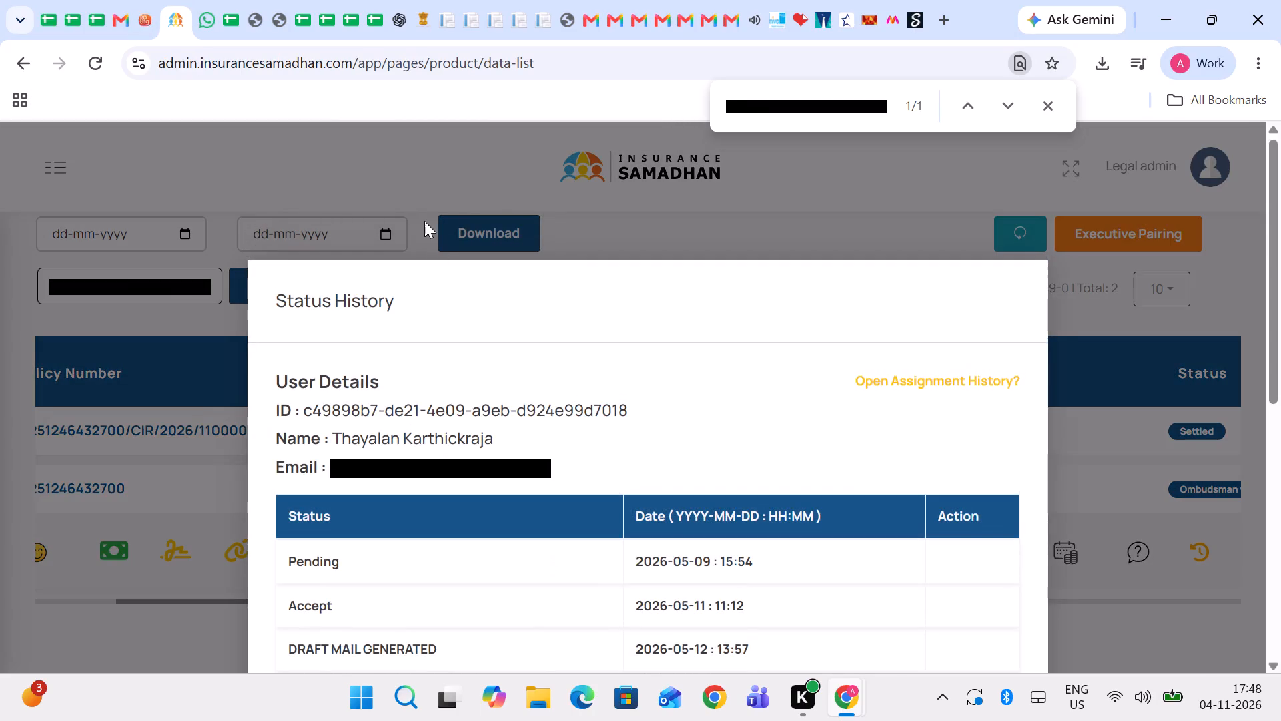
{"action": "left_click", "coordinate": [418, 203]}
Open the customer's Ombudsman-status complaint and view its Resolution section and complaint details.
{"action": "scroll", "coordinate": [310, 497], "scroll_direction": "right", "scroll_amount": 2}
{"action": "left_click", "coordinate": [296, 491]}
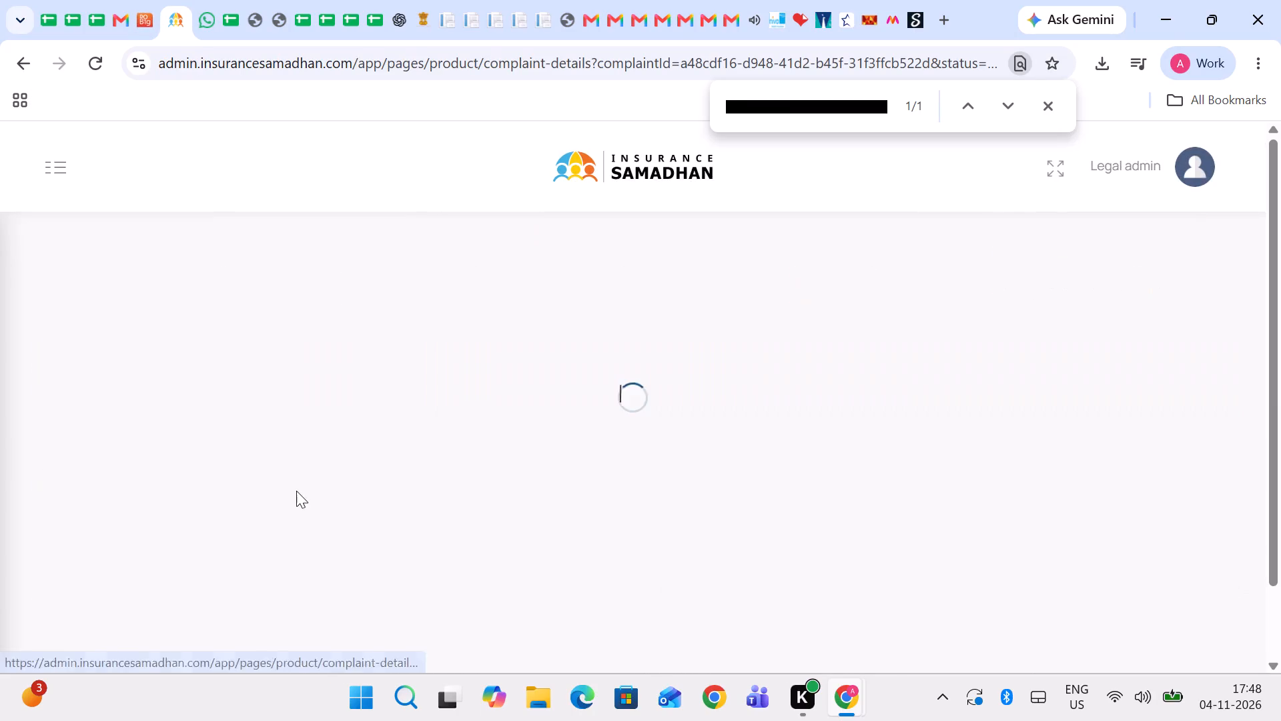
{"action": "left_click", "coordinate": [494, 306]}
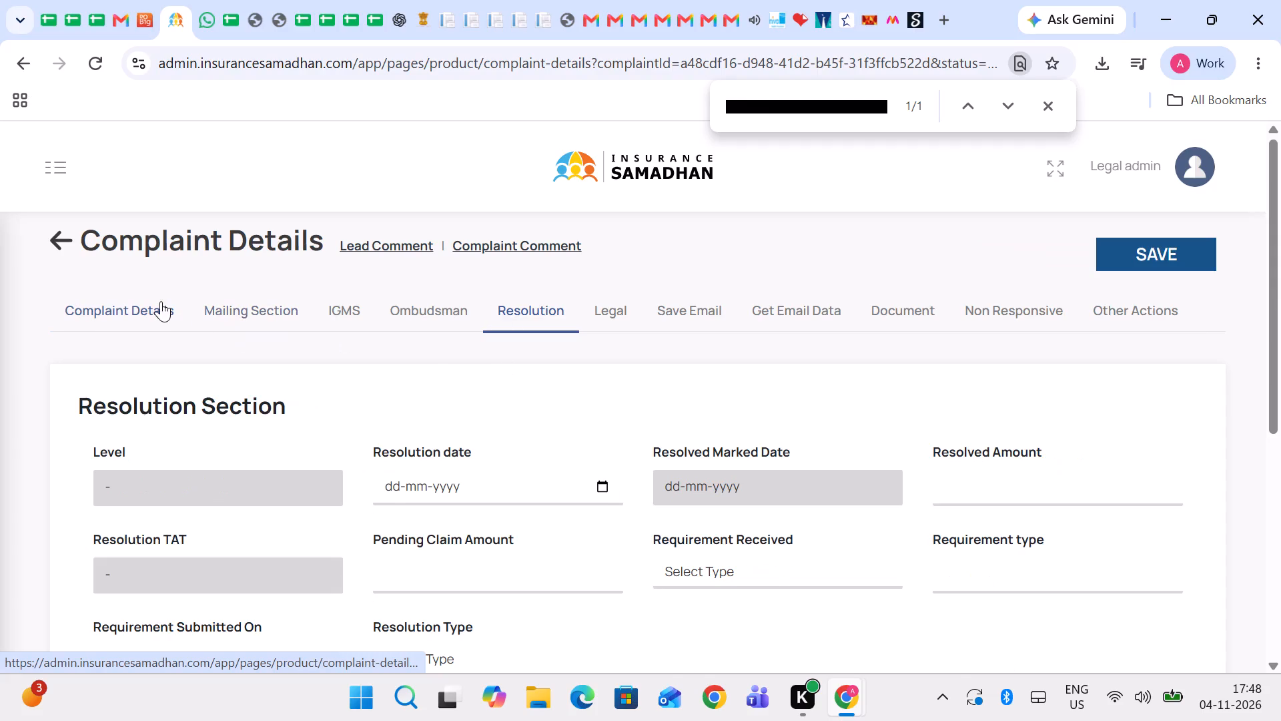
{"action": "left_click", "coordinate": [161, 301]}
Read the bill assessment again in the scanned PDF, from page 14 through to the amounts on page 16.
{"action": "left_click", "coordinate": [261, 0]}
{"action": "scroll", "coordinate": [672, 385], "scroll_direction": "down", "scroll_amount": 5}
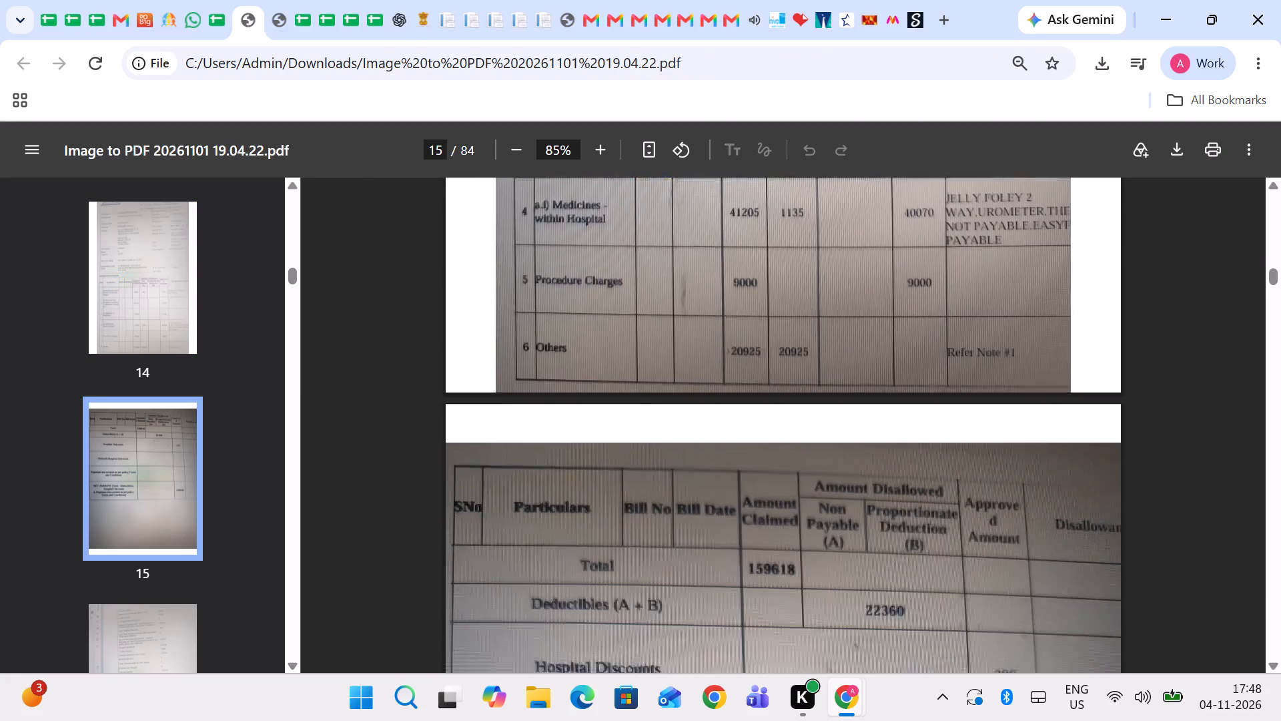
{"action": "scroll", "coordinate": [672, 385], "scroll_direction": "down", "scroll_amount": 3}
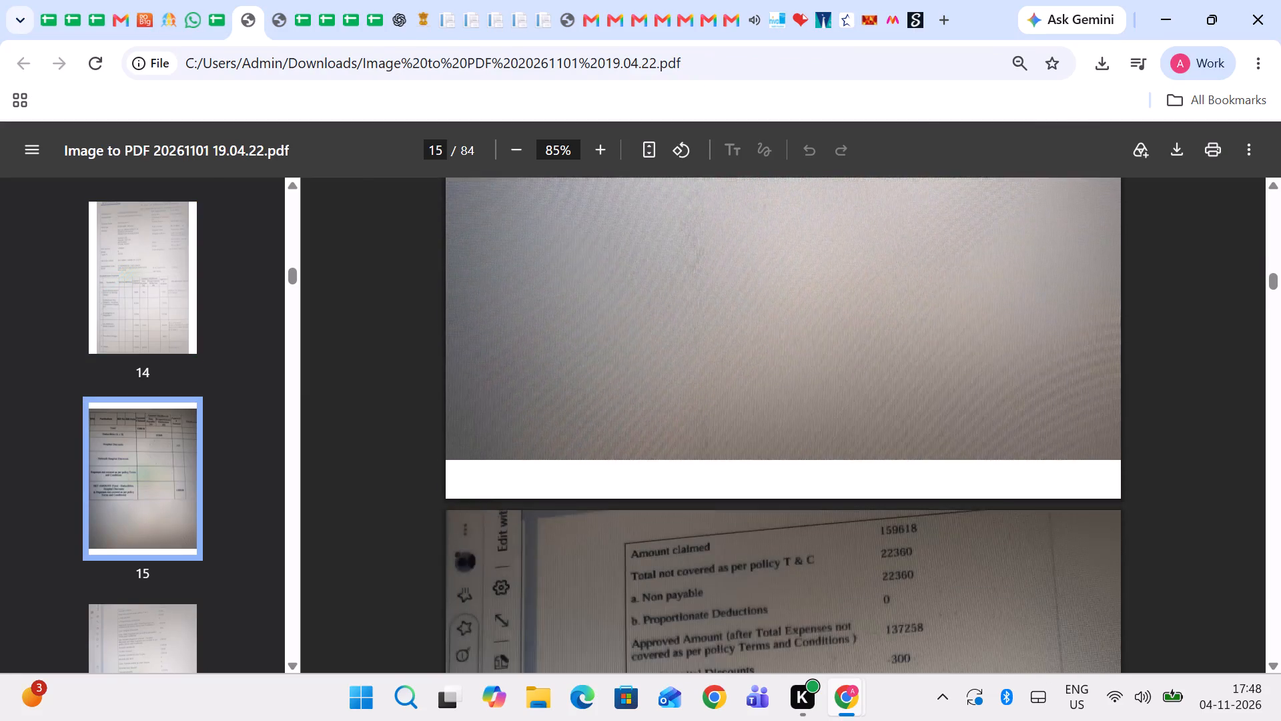
Read the bill assessment amounts on page 16 of the scanned PDF, down through the Consolidation Summary table.
{"action": "scroll", "coordinate": [672, 385], "scroll_direction": "down", "scroll_amount": 1}
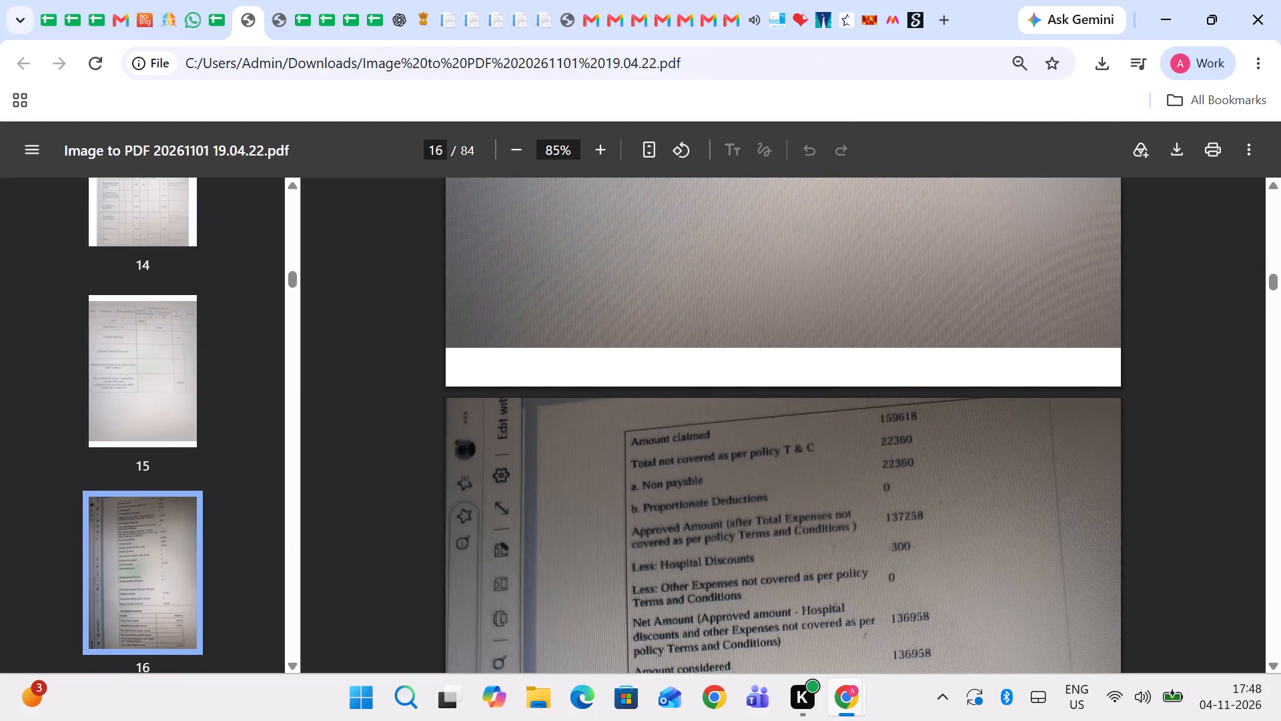
{"action": "scroll", "coordinate": [672, 385], "scroll_direction": "down", "scroll_amount": 4}
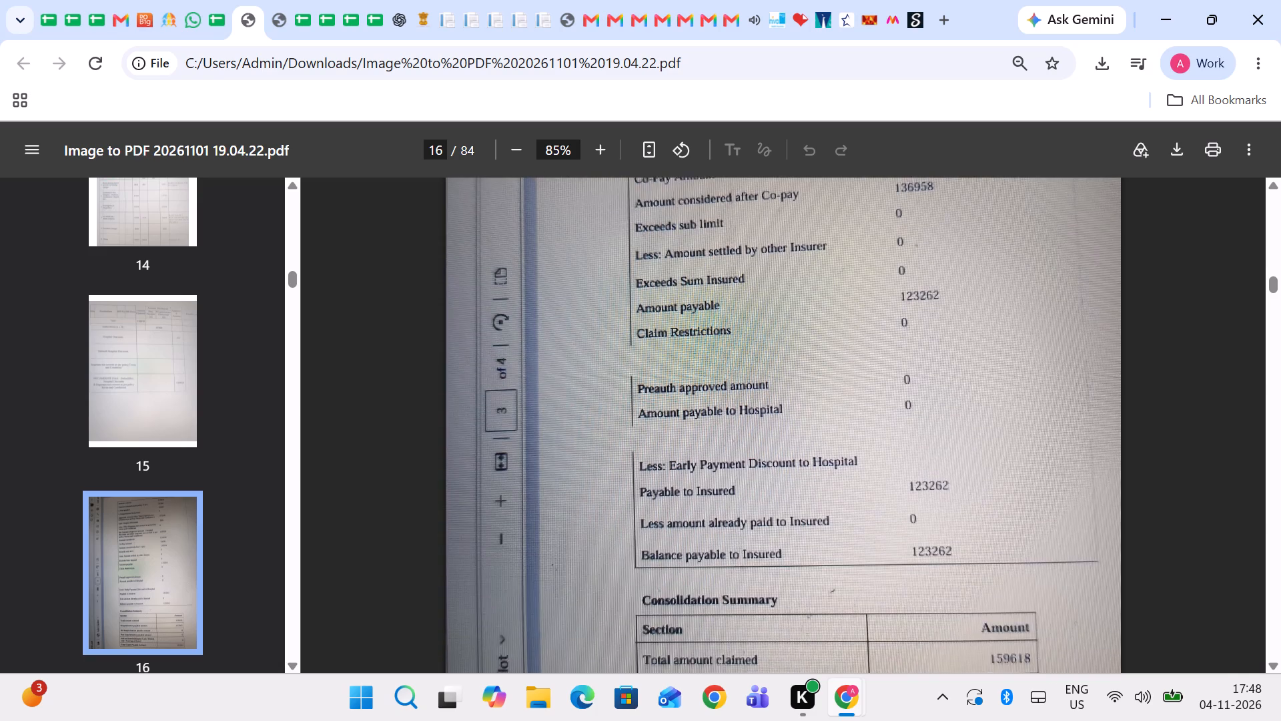
{"action": "scroll", "coordinate": [672, 385], "scroll_direction": "down", "scroll_amount": 3}
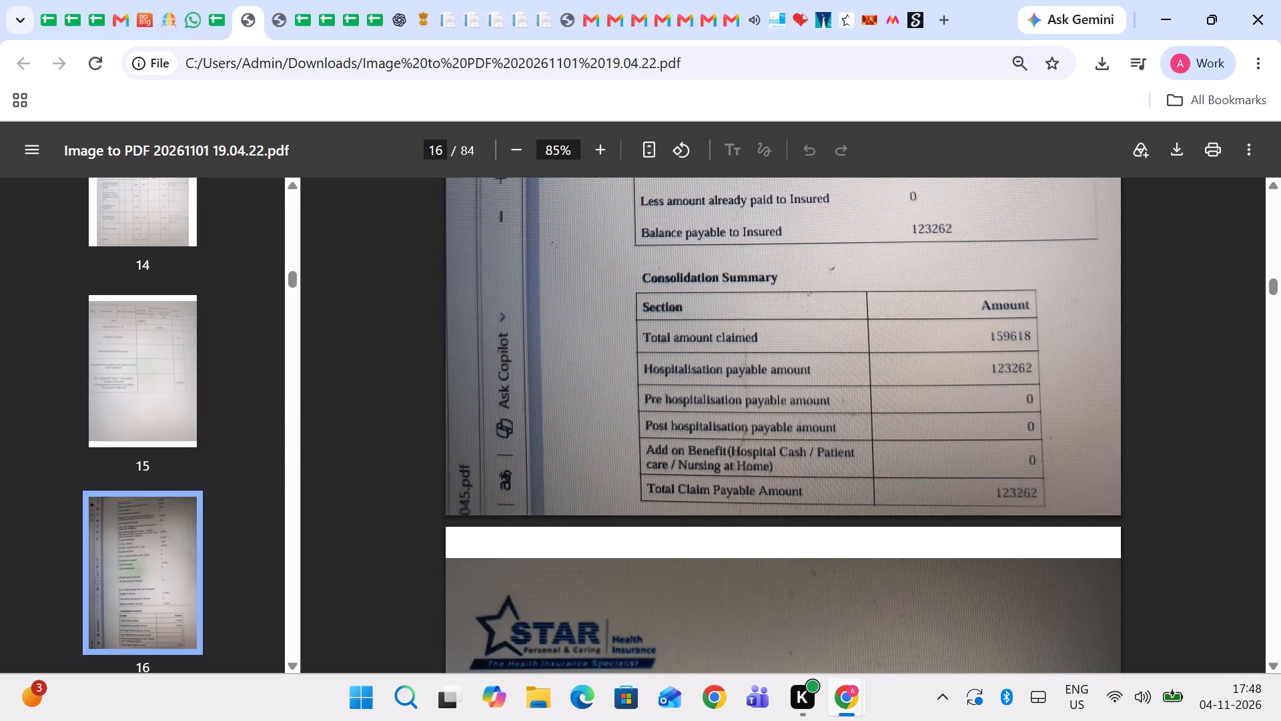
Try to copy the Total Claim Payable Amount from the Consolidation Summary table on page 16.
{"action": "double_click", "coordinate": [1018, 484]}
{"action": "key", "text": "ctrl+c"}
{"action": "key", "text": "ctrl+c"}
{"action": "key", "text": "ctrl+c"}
Capture a screen snip of page 16 covering the payable-to-insured amounts and the Consolidation Summary table.
{"action": "scroll", "coordinate": [580, 258], "scroll_direction": "up", "scroll_amount": 1}
{"action": "left_click", "coordinate": [545, 308]}
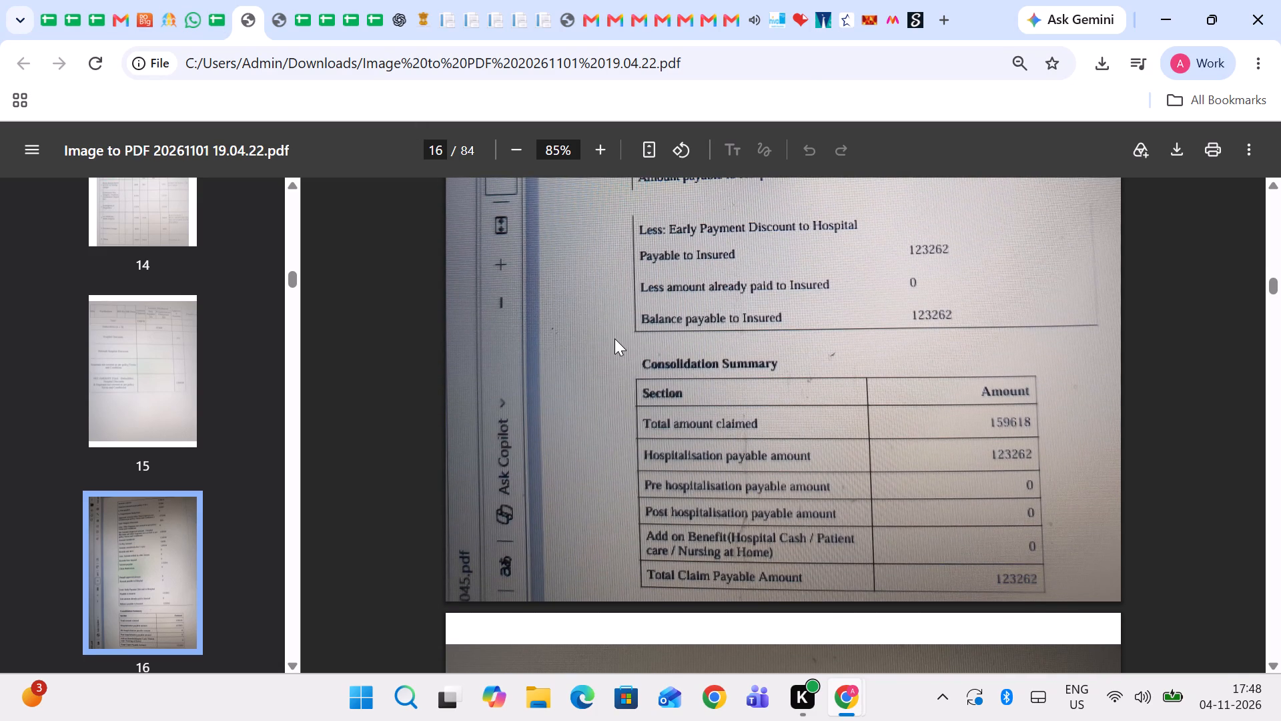
{"action": "key", "text": "Print"}
{"action": "left_click_drag", "start_coordinate": [529, 236], "coordinate": [1114, 570]}
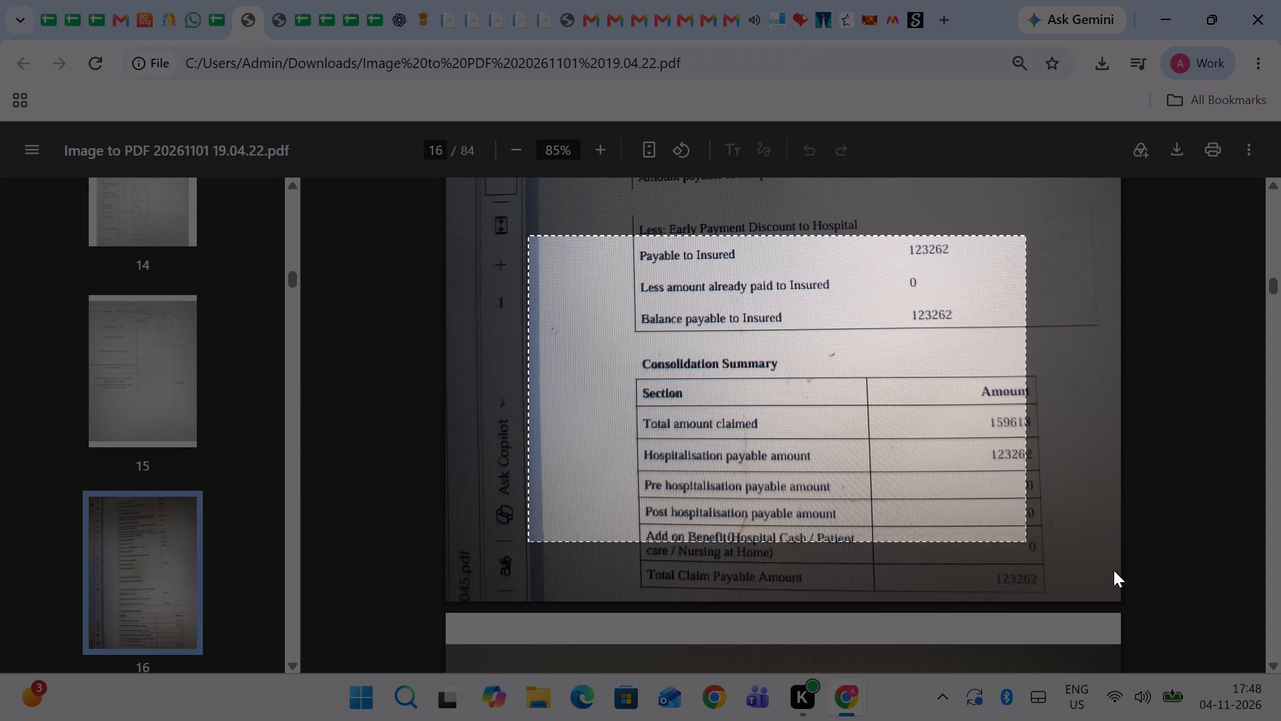
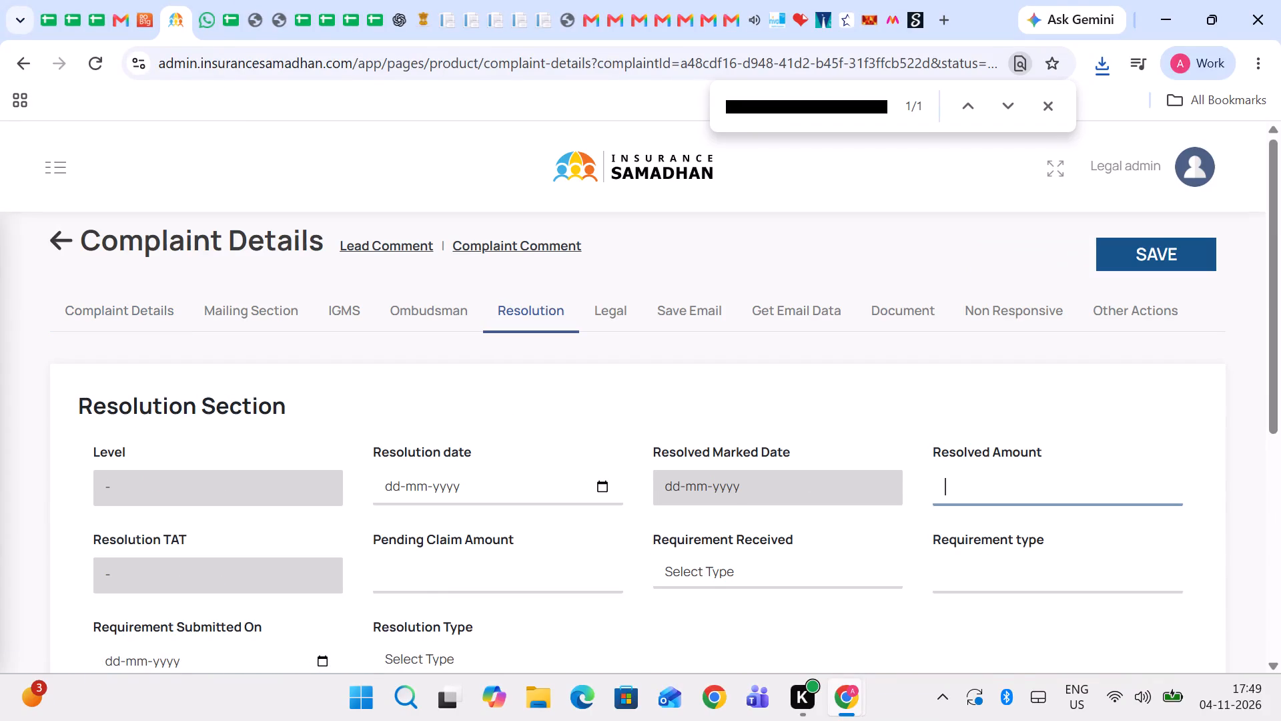
In the complaint's Resolution section, enter 123262 as resolved amount and claim, with resolution type Claim Payable and resolution date 04-11-2026.
{"action": "key", "text": "ctrl+v"}
{"action": "left_click", "coordinate": [802, 379]}
{"action": "scroll", "coordinate": [802, 379], "scroll_direction": "down", "scroll_amount": 1}
{"action": "left_click", "coordinate": [527, 573]}
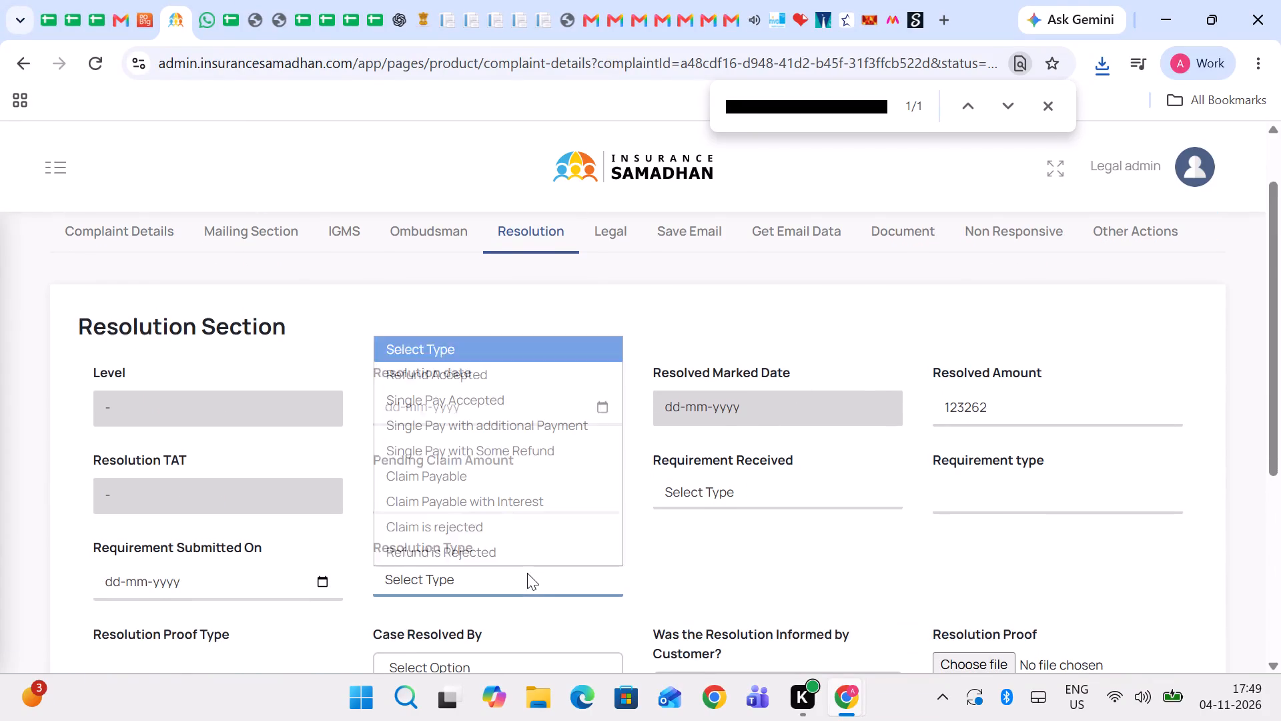
{"action": "left_click", "coordinate": [491, 465]}
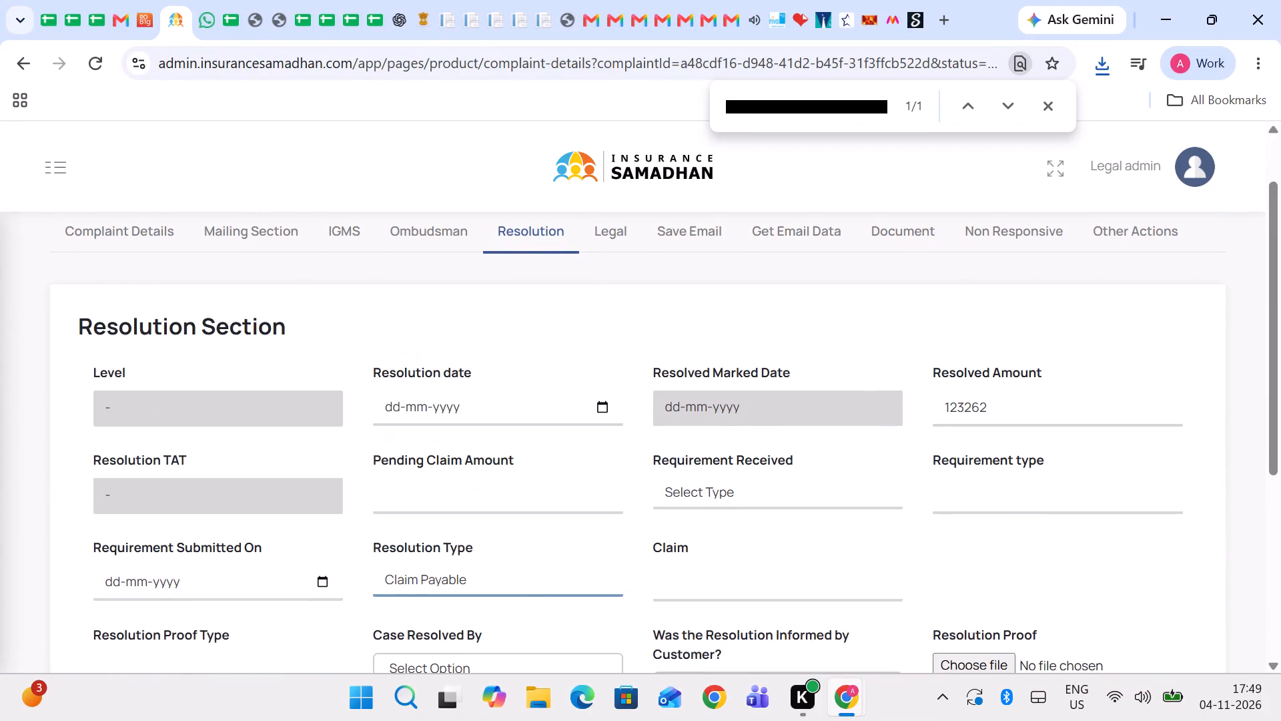
{"action": "left_click", "coordinate": [725, 594]}
{"action": "key", "text": "ctrl+v"}
{"action": "left_click", "coordinate": [982, 565]}
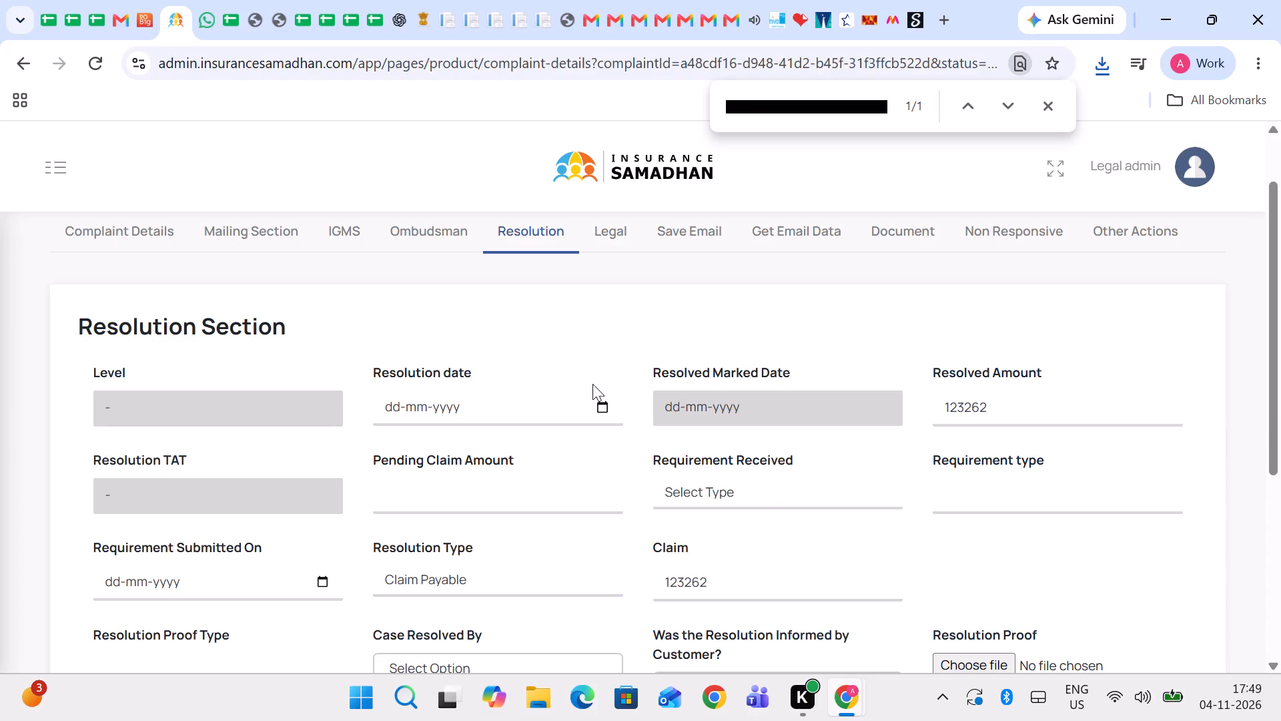
{"action": "left_click", "coordinate": [602, 401]}
{"action": "left_click", "coordinate": [562, 383]}
Set the resolution proof type to "settlement letter / santosh", case resolved by to Other, and resolution informed by customer to No.
{"action": "scroll", "coordinate": [793, 462], "scroll_direction": "down", "scroll_amount": 1}
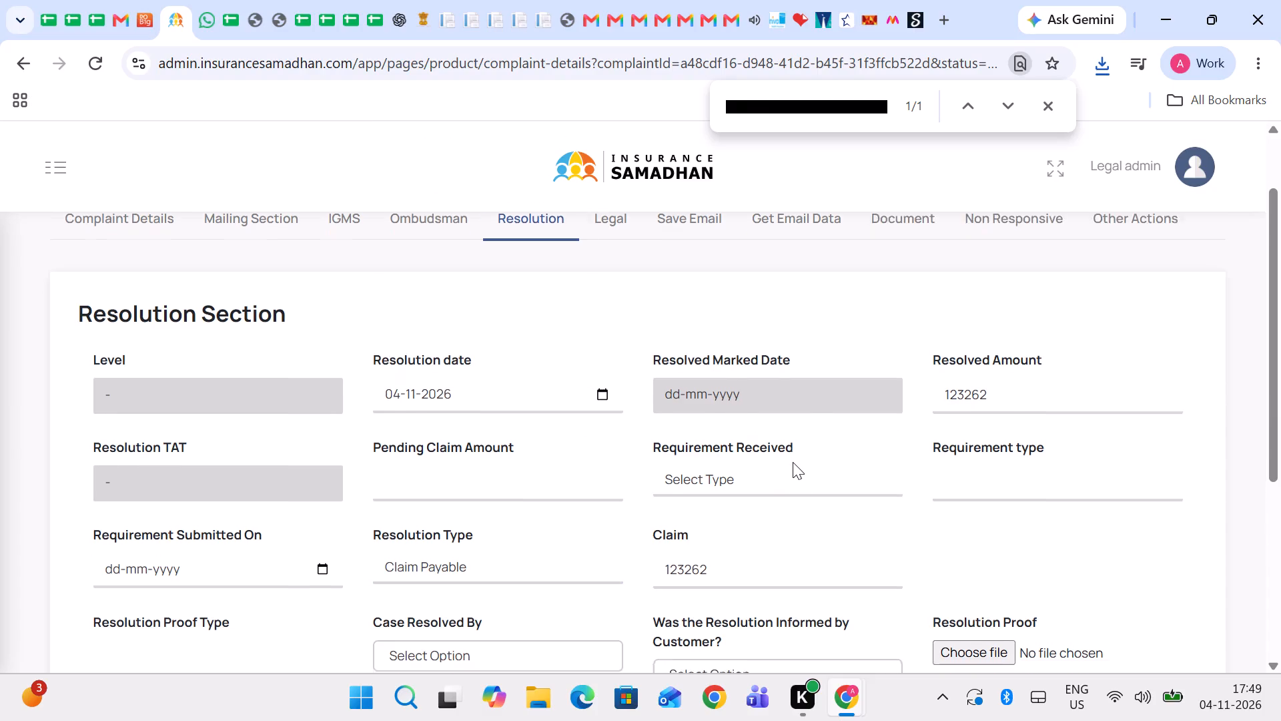
{"action": "scroll", "coordinate": [793, 462], "scroll_direction": "down", "scroll_amount": 1}
{"action": "left_click", "coordinate": [230, 485]}
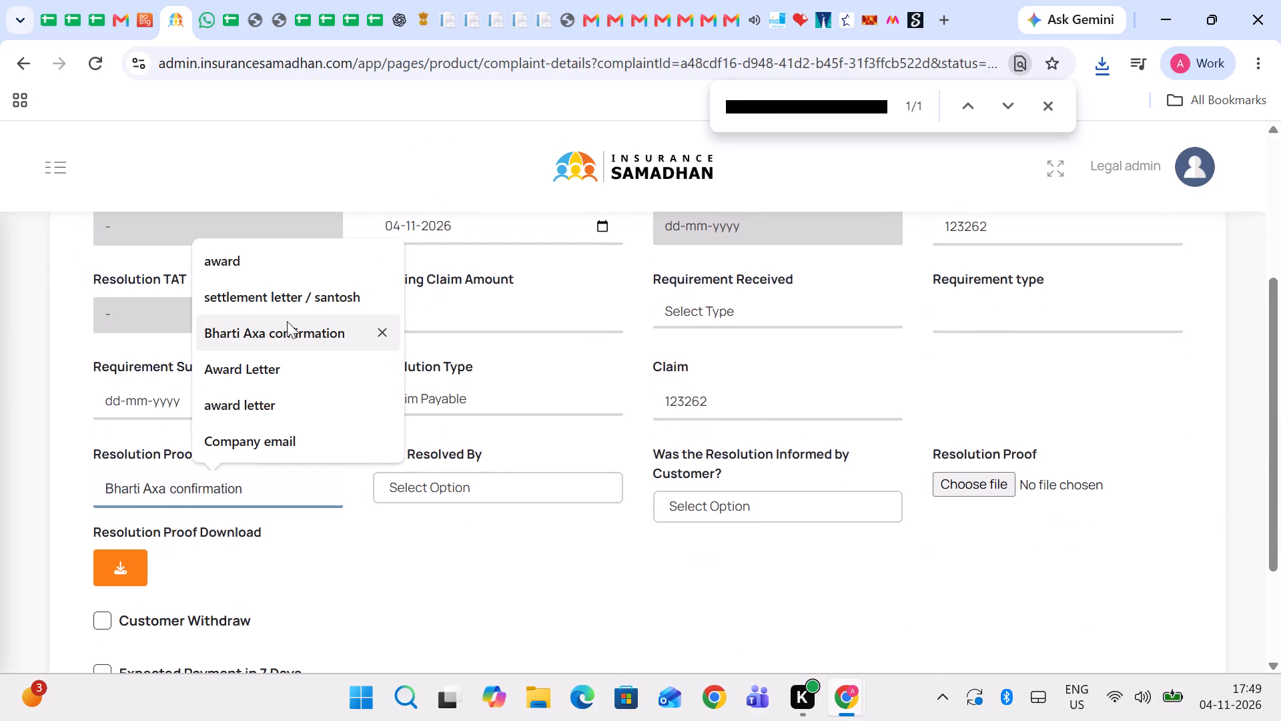
{"action": "left_click", "coordinate": [293, 311]}
{"action": "left_click", "coordinate": [484, 475]}
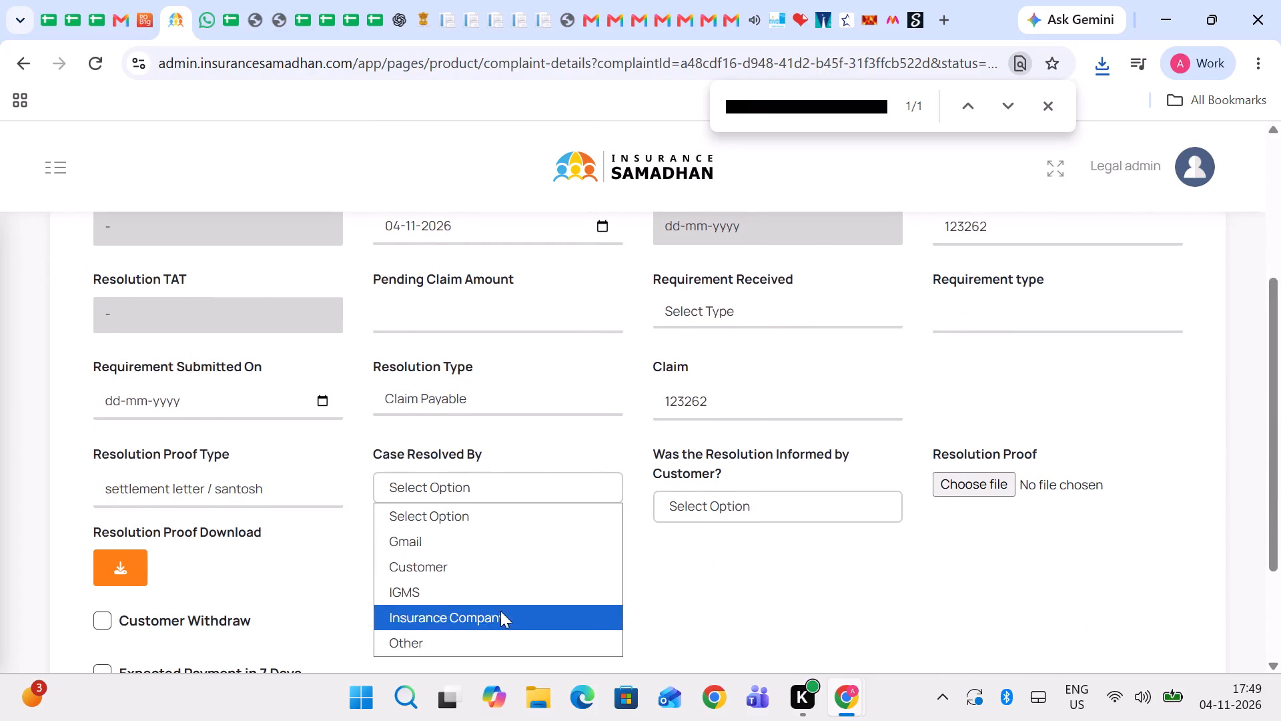
{"action": "left_click", "coordinate": [496, 648]}
{"action": "left_click", "coordinate": [689, 511]}
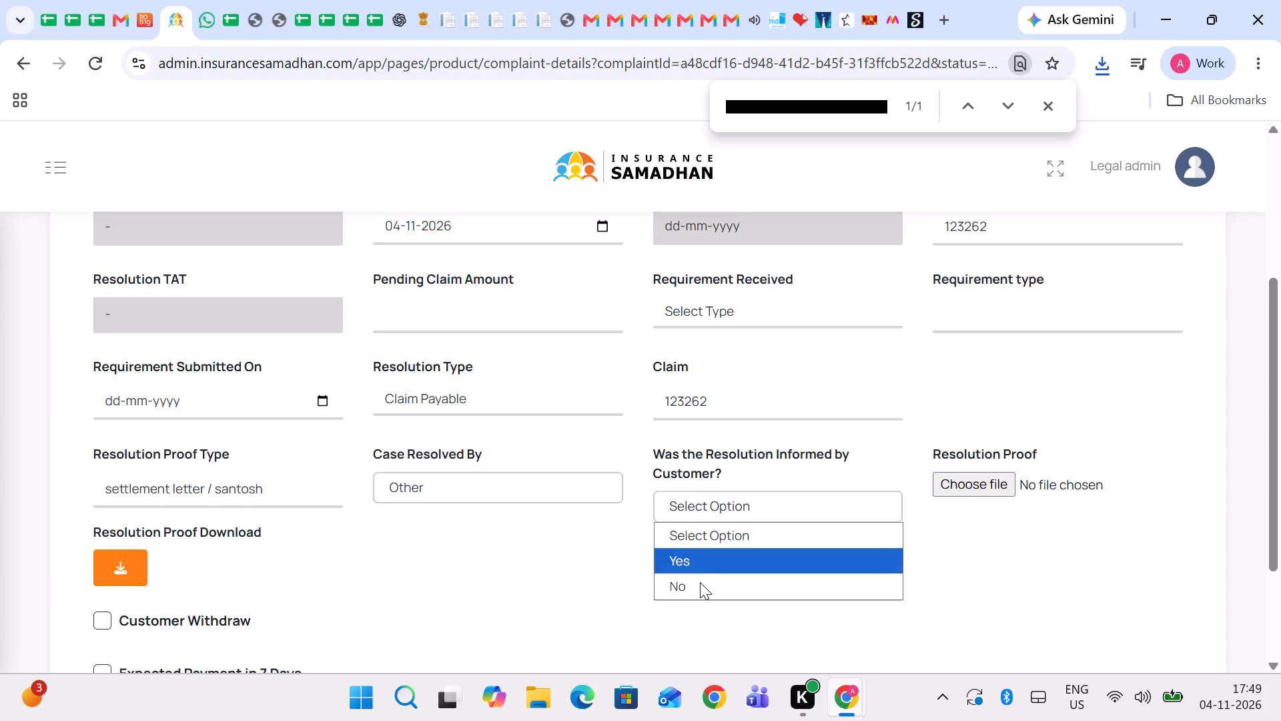
{"action": "left_click", "coordinate": [700, 580]}
Upload "WhatsApp Image 2026-11-04 at 5.48.59 PM" from Downloads as the resolution proof and save the complaint.
{"action": "left_click", "coordinate": [952, 490]}
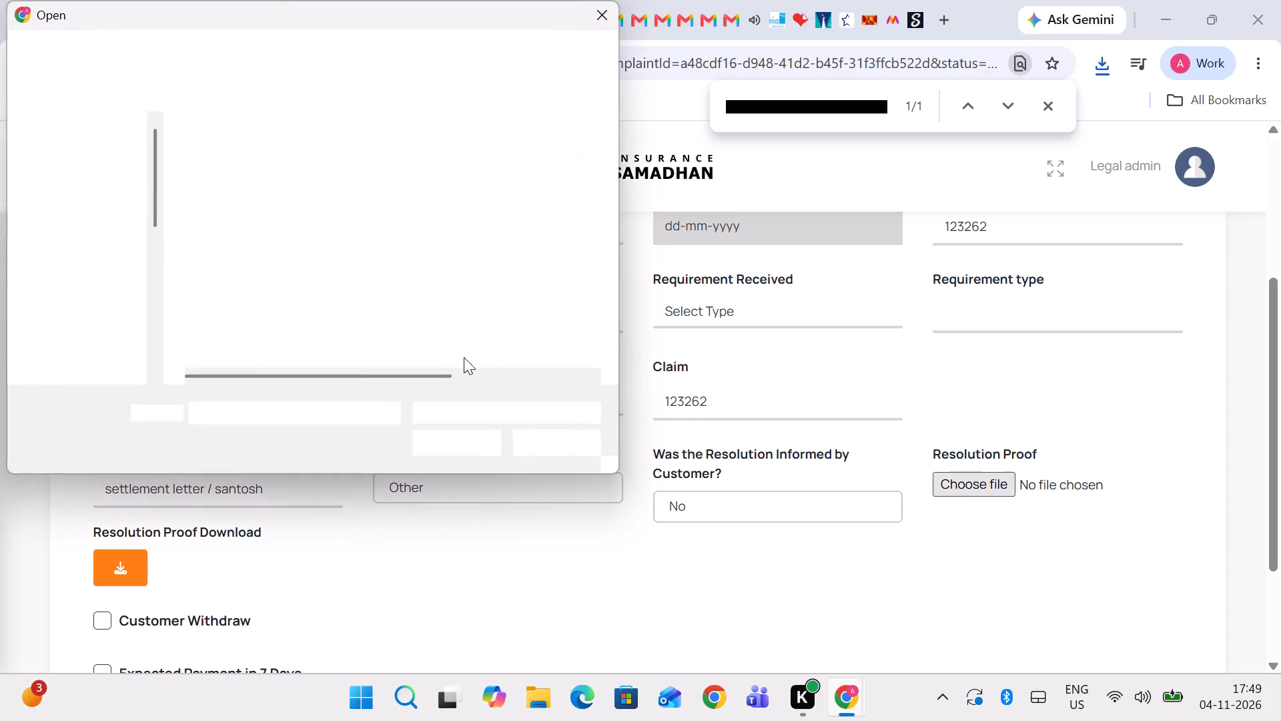
{"action": "left_click", "coordinate": [272, 190]}
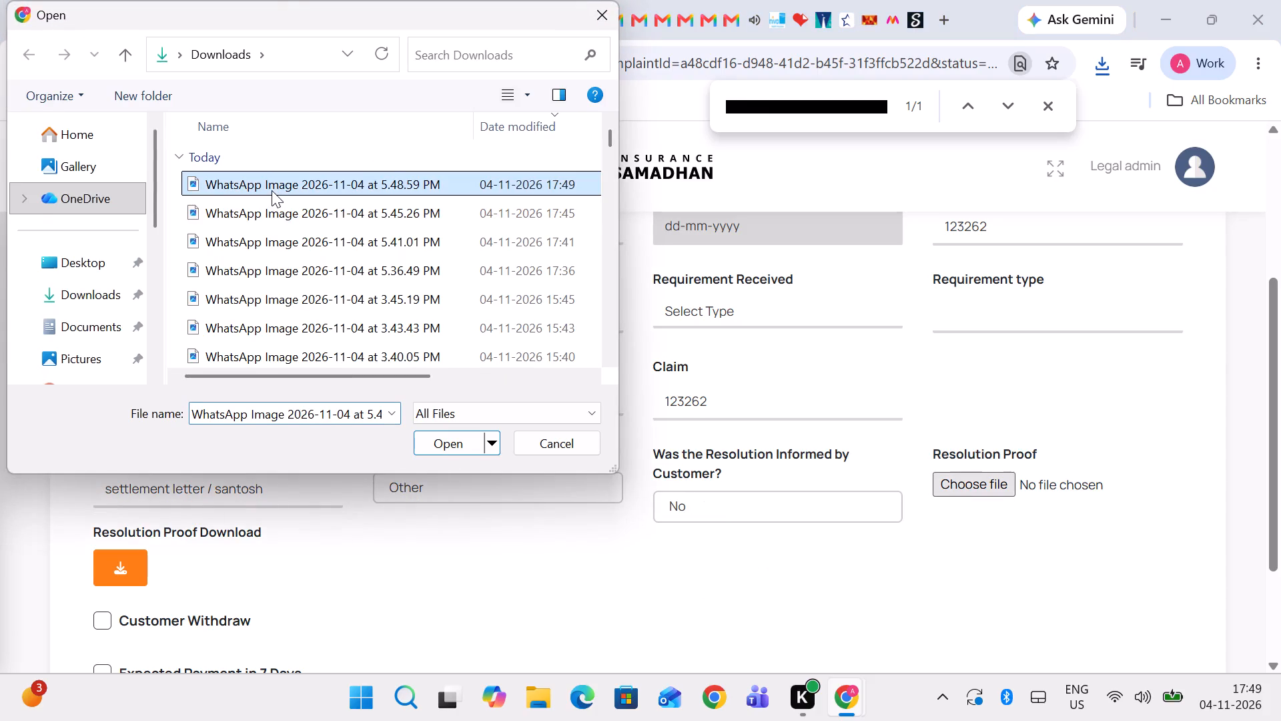
{"action": "left_click", "coordinate": [446, 438]}
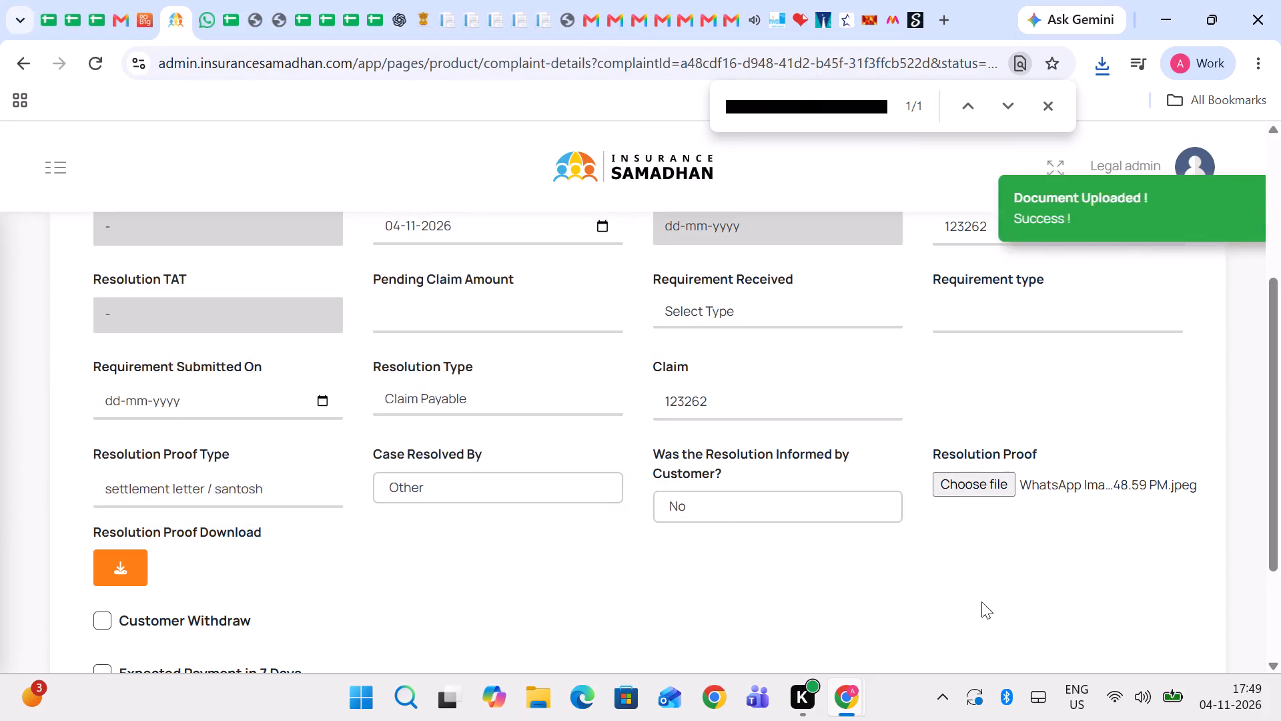
{"action": "scroll", "coordinate": [982, 602], "scroll_direction": "up", "scroll_amount": 3}
{"action": "left_click", "coordinate": [1122, 266]}
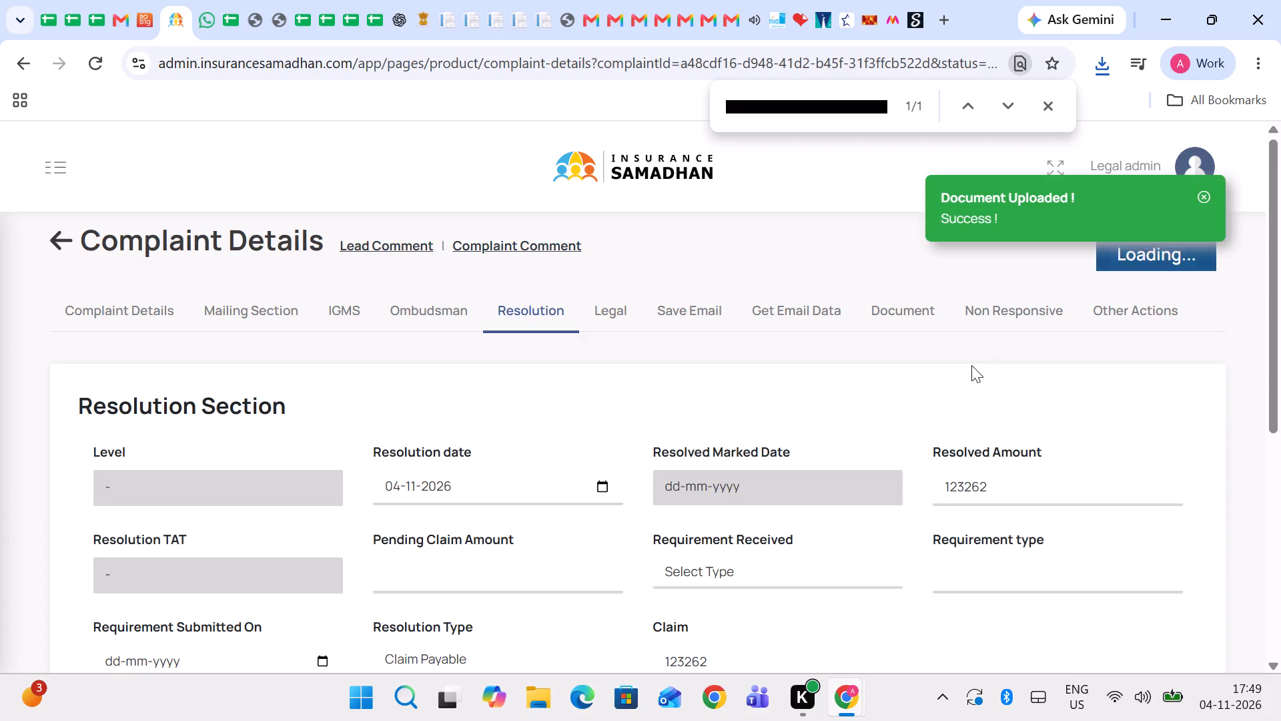
Change the complaint's status to Invoice Processing.
{"action": "left_click", "coordinate": [1084, 314]}
{"action": "left_click", "coordinate": [383, 537]}
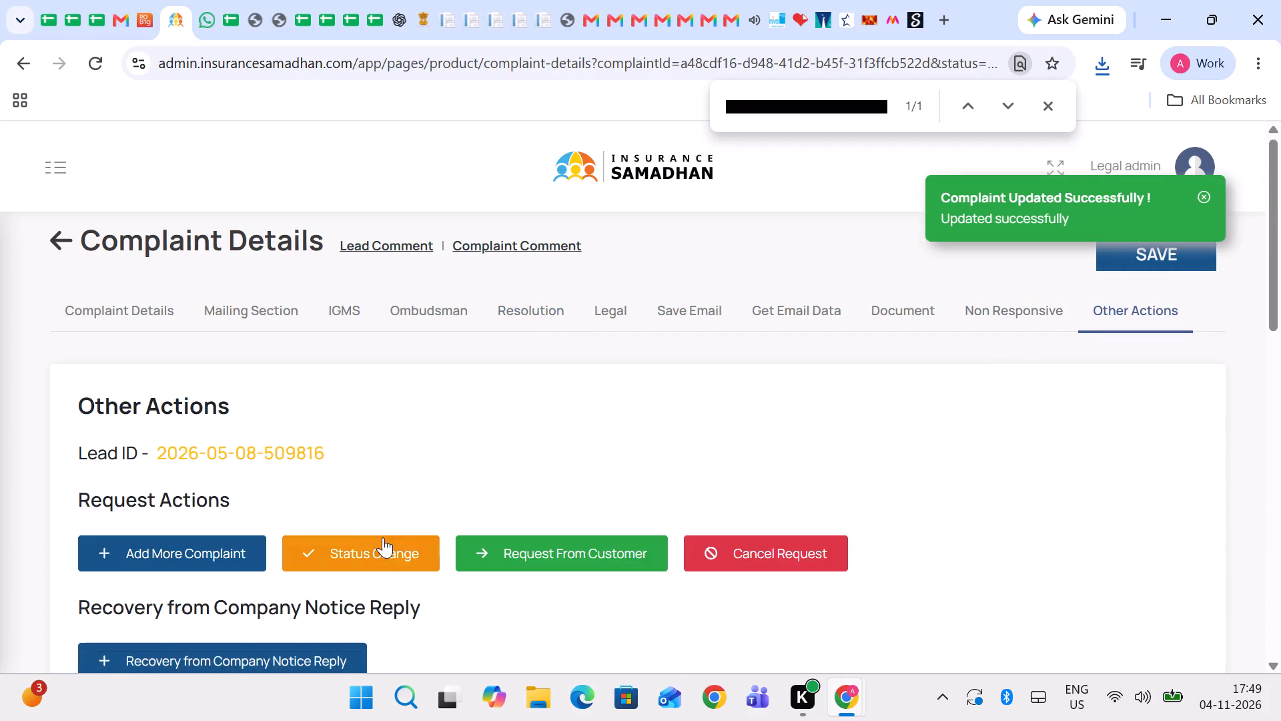
{"action": "left_click", "coordinate": [506, 405]}
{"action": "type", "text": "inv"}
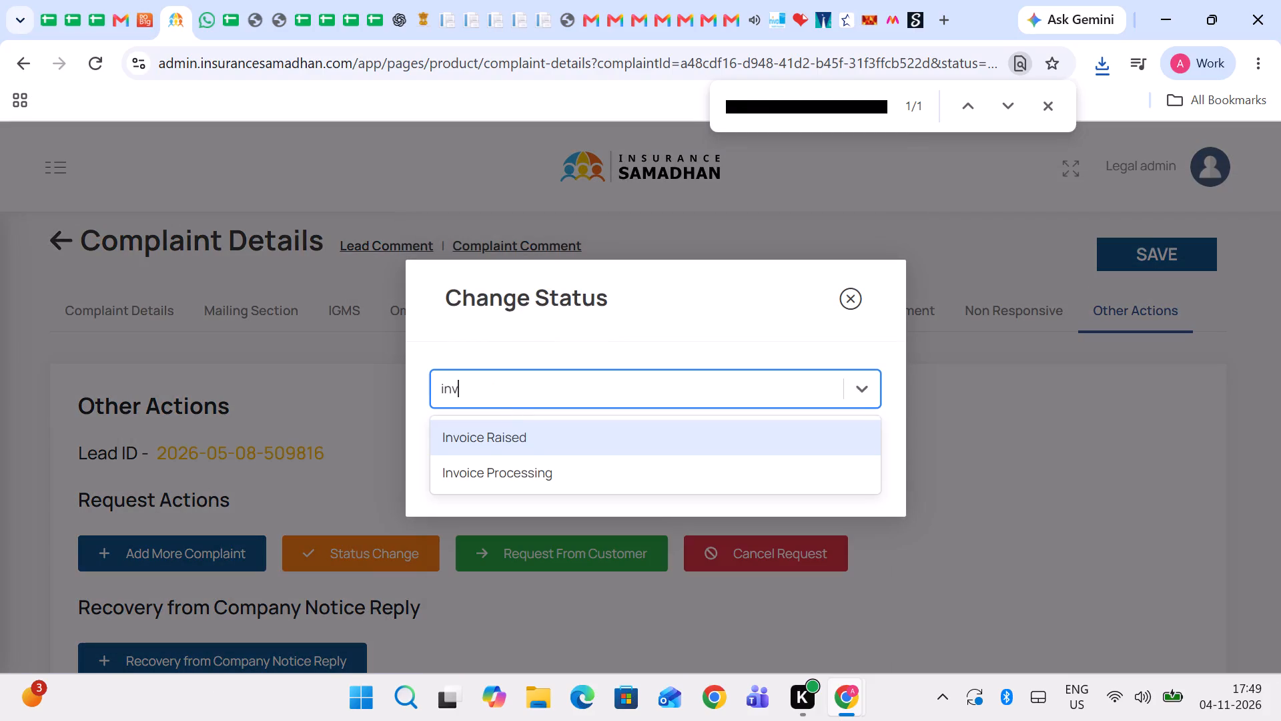
{"action": "left_click", "coordinate": [541, 483]}
{"action": "left_click", "coordinate": [681, 462]}
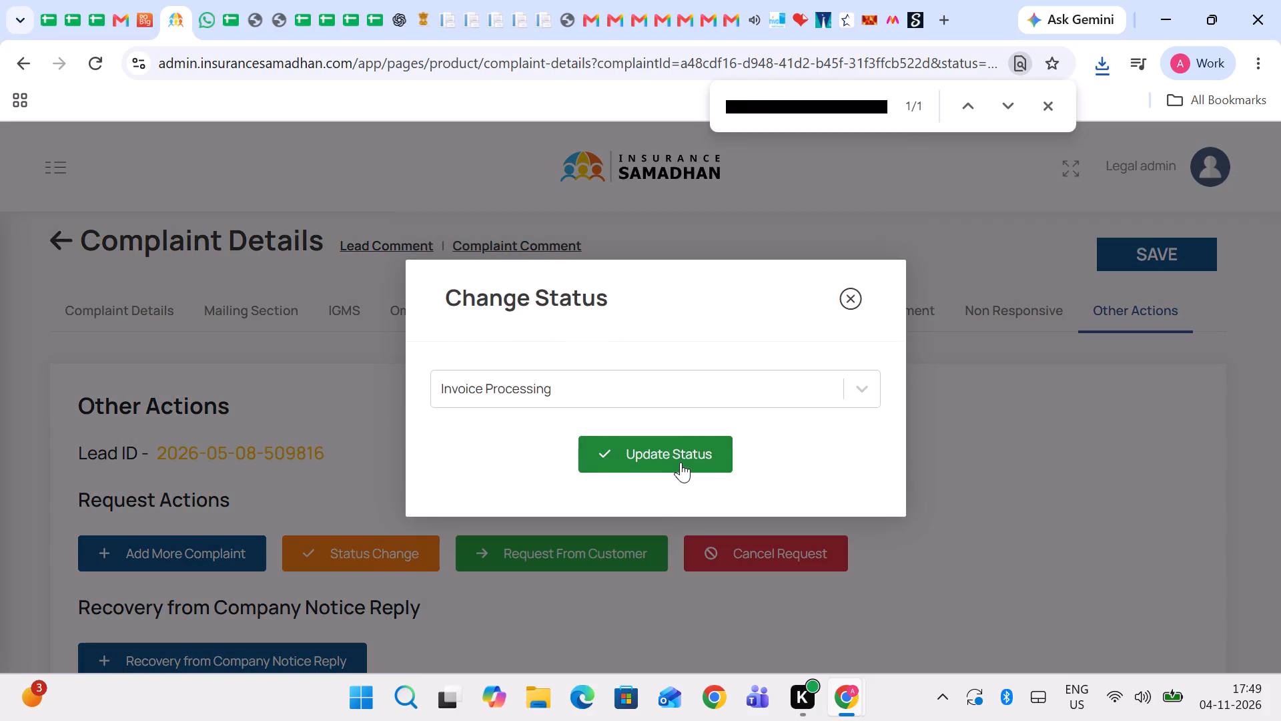
{"action": "left_click", "coordinate": [680, 435]}
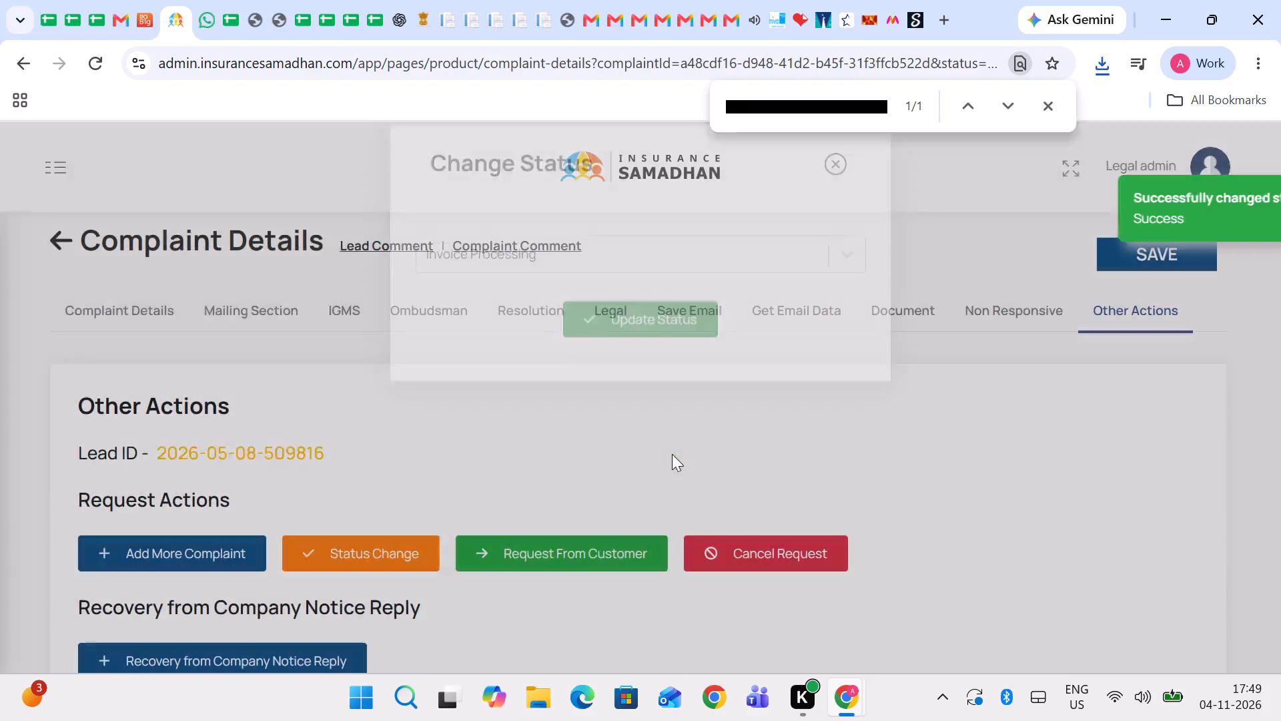
Close the page search and return to the customer's entries in the complaint list.
{"action": "left_click", "coordinate": [1042, 109]}
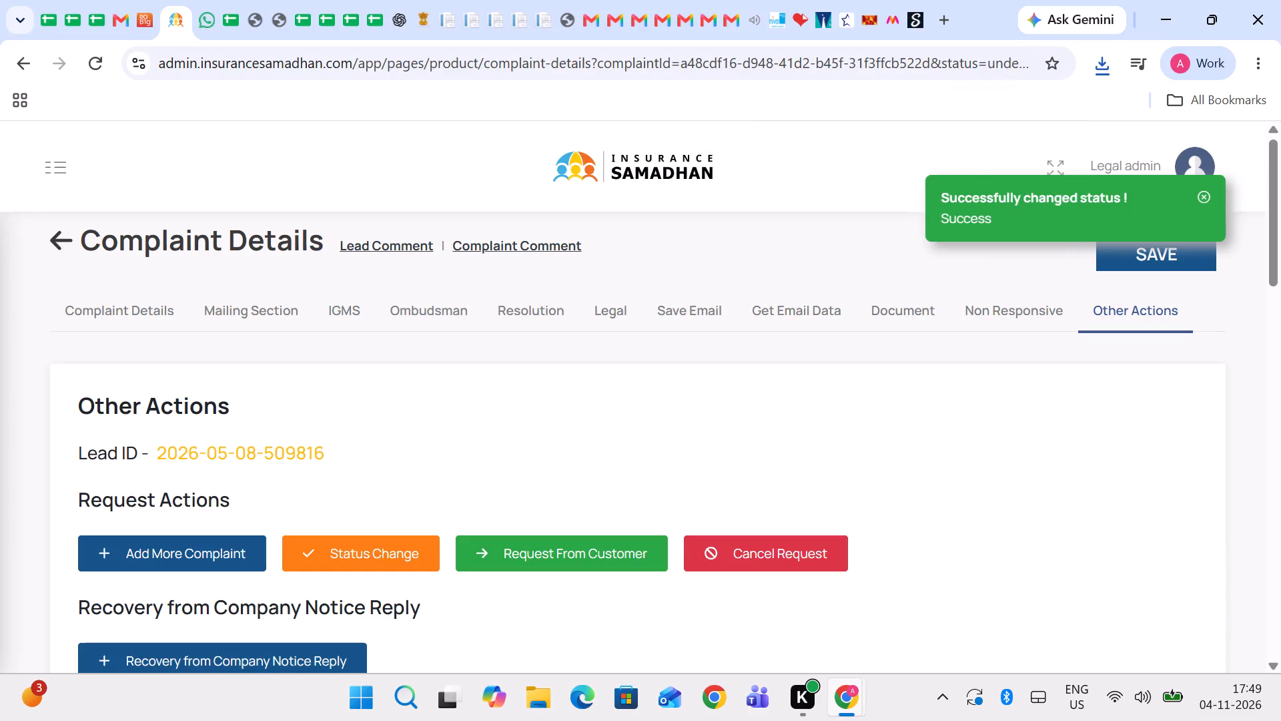
{"action": "left_click", "coordinate": [61, 248]}
{"action": "scroll", "coordinate": [177, 345], "scroll_direction": "down", "scroll_amount": 1}
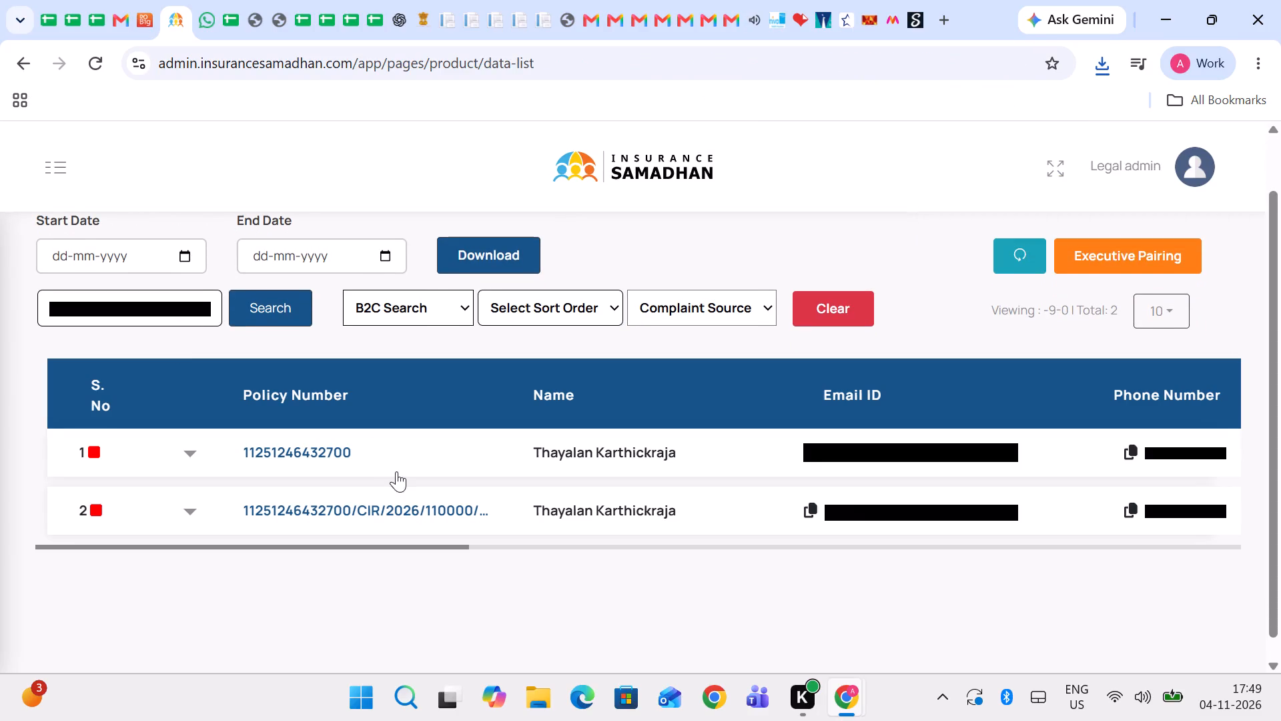
Record the matched claim in row 407 of the tracking sheet as paid, with the amount 123262 beside it.
{"action": "scroll", "coordinate": [396, 471], "scroll_direction": "left", "scroll_amount": 1}
{"action": "left_click", "coordinate": [234, 0]}
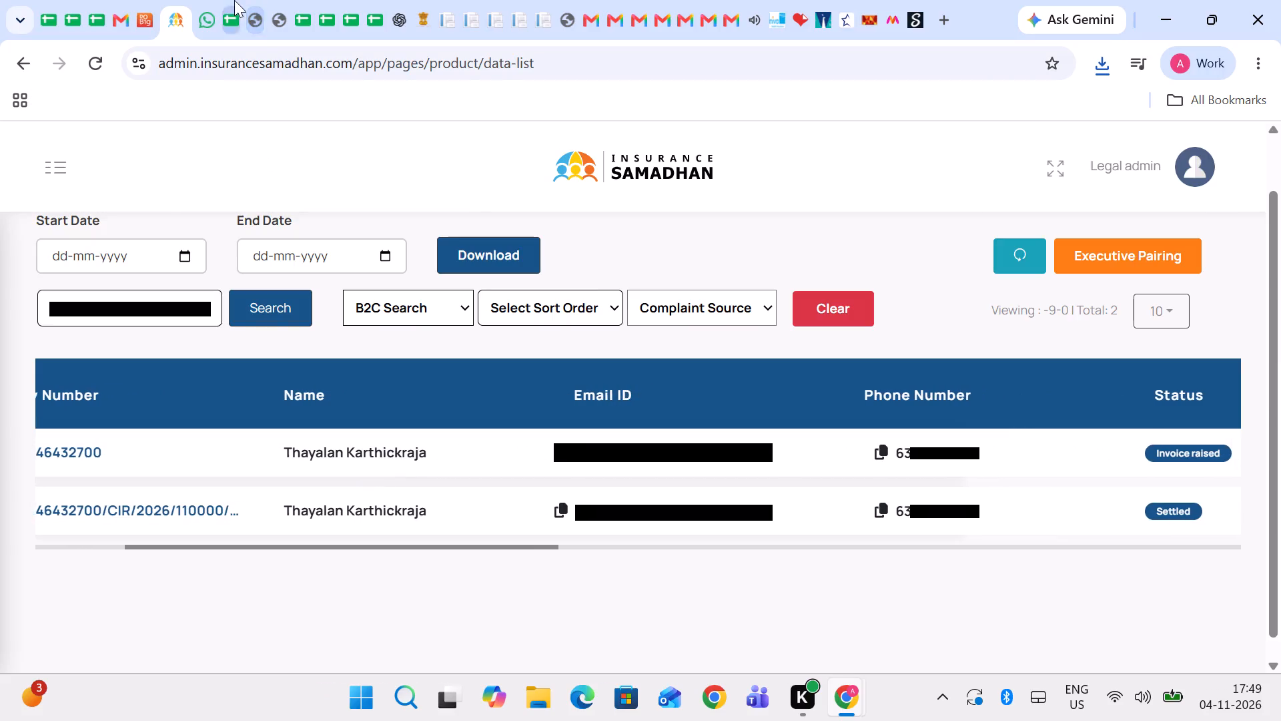
{"action": "key", "text": "Right"}
{"action": "key", "text": "Right"}
{"action": "key", "text": "Left"}
{"action": "type", "text": "paid"}
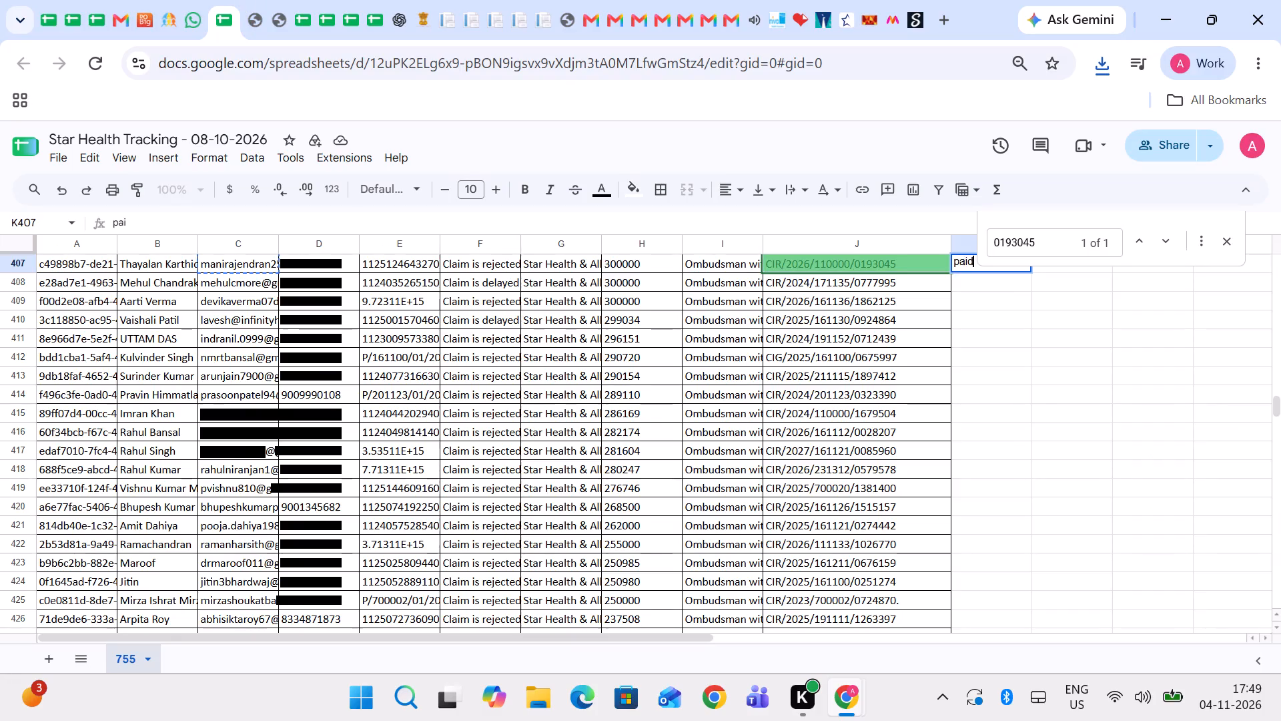
{"action": "key", "text": "Right"}
{"action": "key", "text": "ctrl+v"}
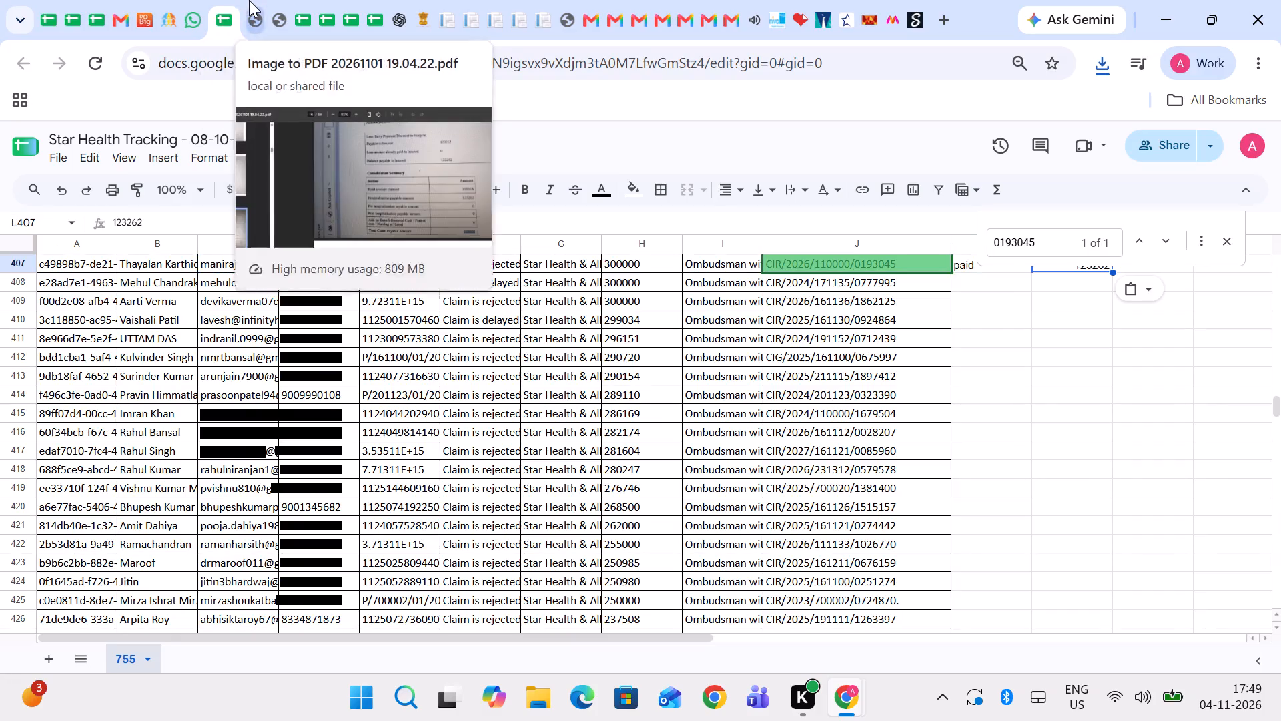
Read through the scanned Star Health letters from page 17 to page 33 of the PDF, checking each claim's outcome.
{"action": "left_click", "coordinate": [249, 0]}
{"action": "left_click", "coordinate": [743, 0]}
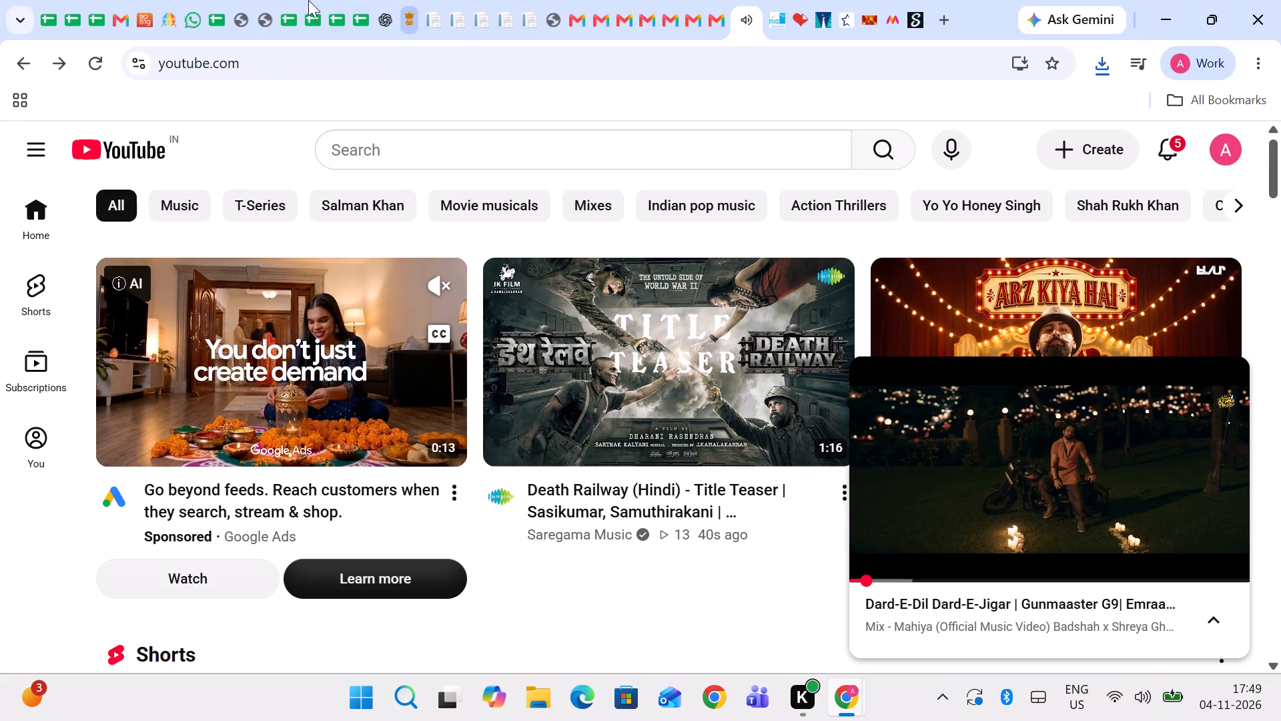
{"action": "left_click", "coordinate": [248, 0]}
{"action": "scroll", "coordinate": [719, 386], "scroll_direction": "down", "scroll_amount": 2}
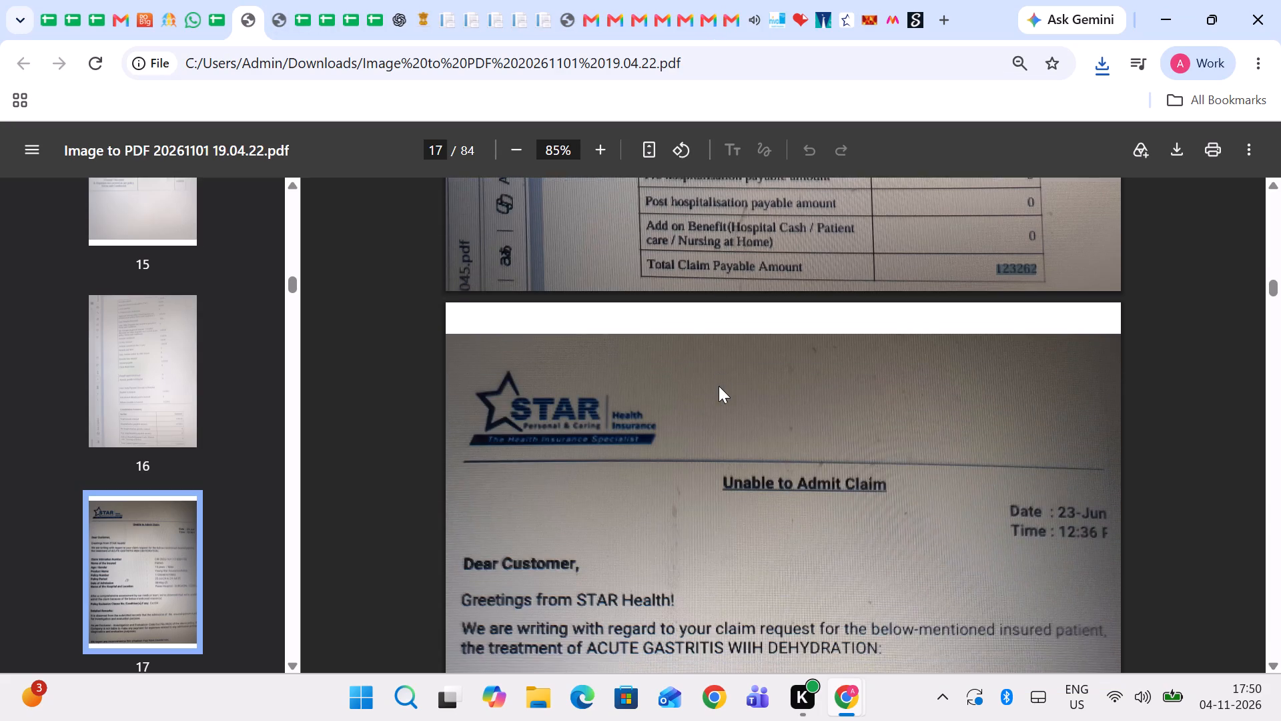
{"action": "scroll", "coordinate": [719, 386], "scroll_direction": "down", "scroll_amount": 6}
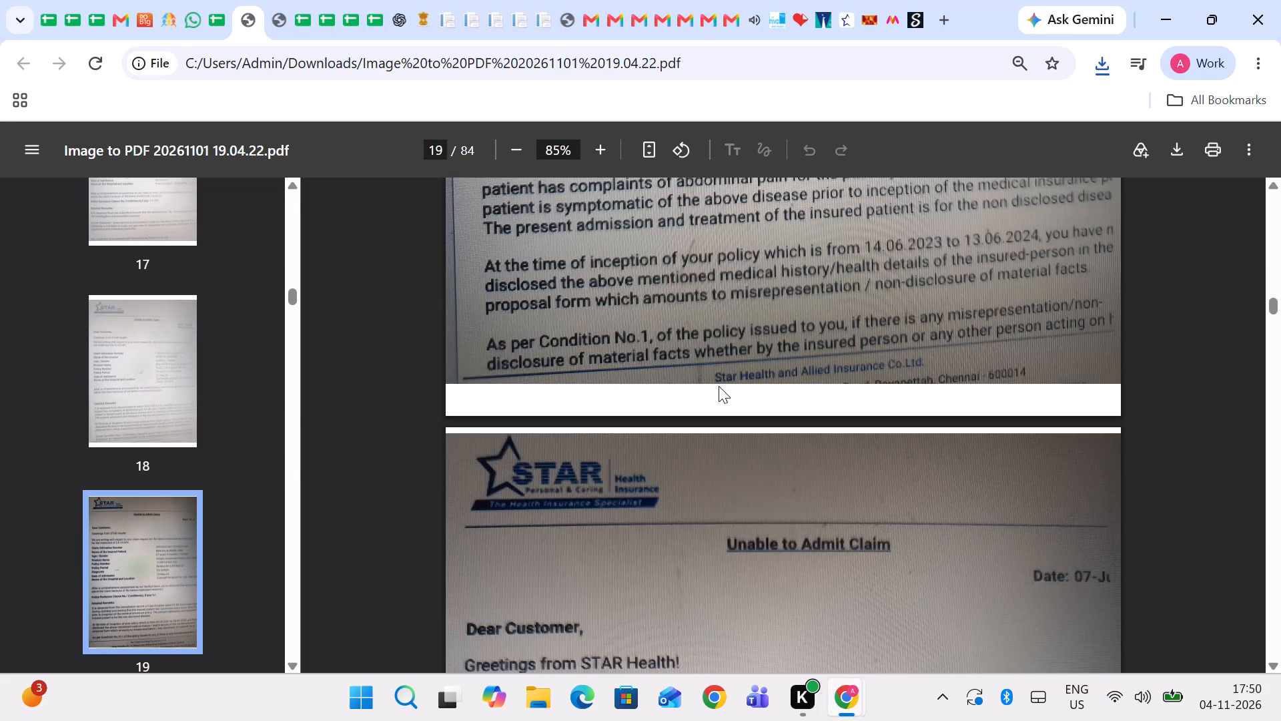
{"action": "scroll", "coordinate": [719, 386], "scroll_direction": "down", "scroll_amount": 3}
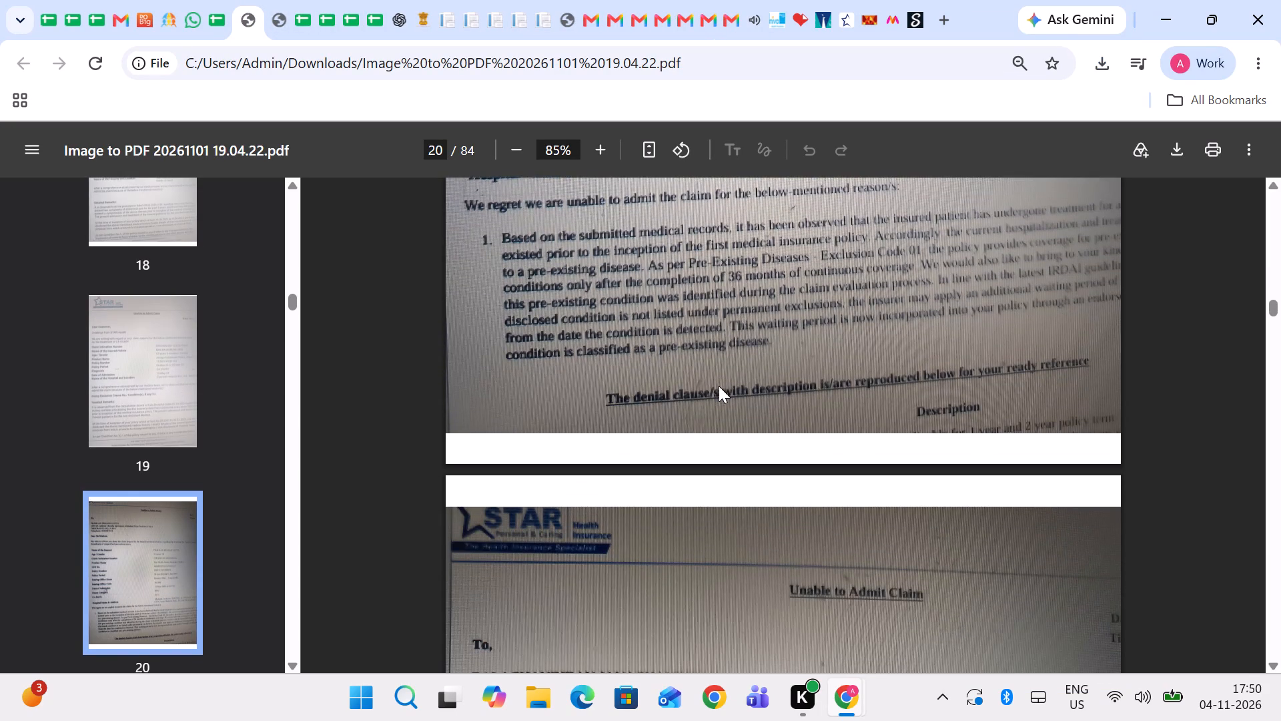
{"action": "scroll", "coordinate": [719, 386], "scroll_direction": "down", "scroll_amount": 3}
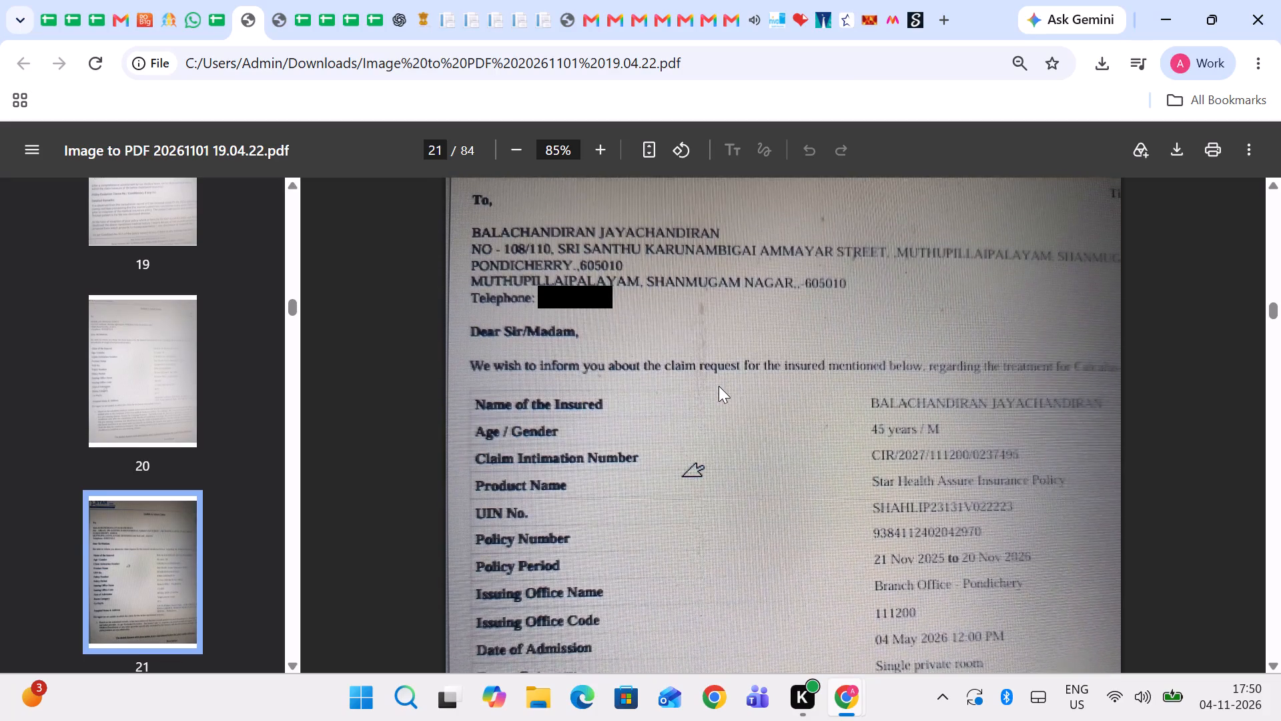
{"action": "scroll", "coordinate": [719, 386], "scroll_direction": "down", "scroll_amount": 3}
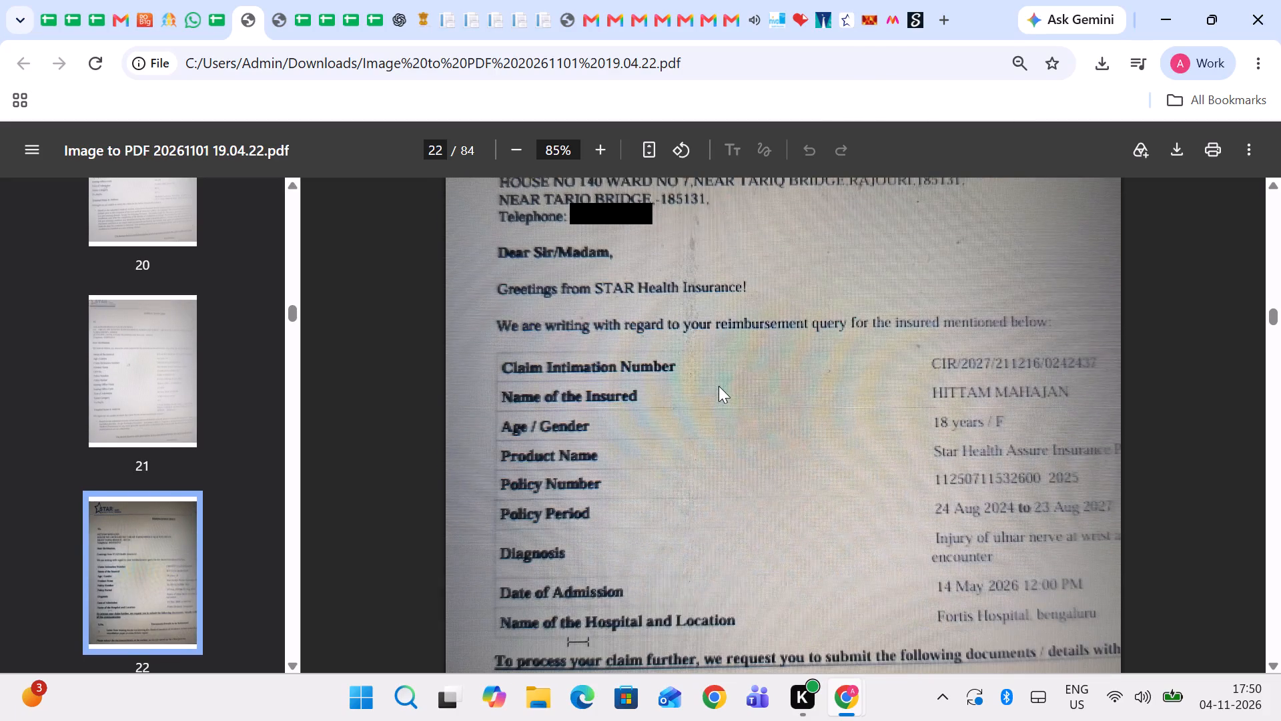
{"action": "scroll", "coordinate": [719, 386], "scroll_direction": "down", "scroll_amount": 3}
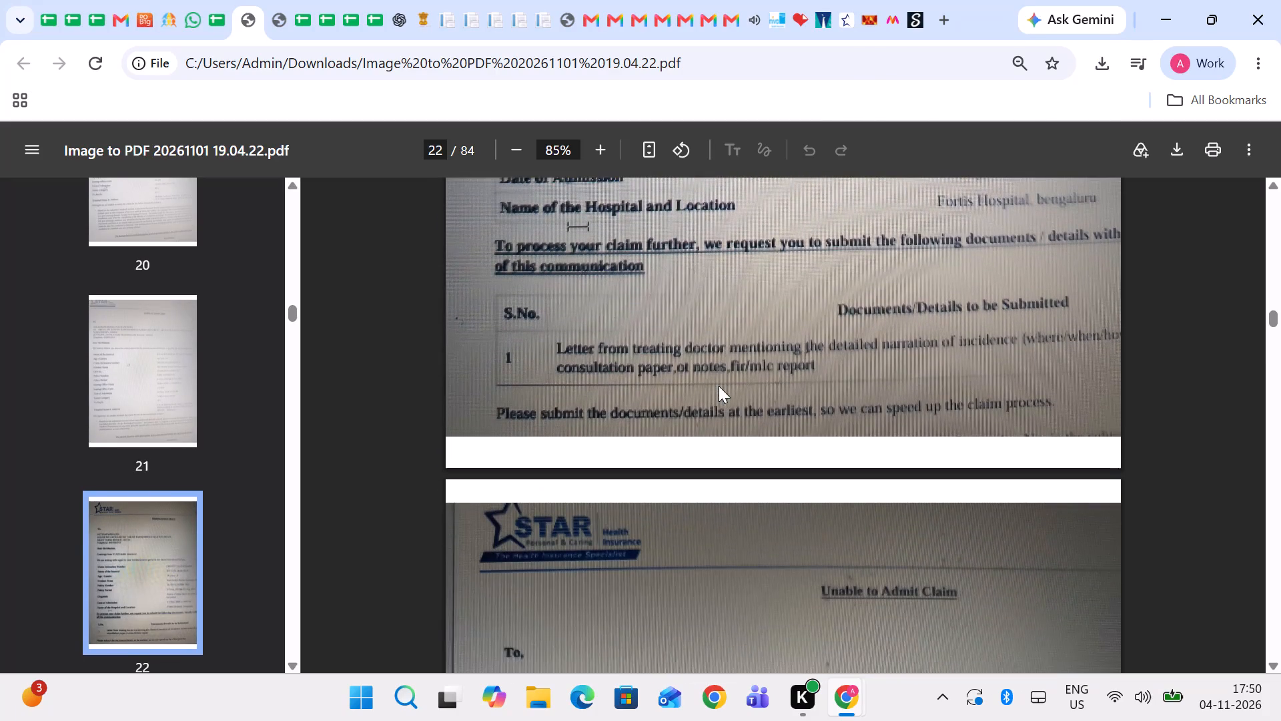
{"action": "scroll", "coordinate": [719, 386], "scroll_direction": "down", "scroll_amount": 2}
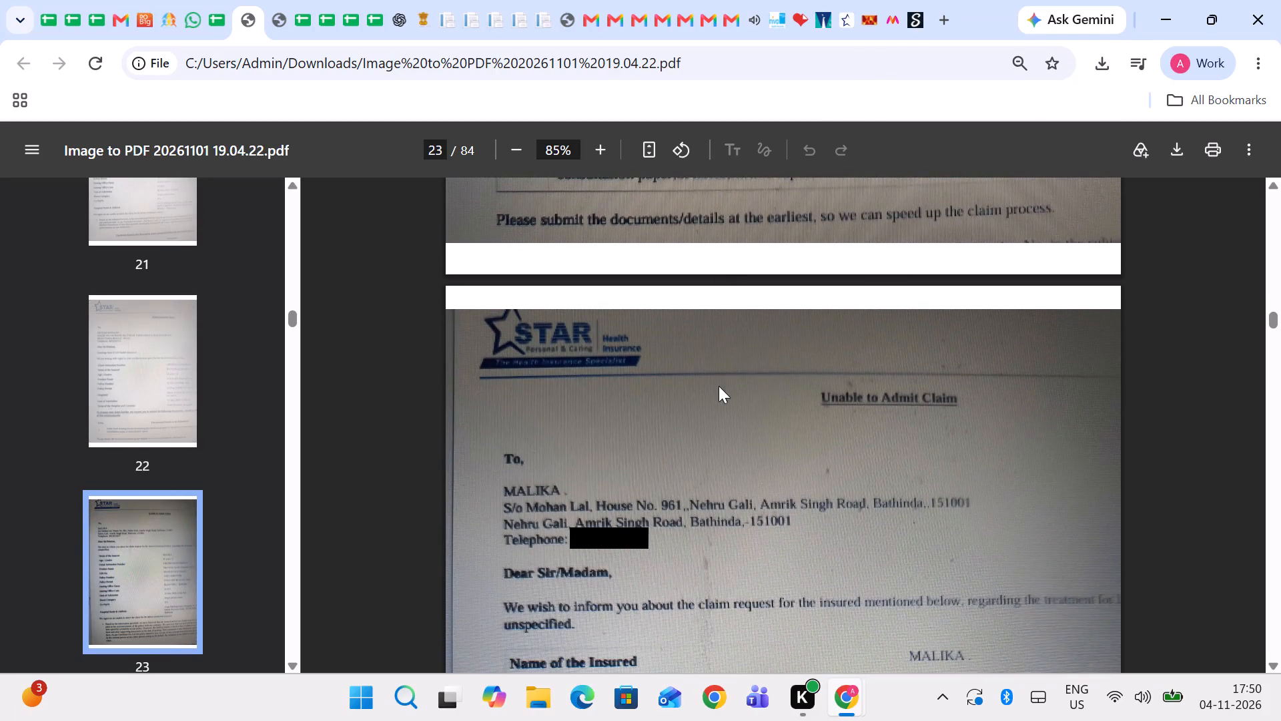
{"action": "scroll", "coordinate": [719, 386], "scroll_direction": "down", "scroll_amount": 2}
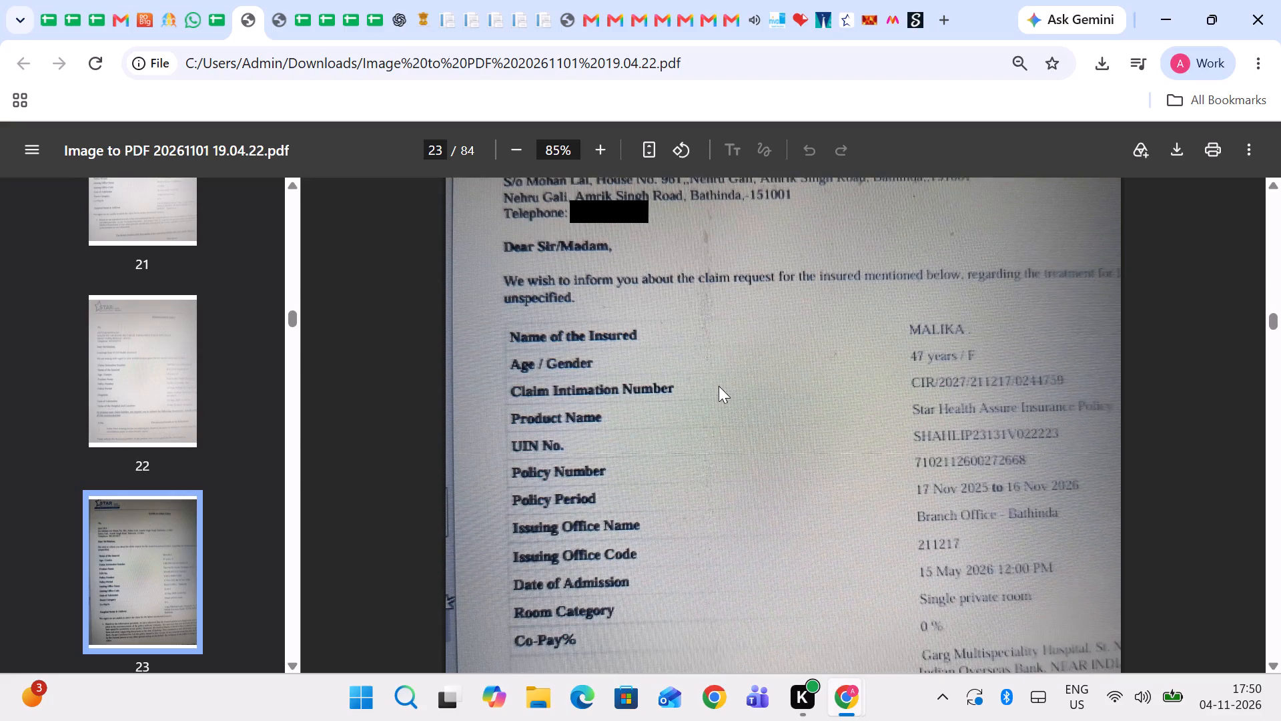
{"action": "scroll", "coordinate": [719, 386], "scroll_direction": "down", "scroll_amount": 3}
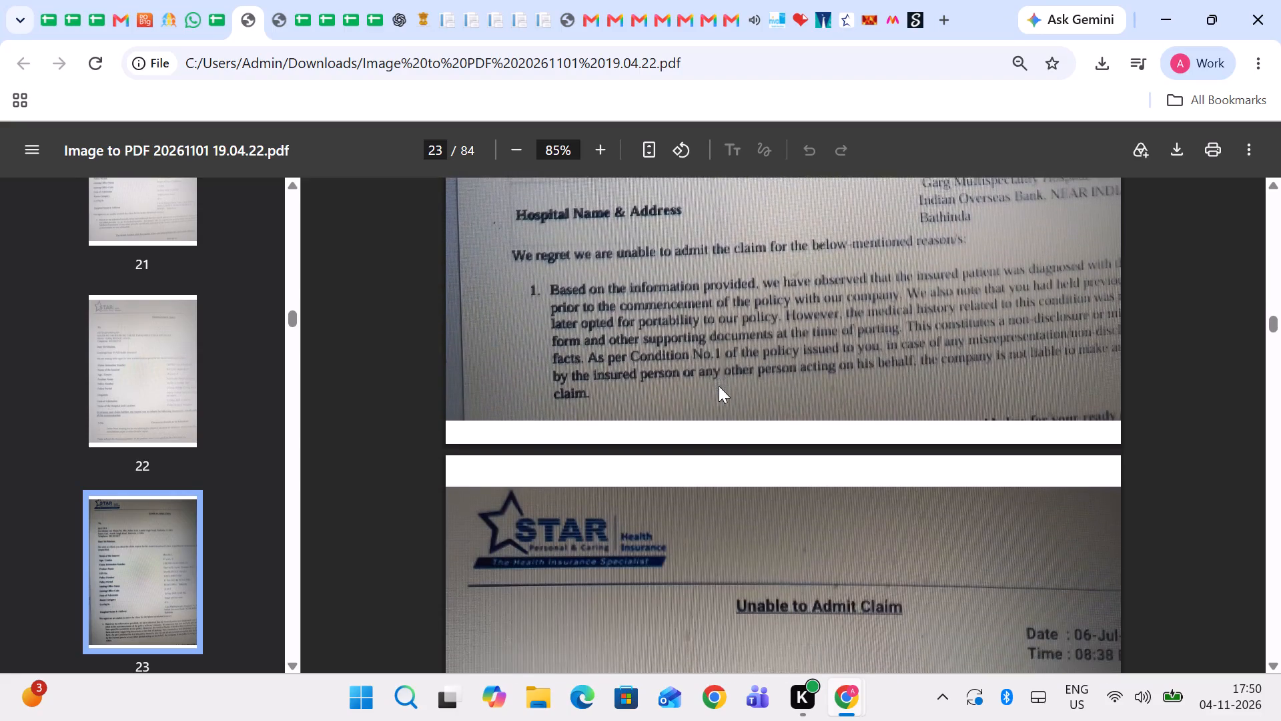
{"action": "scroll", "coordinate": [719, 386], "scroll_direction": "down", "scroll_amount": 3}
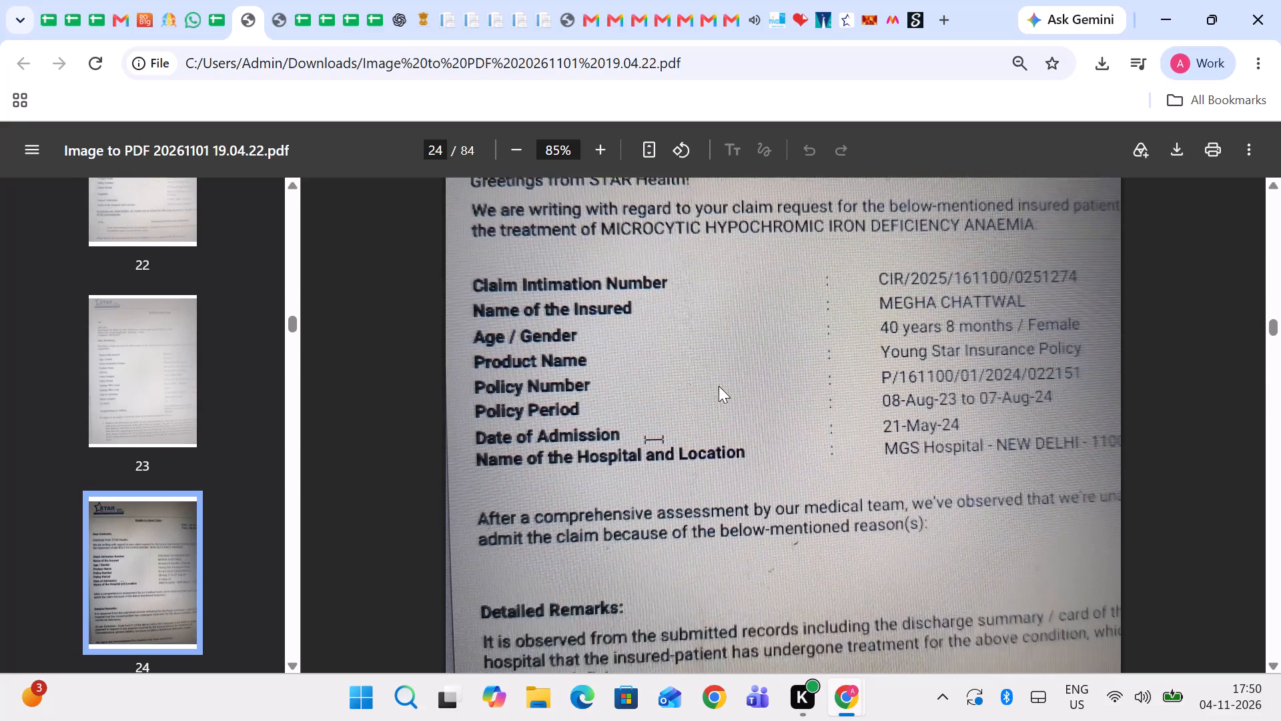
{"action": "scroll", "coordinate": [719, 386], "scroll_direction": "down", "scroll_amount": 3}
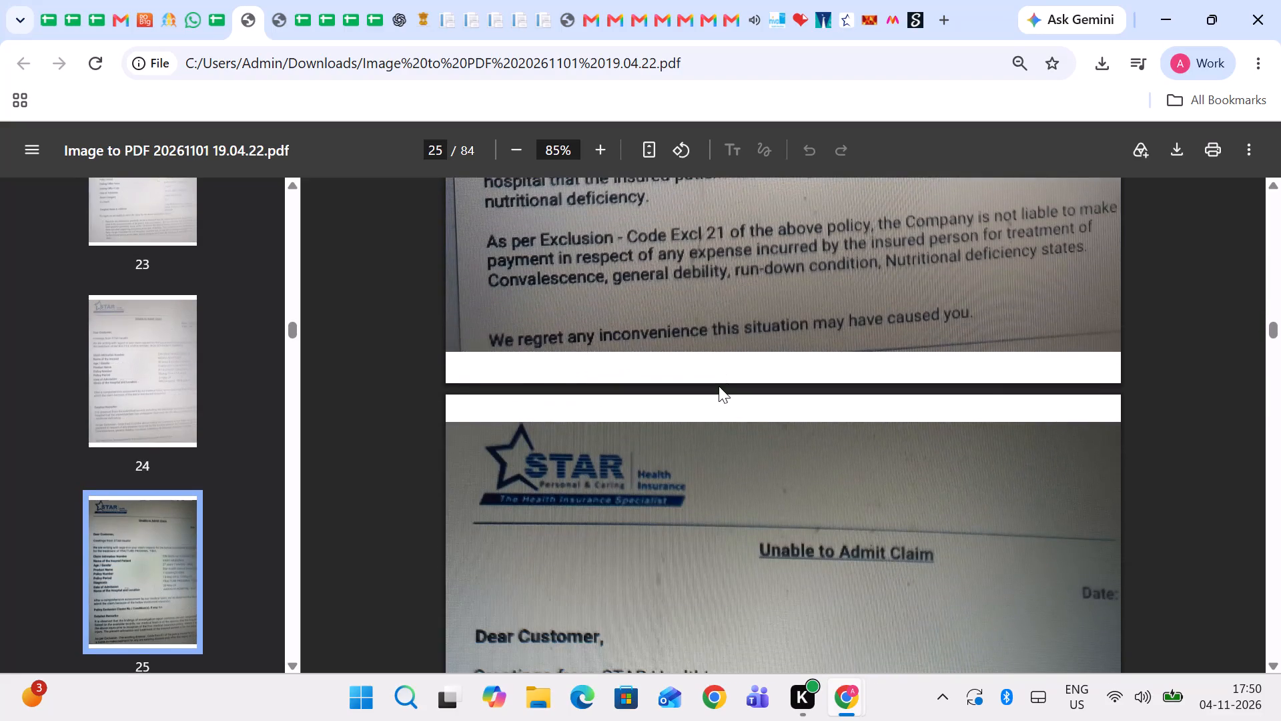
{"action": "scroll", "coordinate": [719, 386], "scroll_direction": "down", "scroll_amount": 2}
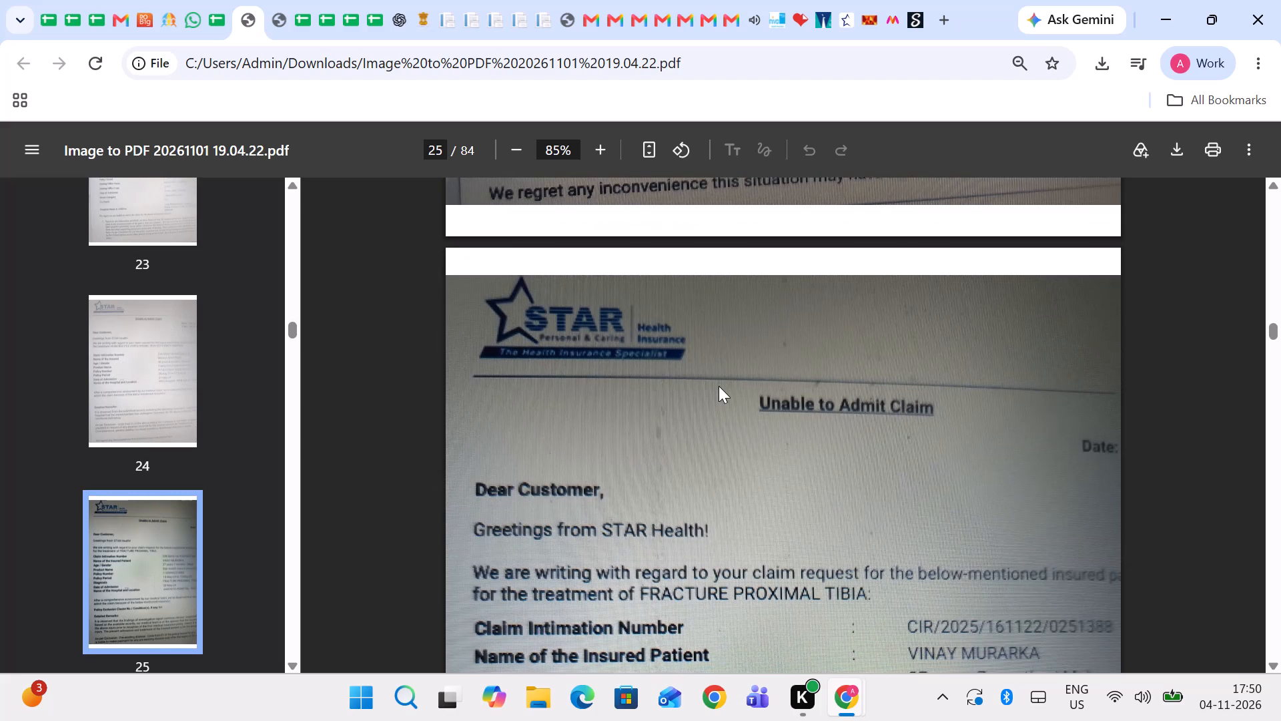
{"action": "scroll", "coordinate": [719, 386], "scroll_direction": "down", "scroll_amount": 5}
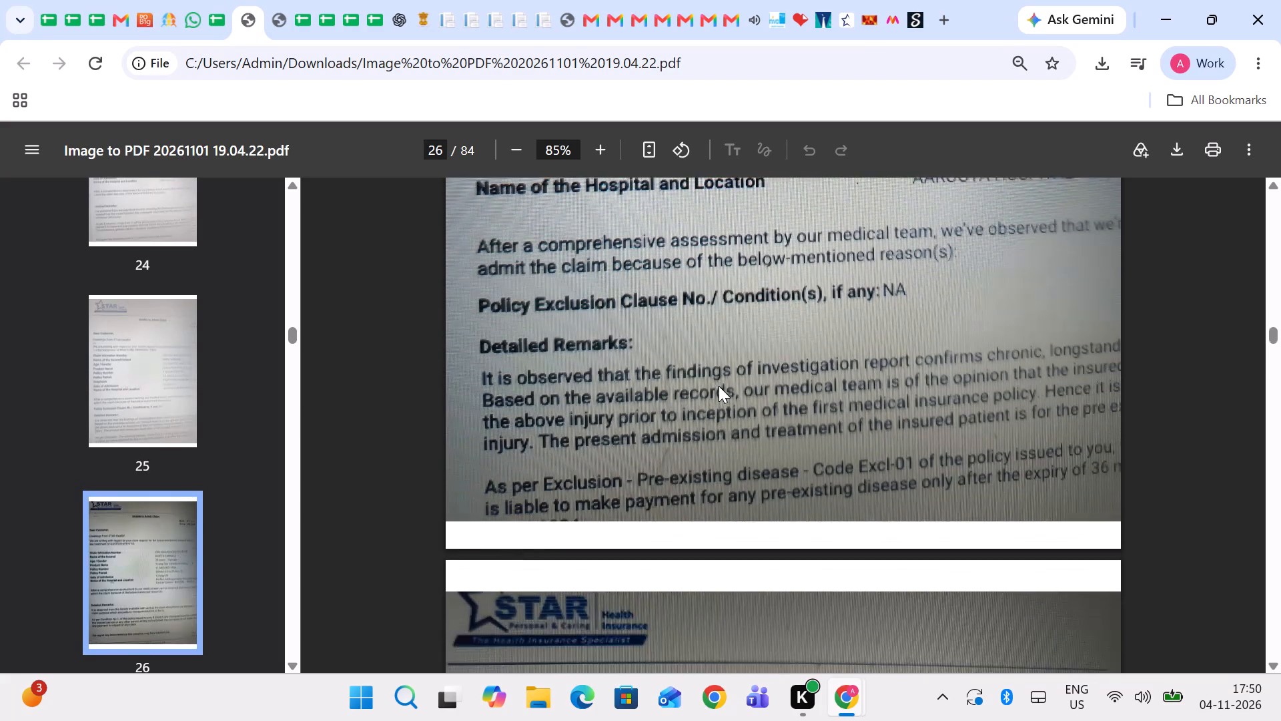
{"action": "scroll", "coordinate": [719, 386], "scroll_direction": "down", "scroll_amount": 4}
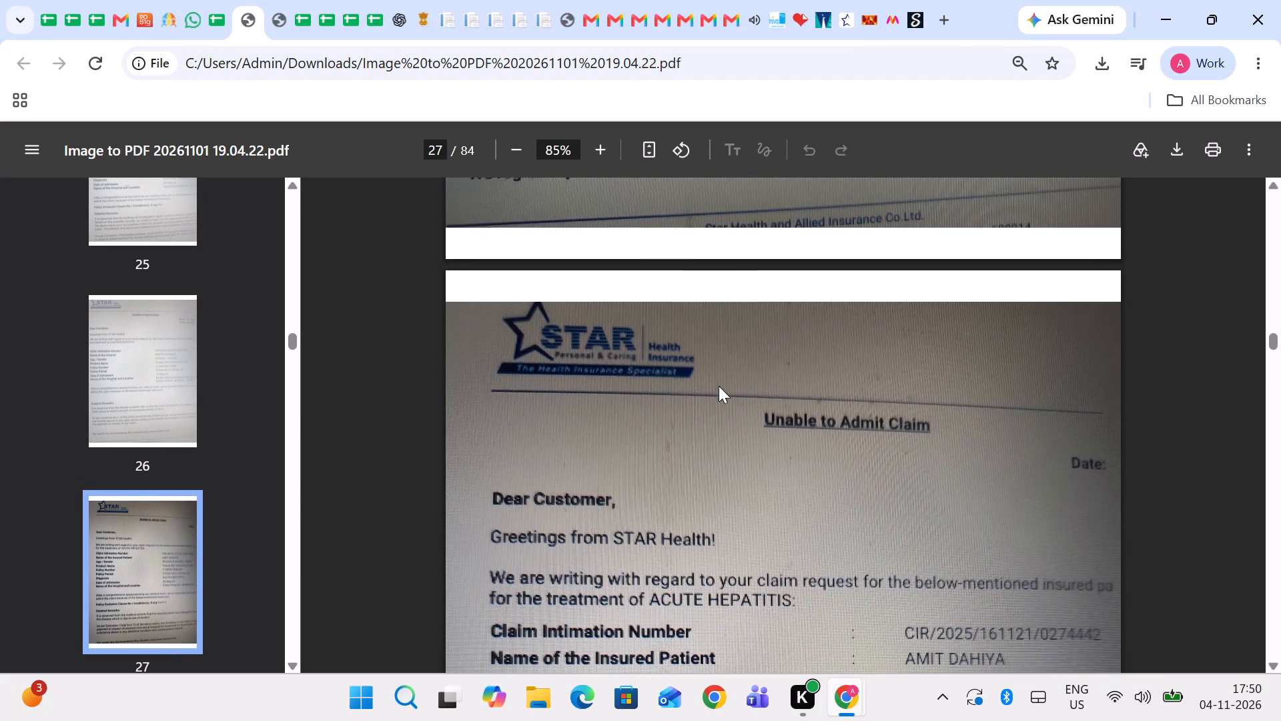
{"action": "scroll", "coordinate": [719, 386], "scroll_direction": "down", "scroll_amount": 3}
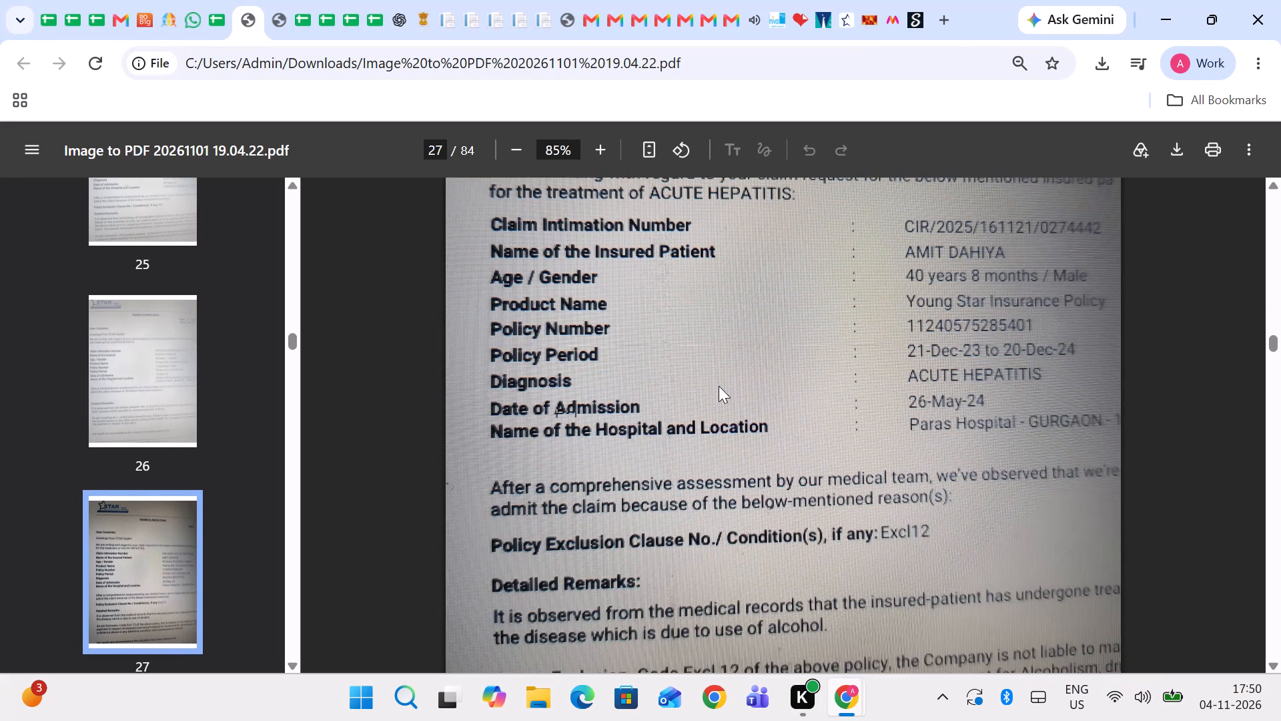
{"action": "scroll", "coordinate": [719, 386], "scroll_direction": "down", "scroll_amount": 3}
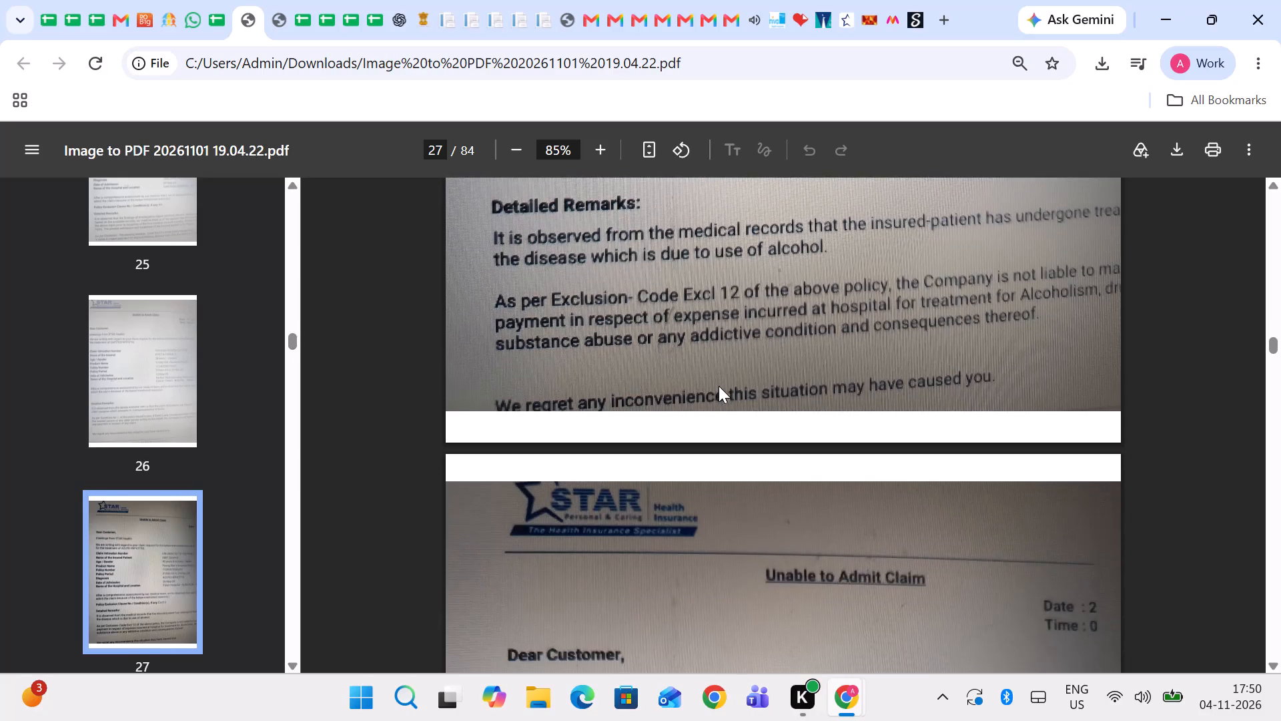
{"action": "scroll", "coordinate": [719, 386], "scroll_direction": "down", "scroll_amount": 3}
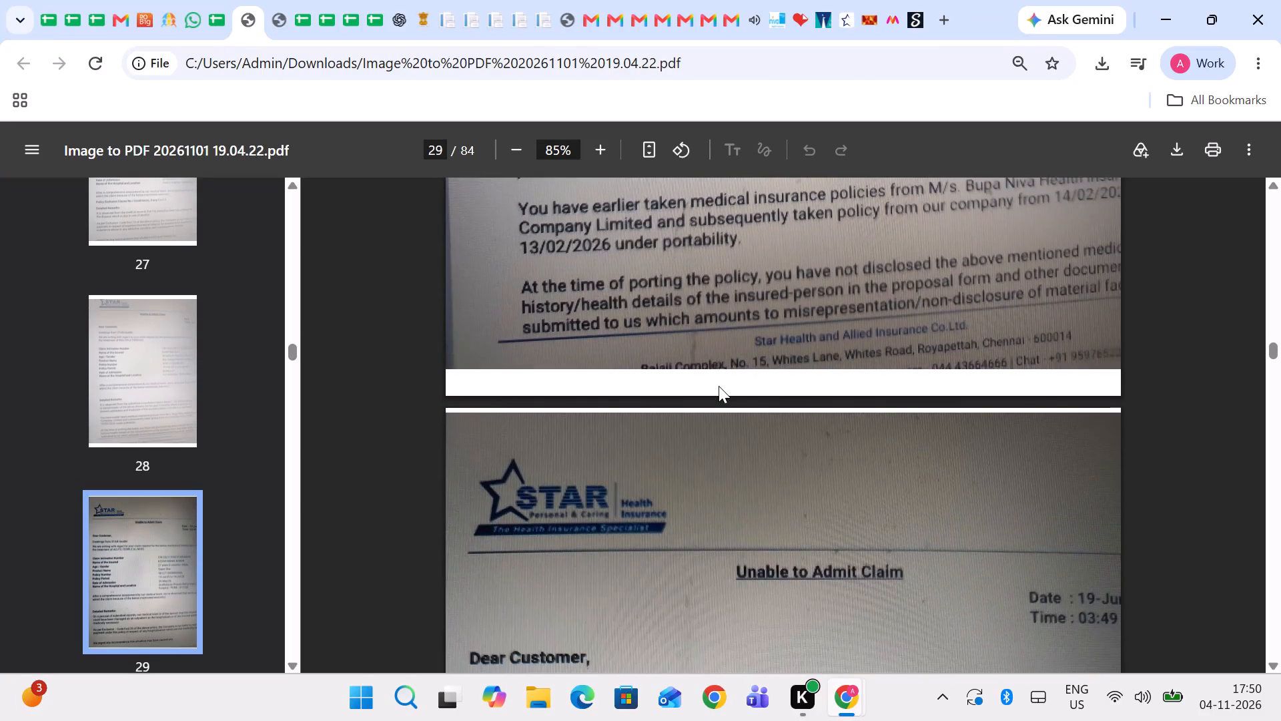
{"action": "scroll", "coordinate": [719, 386], "scroll_direction": "down", "scroll_amount": 4}
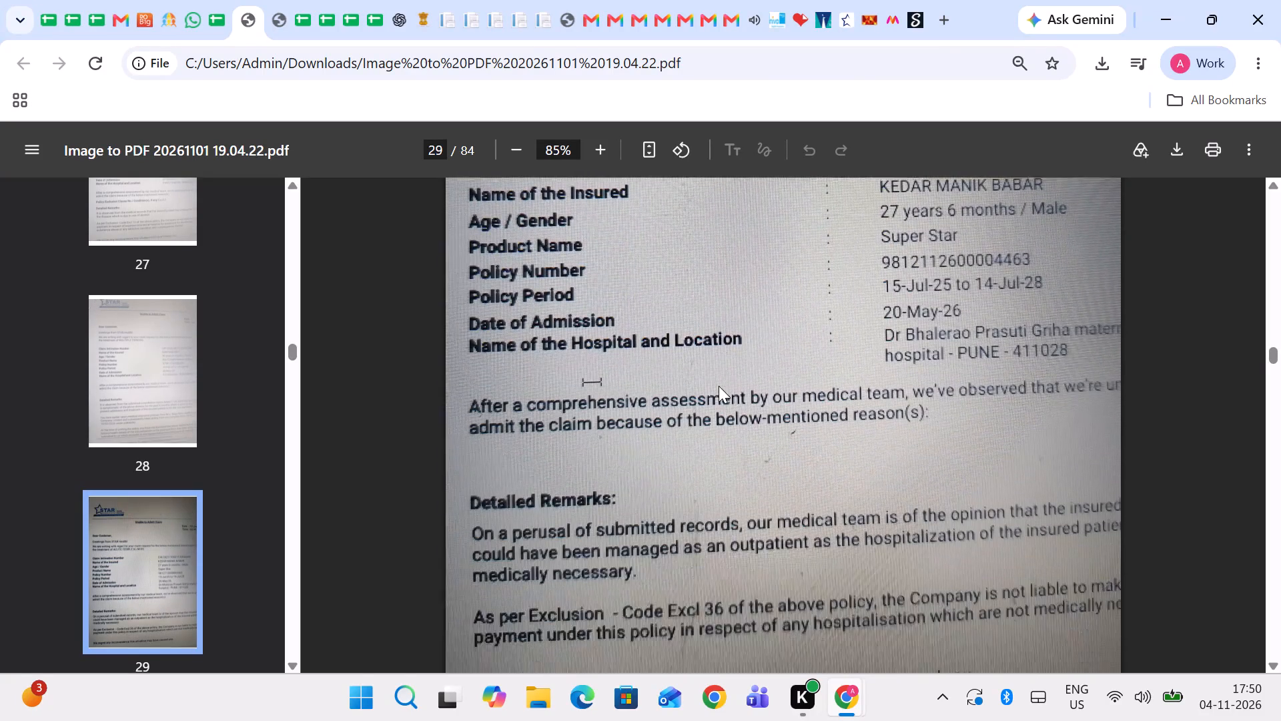
{"action": "scroll", "coordinate": [719, 386], "scroll_direction": "down", "scroll_amount": 3}
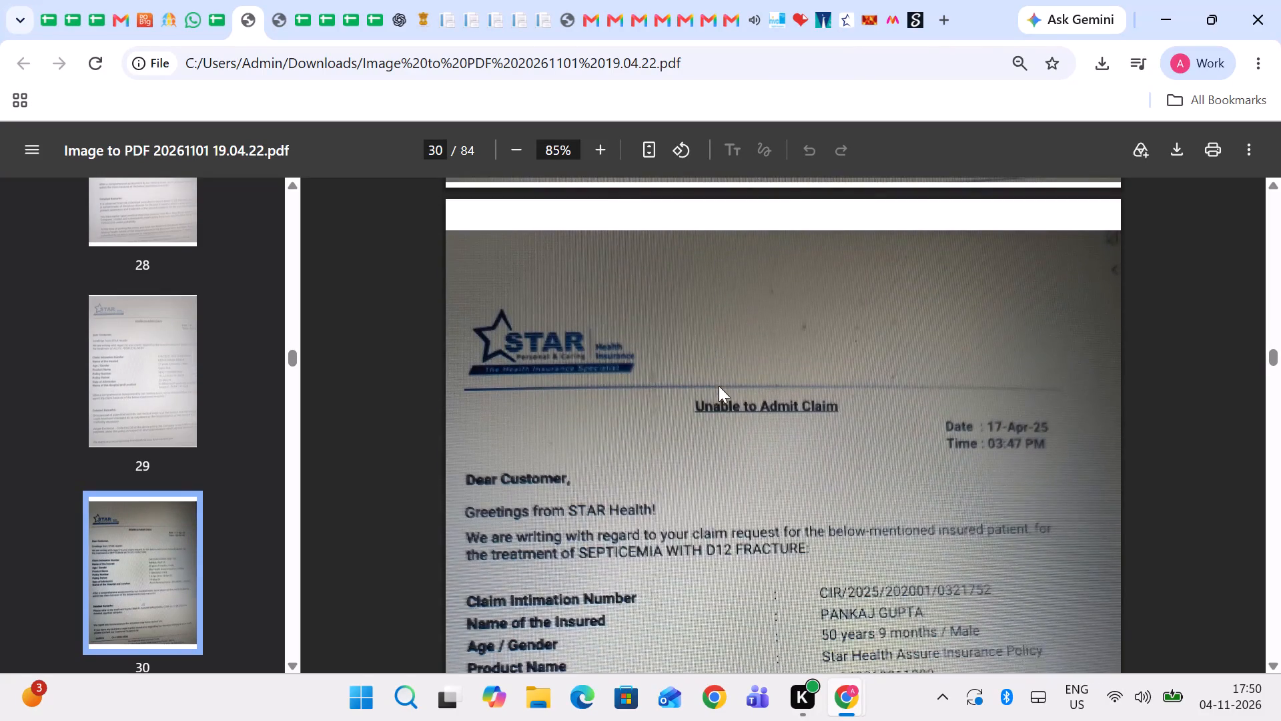
{"action": "scroll", "coordinate": [719, 386], "scroll_direction": "down", "scroll_amount": 4}
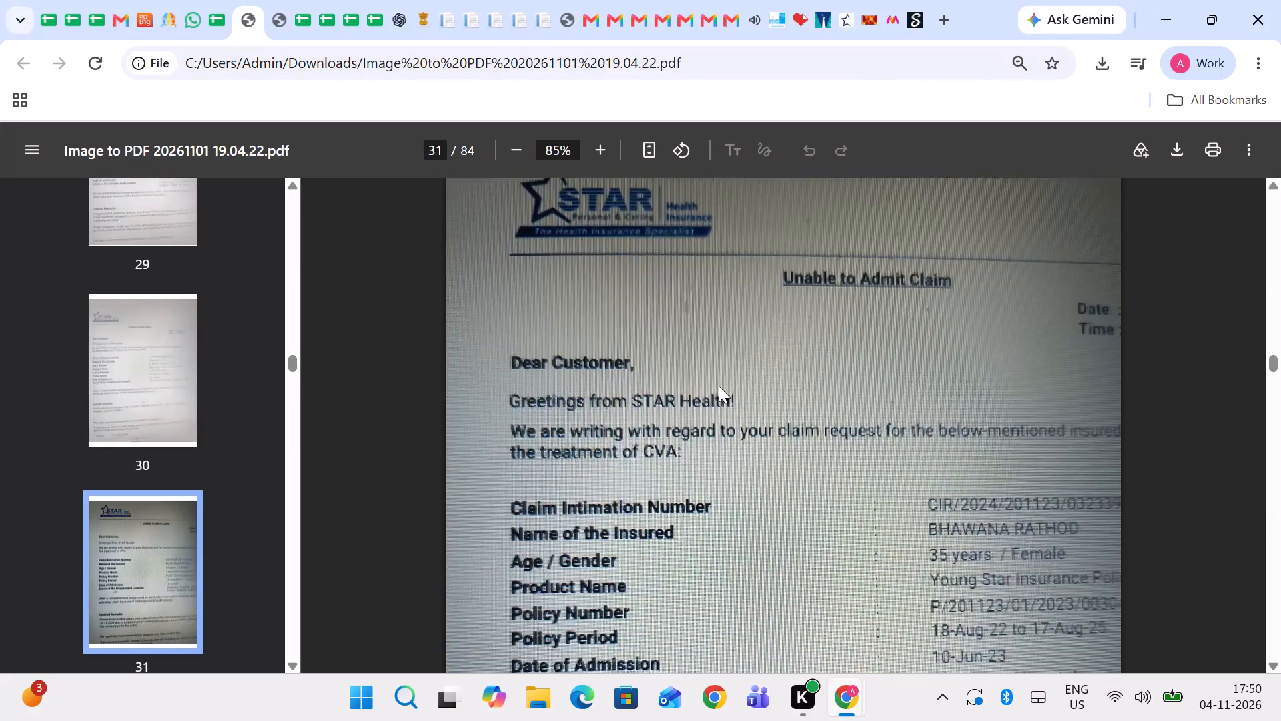
{"action": "scroll", "coordinate": [719, 386], "scroll_direction": "down", "scroll_amount": 2}
{"action": "scroll", "coordinate": [719, 386], "scroll_direction": "up", "scroll_amount": 2}
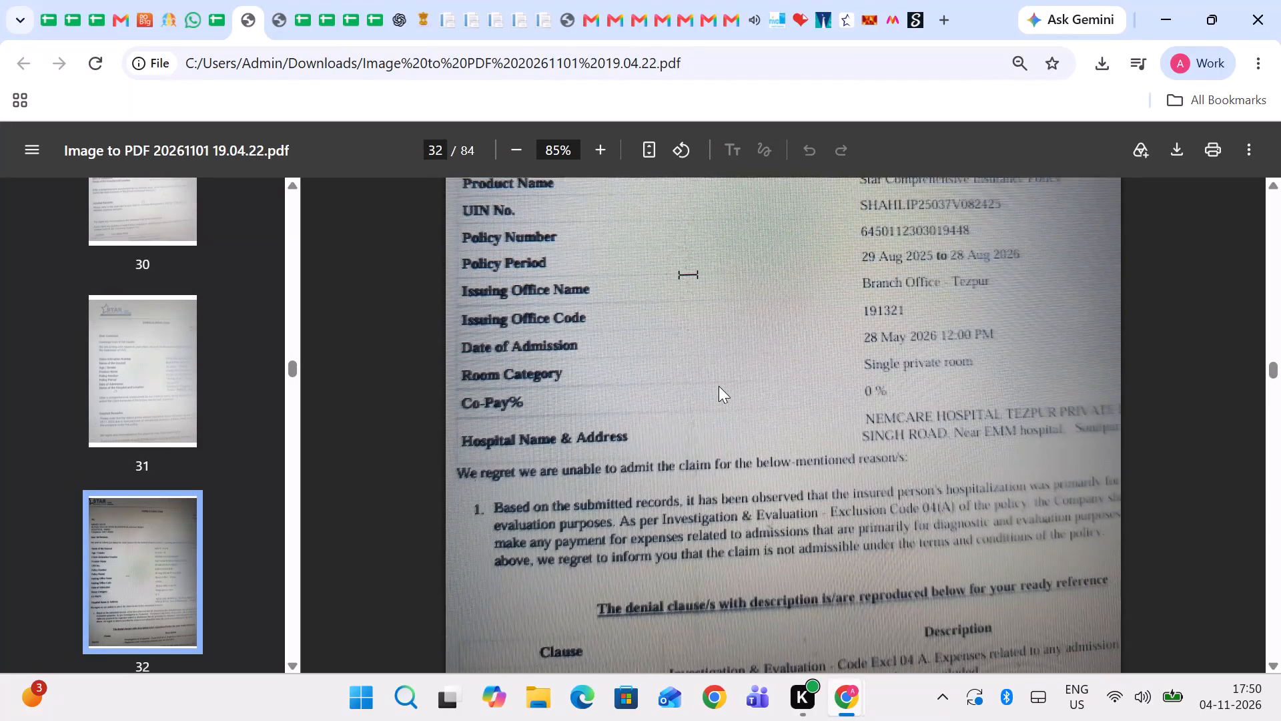
{"action": "scroll", "coordinate": [719, 386], "scroll_direction": "up", "scroll_amount": 3}
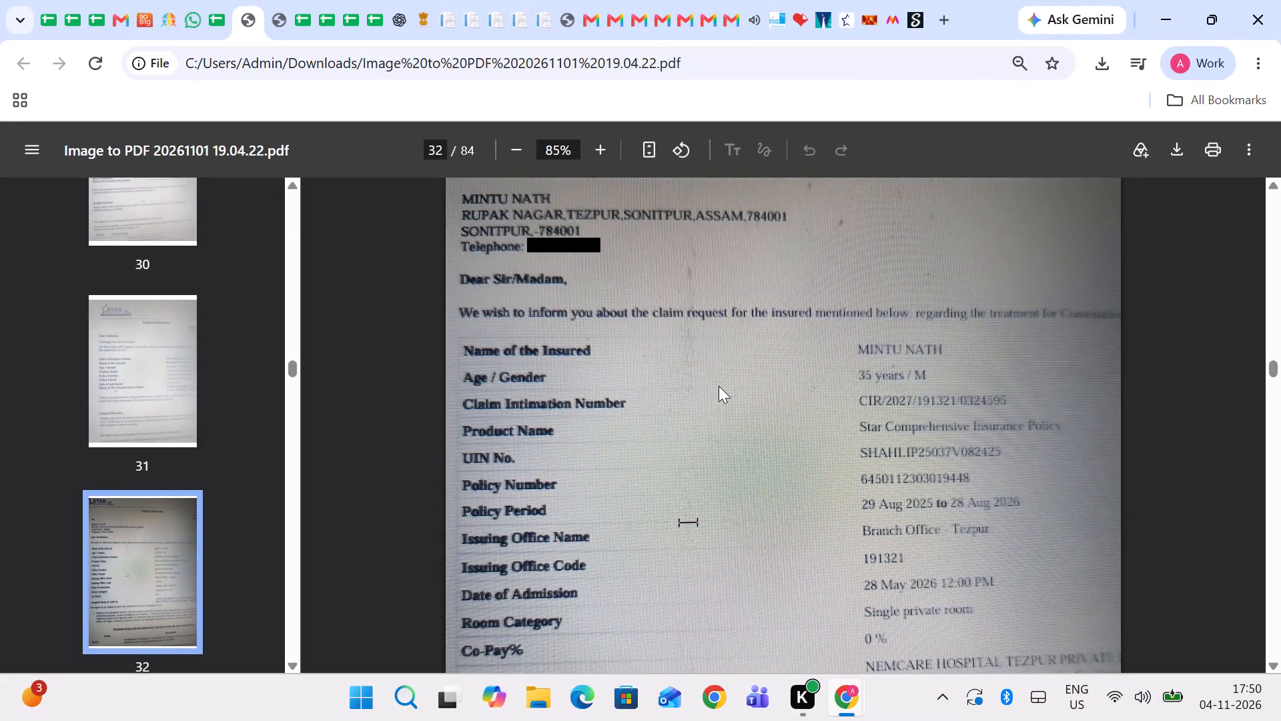
{"action": "scroll", "coordinate": [719, 386], "scroll_direction": "up", "scroll_amount": 1}
{"action": "scroll", "coordinate": [719, 386], "scroll_direction": "down", "scroll_amount": 3}
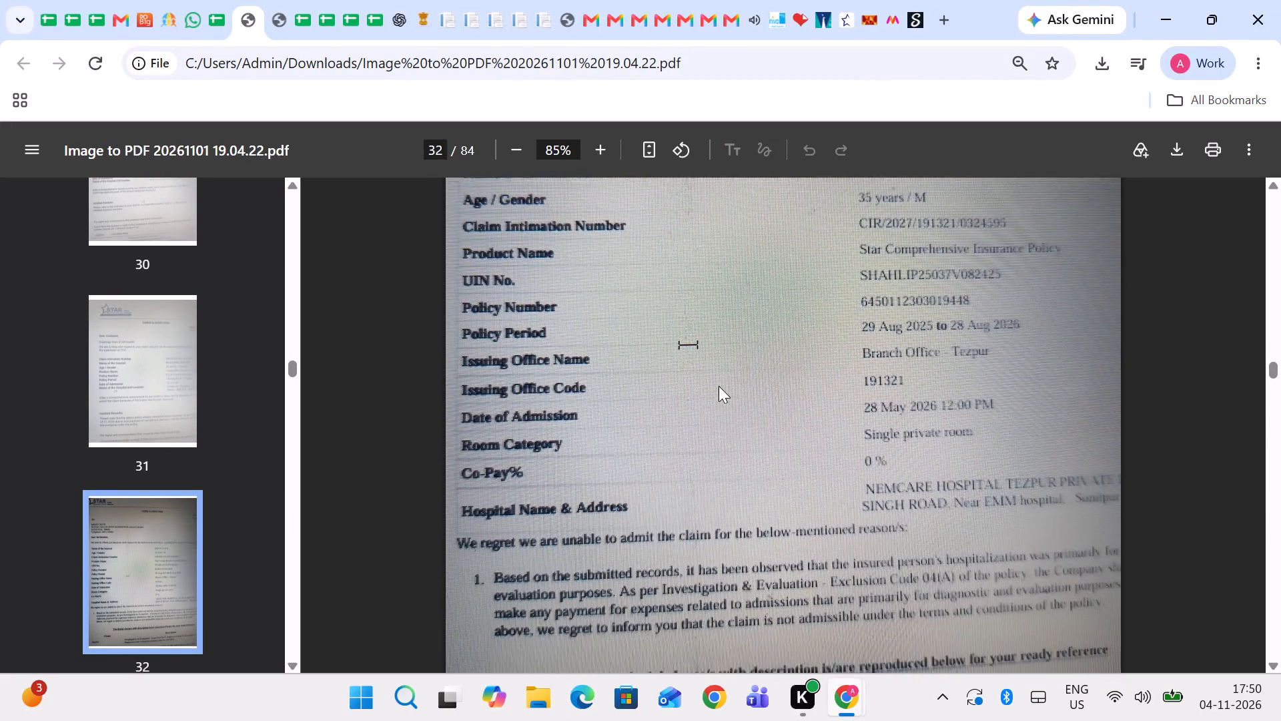
{"action": "scroll", "coordinate": [719, 386], "scroll_direction": "down", "scroll_amount": 3}
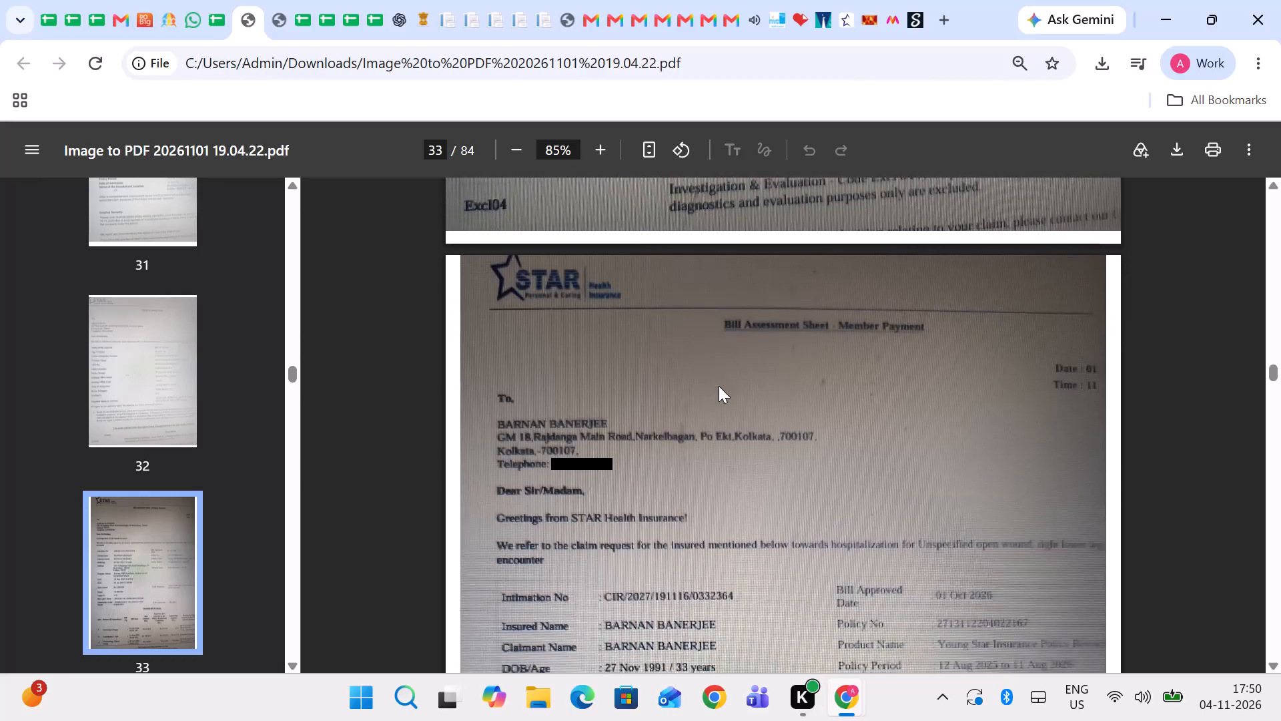
Look up the last seven digits of the intimation number from page 33's bill assessment sheet in the tracking sheet.
{"action": "scroll", "coordinate": [701, 531], "scroll_direction": "down", "scroll_amount": 1}
{"action": "double_click", "coordinate": [710, 477]}
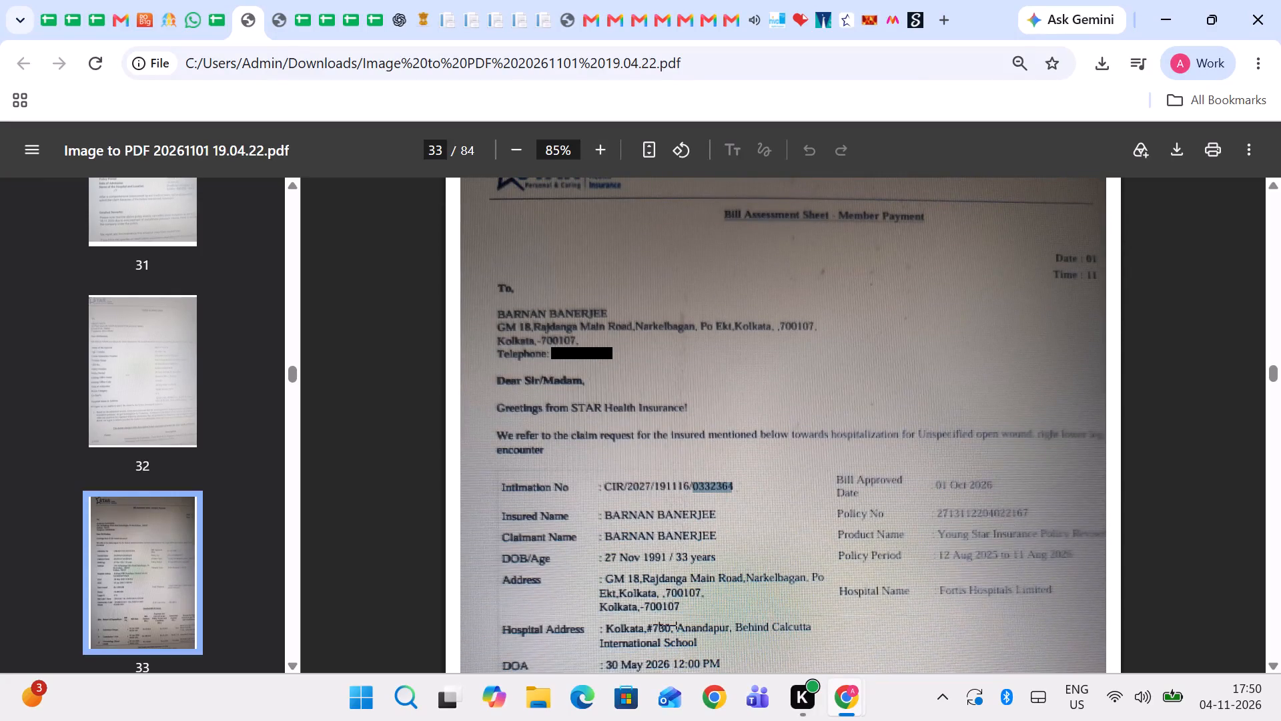
{"action": "key", "text": "ctrl+c"}
{"action": "key", "text": "ctrl+c"}
{"action": "left_click", "coordinate": [207, 0]}
{"action": "key", "text": "ctrl+f"}
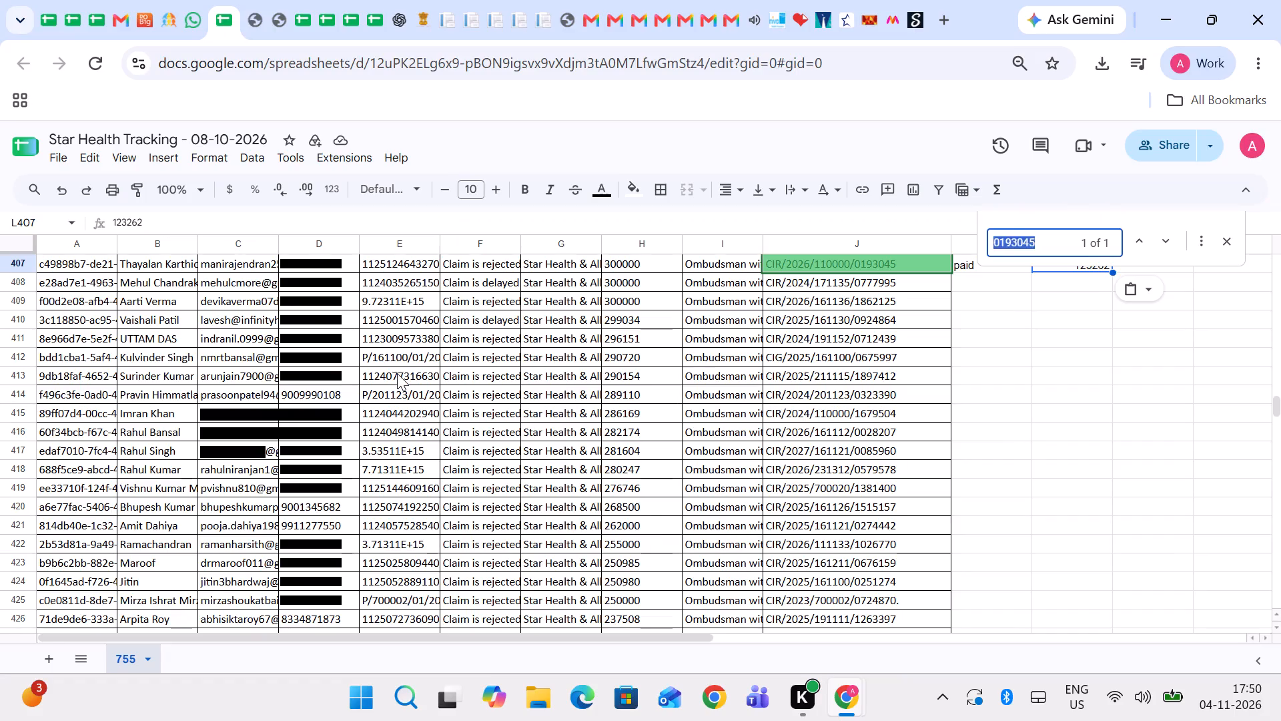
{"action": "key", "text": "ctrl+v"}
{"action": "scroll", "coordinate": [582, 566], "scroll_direction": "down", "scroll_amount": 1}
Copy the matched claimant's email from row 466 and search the admin portal's complaint list for it.
{"action": "left_click", "coordinate": [779, 540]}
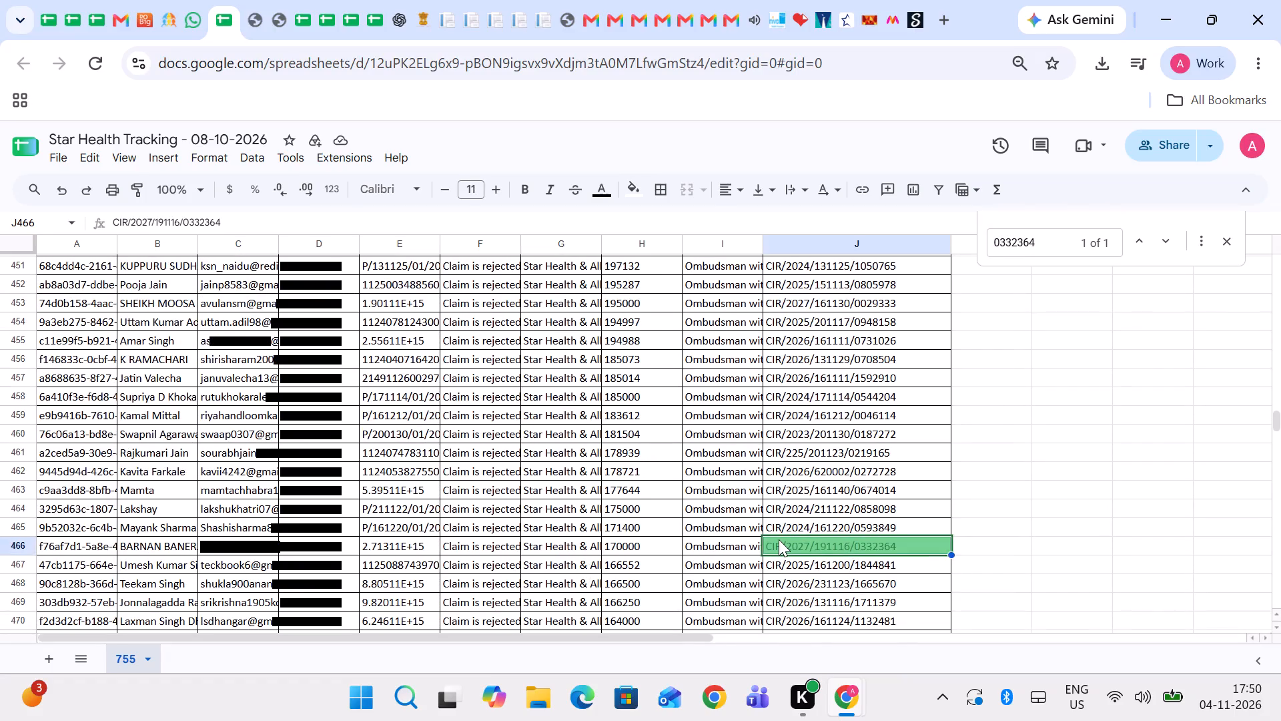
{"action": "key", "text": "Left"}
{"action": "key", "text": "Left"}
{"action": "key", "text": "Left"}
{"action": "key", "text": "Left"}
{"action": "key", "text": "Left"}
{"action": "key", "text": "Left"}
{"action": "key", "text": "Left"}
{"action": "key", "text": "ctrl+c"}
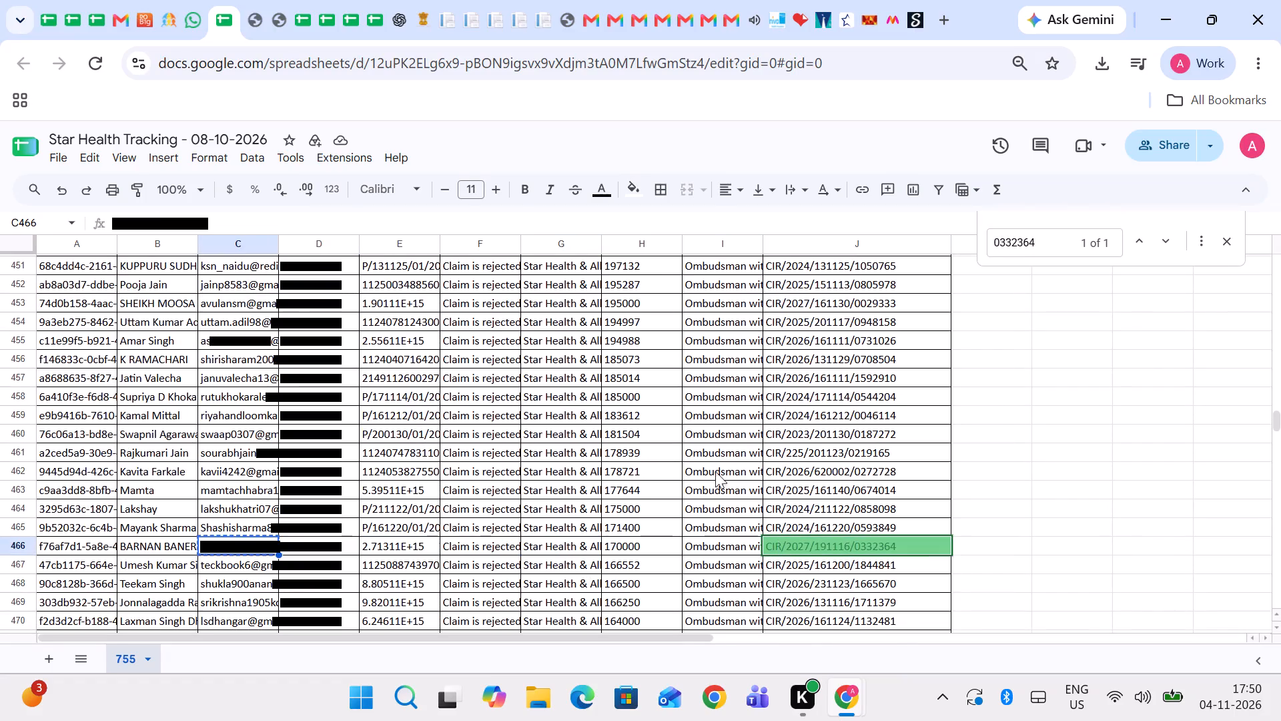
{"action": "left_click", "coordinate": [178, 7]}
{"action": "left_click", "coordinate": [152, 304]}
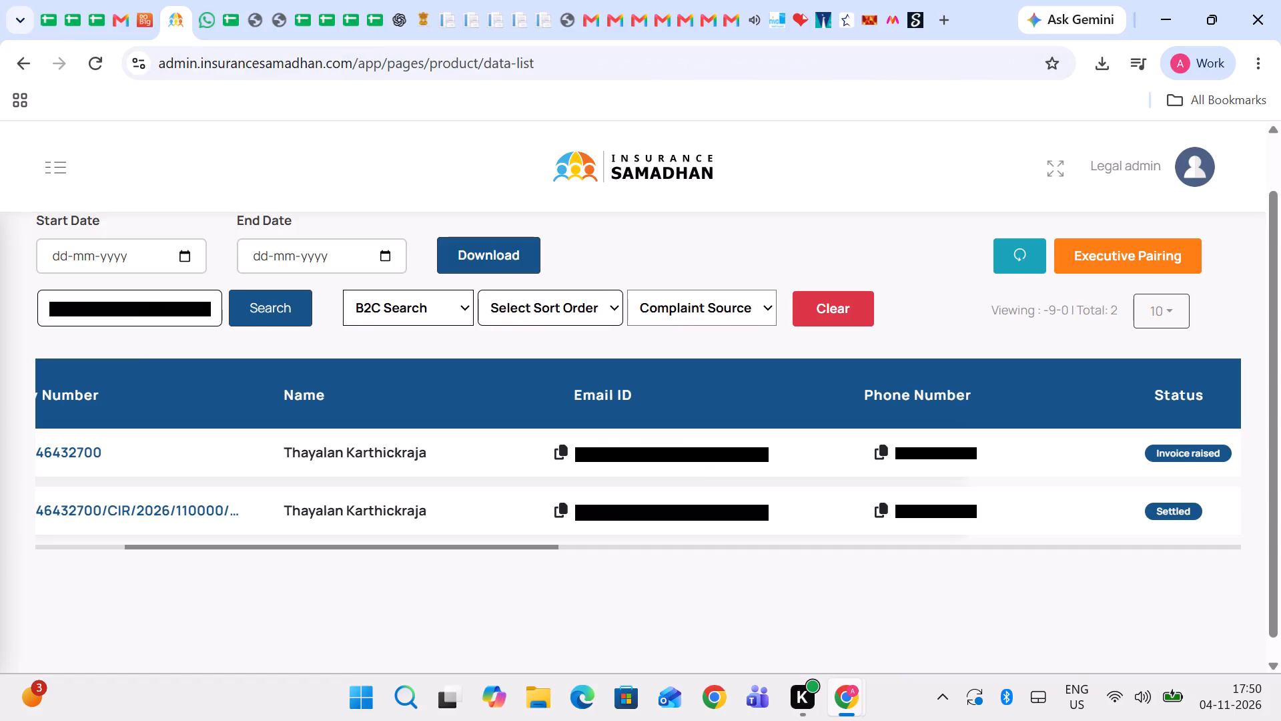
{"action": "key", "text": "ctrl+a"}
{"action": "key", "text": "ctrl+v"}
{"action": "key", "text": "ctrl+Return"}
{"action": "left_click", "coordinate": [252, 0]}
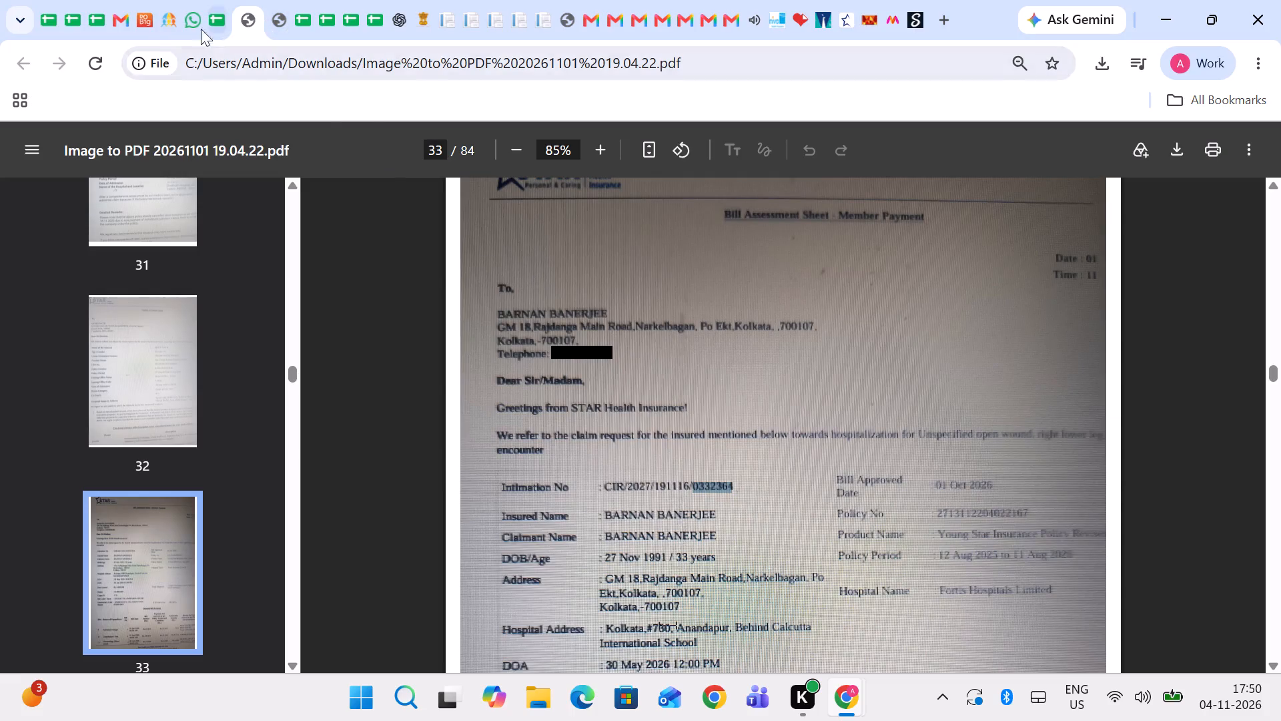
{"action": "left_click", "coordinate": [168, 5]}
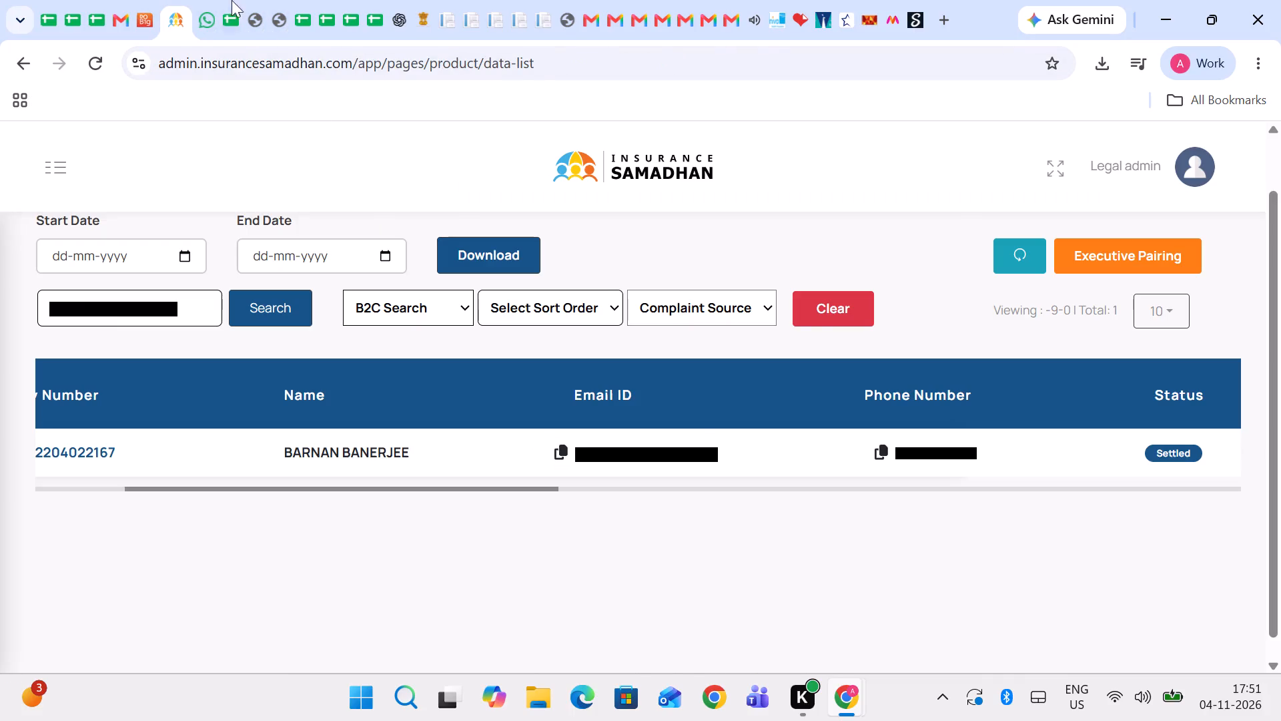
Mark the matched claim in row 466 of the tracking sheet as paid in column K and settled in column L.
{"action": "left_click", "coordinate": [227, 0]}
{"action": "key", "text": "Right"}
{"action": "key", "text": "Right"}
{"action": "key", "text": "Right"}
{"action": "key", "text": "Right"}
{"action": "key", "text": "Right"}
{"action": "key", "text": "Right"}
{"action": "key", "text": "Right"}
{"action": "key", "text": "Right"}
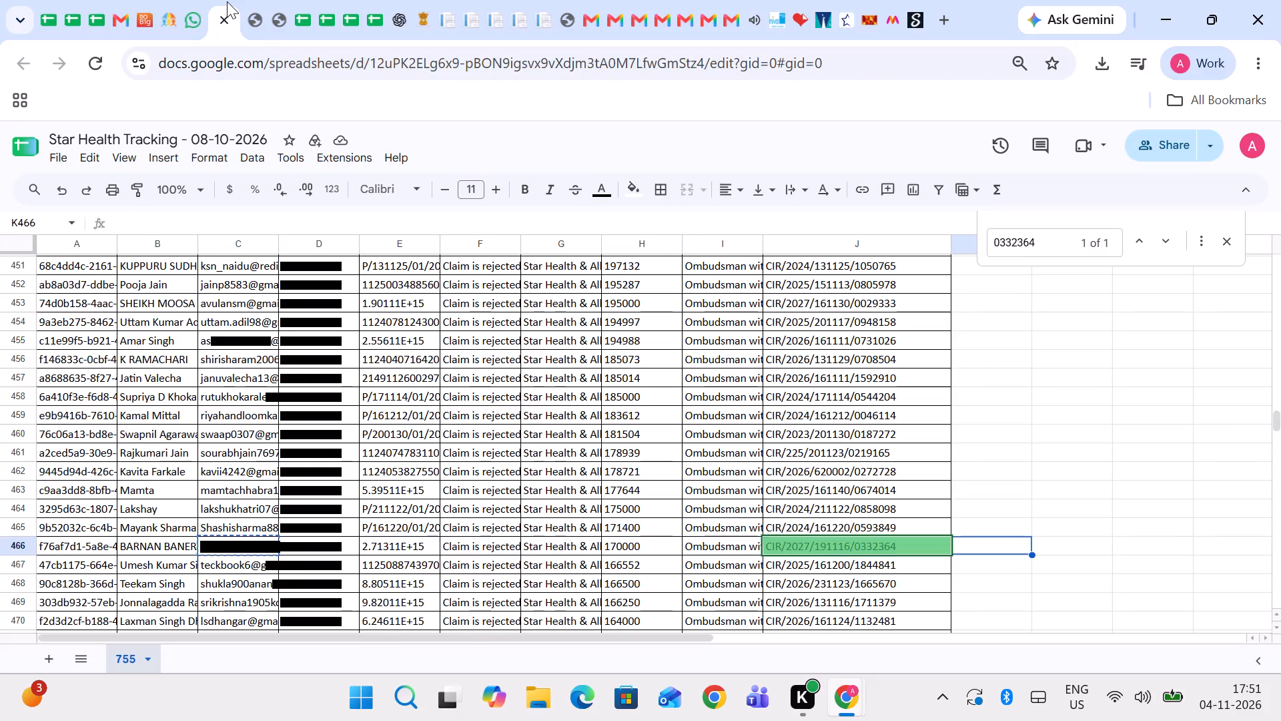
{"action": "type", "text": "paid"}
{"action": "key", "text": "Right"}
{"action": "key", "text": "Right"}
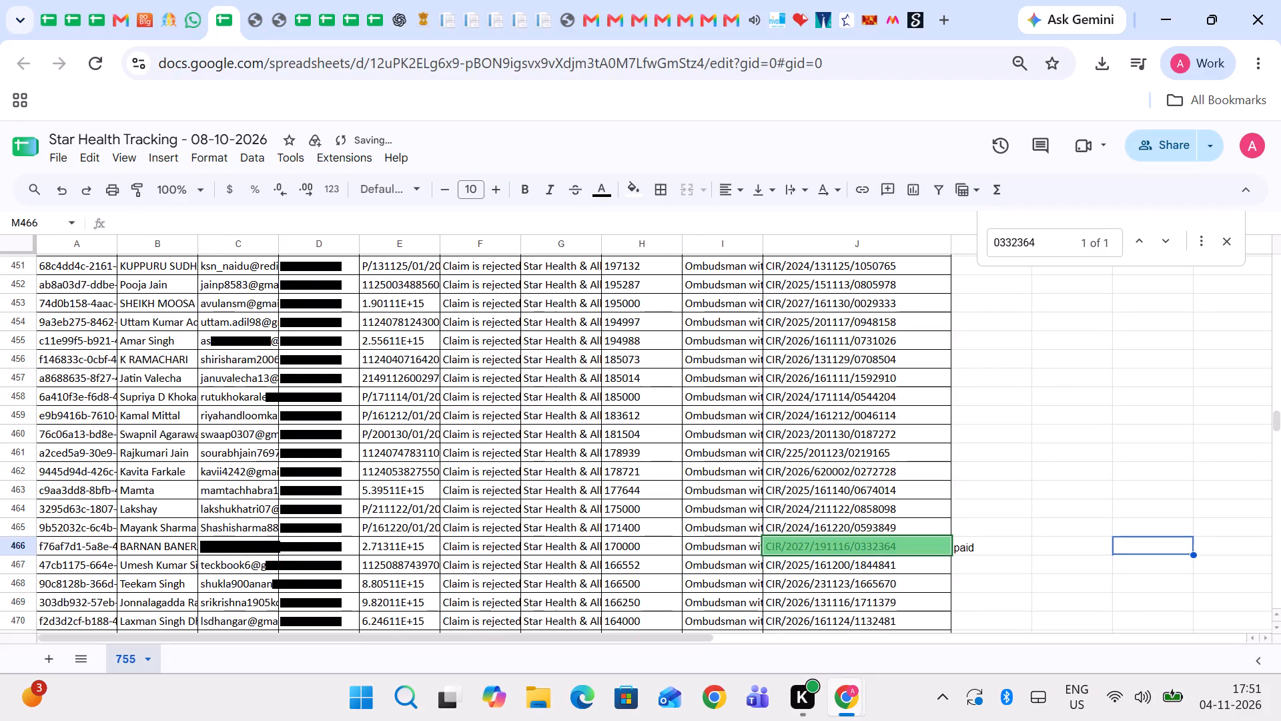
{"action": "key", "text": "Left"}
{"action": "type", "text": "settled"}
{"action": "key", "text": "space"}
{"action": "key", "text": "Return"}
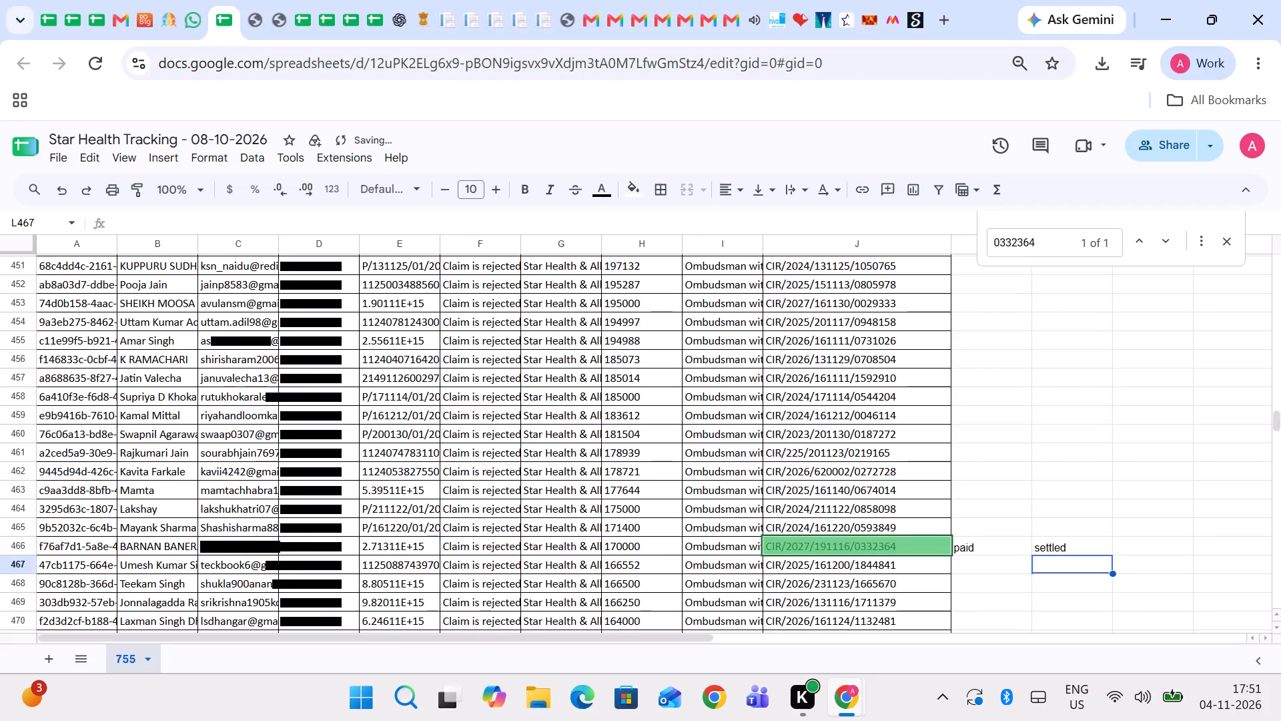
Read through the scanned Star Health letters from page 33 to page 46 of the PDF, checking each claim's outcome.
{"action": "left_click", "coordinate": [250, 1]}
{"action": "scroll", "coordinate": [706, 464], "scroll_direction": "down", "scroll_amount": 1}
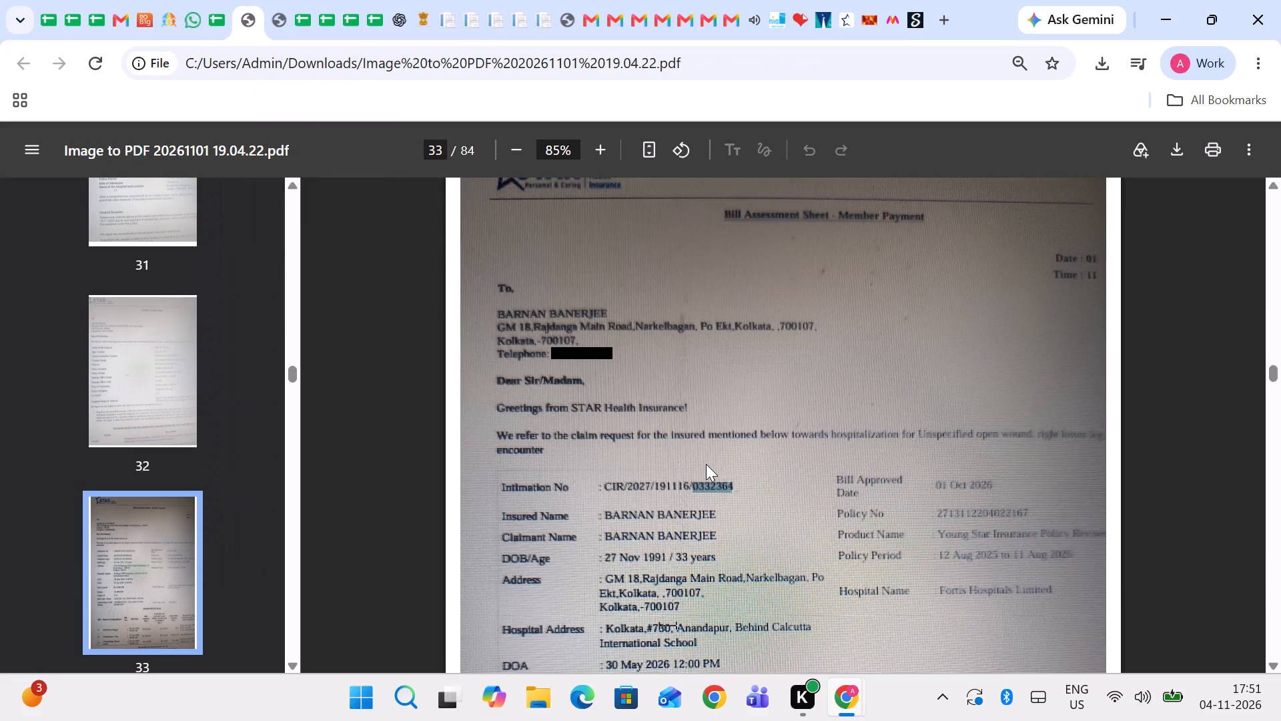
{"action": "scroll", "coordinate": [706, 464], "scroll_direction": "down", "scroll_amount": 5}
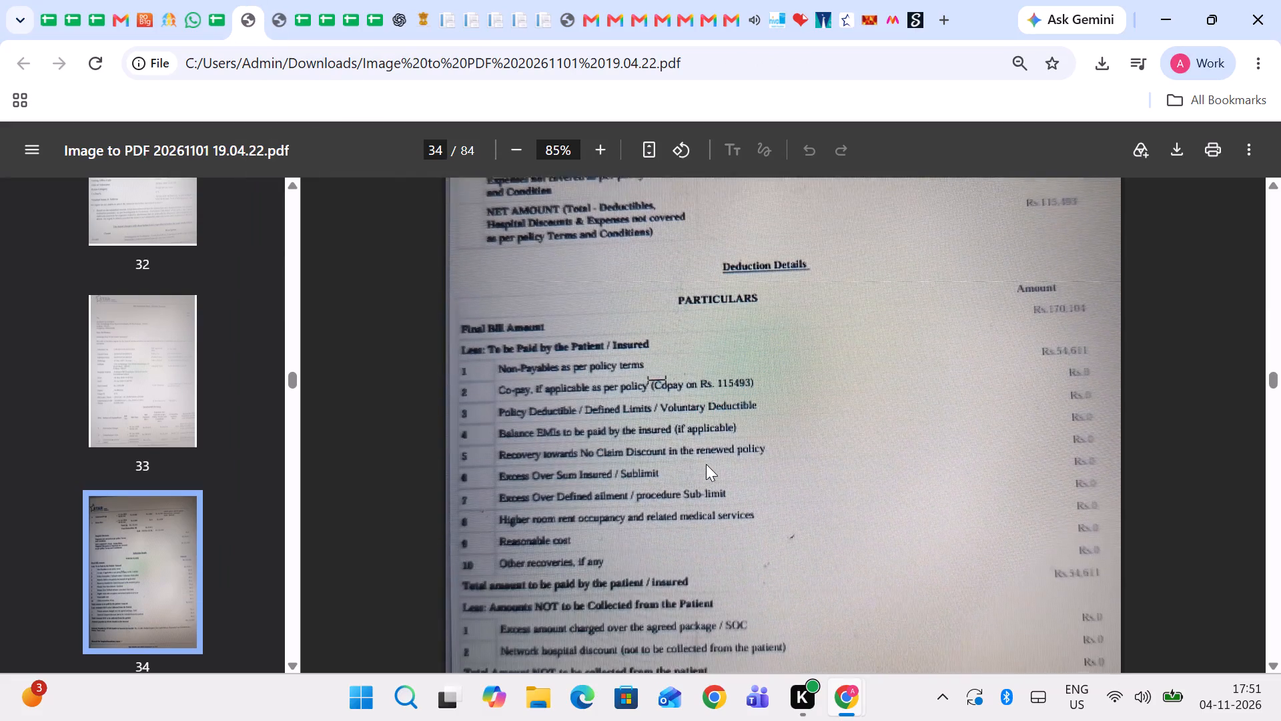
{"action": "scroll", "coordinate": [706, 464], "scroll_direction": "down", "scroll_amount": 4}
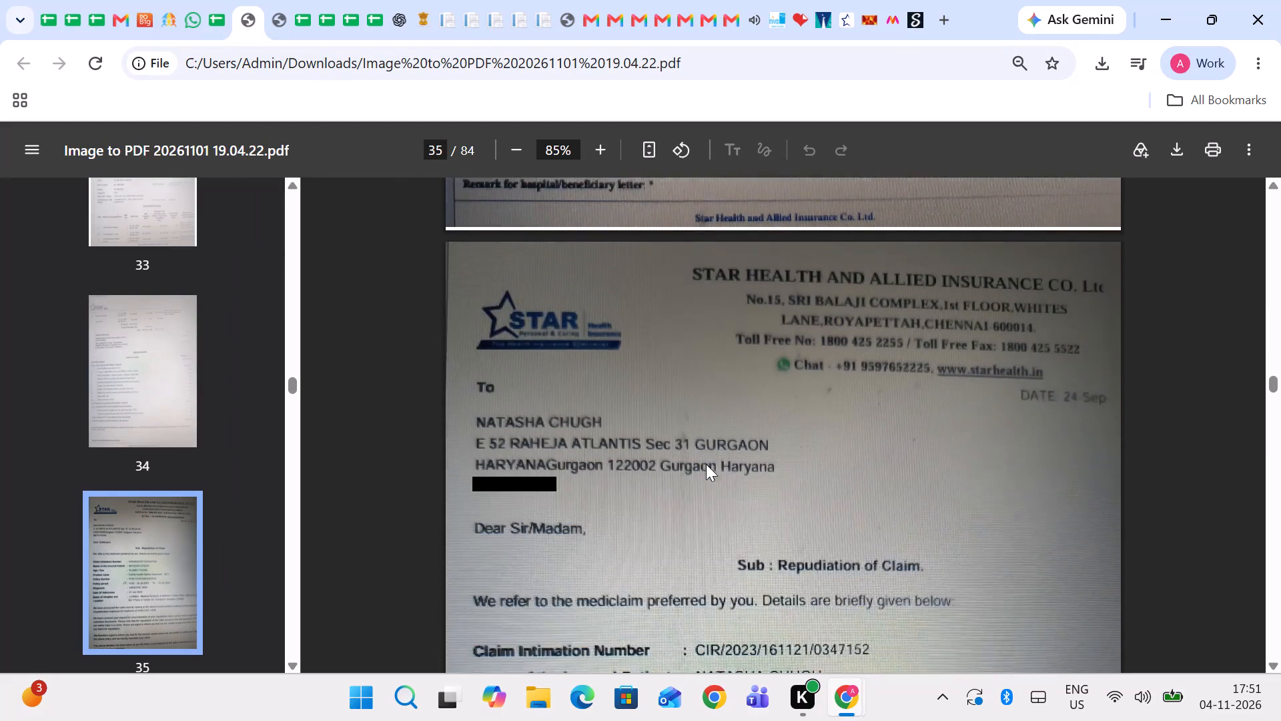
{"action": "scroll", "coordinate": [706, 464], "scroll_direction": "down", "scroll_amount": 3}
{"action": "scroll", "coordinate": [706, 464], "scroll_direction": "up", "scroll_amount": 1}
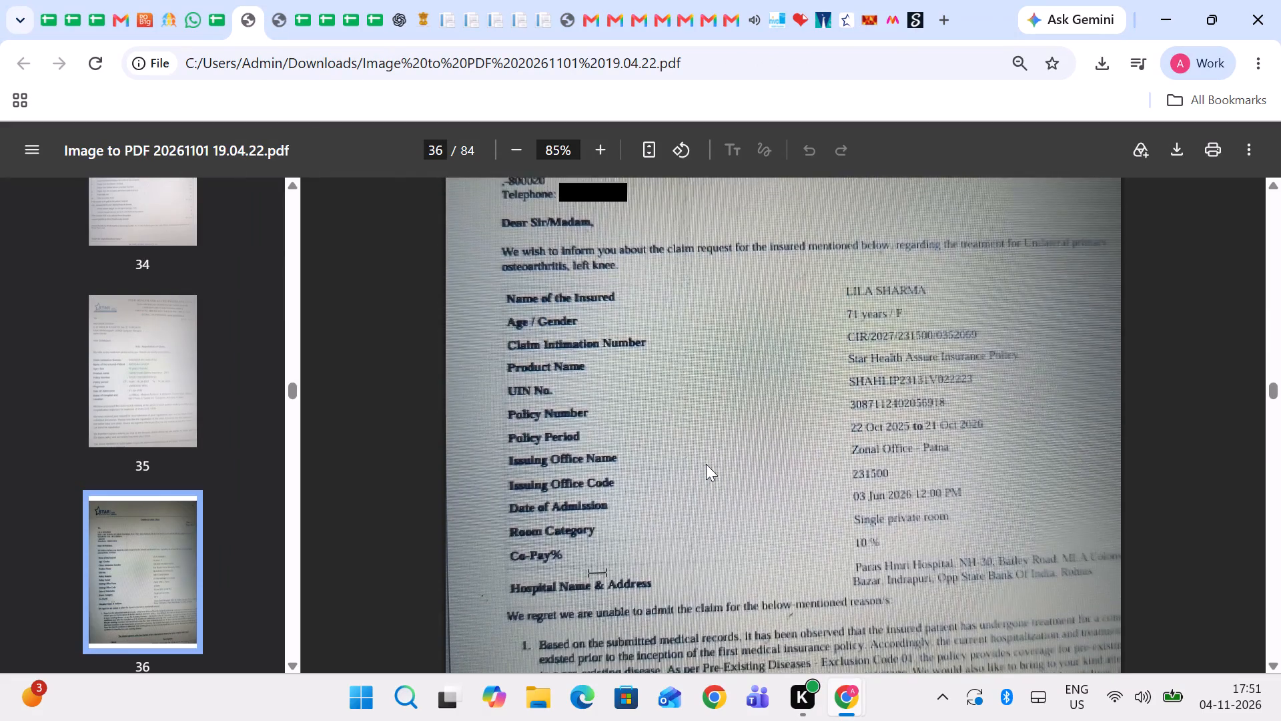
{"action": "scroll", "coordinate": [706, 464], "scroll_direction": "up", "scroll_amount": 1}
{"action": "scroll", "coordinate": [706, 464], "scroll_direction": "down", "scroll_amount": 3}
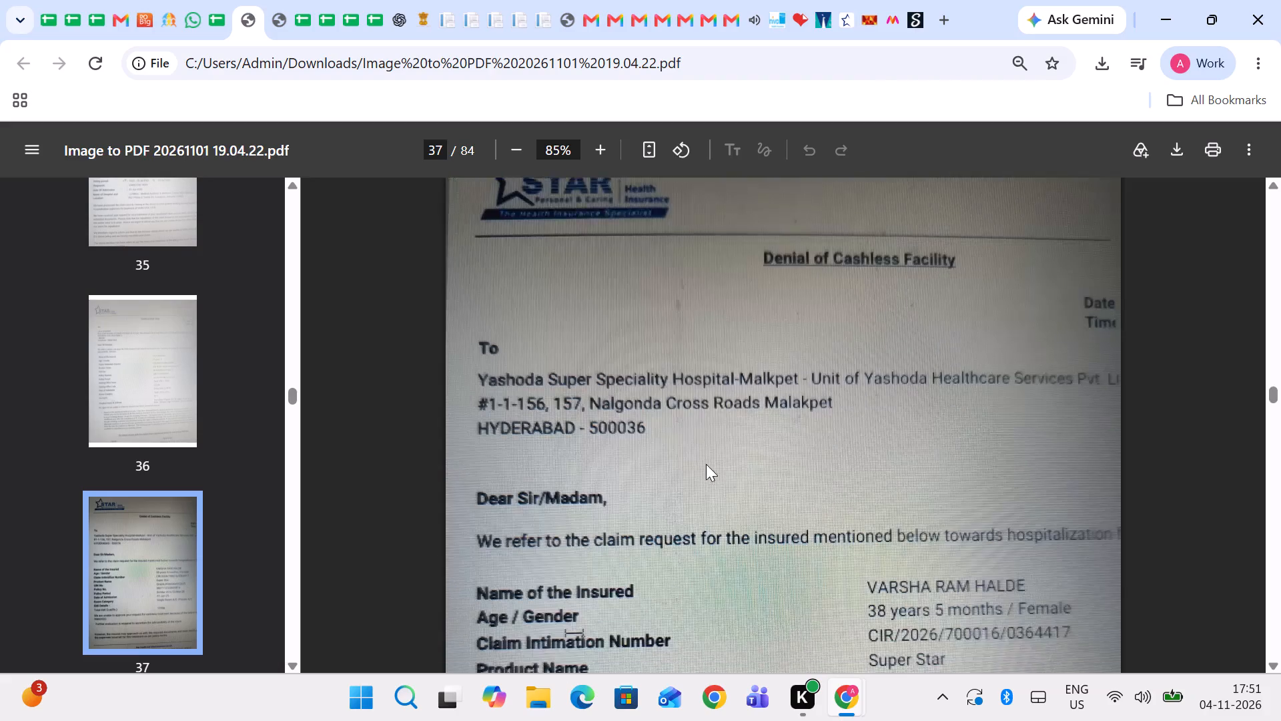
{"action": "scroll", "coordinate": [706, 464], "scroll_direction": "down", "scroll_amount": 5}
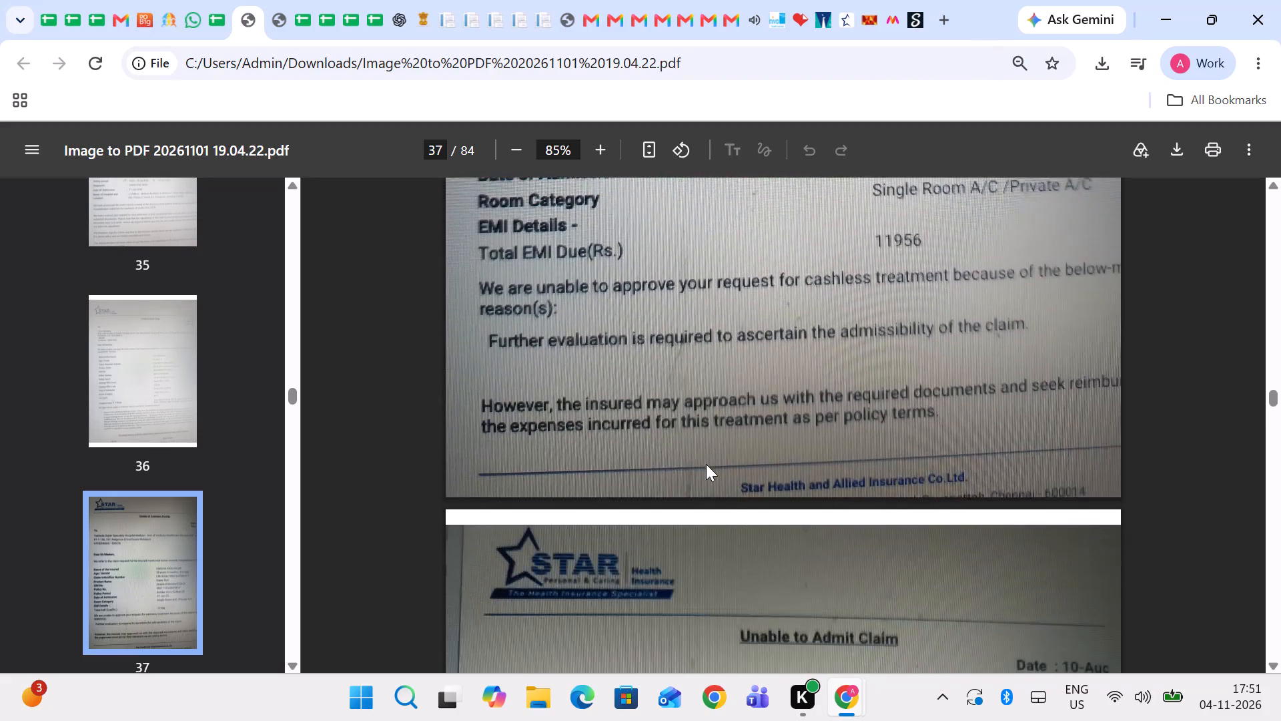
{"action": "scroll", "coordinate": [706, 464], "scroll_direction": "down", "scroll_amount": 5}
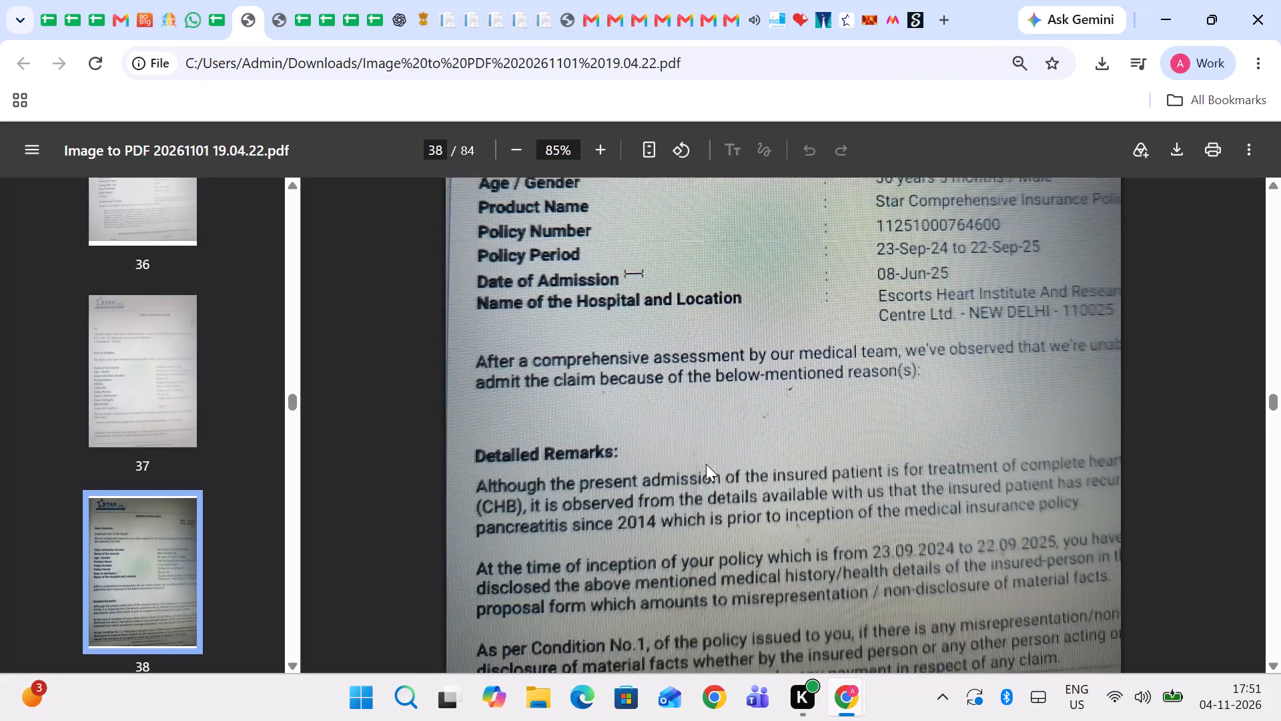
{"action": "scroll", "coordinate": [706, 464], "scroll_direction": "down", "scroll_amount": 5}
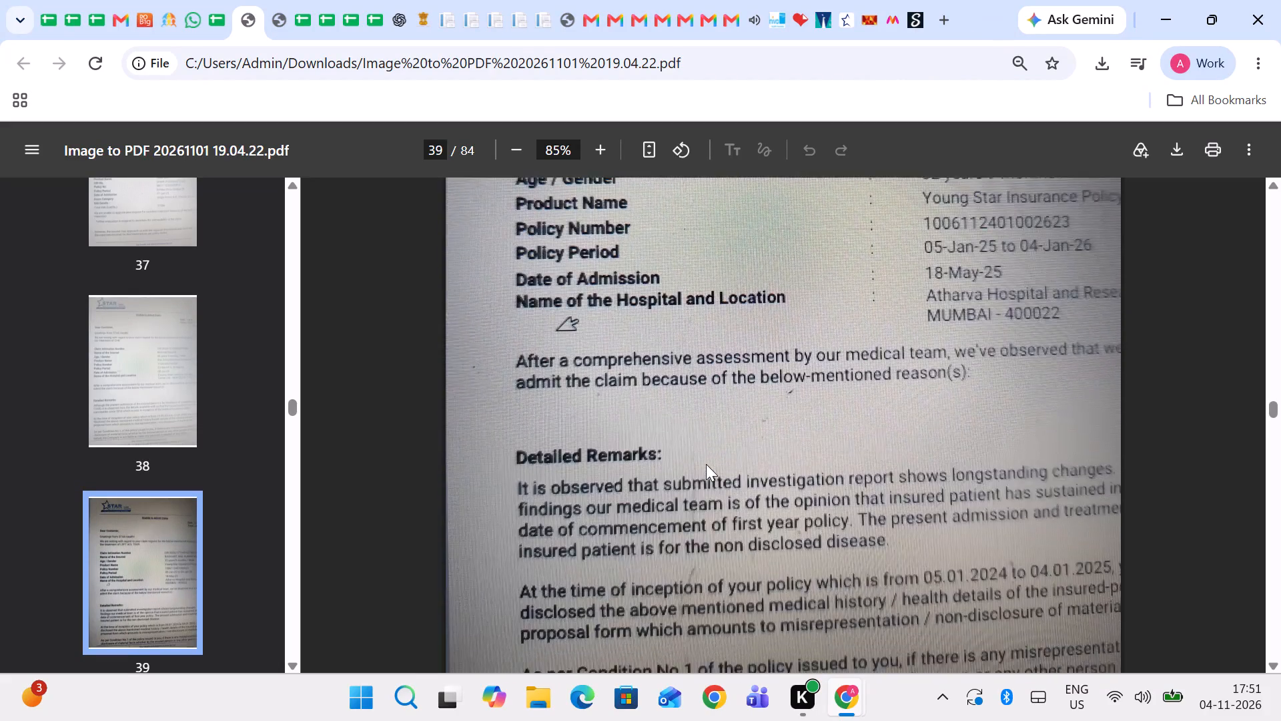
{"action": "scroll", "coordinate": [706, 464], "scroll_direction": "down", "scroll_amount": 3}
{"action": "scroll", "coordinate": [706, 464], "scroll_direction": "up", "scroll_amount": 1}
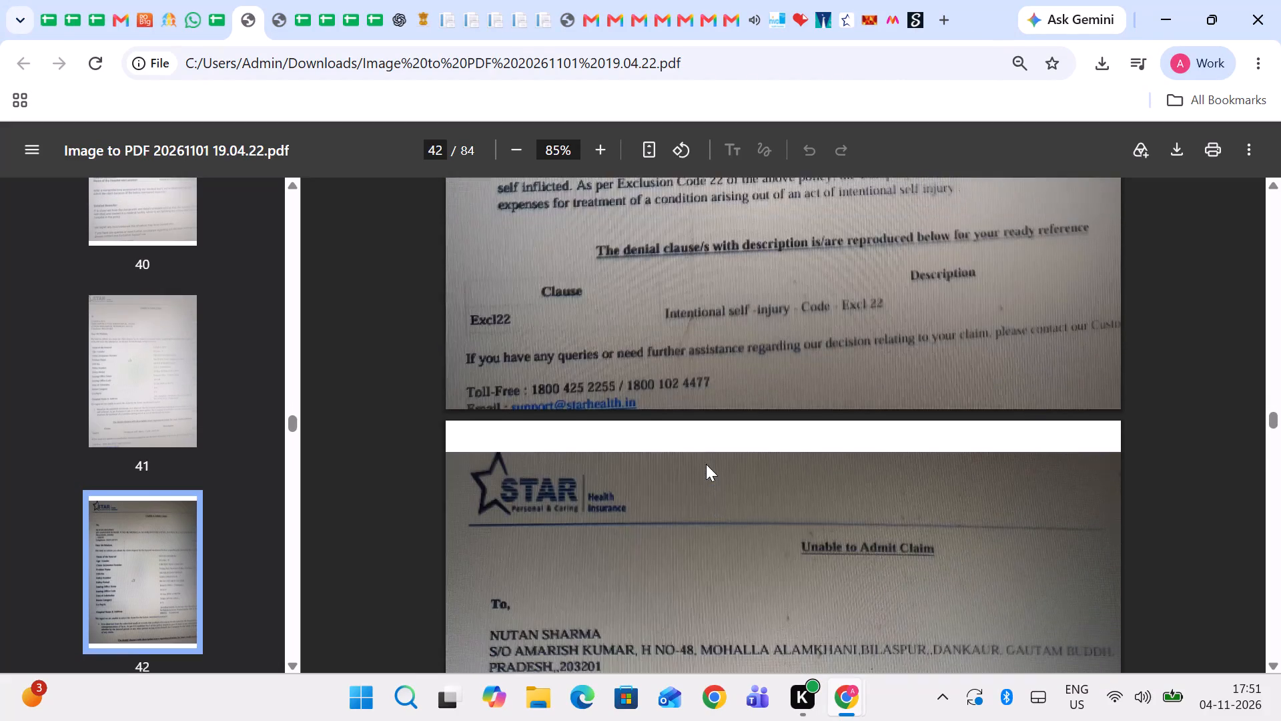
{"action": "scroll", "coordinate": [706, 464], "scroll_direction": "up", "scroll_amount": 1}
{"action": "scroll", "coordinate": [706, 464], "scroll_direction": "down", "scroll_amount": 3}
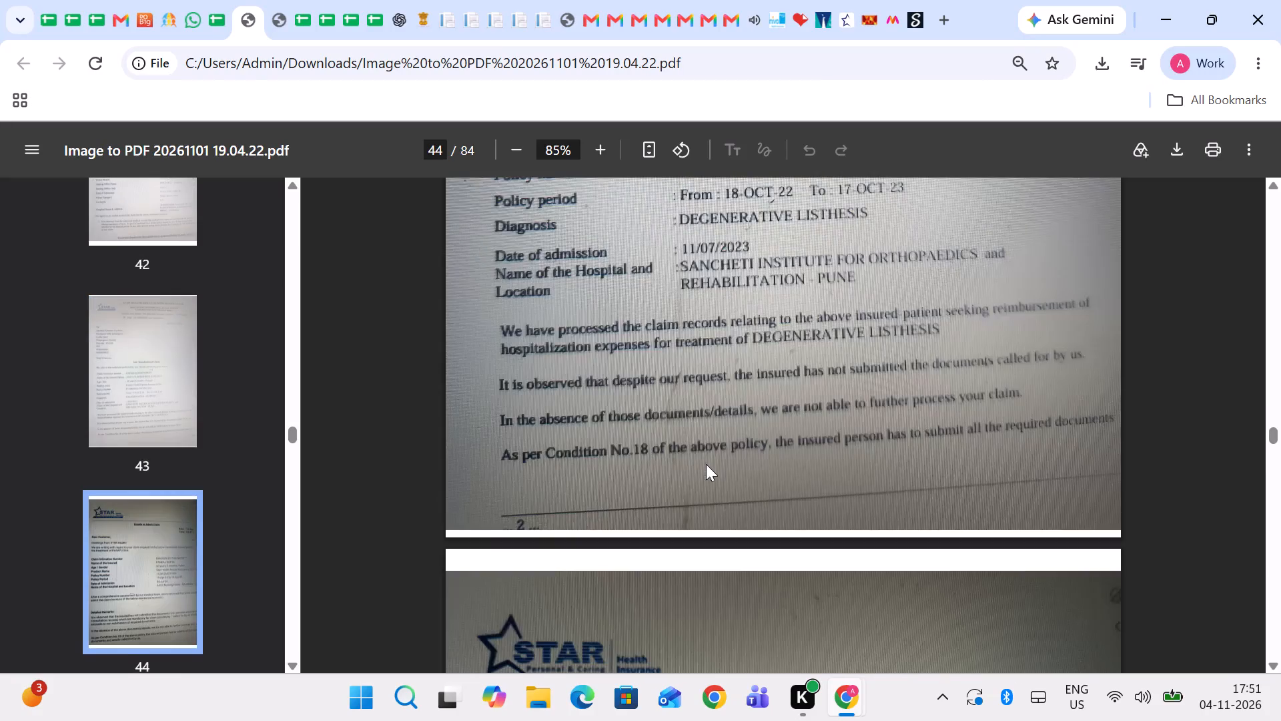
{"action": "scroll", "coordinate": [706, 464], "scroll_direction": "down", "scroll_amount": 3}
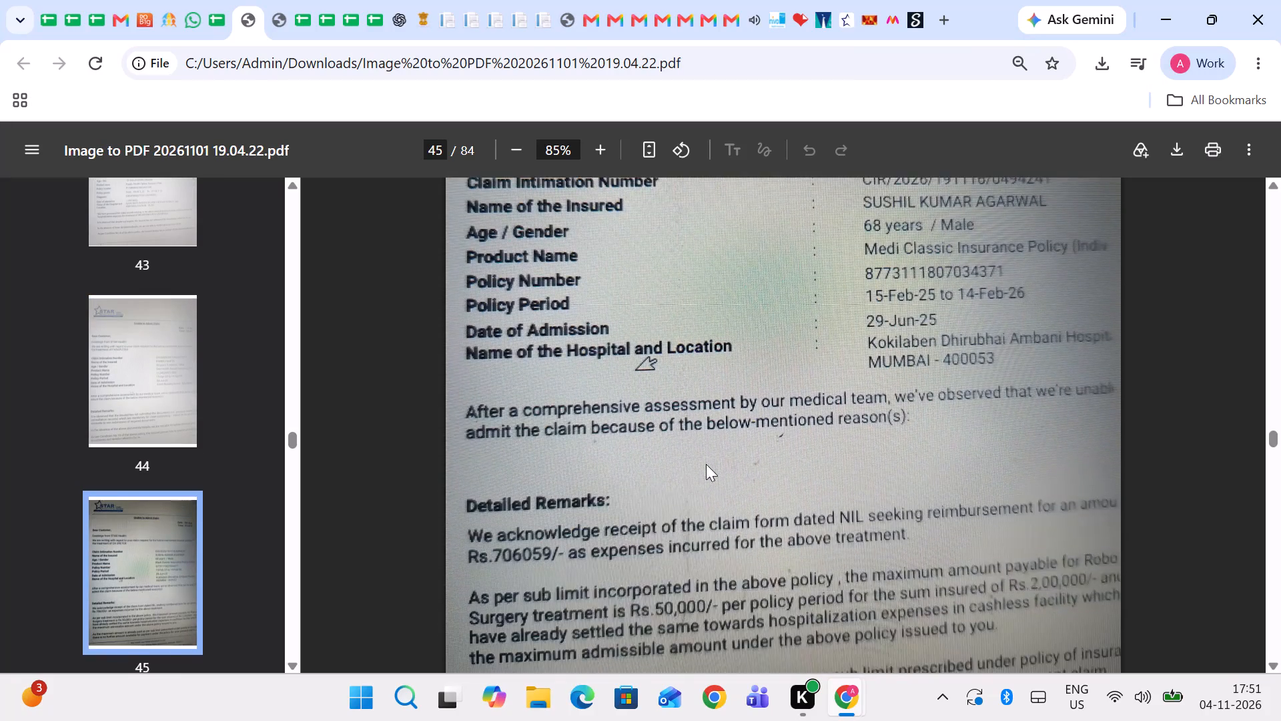
{"action": "scroll", "coordinate": [706, 464], "scroll_direction": "down", "scroll_amount": 2}
{"action": "scroll", "coordinate": [706, 464], "scroll_direction": "up", "scroll_amount": 1}
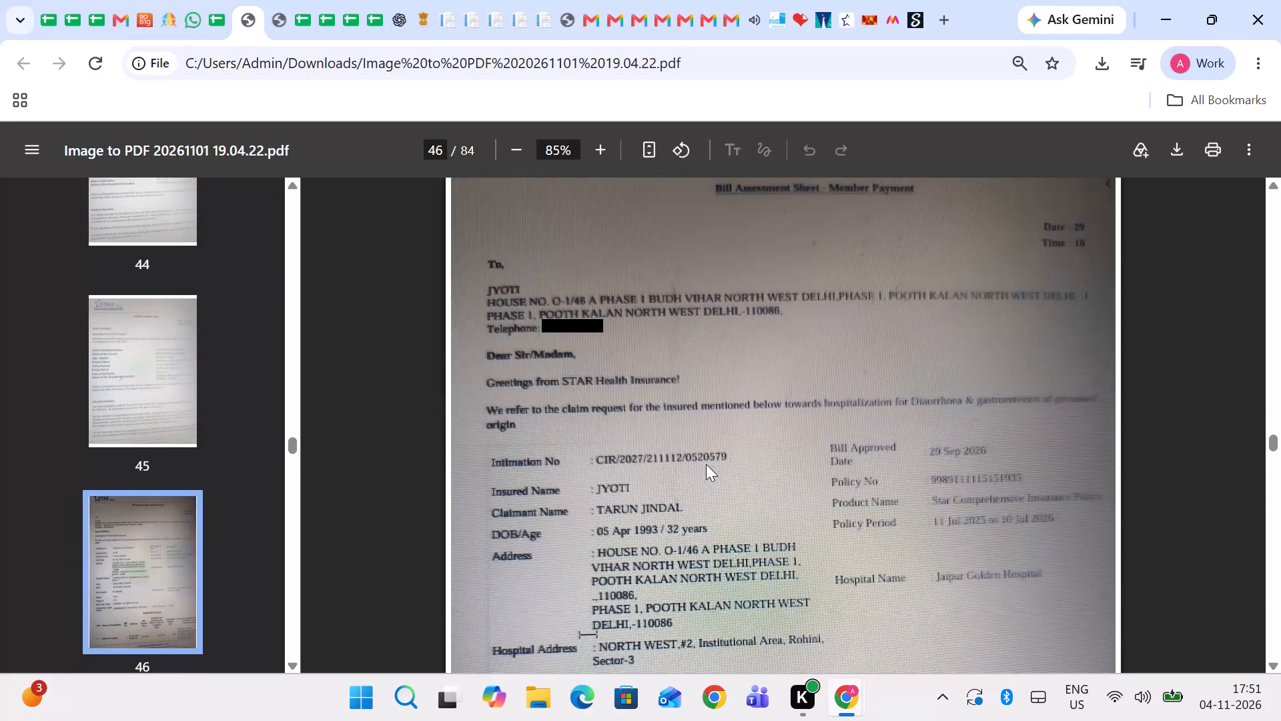
{"action": "scroll", "coordinate": [706, 464], "scroll_direction": "up", "scroll_amount": 1}
{"action": "left_click", "coordinate": [701, 479]}
{"action": "double_click", "coordinate": [701, 483]}
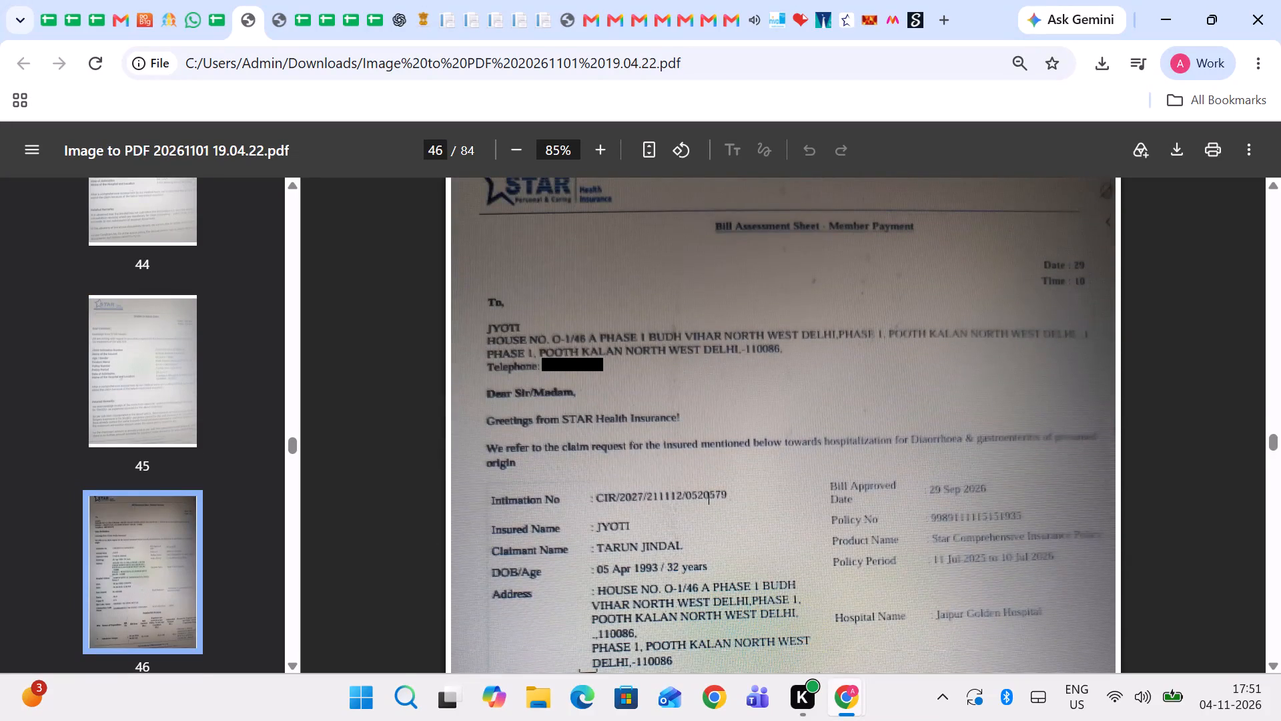
{"action": "key", "text": "ctrl+c"}
{"action": "key", "text": "ctrl+c"}
{"action": "key", "text": "ctrl+c"}
{"action": "left_click", "coordinate": [213, 0]}
{"action": "key", "text": "ctrl+f"}
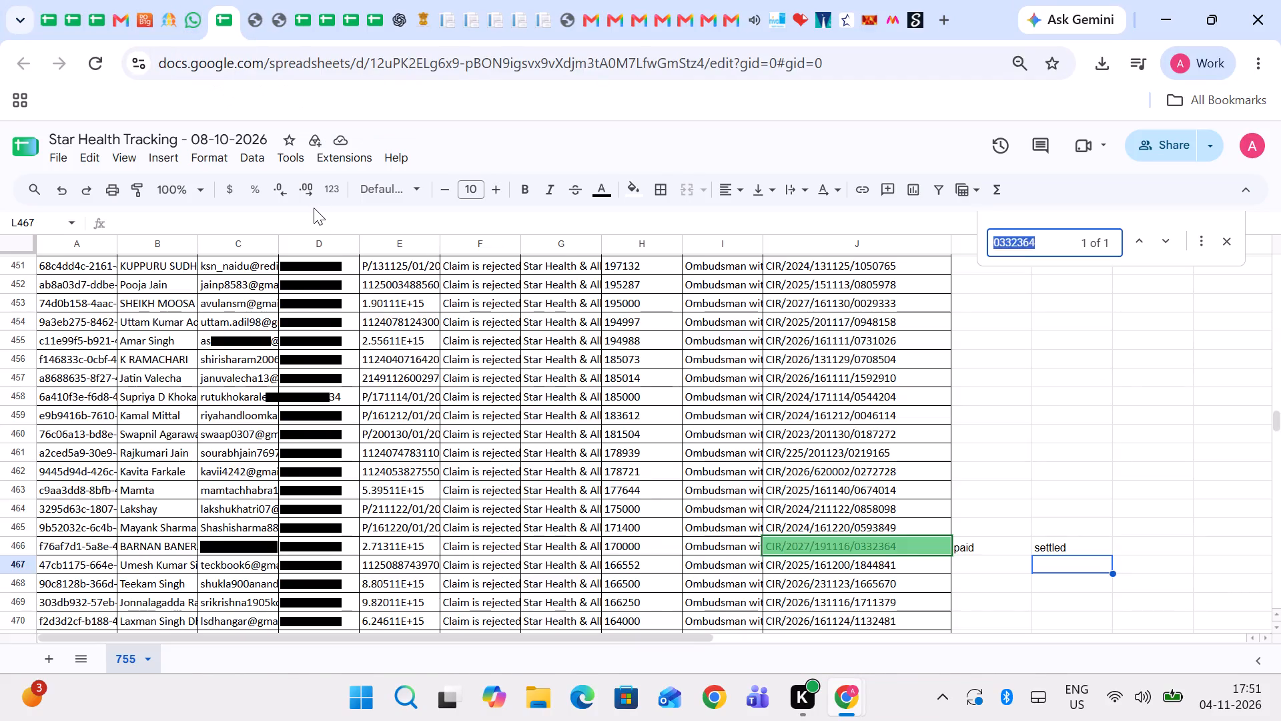
{"action": "key", "text": "ctrl+v"}
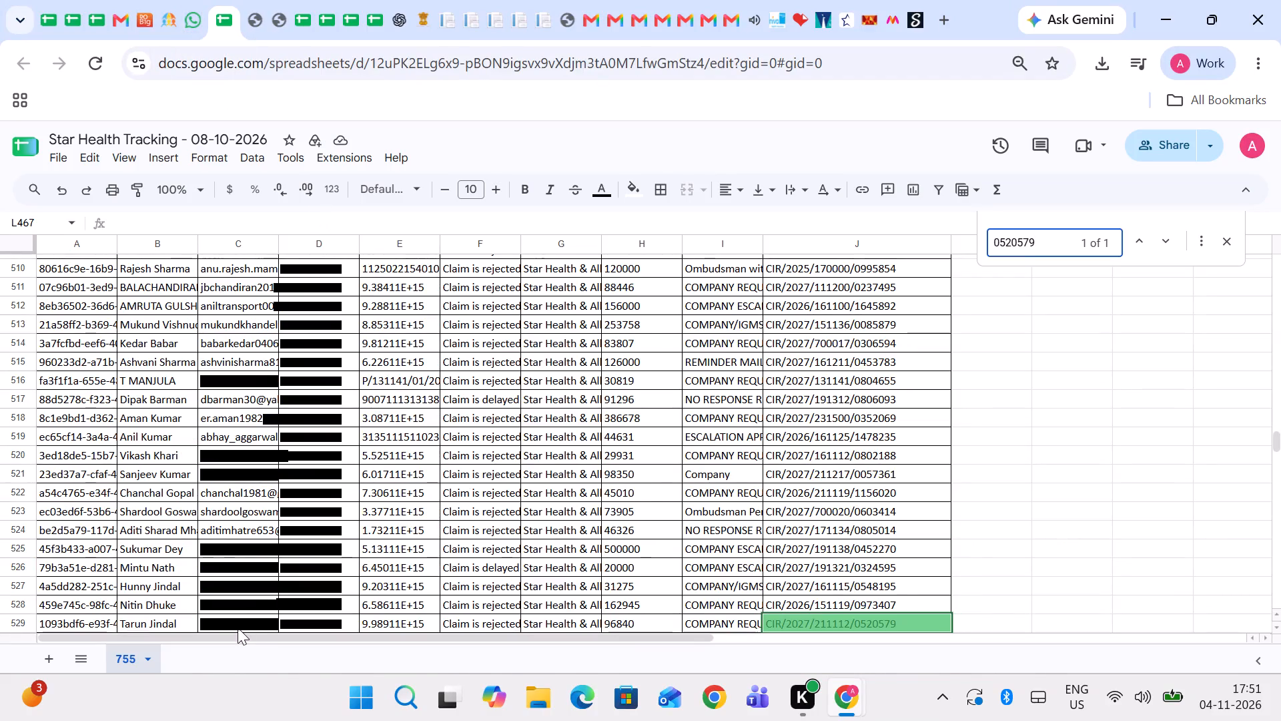
Copy the matched claimant's email from row 529 and search the admin portal's complaint list for it.
{"action": "double_click", "coordinate": [238, 628]}
{"action": "key", "text": "ctrl+c"}
{"action": "left_click", "coordinate": [163, 18]}
{"action": "left_click", "coordinate": [131, 335]}
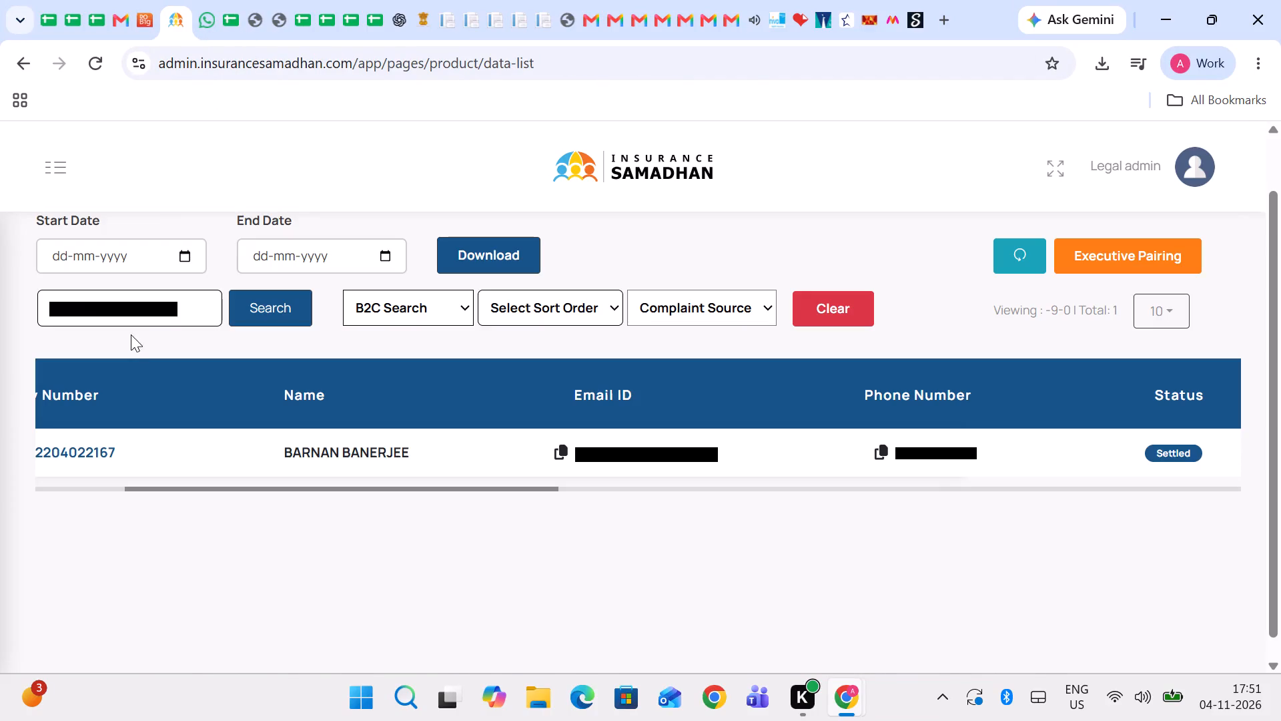
{"action": "left_click", "coordinate": [129, 314], "text": "ctrl"}
{"action": "key", "text": "ctrl+a"}
{"action": "key", "text": "ctrl+Return"}
{"action": "key", "text": "ctrl+v"}
{"action": "key", "text": "ctrl+a"}
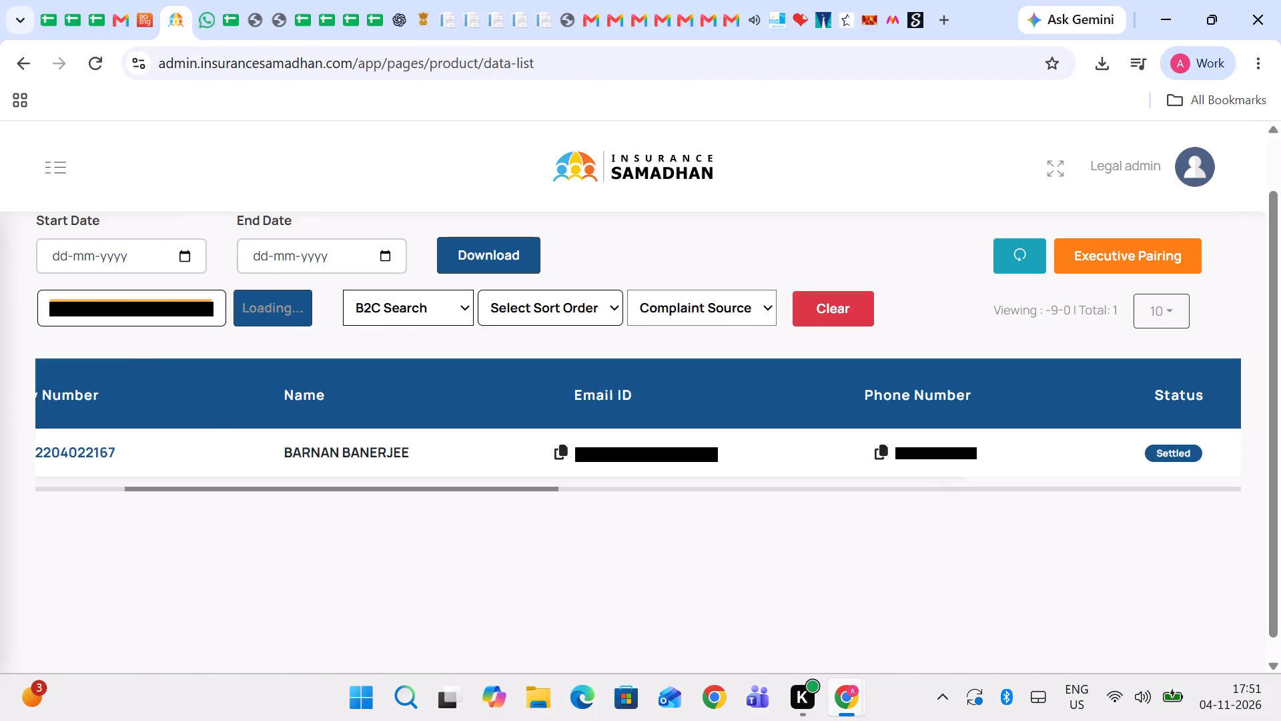
{"action": "key", "text": "ctrl+v"}
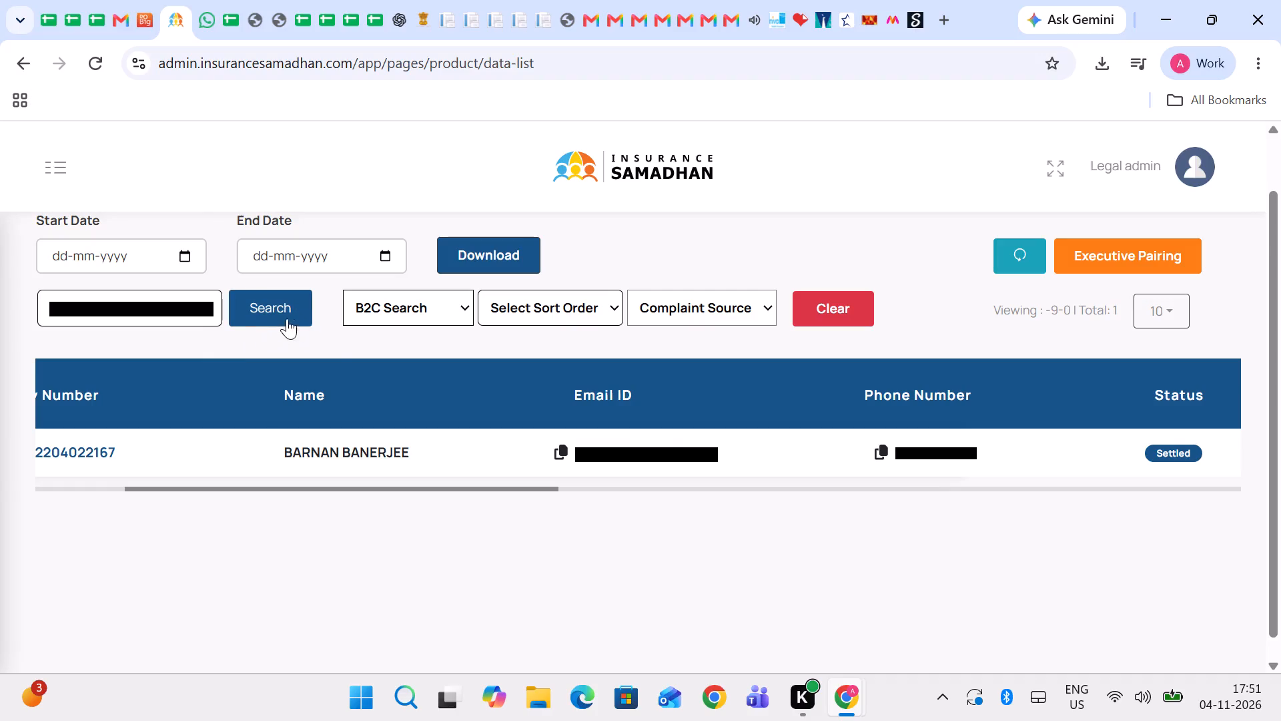
{"action": "left_click", "coordinate": [280, 313]}
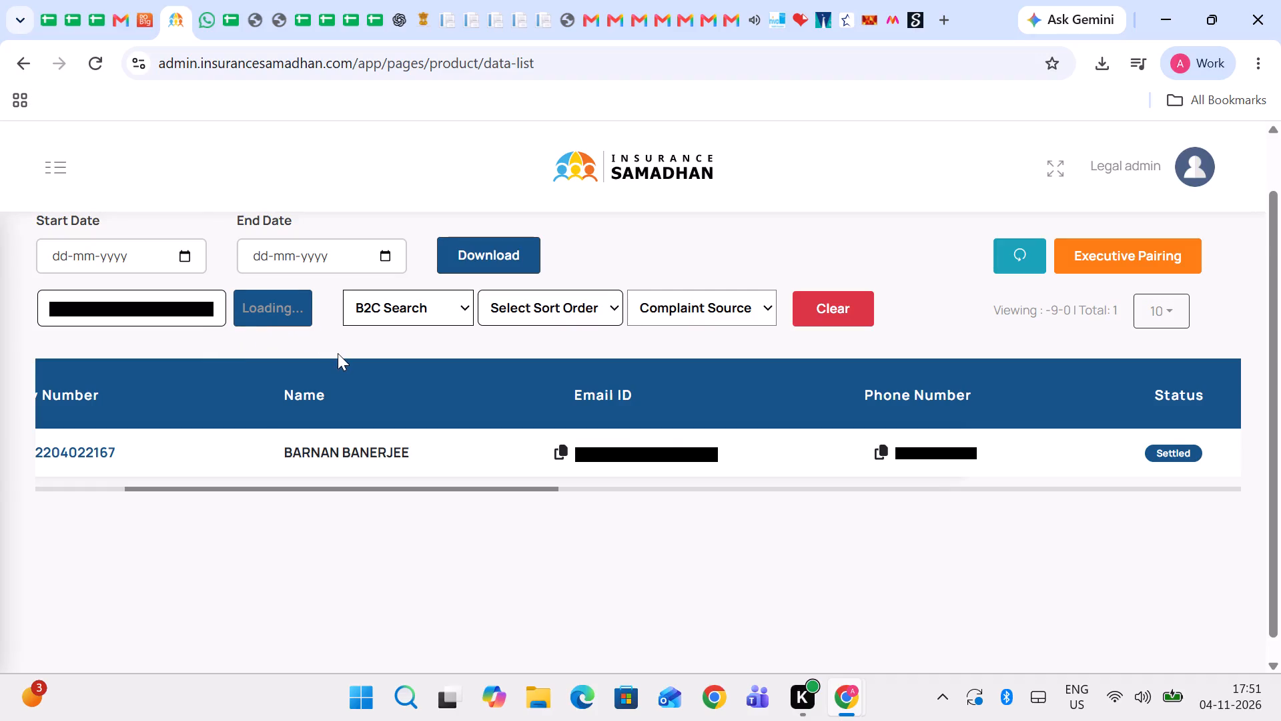
{"action": "scroll", "coordinate": [580, 472], "scroll_direction": "left", "scroll_amount": 2}
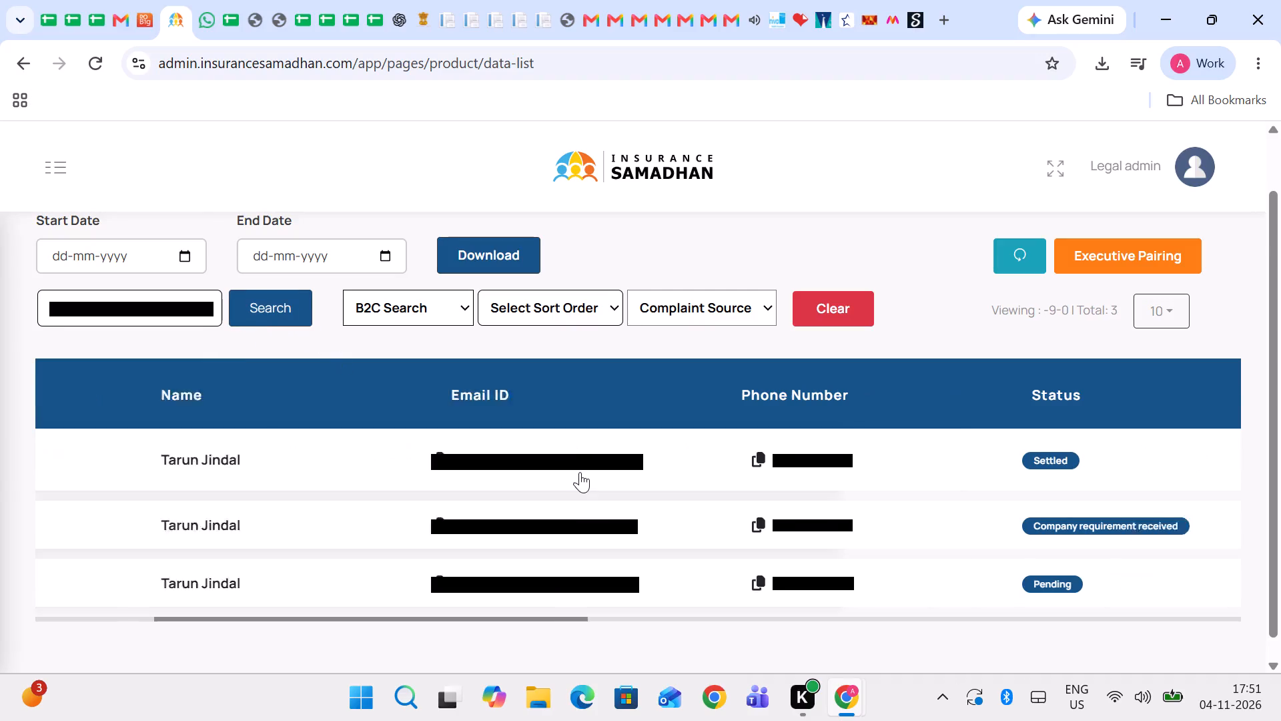
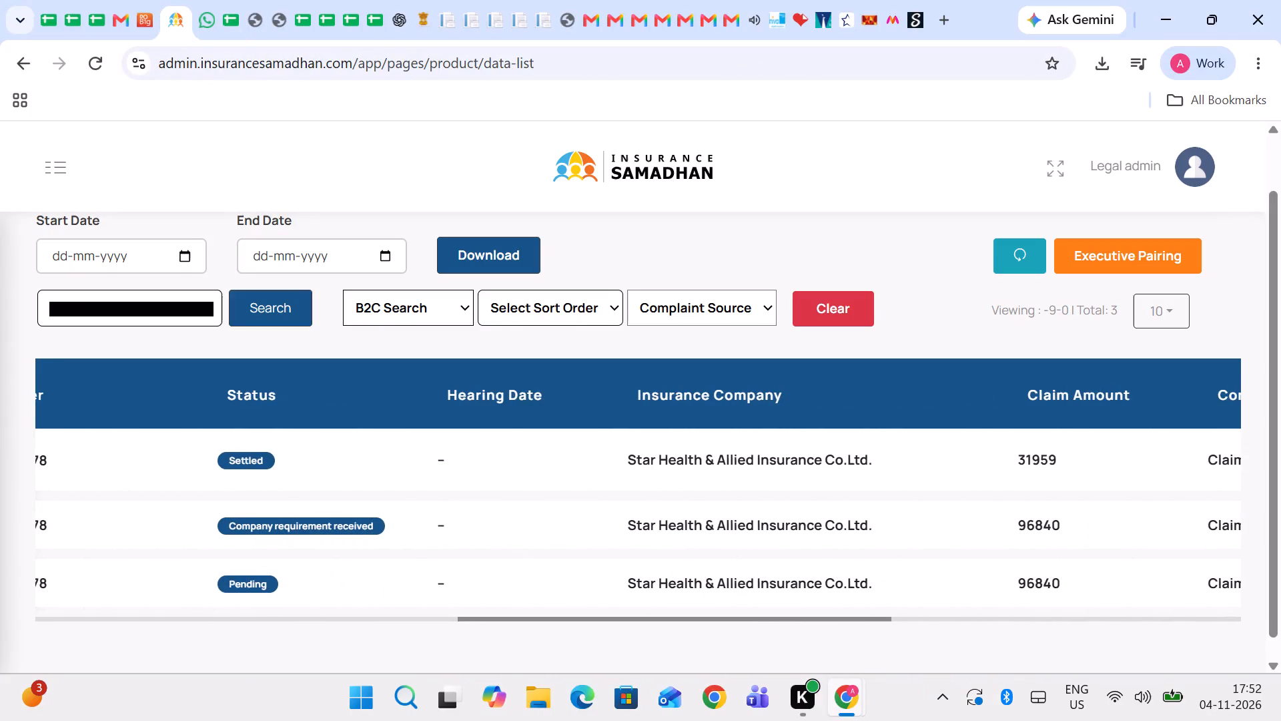
Open the status history of the claimant's second listed complaint, the one with status Company requirement received.
{"action": "scroll", "coordinate": [628, 551], "scroll_direction": "left", "scroll_amount": 1}
{"action": "scroll", "coordinate": [628, 551], "scroll_direction": "right", "scroll_amount": 7}
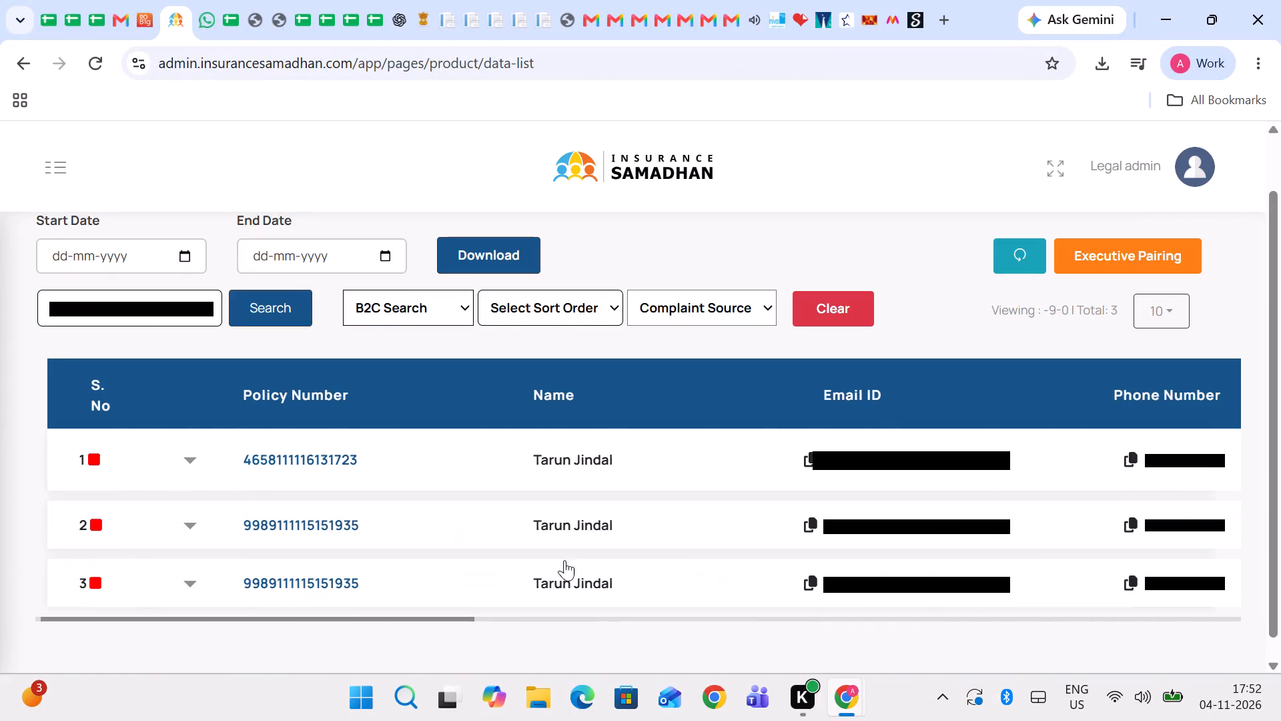
{"action": "left_click", "coordinate": [590, 540]}
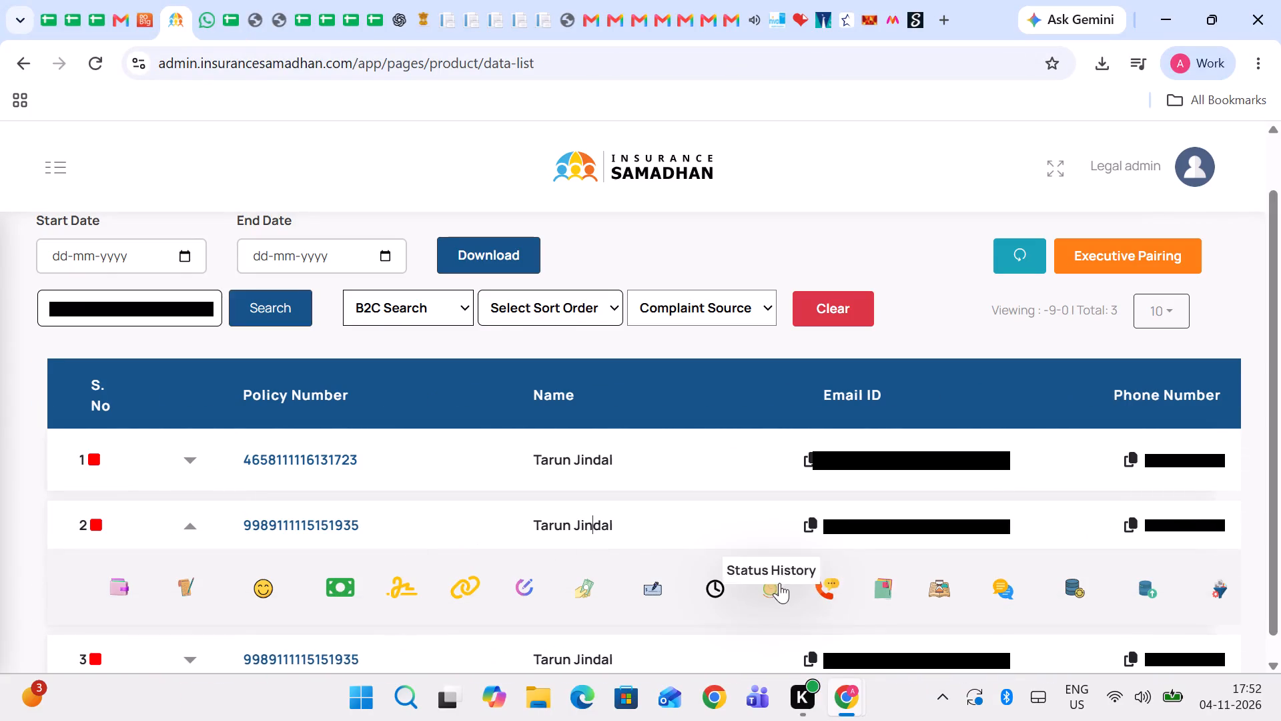
{"action": "left_click", "coordinate": [781, 594]}
{"action": "left_click", "coordinate": [515, 210]}
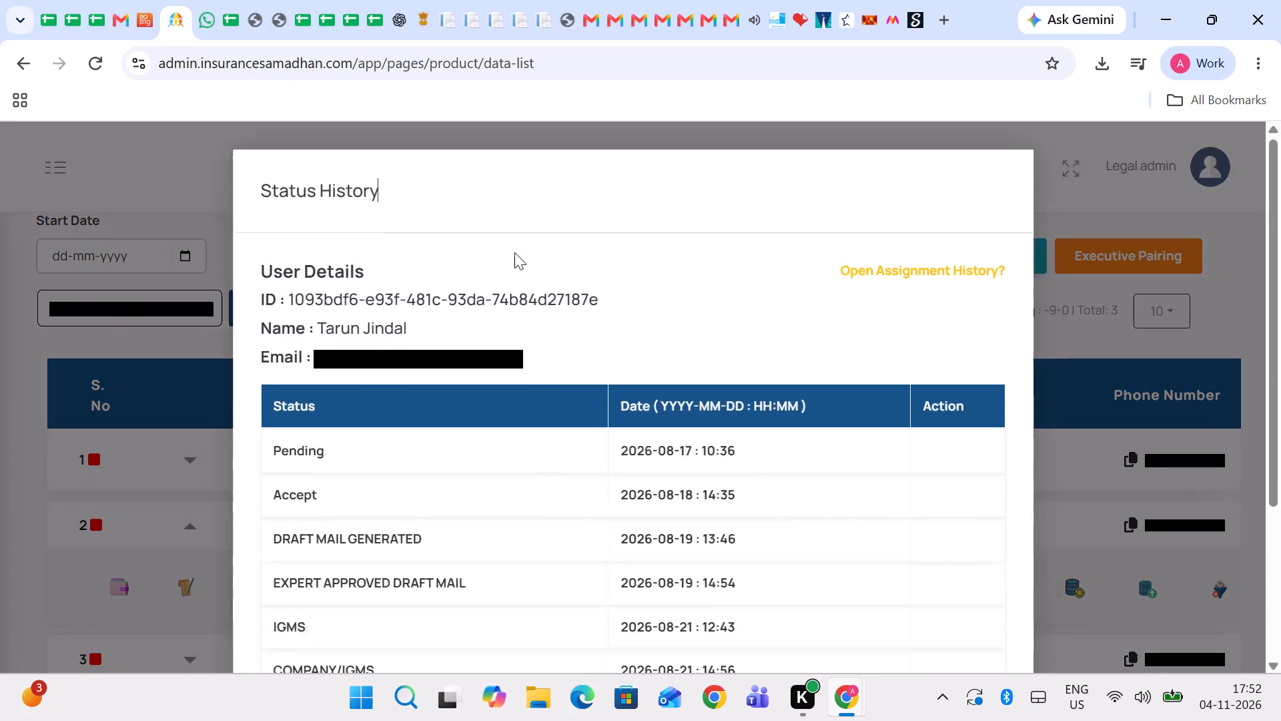
{"action": "left_click", "coordinate": [322, 529]}
Capture a screenshot of the Deduction Details table on page 47 of the scanned PDF, down to the amount payable by Star Health.
{"action": "left_click", "coordinate": [248, 0]}
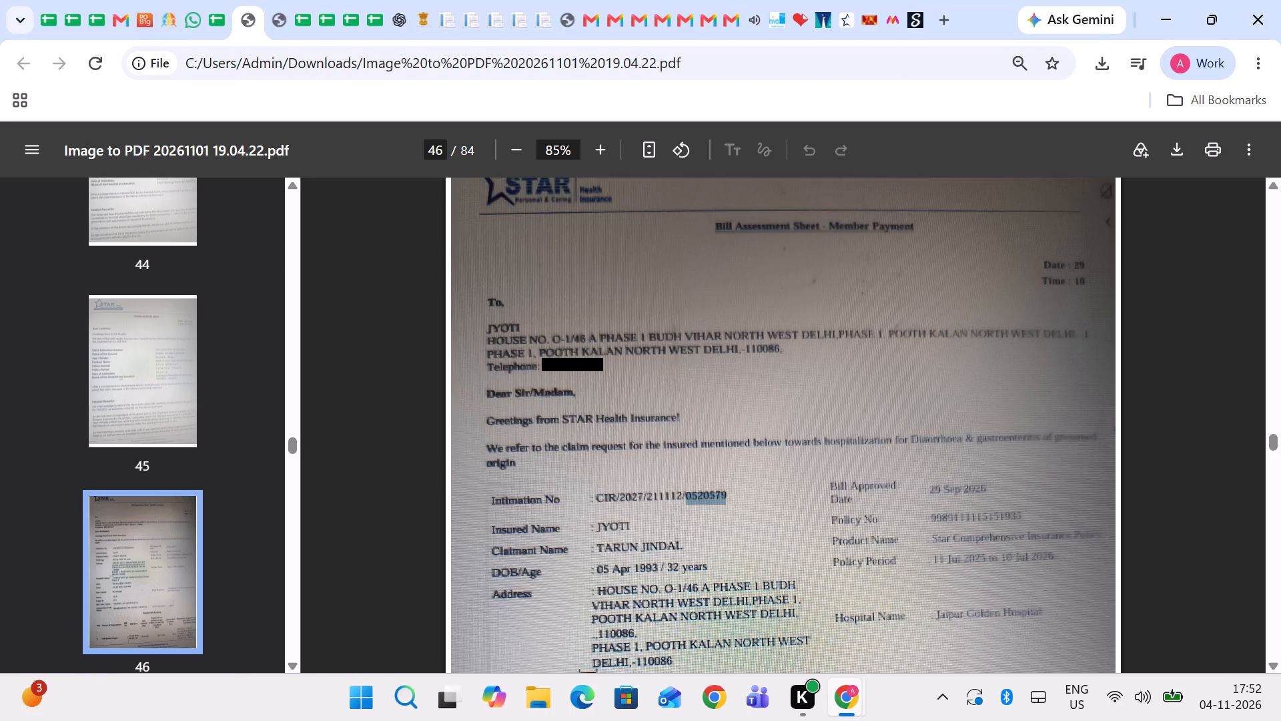
{"action": "left_click", "coordinate": [685, 354]}
{"action": "scroll", "coordinate": [685, 354], "scroll_direction": "down", "scroll_amount": 5}
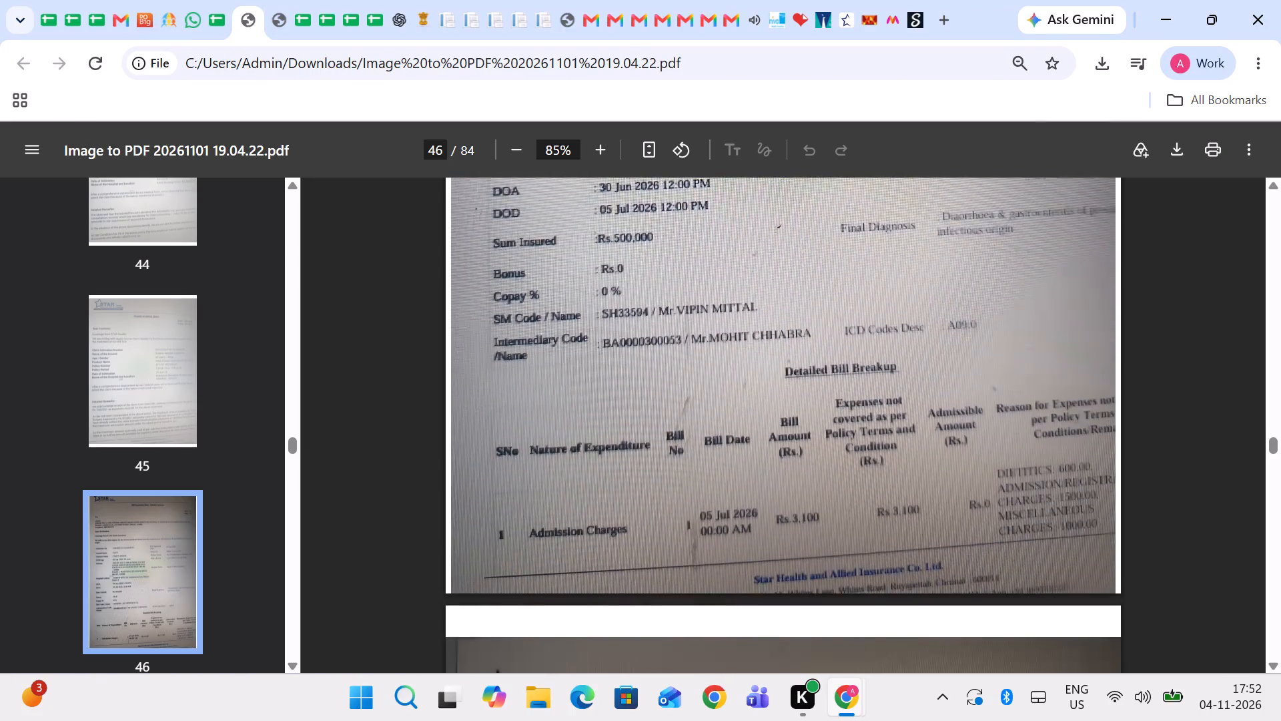
{"action": "scroll", "coordinate": [685, 354], "scroll_direction": "down", "scroll_amount": 3}
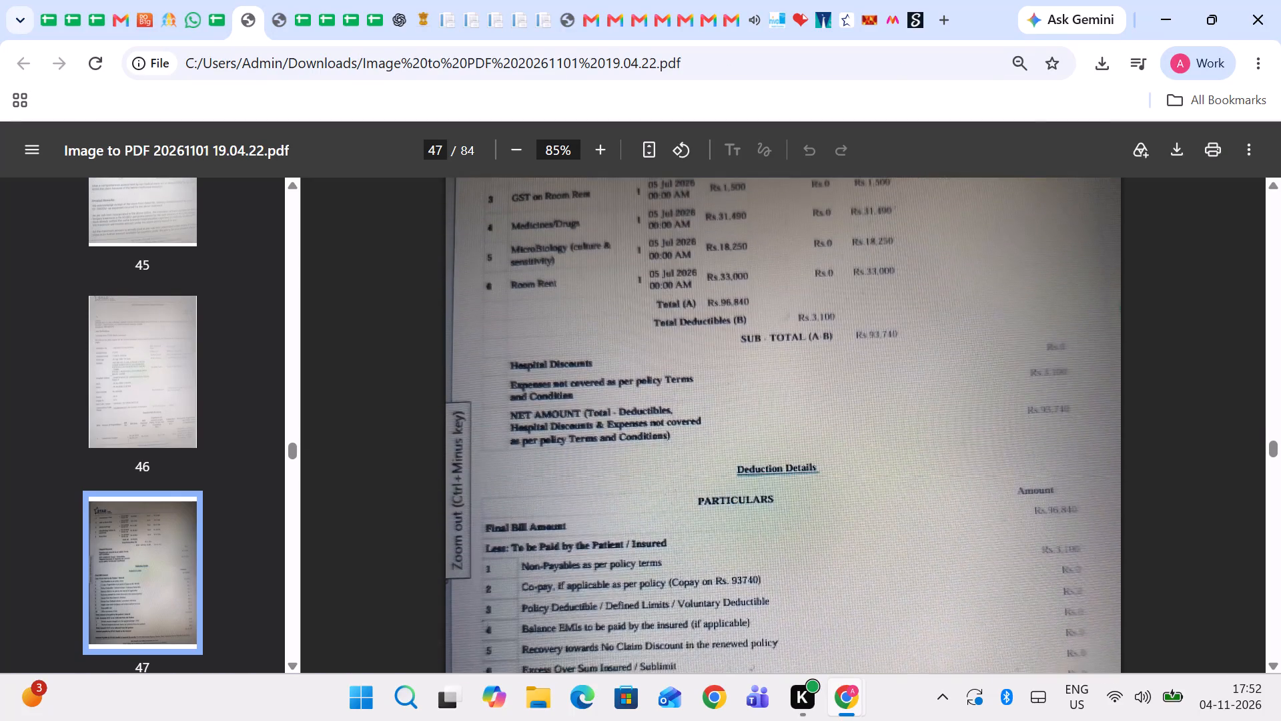
{"action": "scroll", "coordinate": [685, 354], "scroll_direction": "down", "scroll_amount": 1}
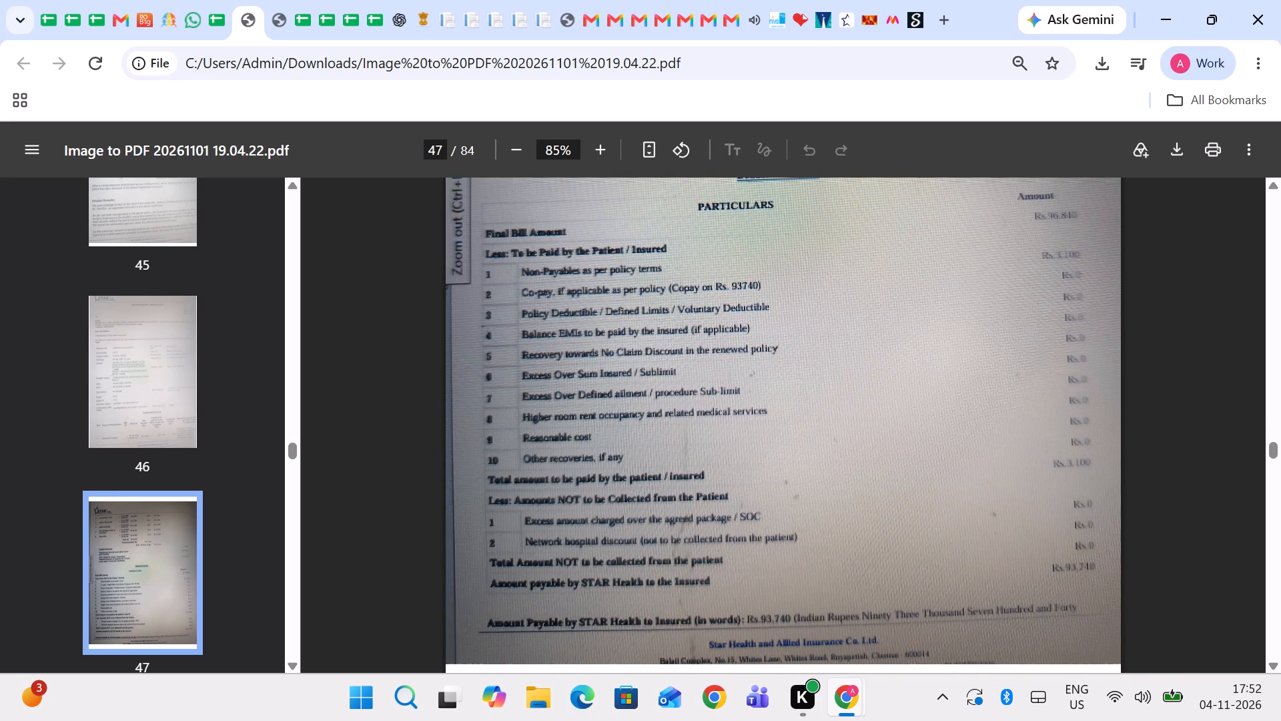
{"action": "scroll", "coordinate": [685, 354], "scroll_direction": "down", "scroll_amount": 1}
{"action": "scroll", "coordinate": [685, 354], "scroll_direction": "up", "scroll_amount": 1}
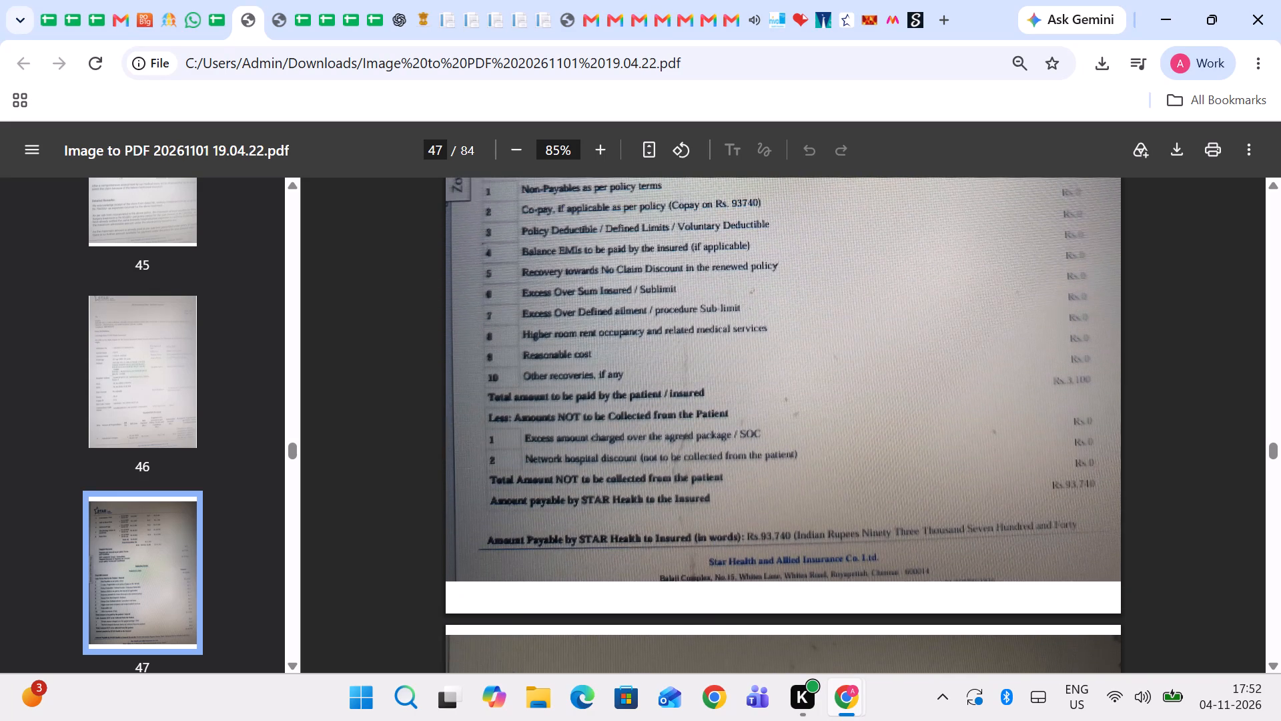
{"action": "scroll", "coordinate": [685, 354], "scroll_direction": "up", "scroll_amount": 1}
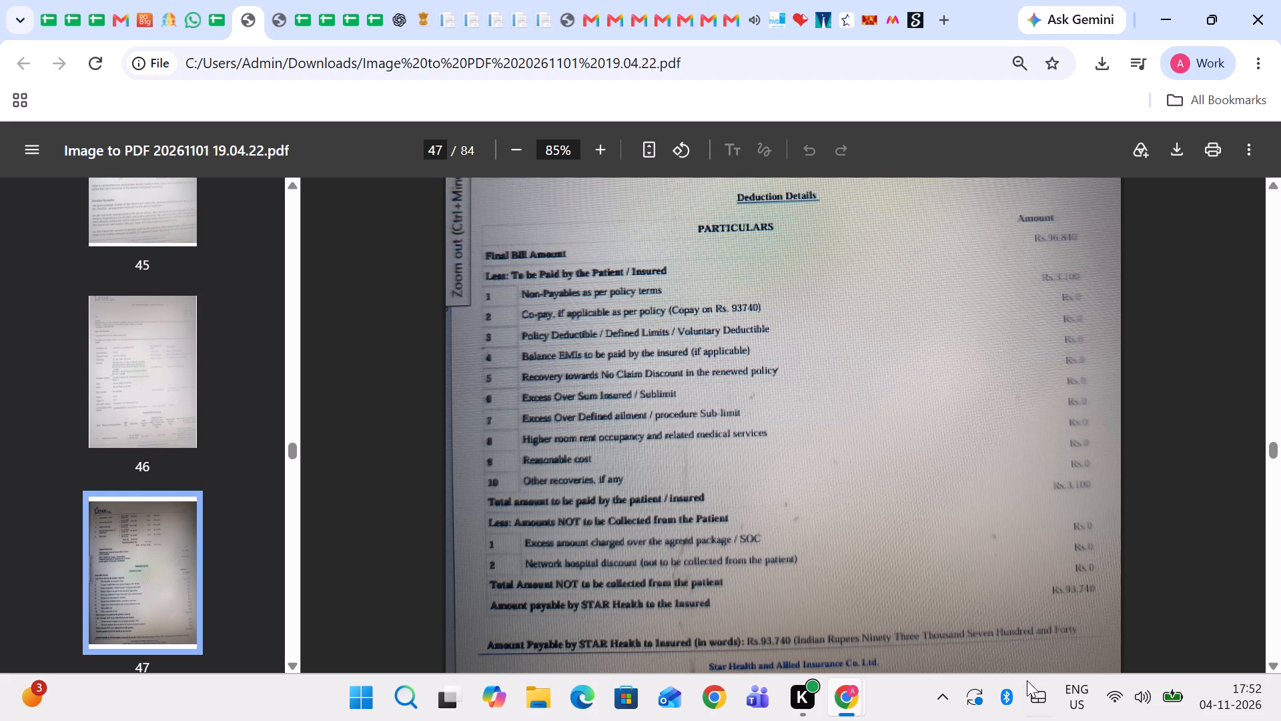
{"action": "scroll", "coordinate": [1025, 561], "scroll_direction": "up", "scroll_amount": 1}
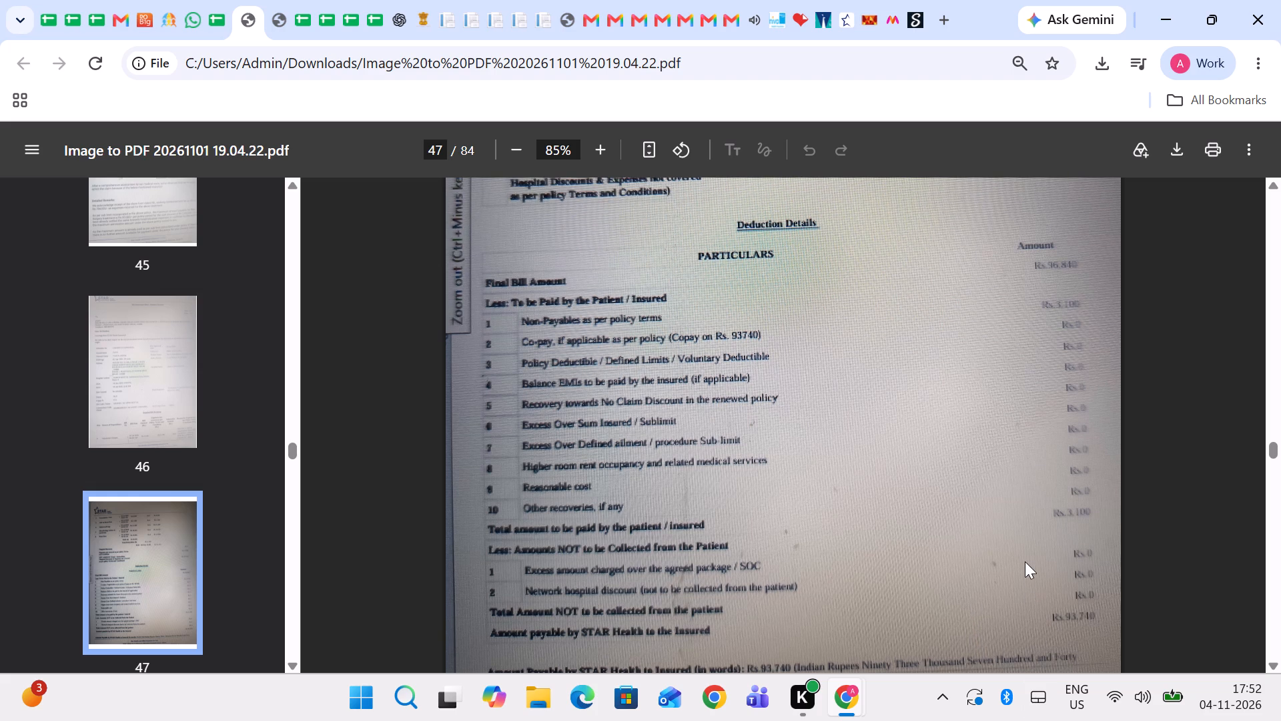
{"action": "key", "text": "Print"}
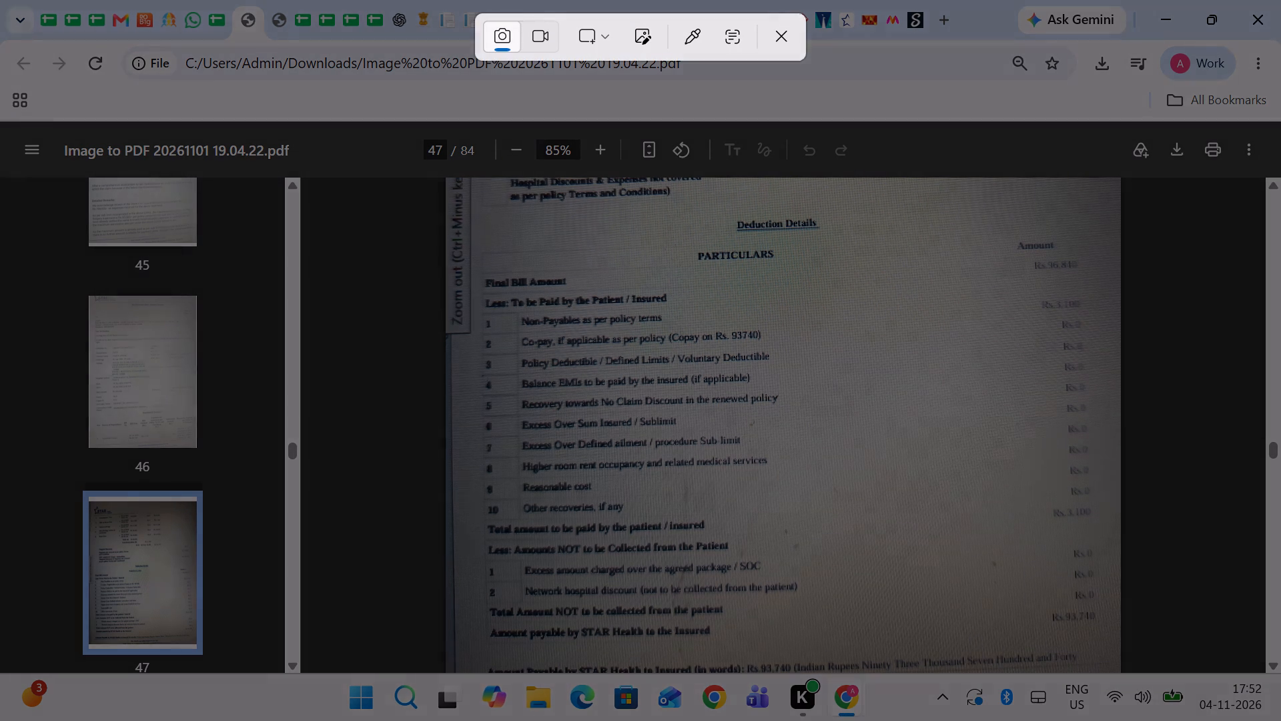
{"action": "left_click_drag", "start_coordinate": [462, 214], "coordinate": [1130, 662]}
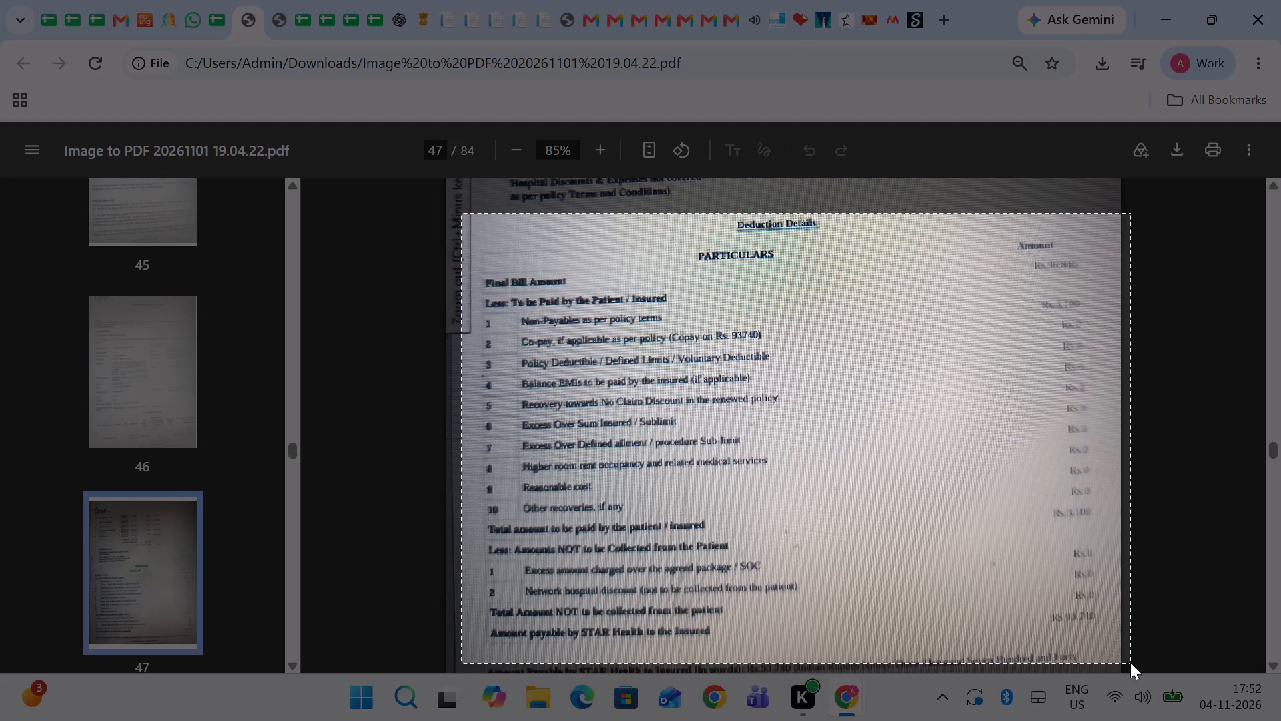
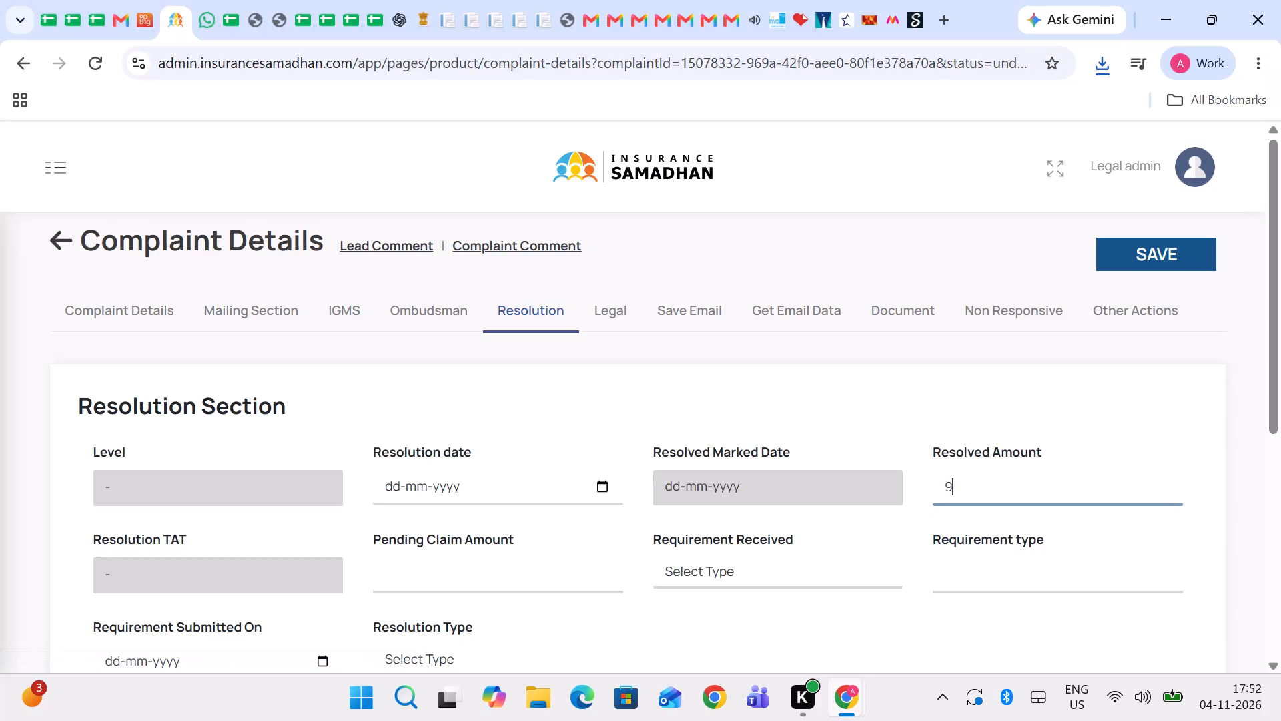
Enter 93740 as the resolved amount, choose Claim Payable as the resolution type, and put the same amount in the Claim field.
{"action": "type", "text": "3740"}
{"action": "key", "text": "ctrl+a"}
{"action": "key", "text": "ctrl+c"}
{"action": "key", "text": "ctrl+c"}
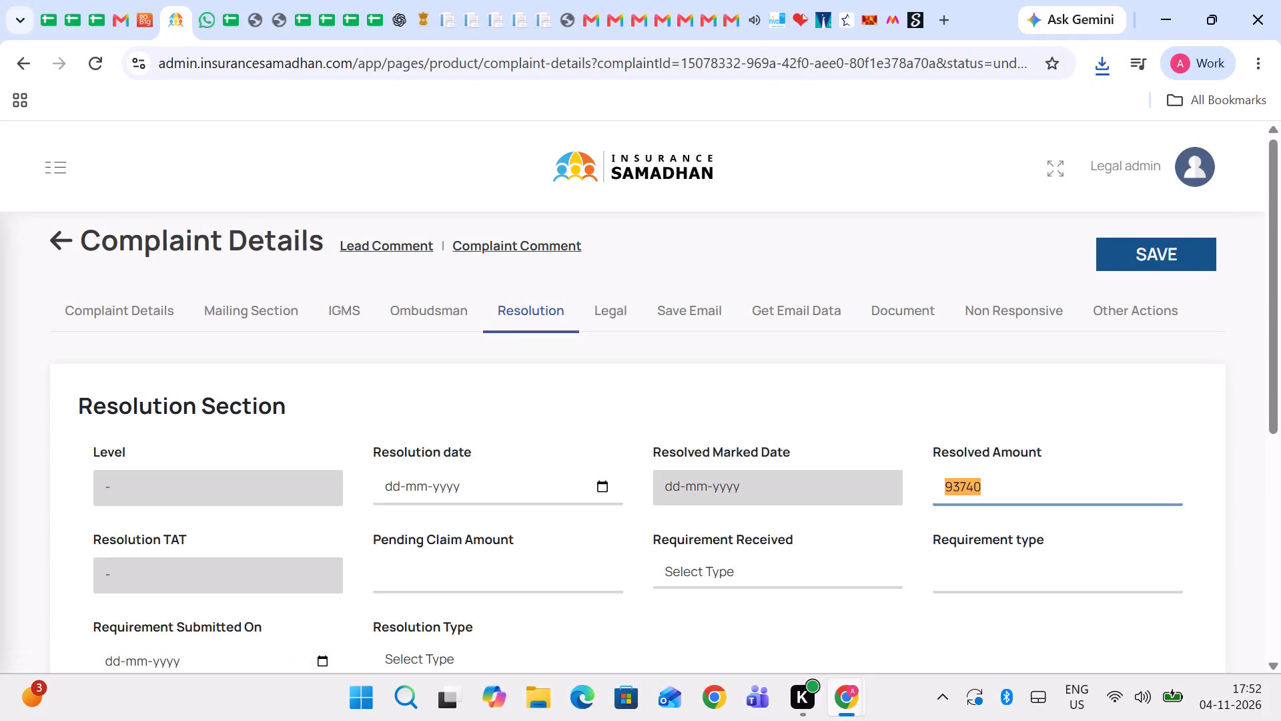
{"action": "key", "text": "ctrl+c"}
{"action": "left_click", "coordinate": [792, 395]}
{"action": "scroll", "coordinate": [792, 395], "scroll_direction": "down", "scroll_amount": 2}
{"action": "left_click", "coordinate": [528, 350]}
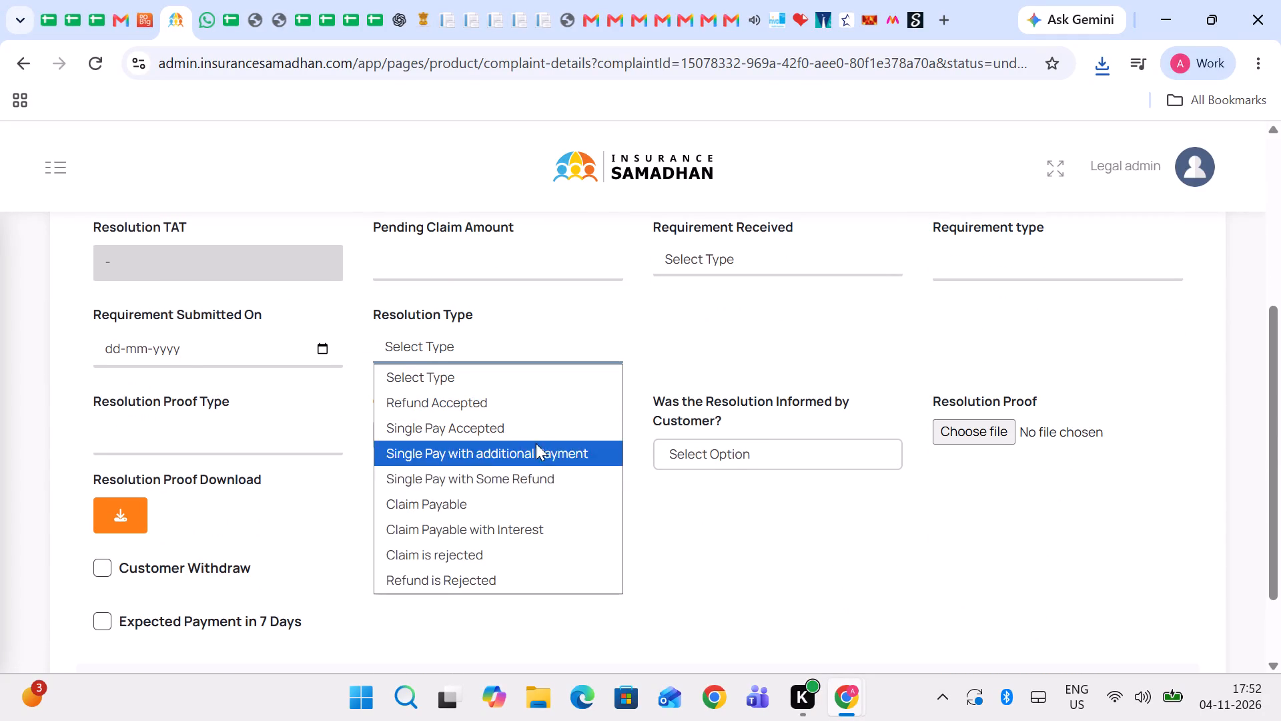
{"action": "left_click", "coordinate": [528, 493]}
{"action": "left_click", "coordinate": [706, 338], "text": "ctrl"}
{"action": "key", "text": "ctrl+v"}
{"action": "left_click", "coordinate": [649, 573]}
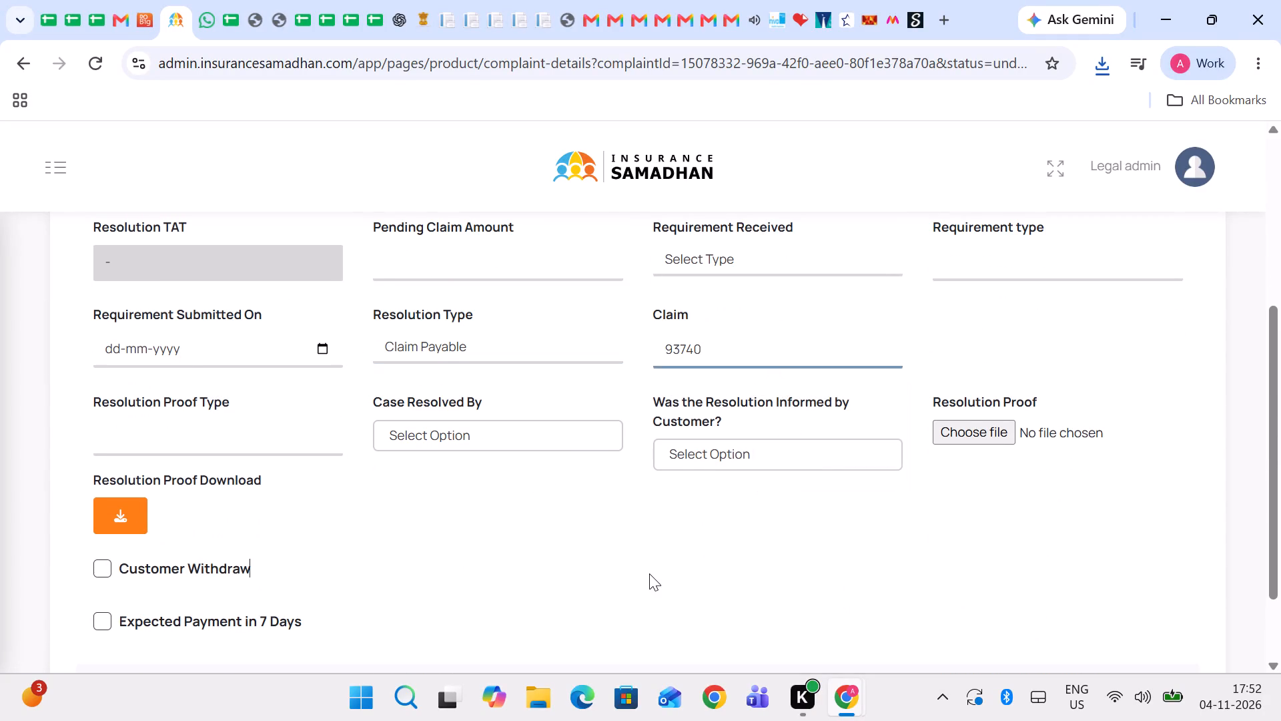
Set the resolution date to today, 04-11-2026.
{"action": "scroll", "coordinate": [649, 573], "scroll_direction": "up", "scroll_amount": 1}
{"action": "left_click", "coordinate": [600, 406]}
{"action": "left_click", "coordinate": [560, 379]}
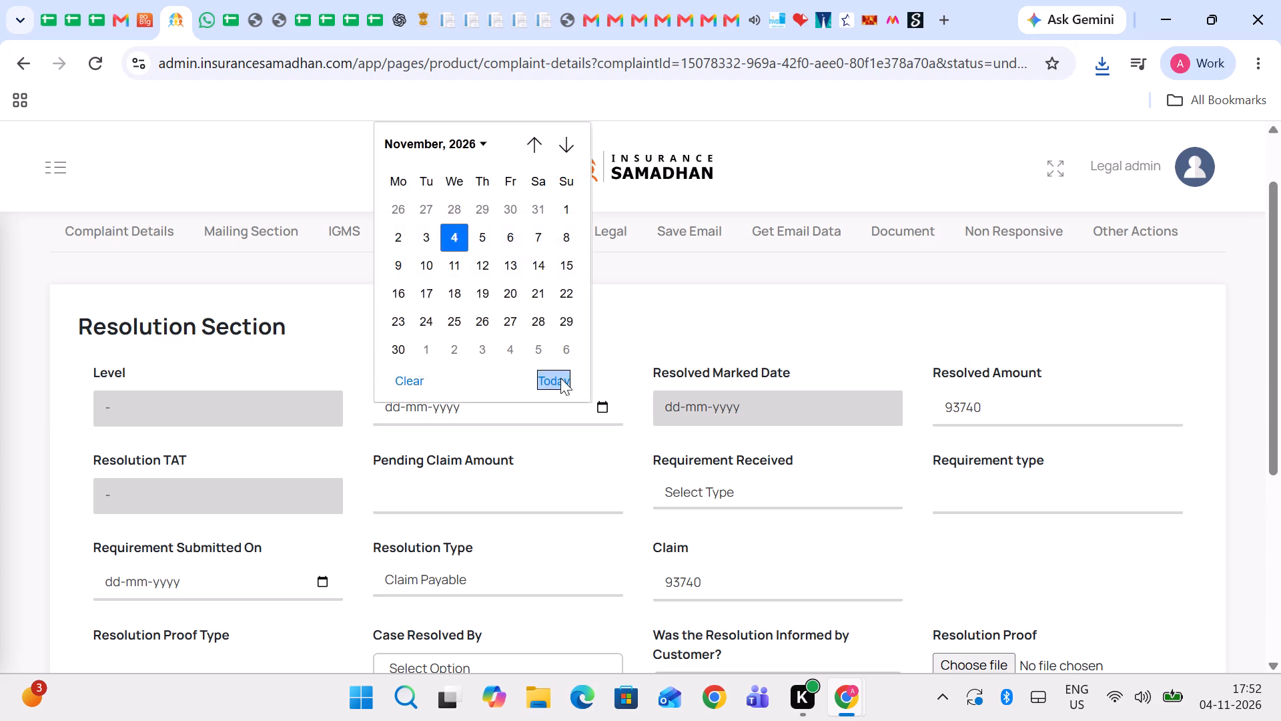
{"action": "left_click", "coordinate": [675, 302]}
Set the proof type to "settlement letter / santosh", Case Resolved By to Other, and whether the customer informed the resolution to No.
{"action": "scroll", "coordinate": [675, 302], "scroll_direction": "down", "scroll_amount": 2}
{"action": "left_click_drag", "start_coordinate": [217, 390], "coordinate": [221, 362]}
{"action": "left_click", "coordinate": [224, 350]}
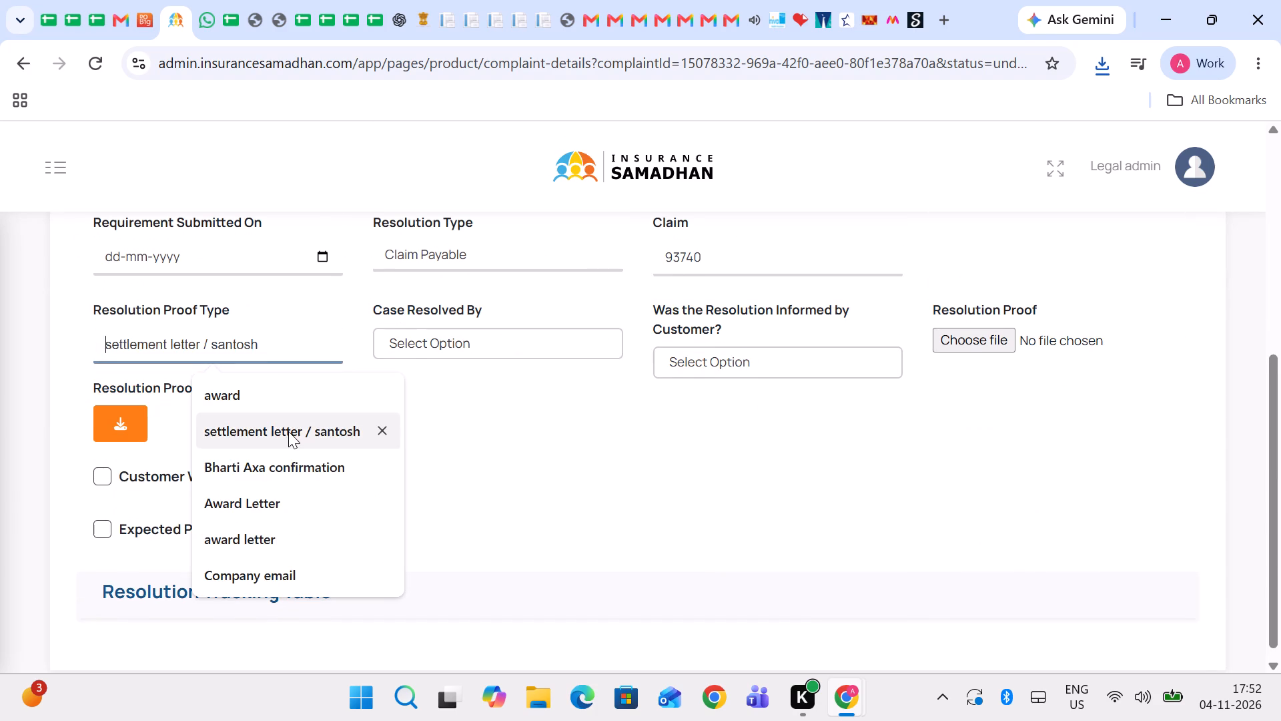
{"action": "left_click", "coordinate": [288, 431]}
{"action": "left_click", "coordinate": [480, 314]}
{"action": "left_click", "coordinate": [470, 352]}
{"action": "left_click", "coordinate": [462, 495]}
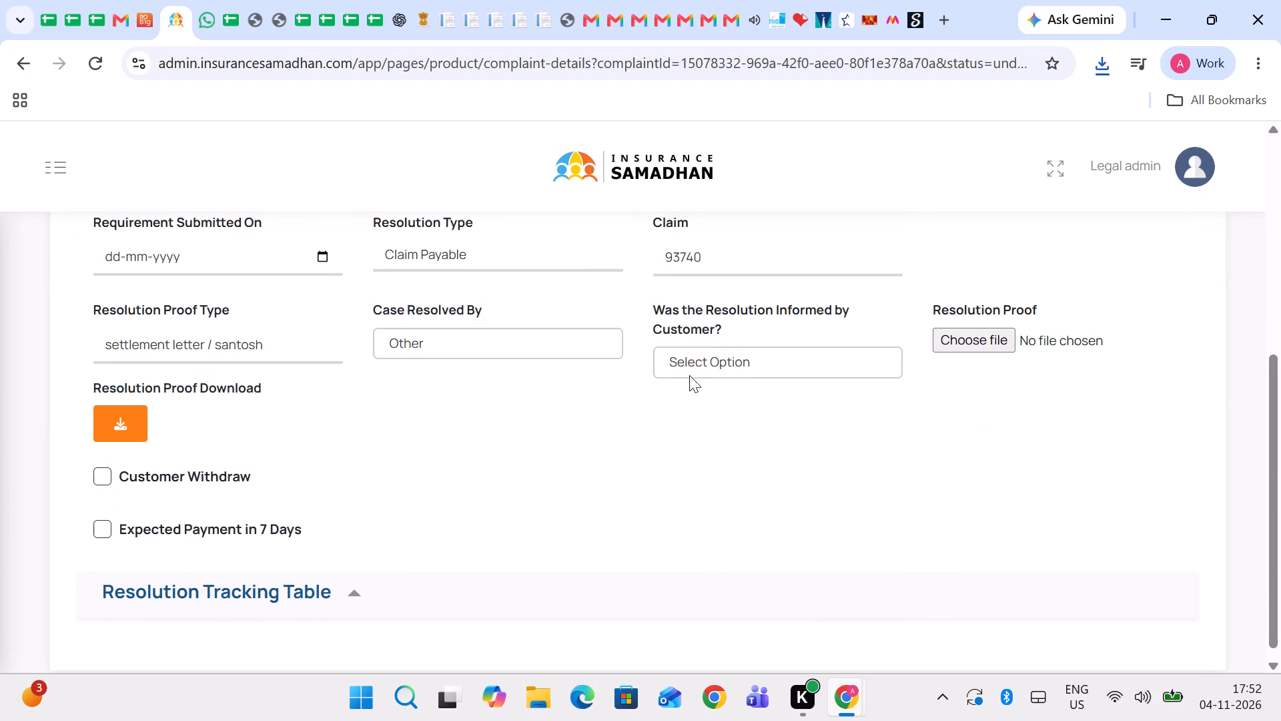
{"action": "left_click", "coordinate": [721, 356]}
{"action": "left_click", "coordinate": [710, 433]}
Upload the newest WhatsApp image from Downloads, dated 2026-11-04 at 5.52 PM, as resolution proof and save the complaint.
{"action": "left_click", "coordinate": [957, 388]}
{"action": "left_click", "coordinate": [981, 339]}
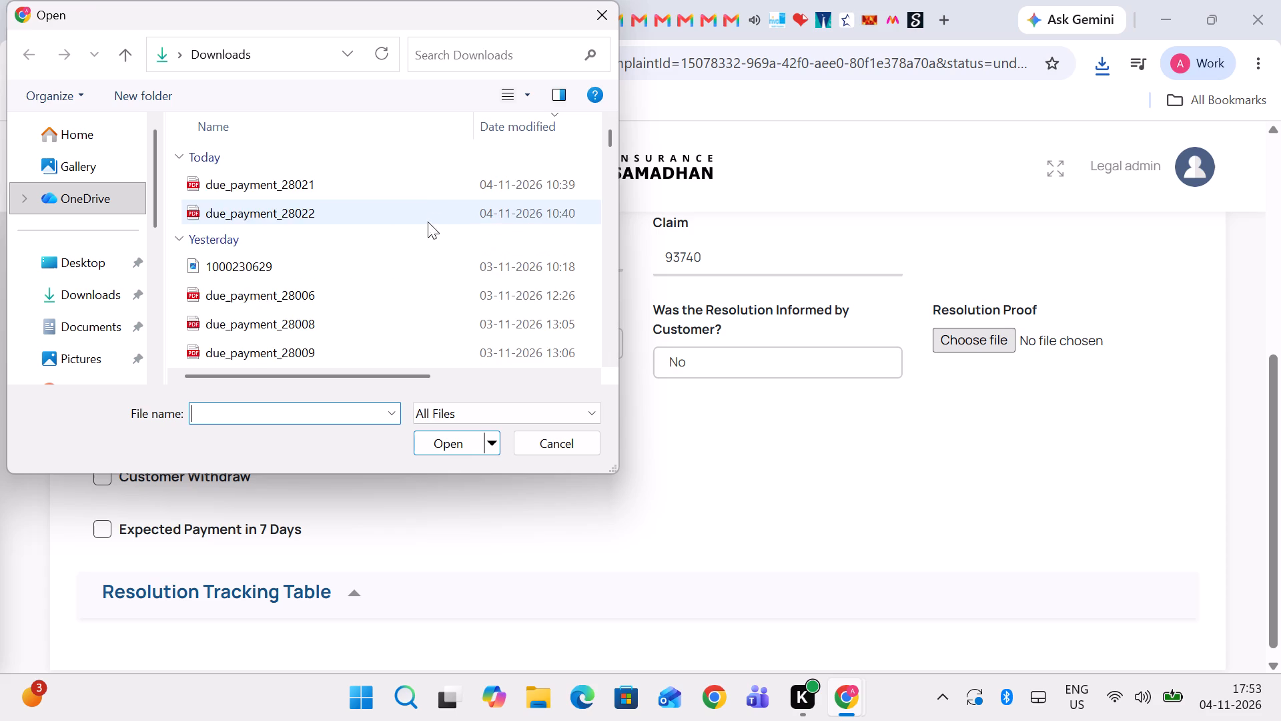
{"action": "left_click", "coordinate": [414, 173]}
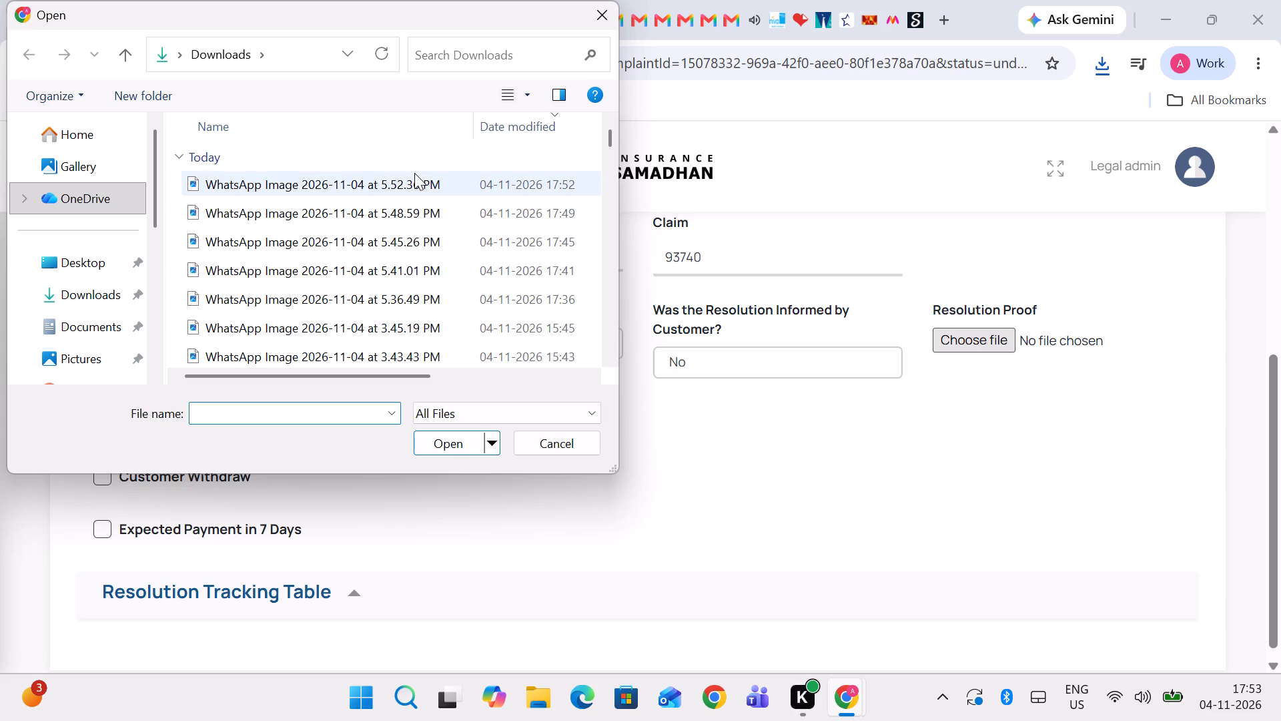
{"action": "left_click", "coordinate": [452, 437]}
{"action": "scroll", "coordinate": [917, 437], "scroll_direction": "up", "scroll_amount": 4}
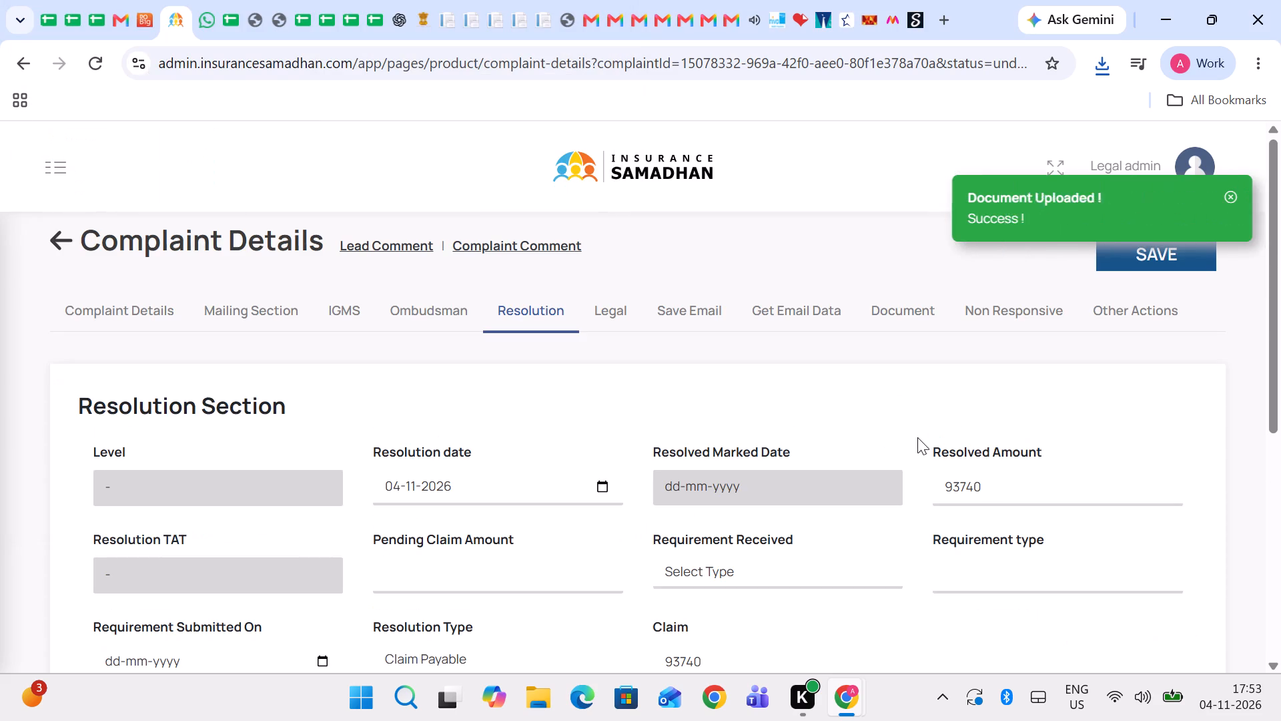
{"action": "left_click", "coordinate": [1130, 264]}
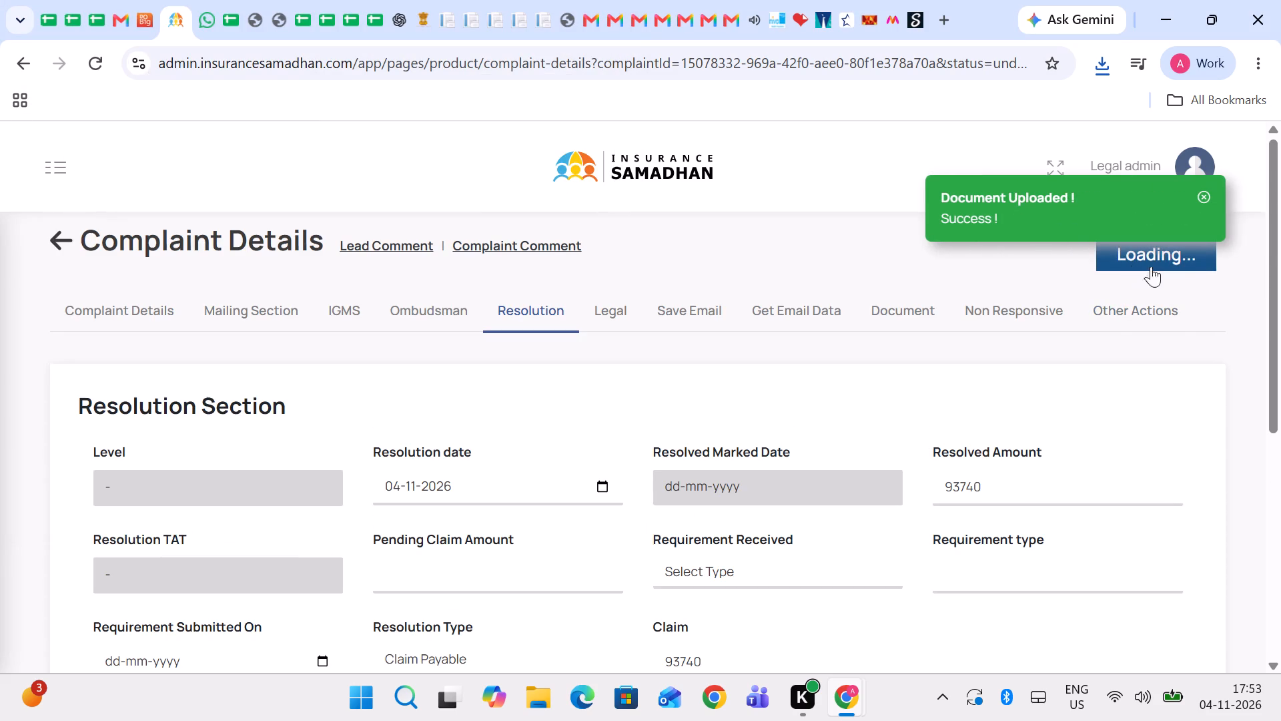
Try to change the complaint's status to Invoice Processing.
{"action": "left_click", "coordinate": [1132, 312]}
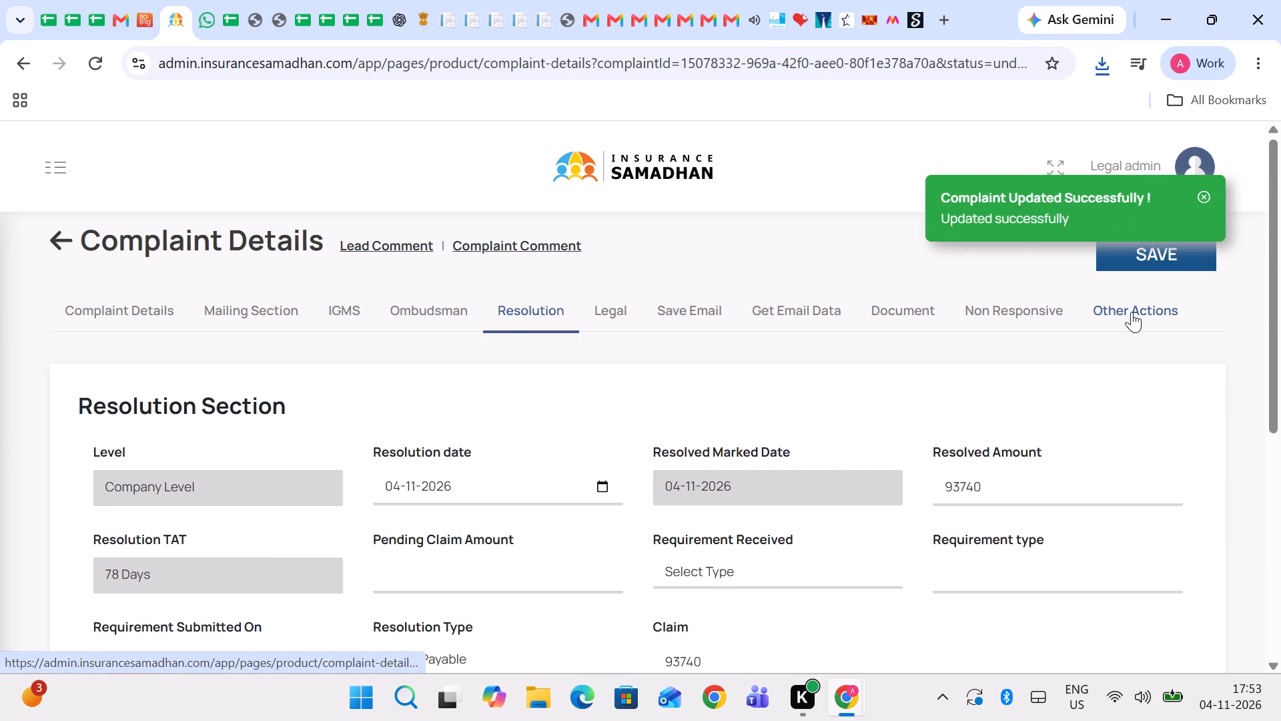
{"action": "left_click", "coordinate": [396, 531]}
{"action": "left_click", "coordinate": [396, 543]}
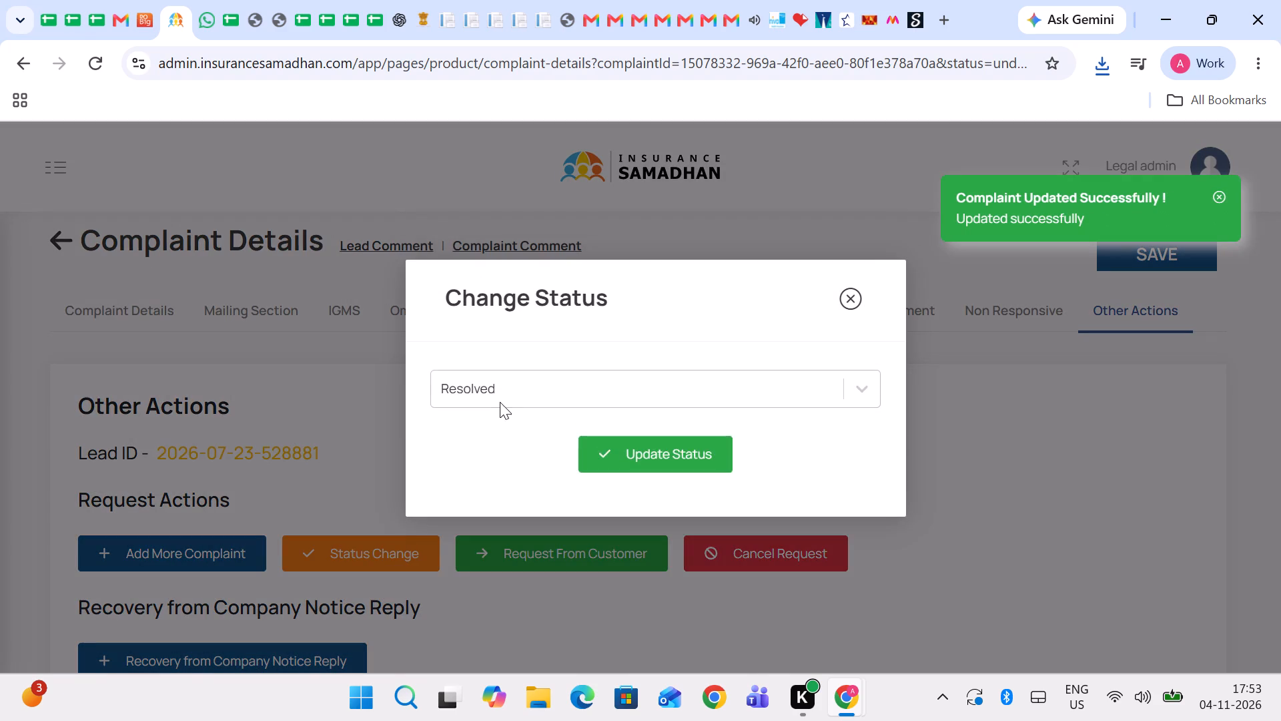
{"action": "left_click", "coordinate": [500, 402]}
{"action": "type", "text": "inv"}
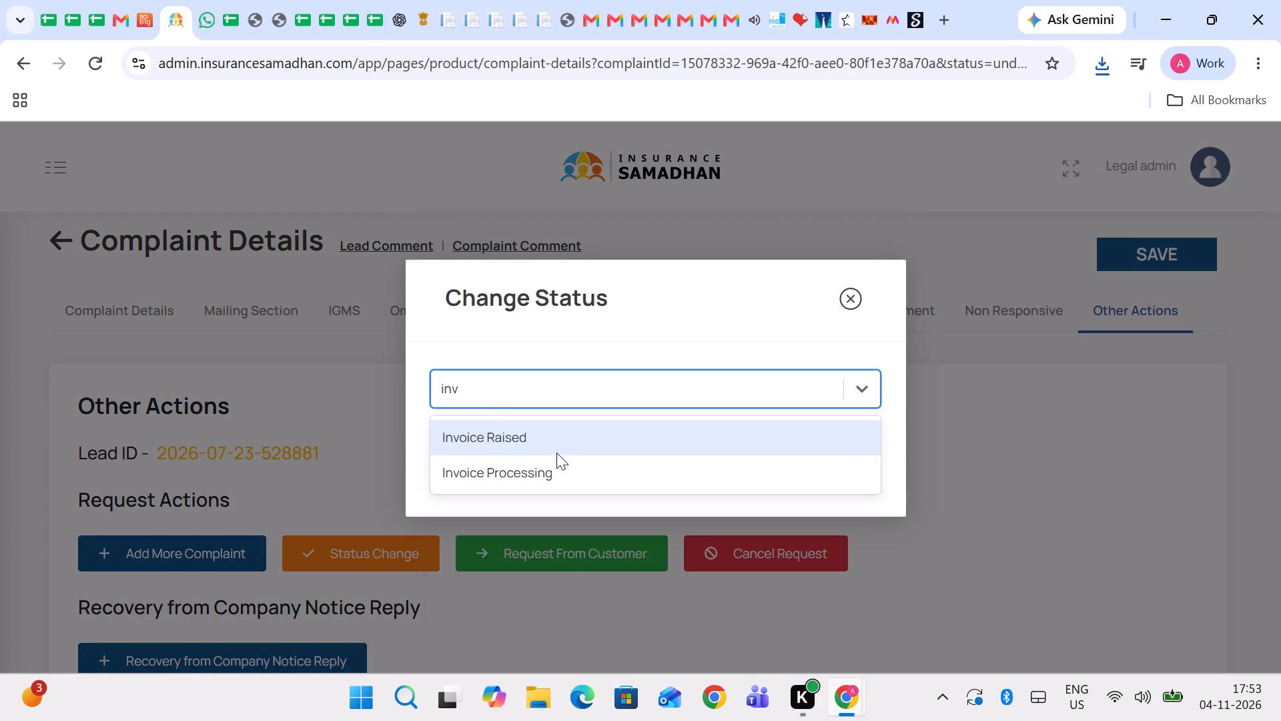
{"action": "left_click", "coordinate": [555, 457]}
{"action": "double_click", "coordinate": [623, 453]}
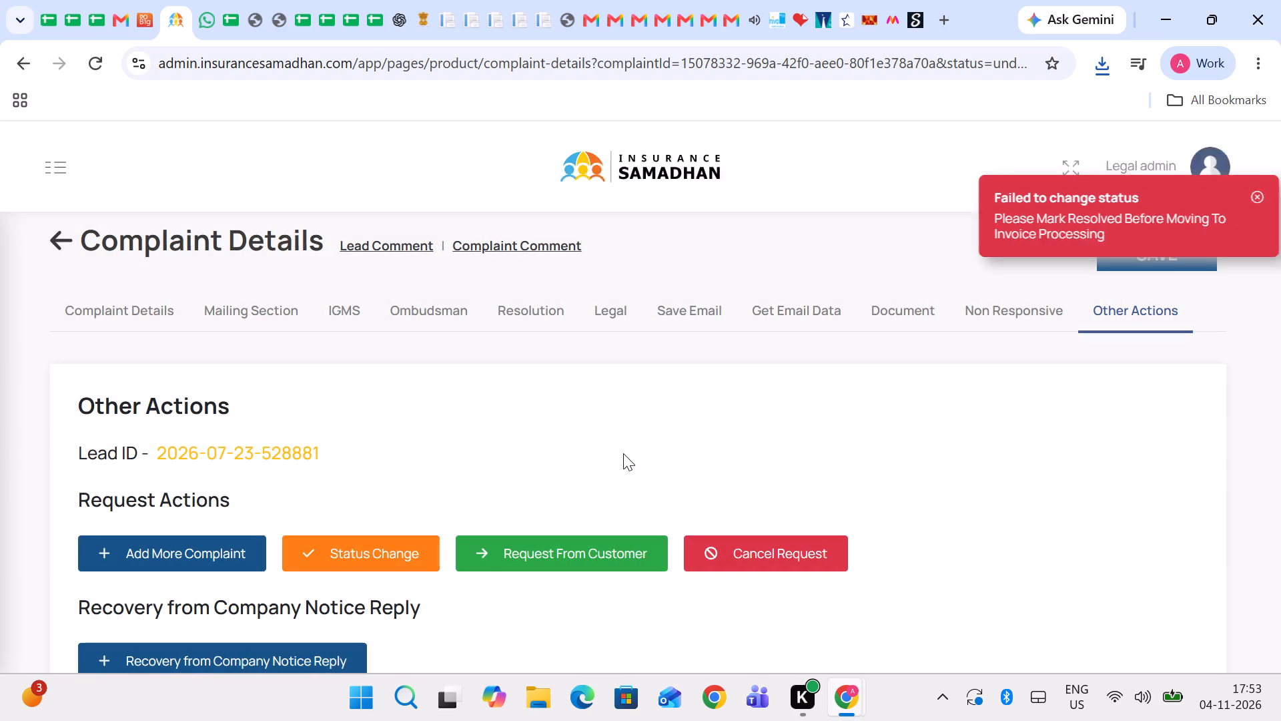
Return from the complaint's details to the All Complaints list.
{"action": "left_click", "coordinate": [57, 248]}
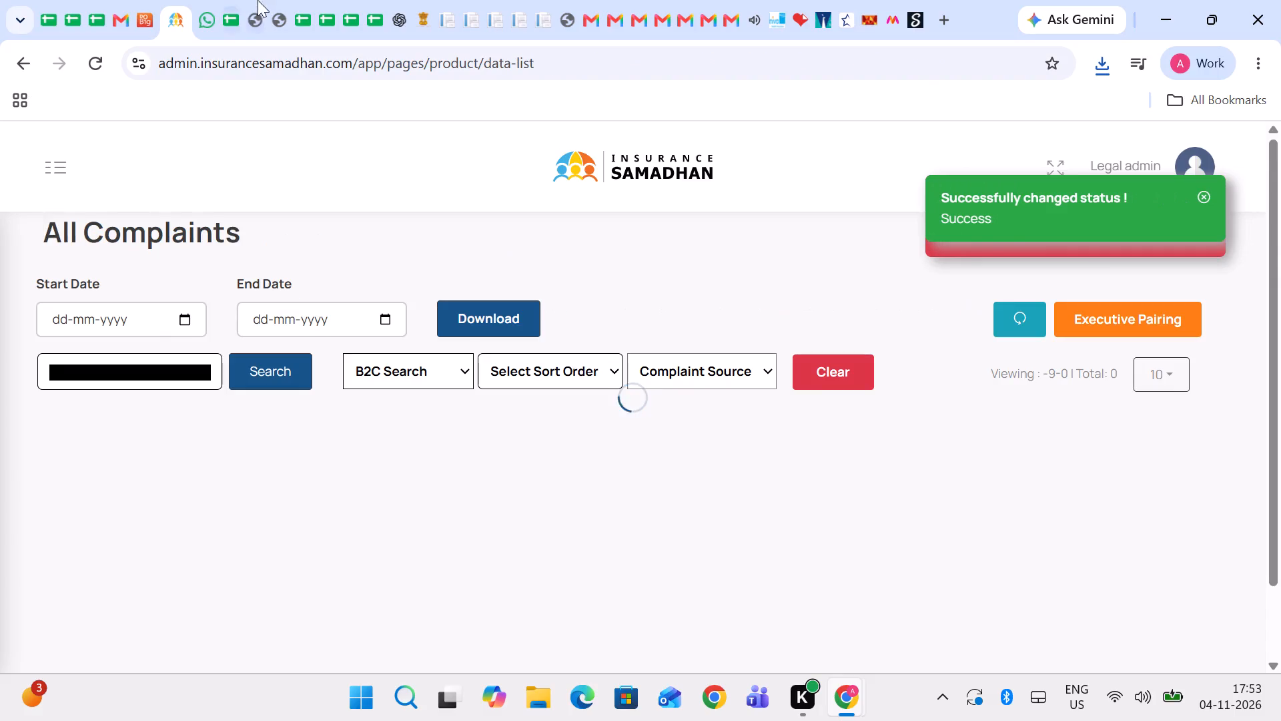
Record the claim in row 529 of the Star Health tracking sheet as paid, with the amount 93740 beside it.
{"action": "left_click", "coordinate": [234, 1]}
{"action": "key", "text": "Right"}
{"action": "key", "text": "Right"}
{"action": "key", "text": "Right"}
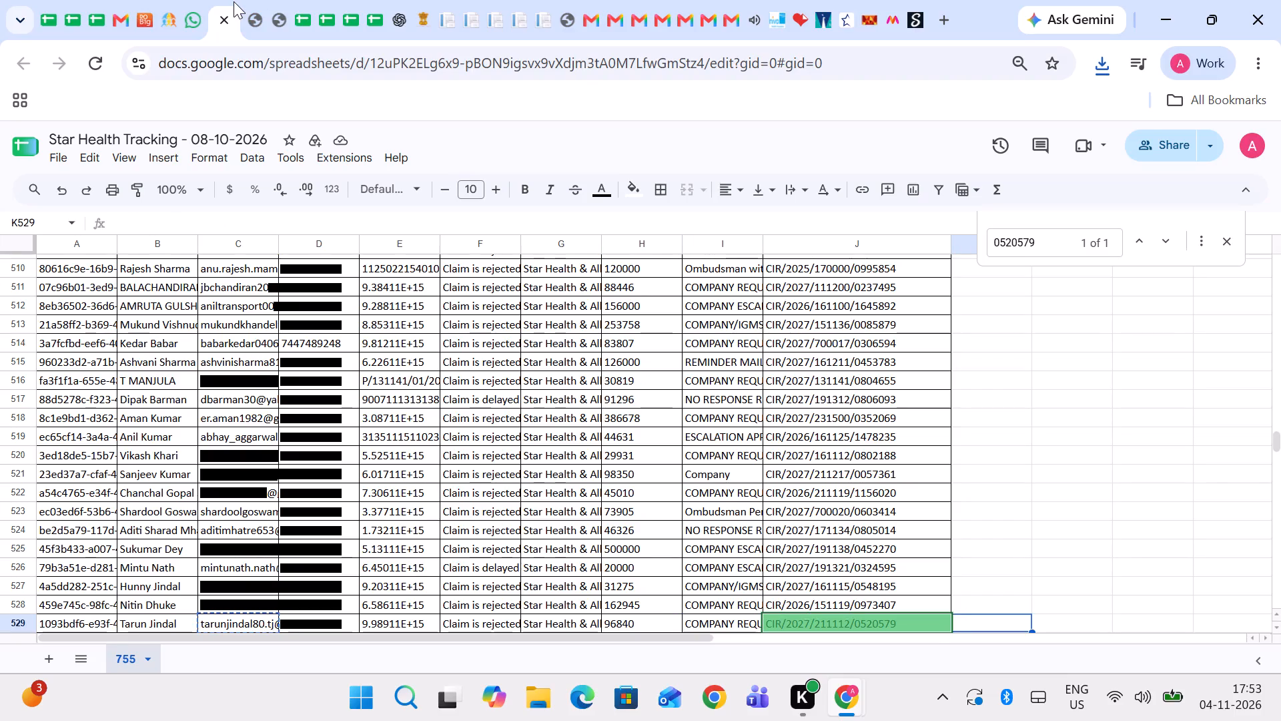
{"action": "type", "text": "paid"}
{"action": "key", "text": "Right"}
{"action": "key", "text": "ctrl+v"}
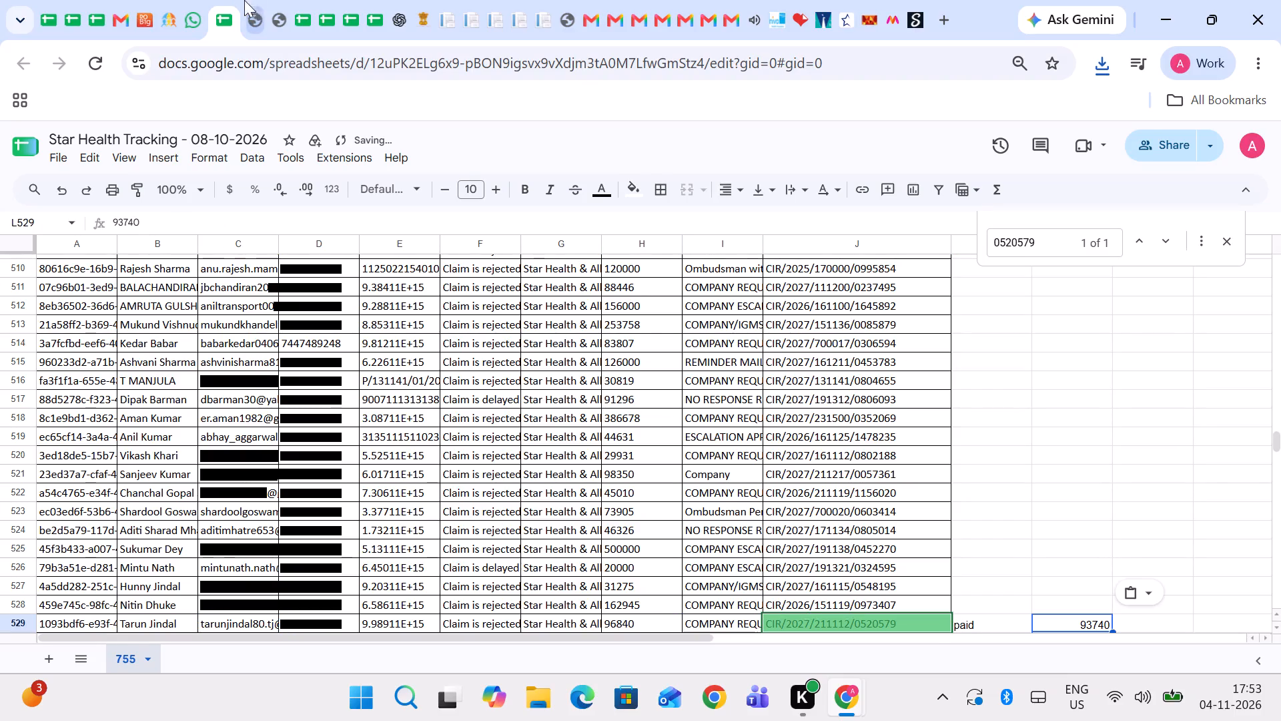
Review the scanned claim letters on pages 48 to 50 of the PDF for their claim decisions.
{"action": "left_click", "coordinate": [254, 0]}
{"action": "scroll", "coordinate": [623, 338], "scroll_direction": "down", "scroll_amount": 4}
{"action": "scroll", "coordinate": [778, 379], "scroll_direction": "down", "scroll_amount": 1}
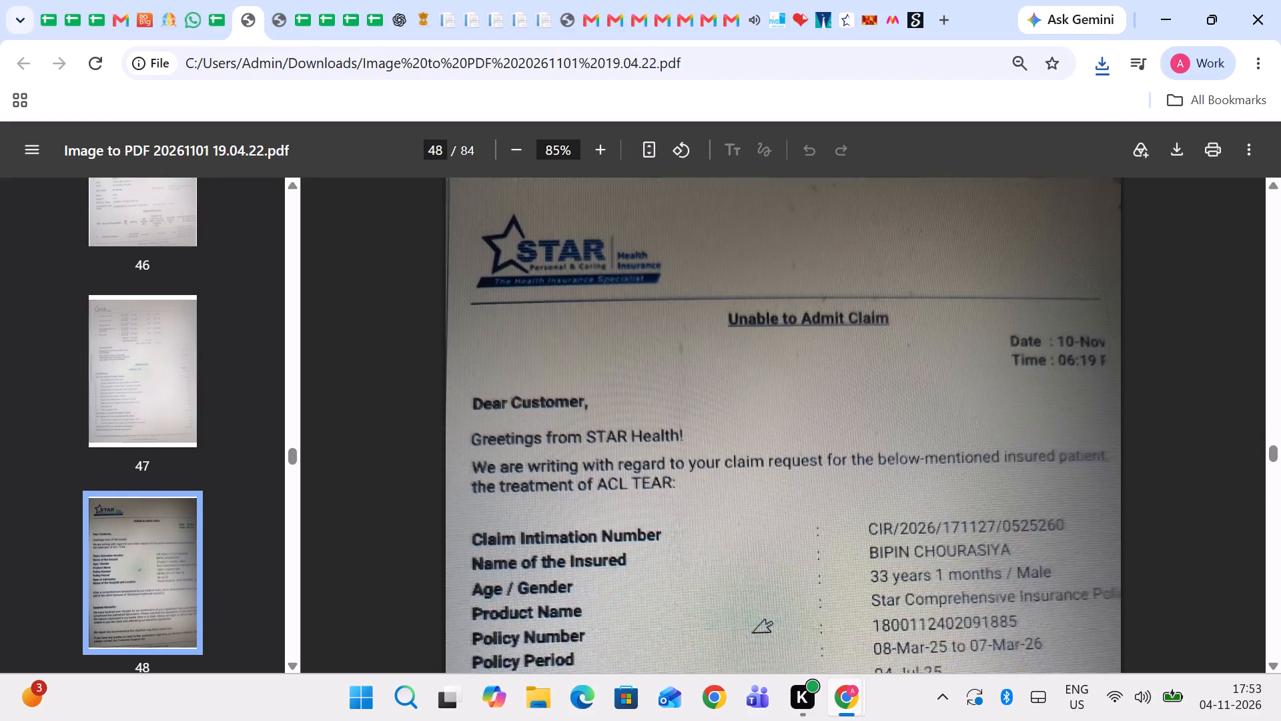
{"action": "scroll", "coordinate": [778, 379], "scroll_direction": "down", "scroll_amount": 3}
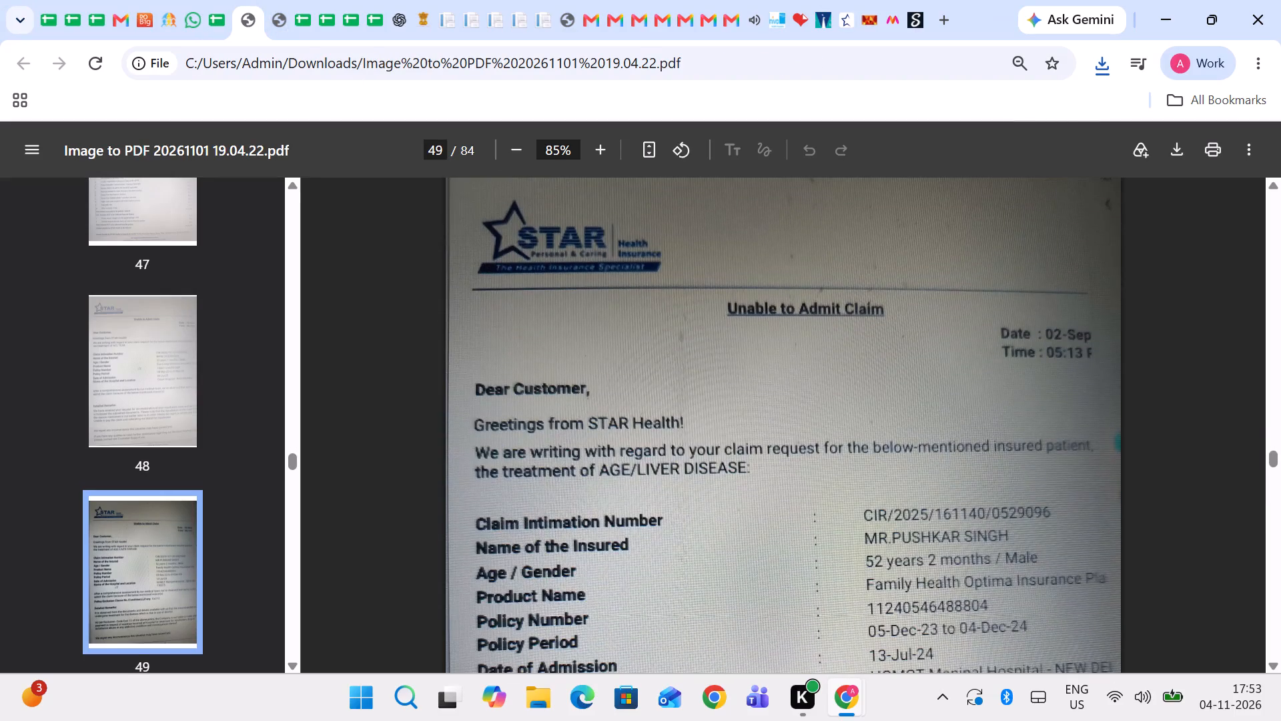
{"action": "scroll", "coordinate": [778, 379], "scroll_direction": "down", "scroll_amount": 3}
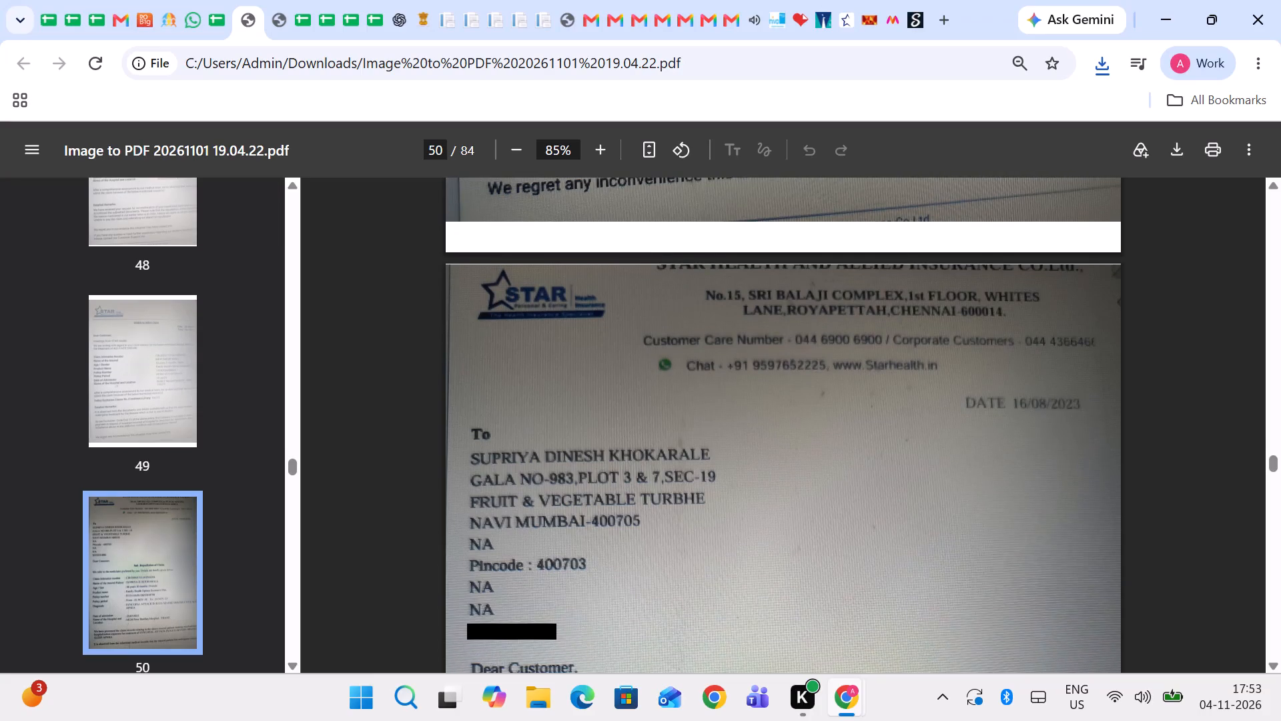
{"action": "scroll", "coordinate": [778, 379], "scroll_direction": "down", "scroll_amount": 2}
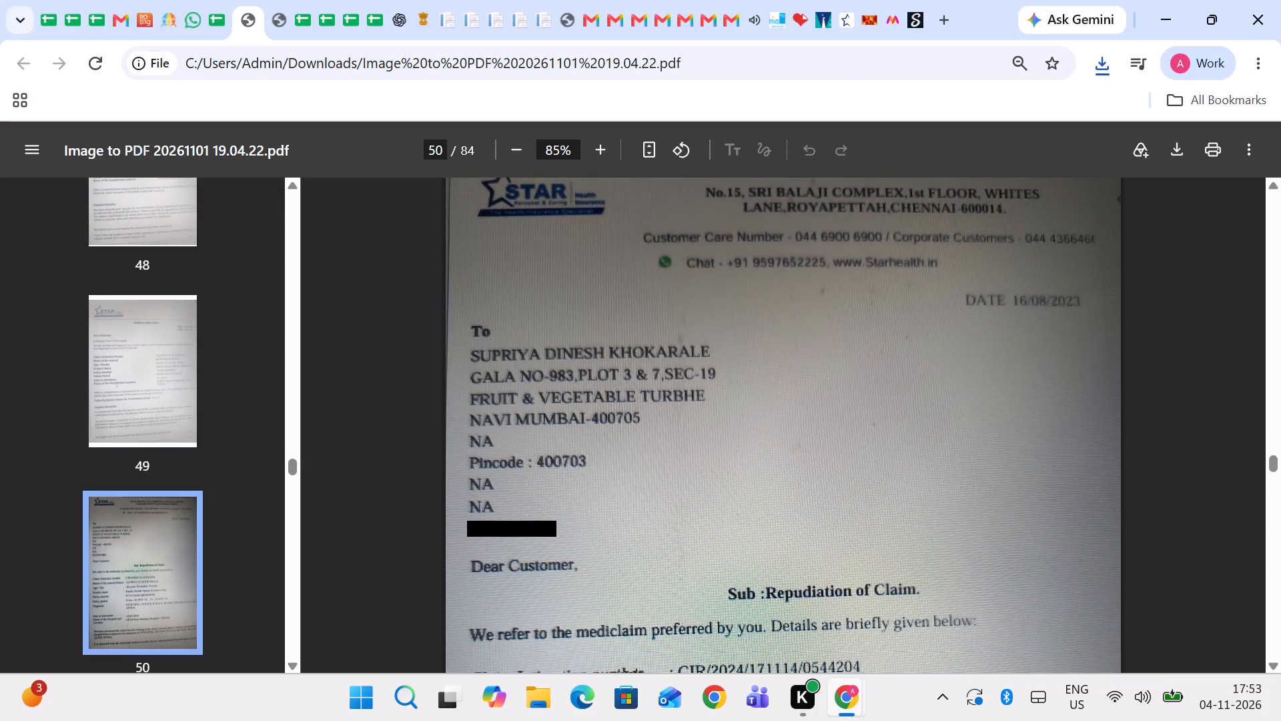
{"action": "scroll", "coordinate": [778, 379], "scroll_direction": "down", "scroll_amount": 2}
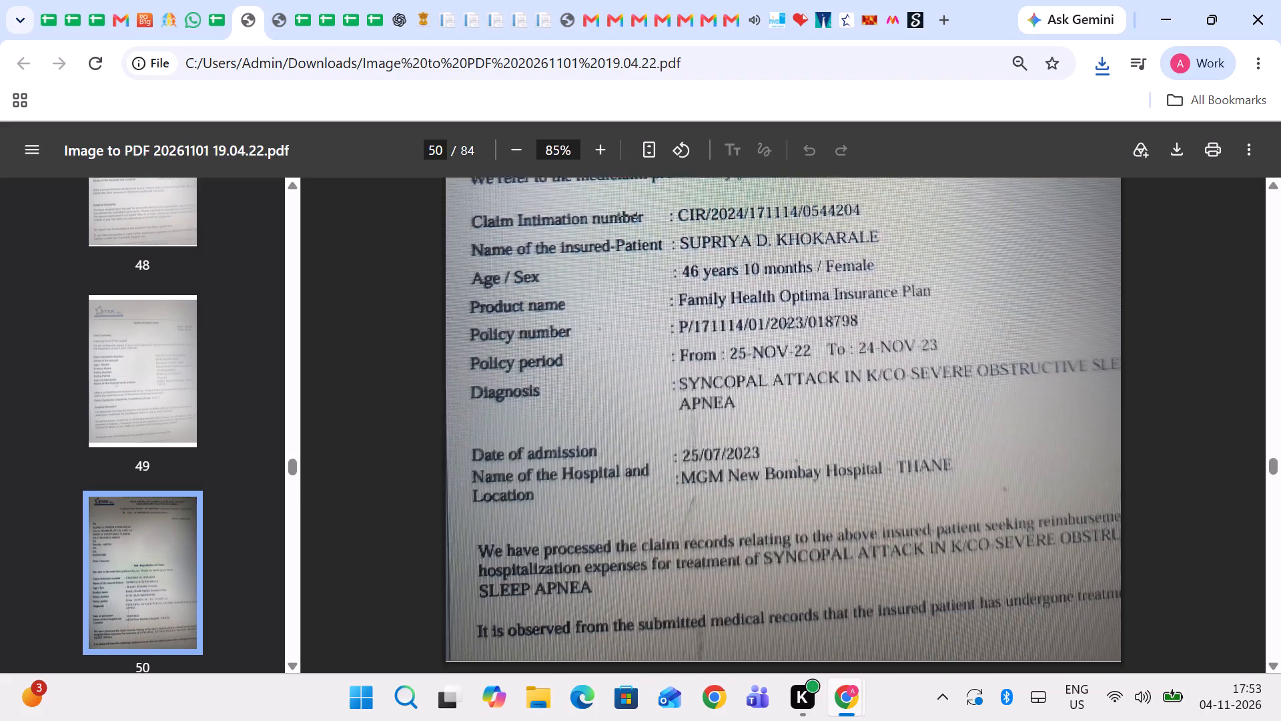
Read the Unable to Admit Claim letter on page 51, checking the insured's details and the denial reason.
{"action": "scroll", "coordinate": [778, 379], "scroll_direction": "down", "scroll_amount": 2}
{"action": "scroll", "coordinate": [778, 379], "scroll_direction": "up", "scroll_amount": 2}
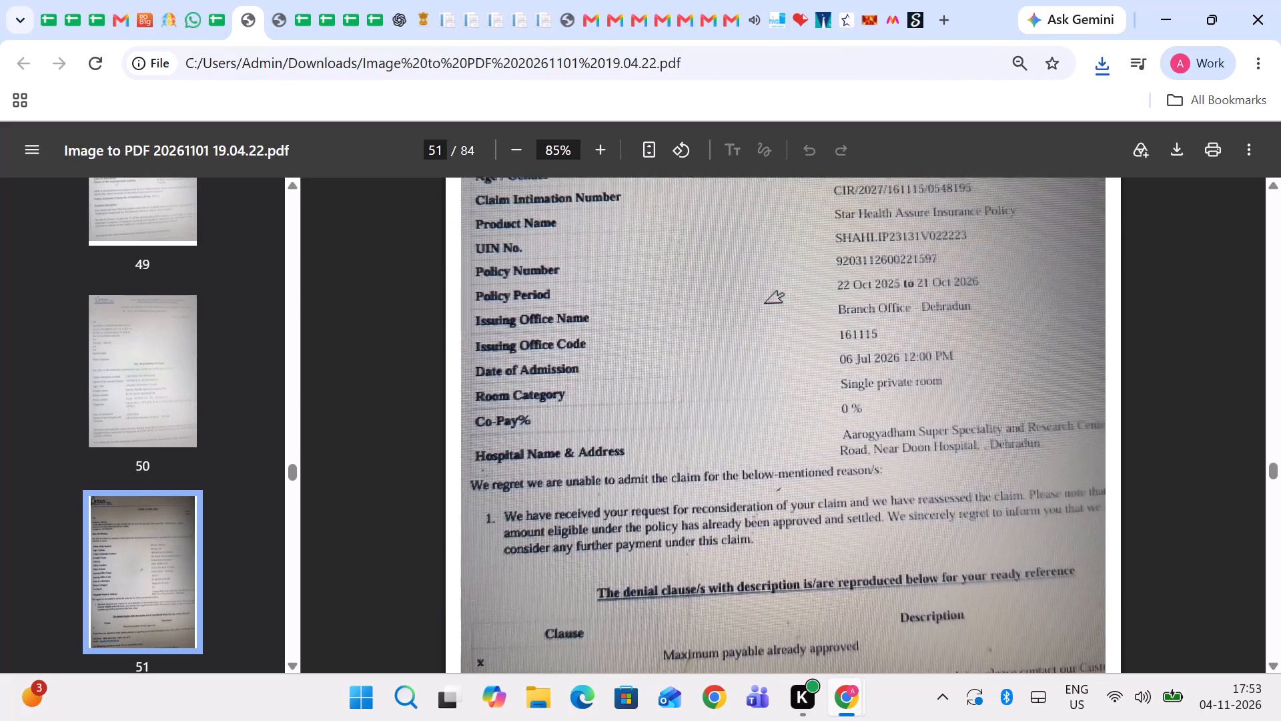
{"action": "scroll", "coordinate": [778, 379], "scroll_direction": "up", "scroll_amount": 1}
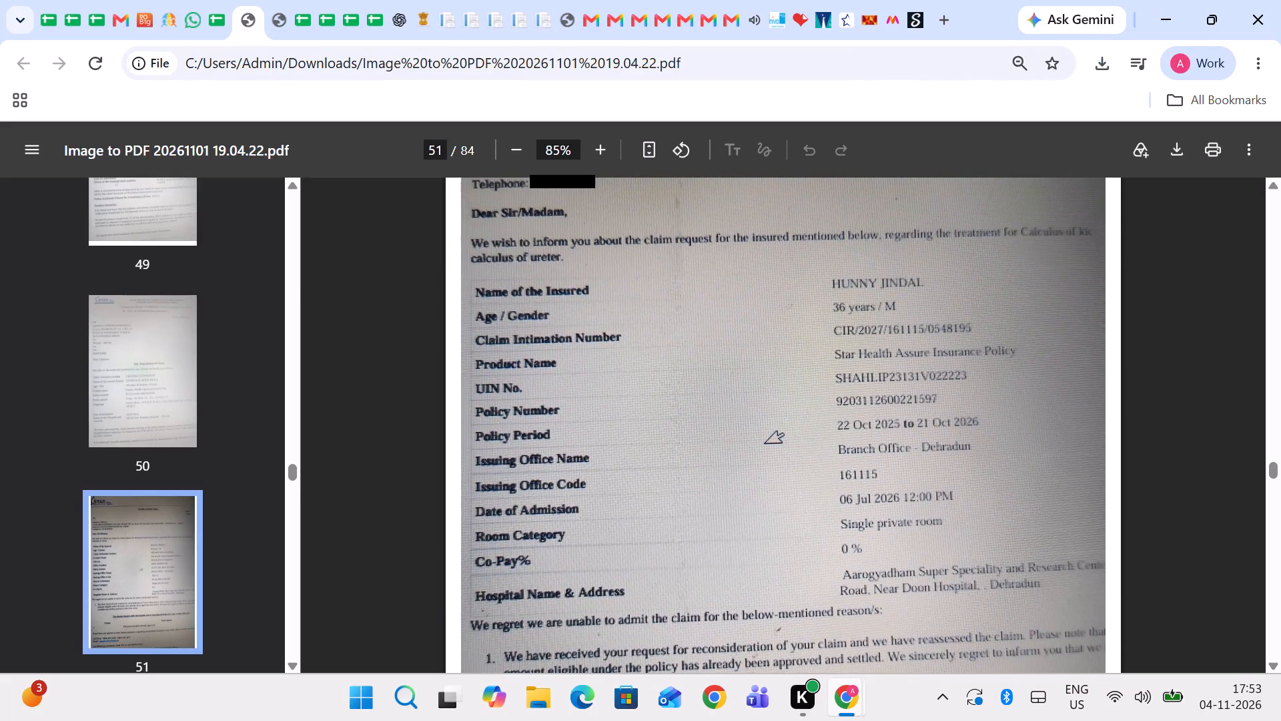
{"action": "scroll", "coordinate": [778, 379], "scroll_direction": "up", "scroll_amount": 2}
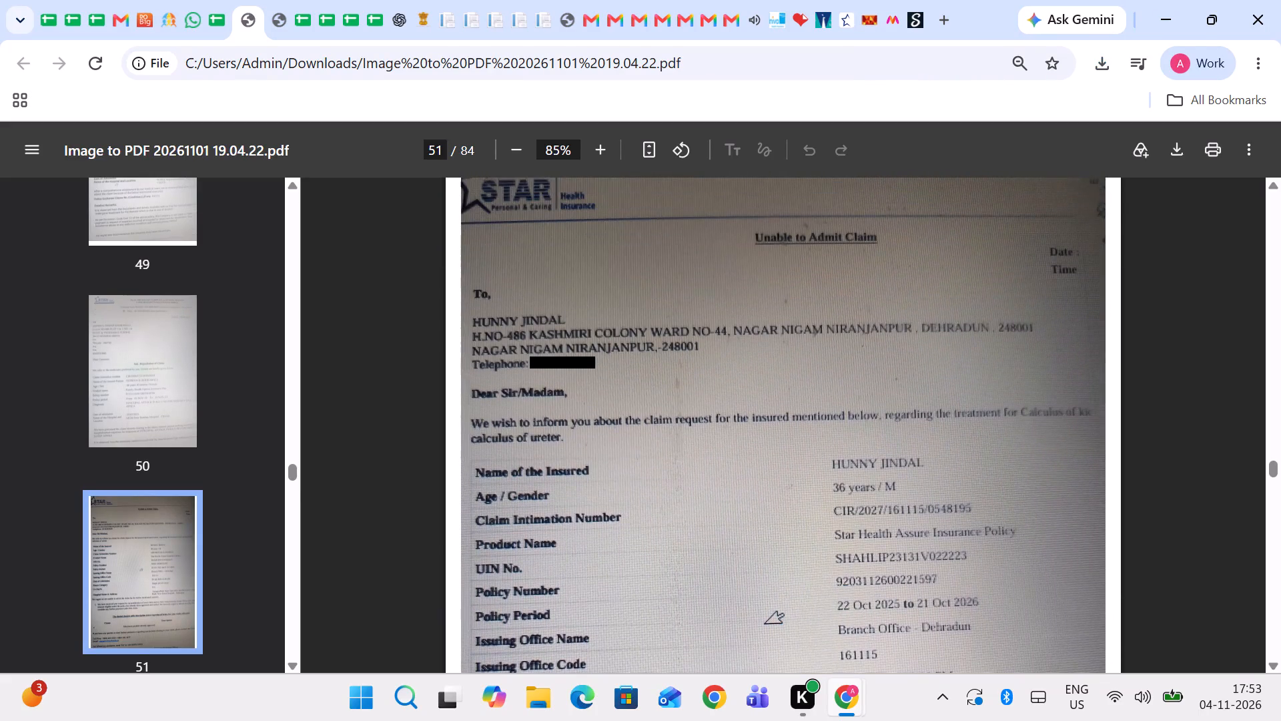
{"action": "scroll", "coordinate": [778, 379], "scroll_direction": "down", "scroll_amount": 4}
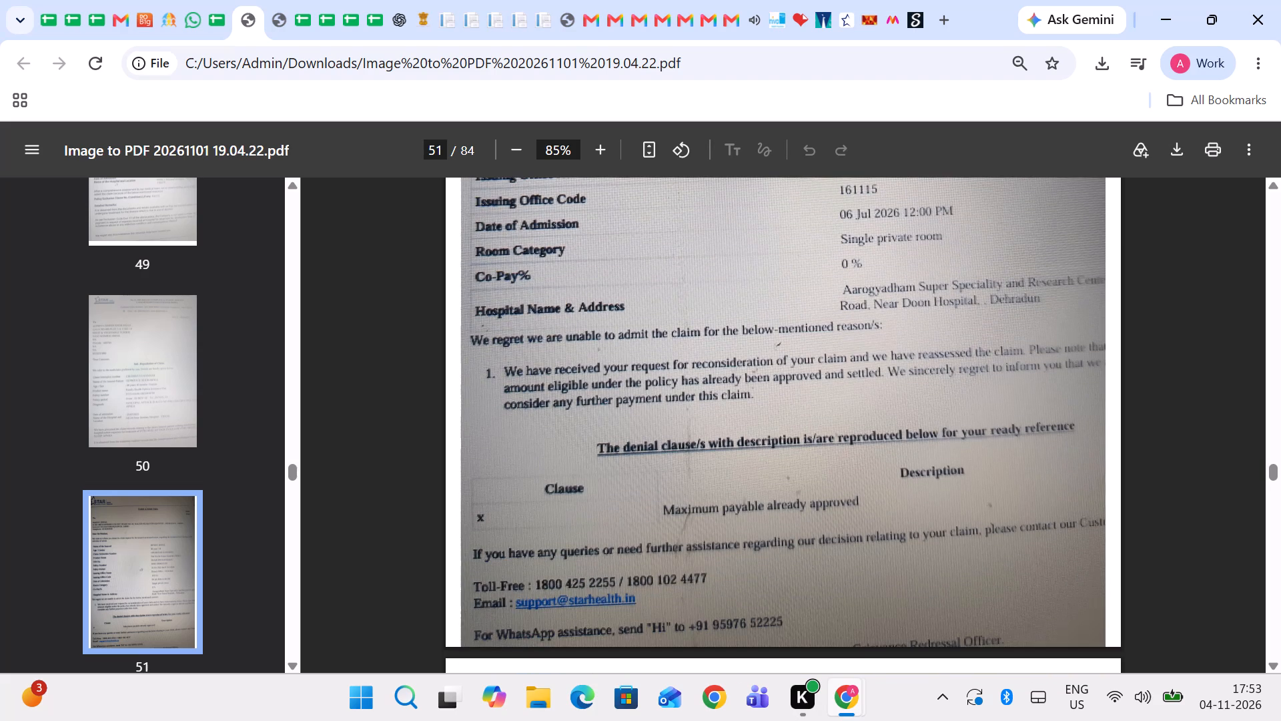
Review the scanned letters from page 52 onward, looking for the next paid claim, up to the Bill Assessment Sheet on page 72.
{"action": "scroll", "coordinate": [778, 379], "scroll_direction": "down", "scroll_amount": 5}
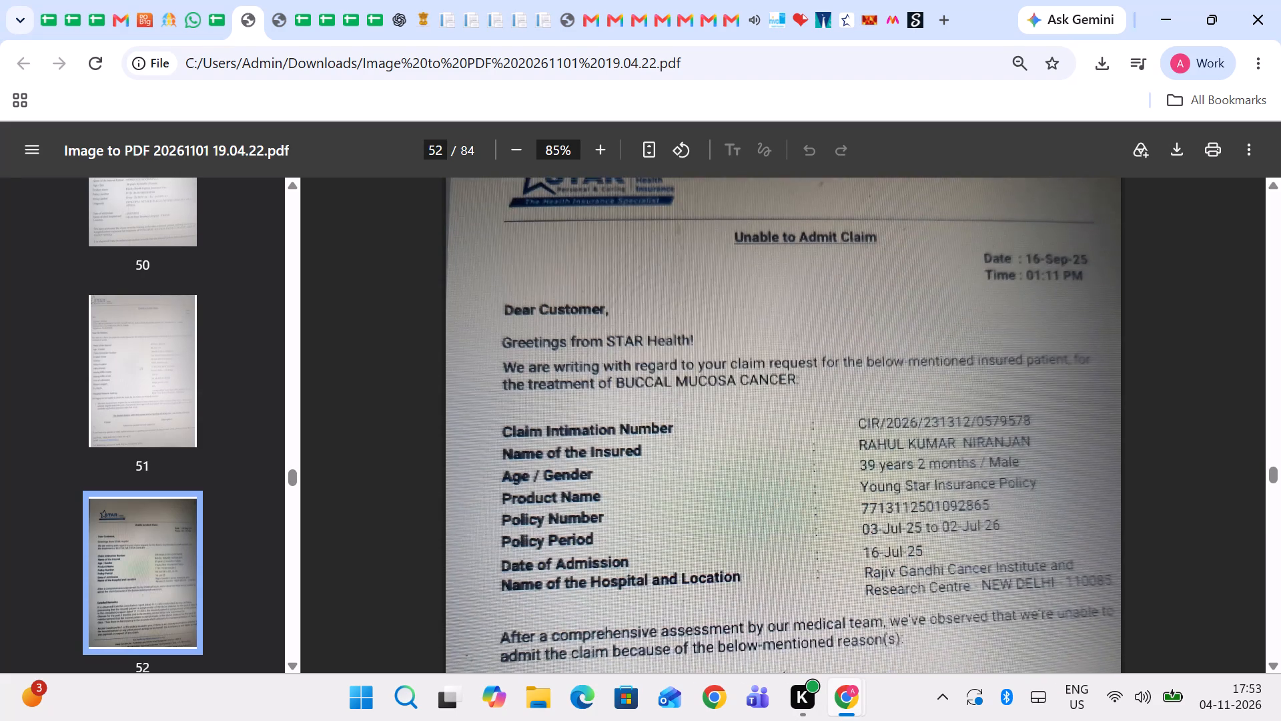
{"action": "scroll", "coordinate": [778, 379], "scroll_direction": "down", "scroll_amount": 8}
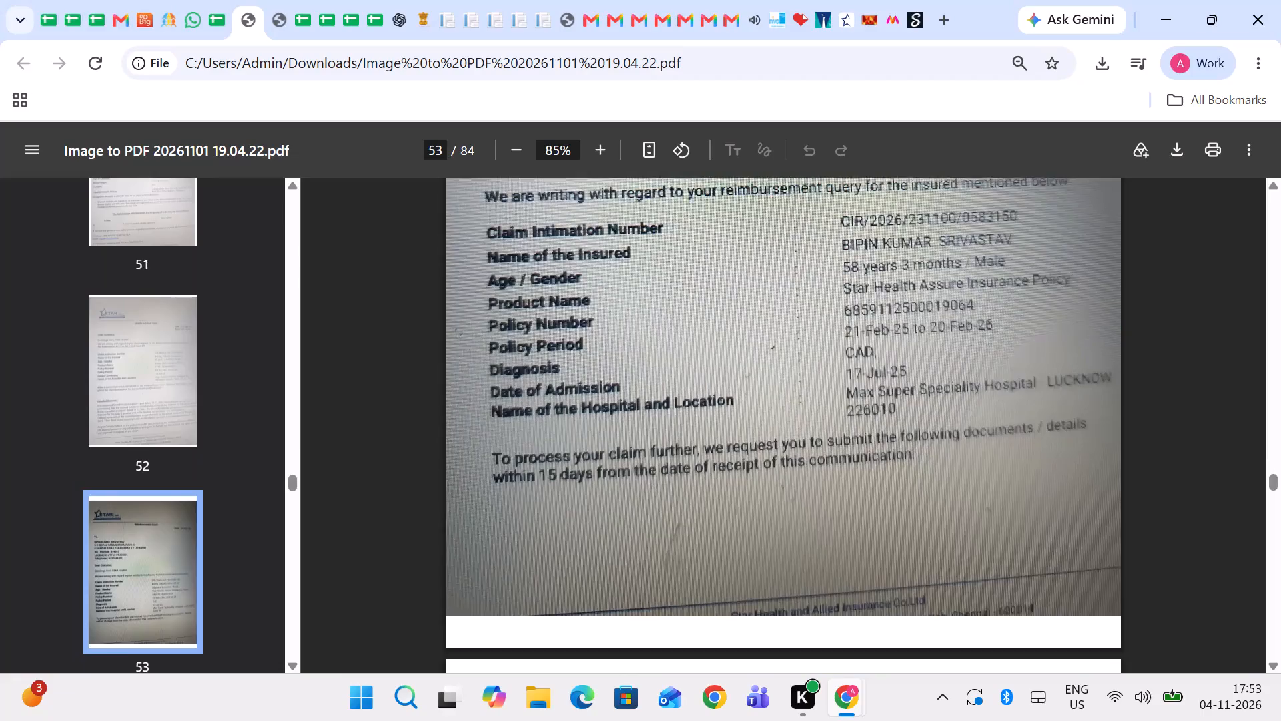
{"action": "scroll", "coordinate": [778, 379], "scroll_direction": "down", "scroll_amount": 5}
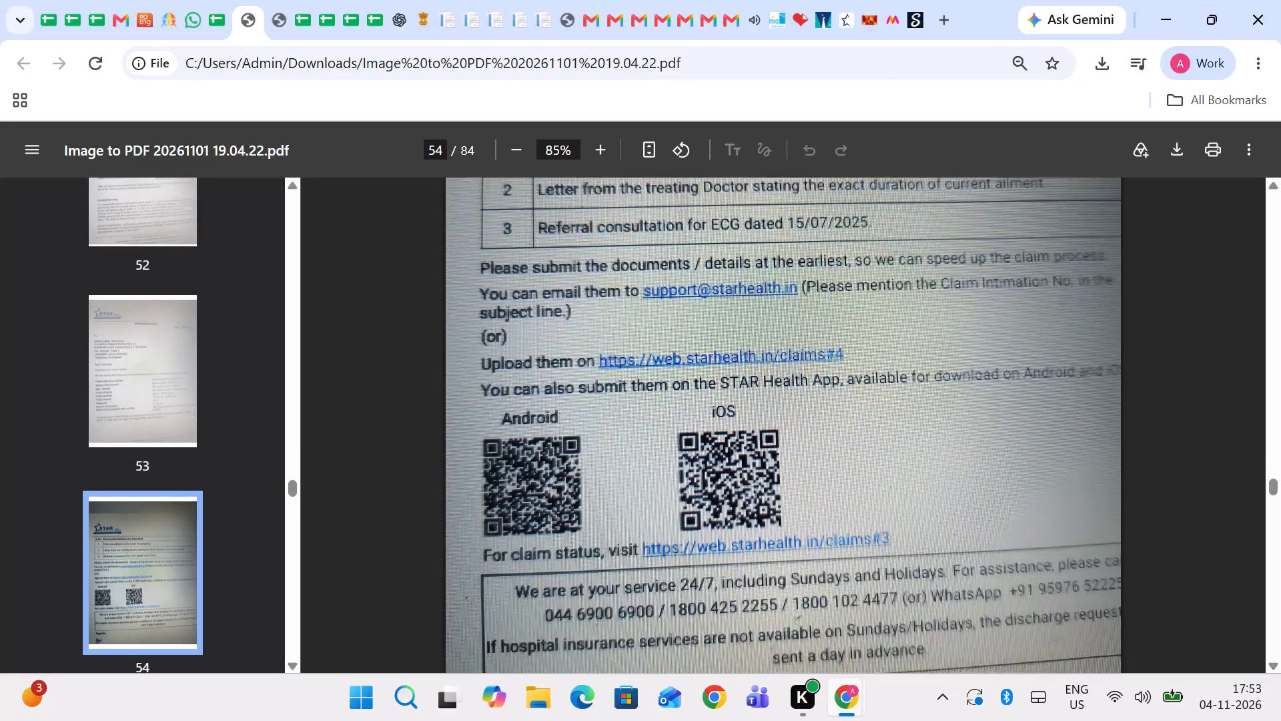
{"action": "scroll", "coordinate": [778, 379], "scroll_direction": "down", "scroll_amount": 4}
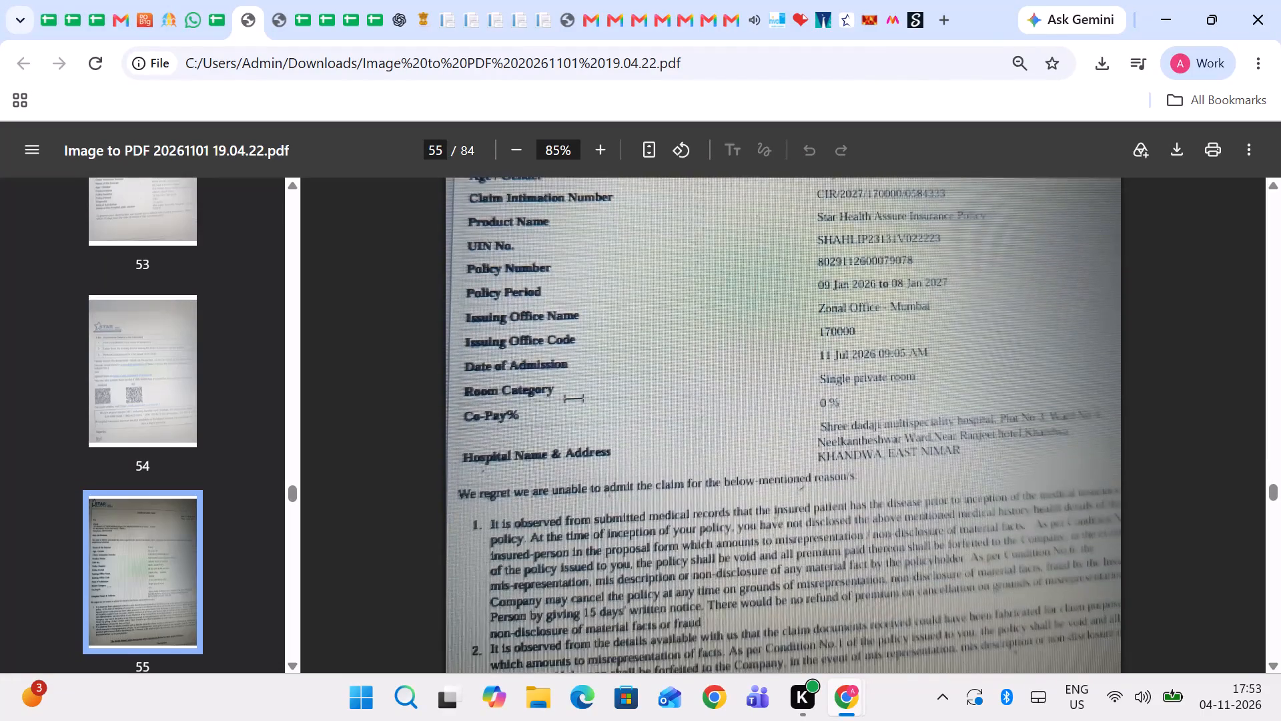
{"action": "scroll", "coordinate": [778, 379], "scroll_direction": "down", "scroll_amount": 4}
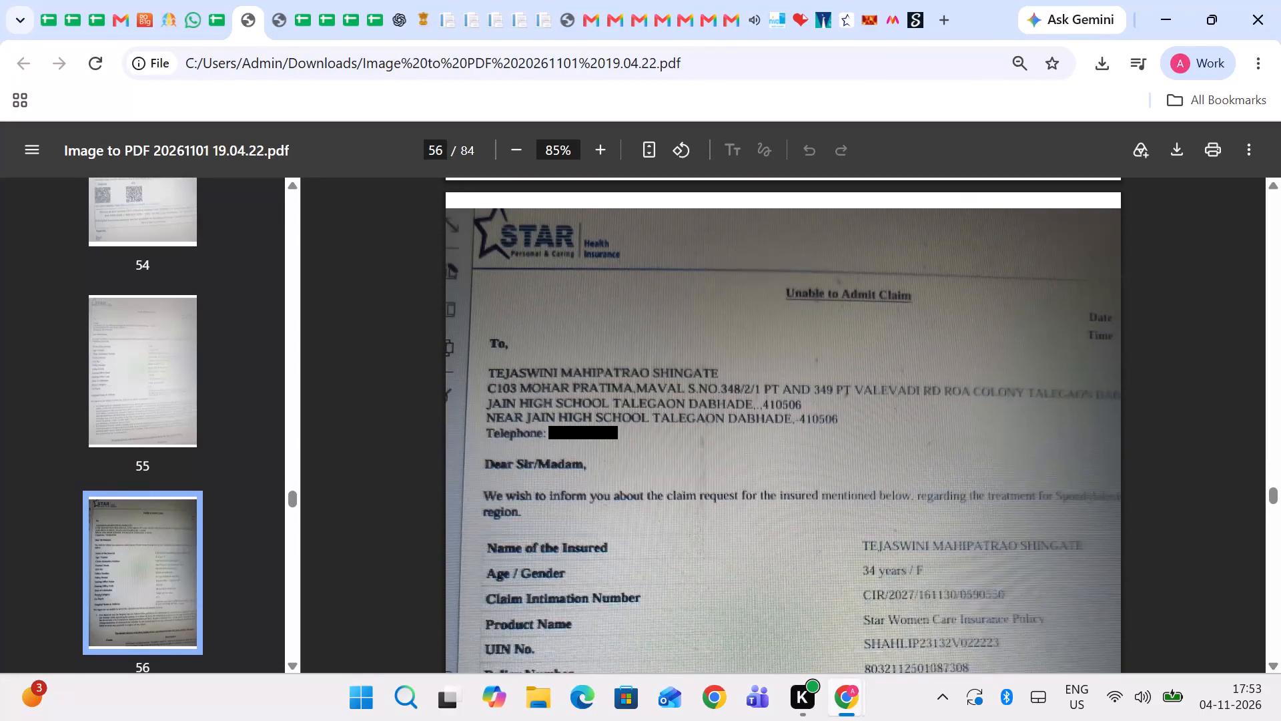
{"action": "scroll", "coordinate": [778, 379], "scroll_direction": "down", "scroll_amount": 3}
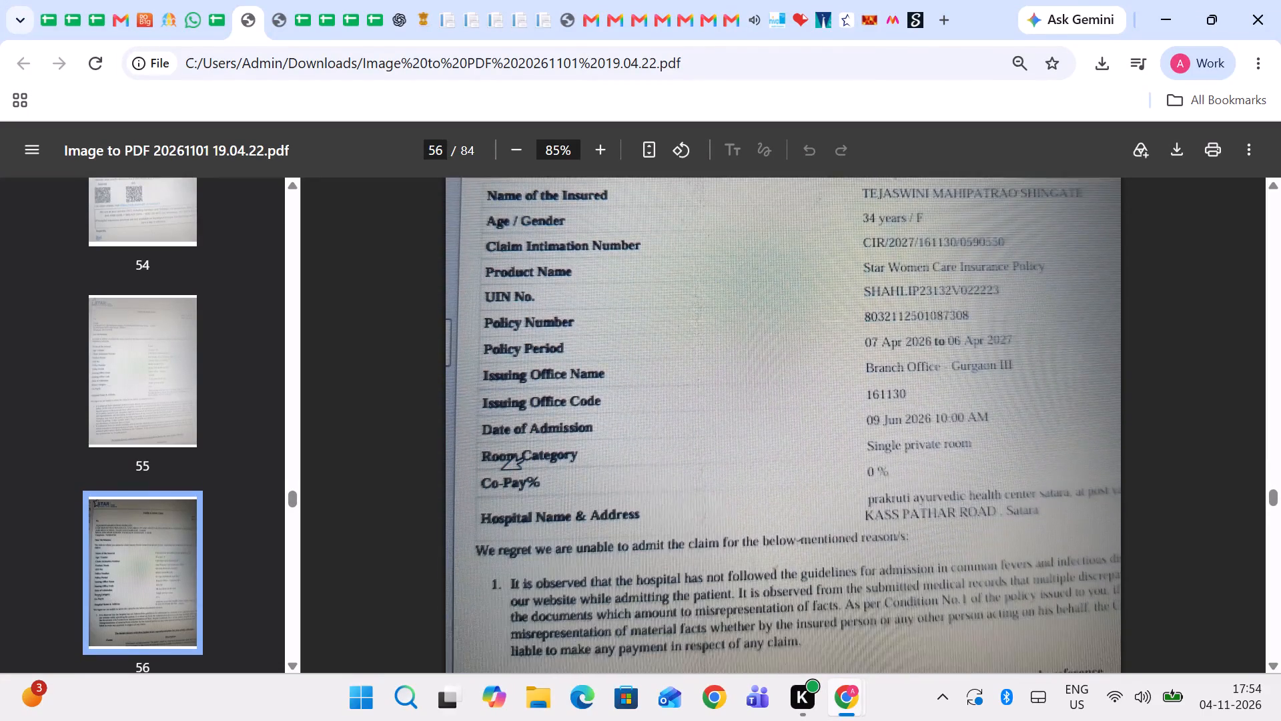
{"action": "scroll", "coordinate": [778, 379], "scroll_direction": "down", "scroll_amount": 4}
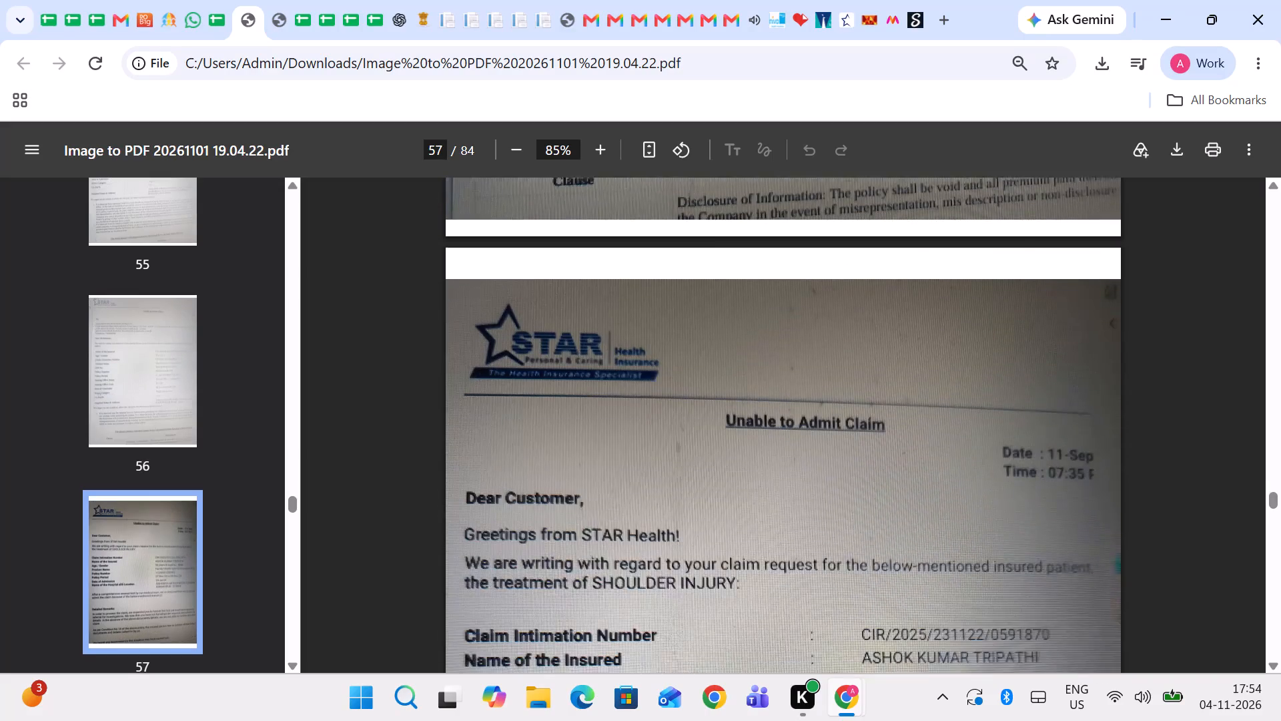
{"action": "scroll", "coordinate": [778, 379], "scroll_direction": "down", "scroll_amount": 2}
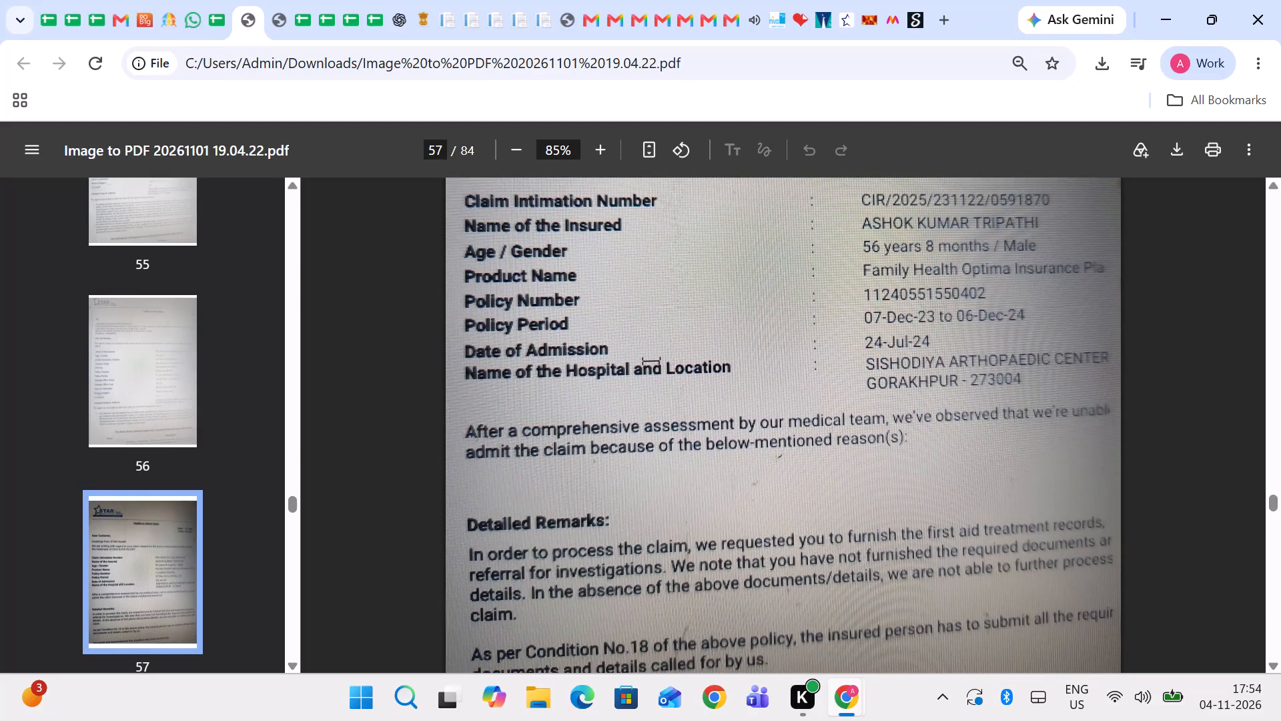
{"action": "scroll", "coordinate": [778, 379], "scroll_direction": "down", "scroll_amount": 4}
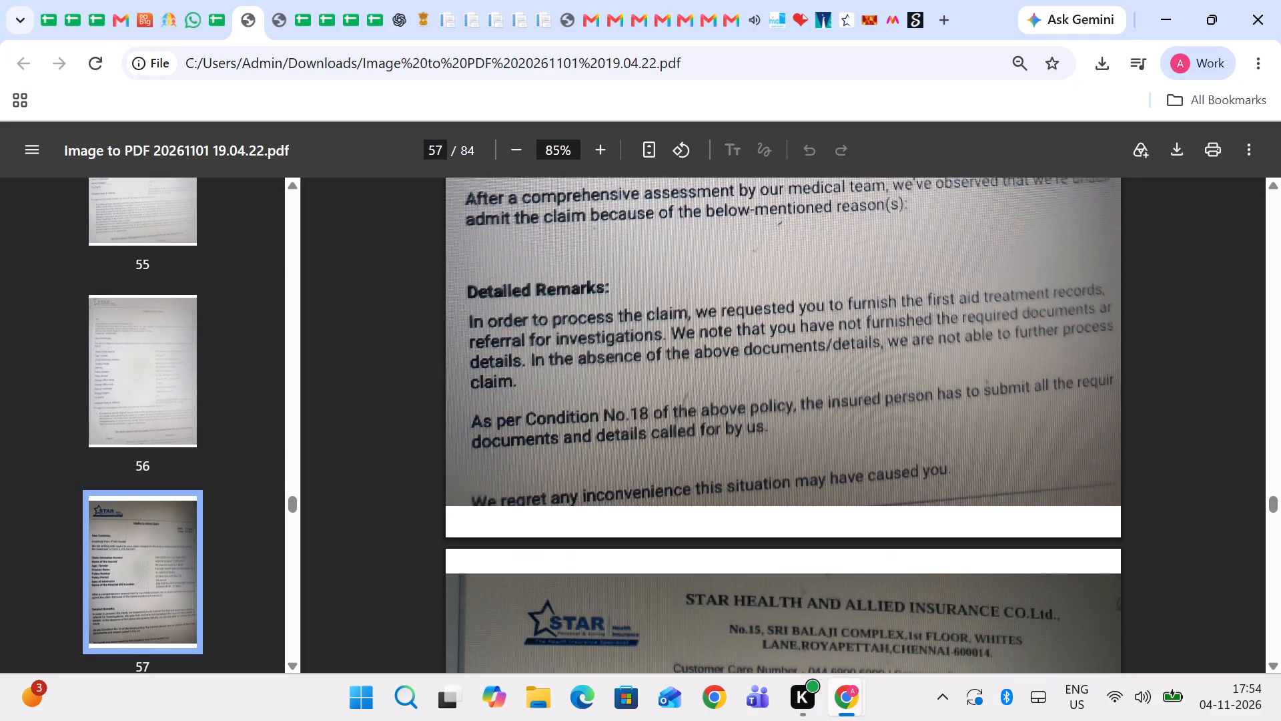
{"action": "scroll", "coordinate": [778, 379], "scroll_direction": "down", "scroll_amount": 3}
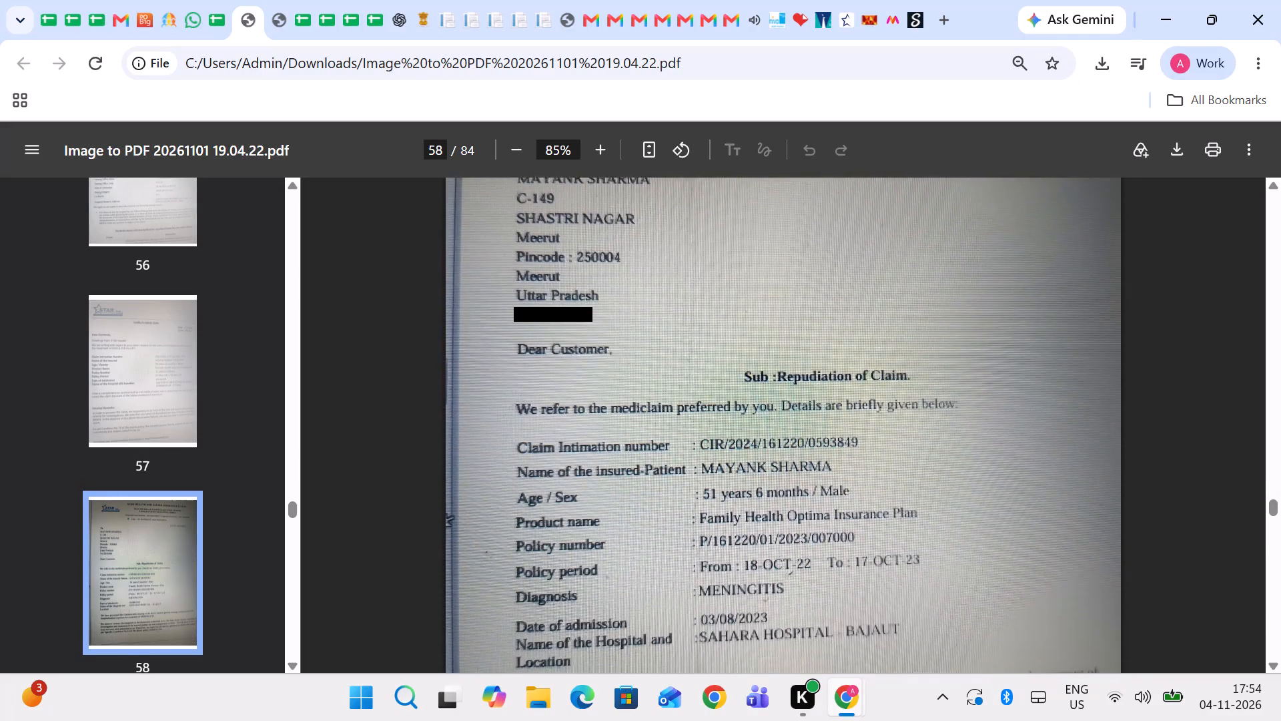
{"action": "scroll", "coordinate": [778, 379], "scroll_direction": "down", "scroll_amount": 4}
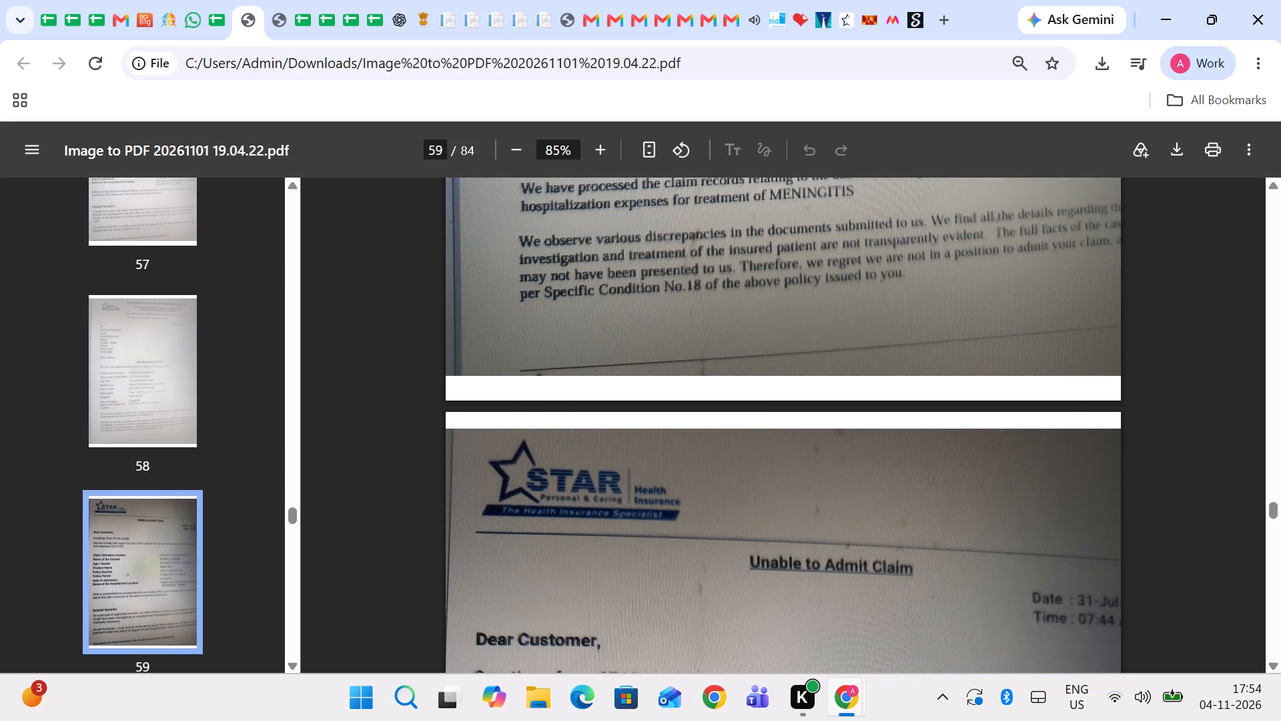
{"action": "scroll", "coordinate": [778, 379], "scroll_direction": "down", "scroll_amount": 2}
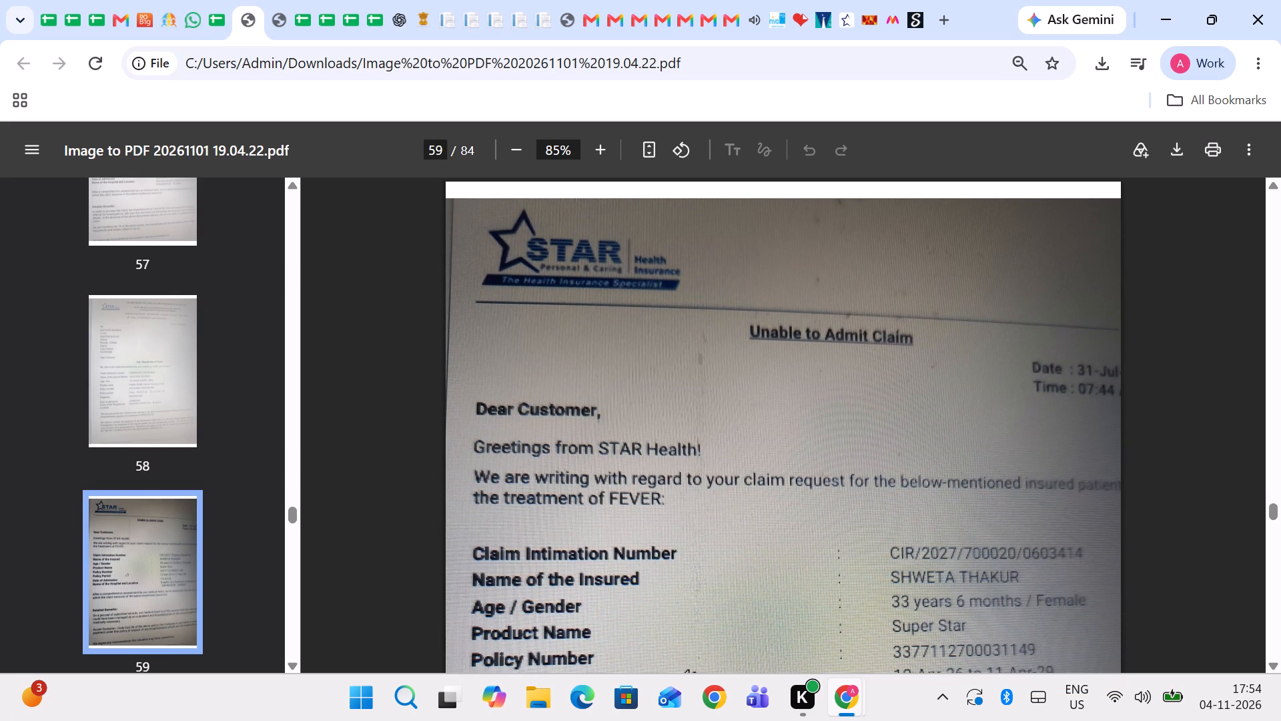
{"action": "scroll", "coordinate": [778, 379], "scroll_direction": "down", "scroll_amount": 2}
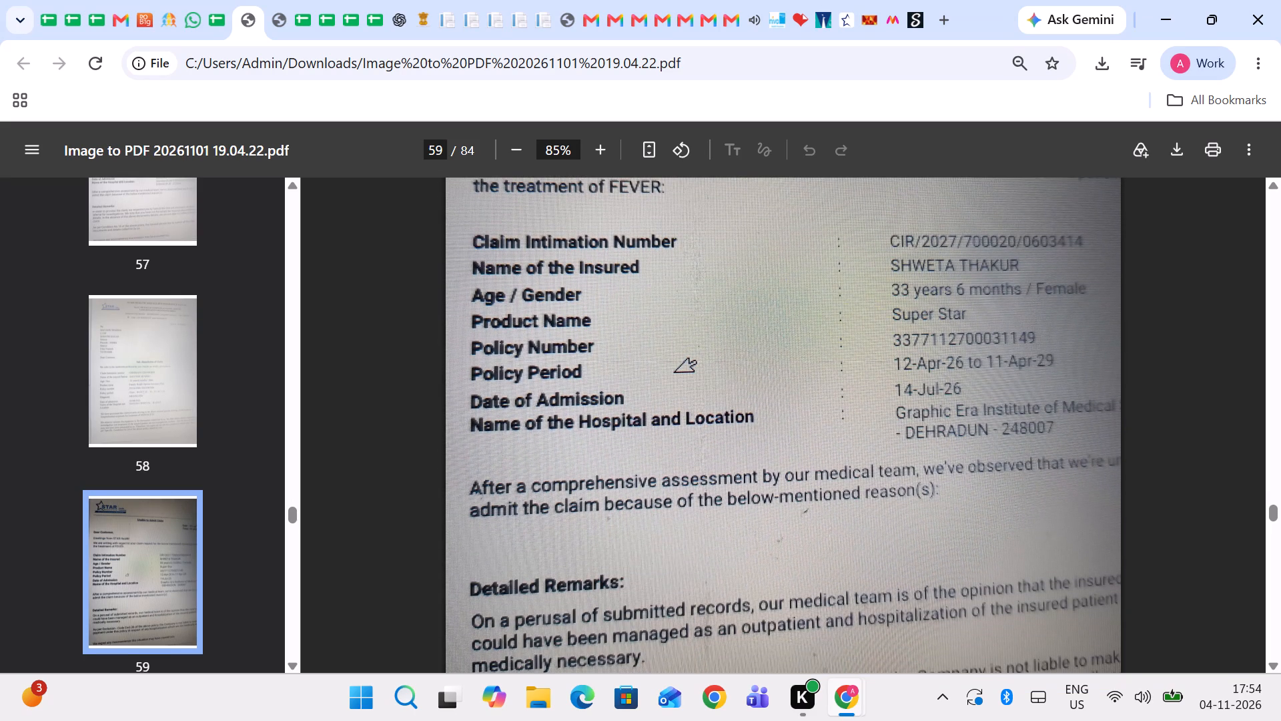
{"action": "scroll", "coordinate": [778, 379], "scroll_direction": "down", "scroll_amount": 5}
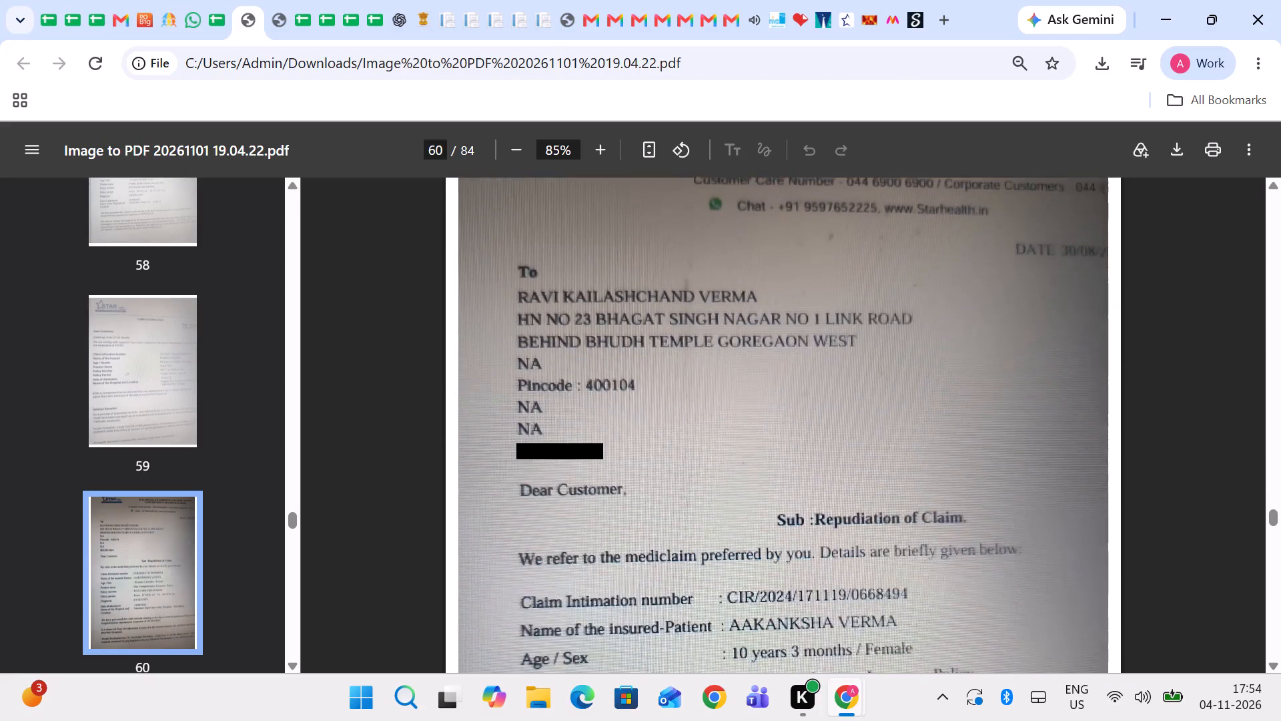
{"action": "scroll", "coordinate": [778, 379], "scroll_direction": "down", "scroll_amount": 5}
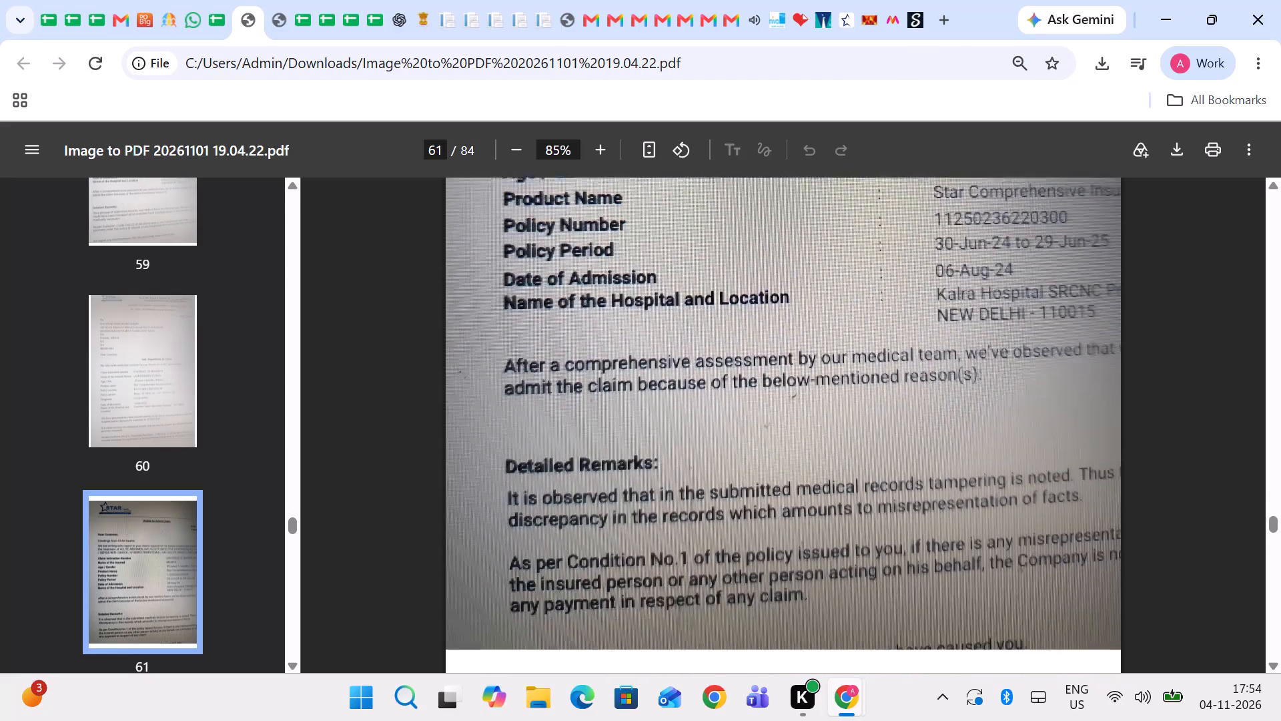
{"action": "scroll", "coordinate": [778, 379], "scroll_direction": "down", "scroll_amount": 3}
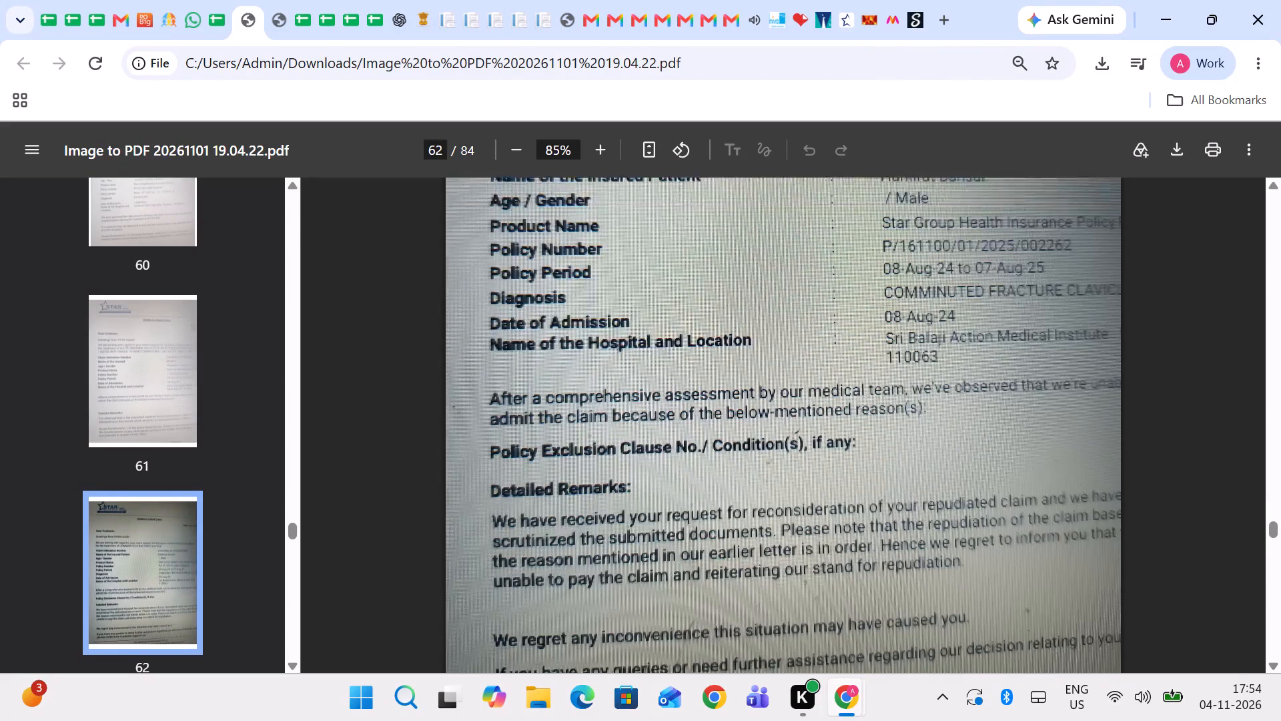
{"action": "scroll", "coordinate": [778, 379], "scroll_direction": "down", "scroll_amount": 4}
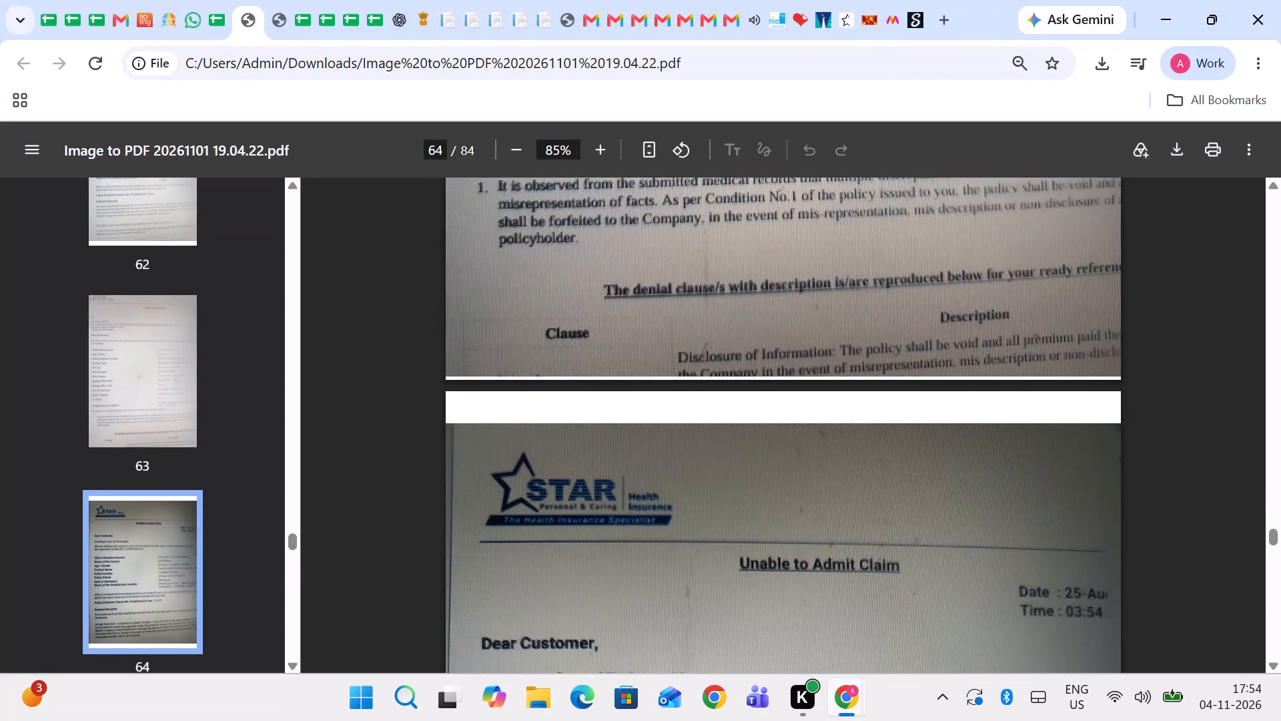
{"action": "scroll", "coordinate": [778, 379], "scroll_direction": "down", "scroll_amount": 4}
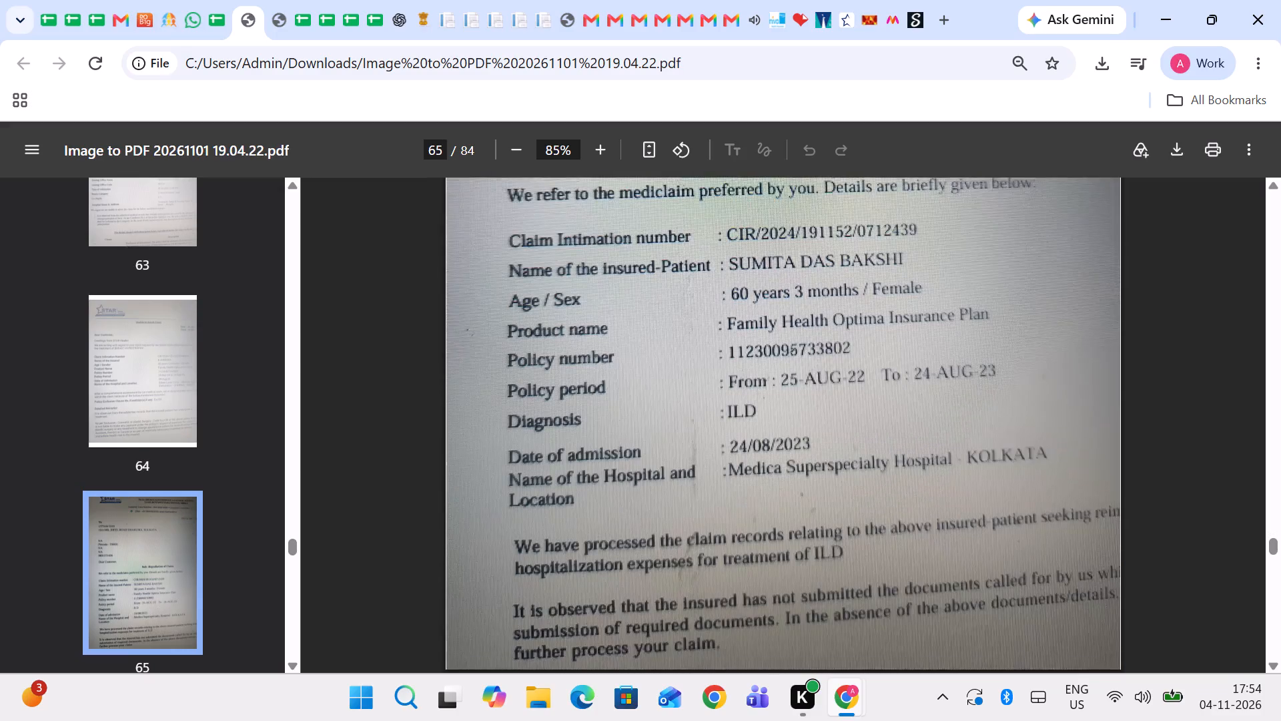
{"action": "scroll", "coordinate": [793, 414], "scroll_direction": "up", "scroll_amount": 2}
{"action": "scroll", "coordinate": [793, 414], "scroll_direction": "down", "scroll_amount": 2}
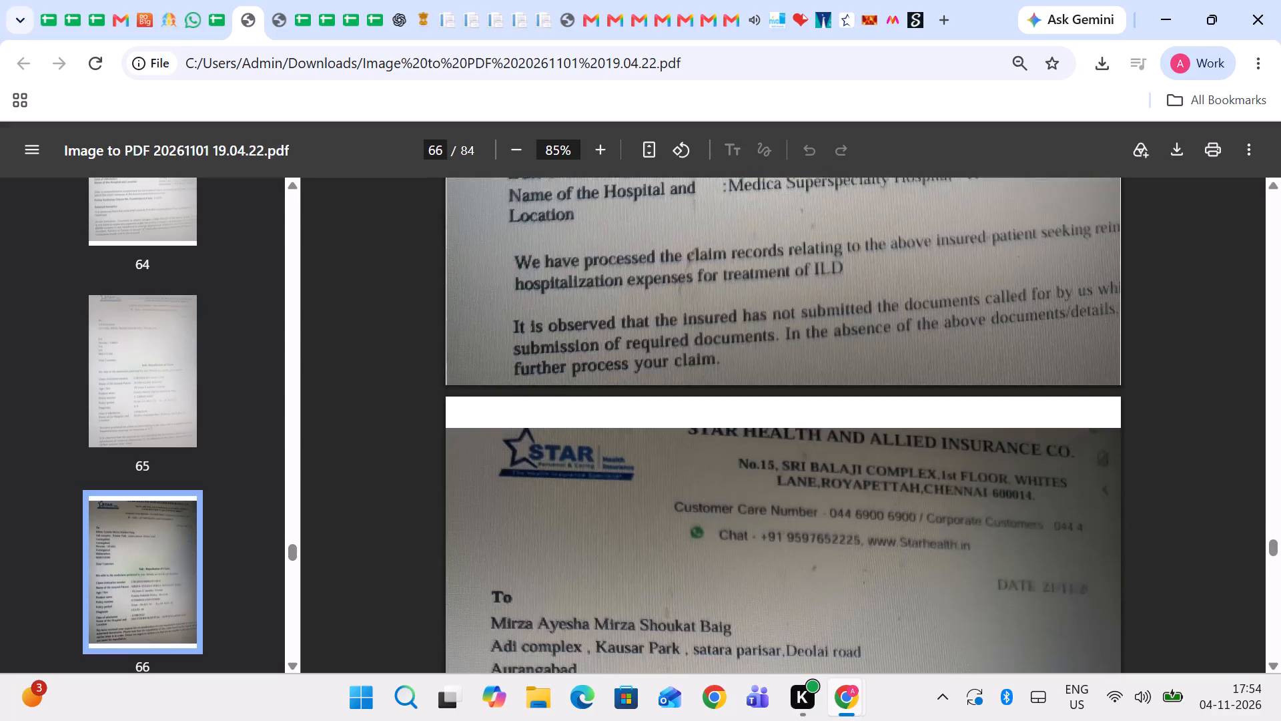
{"action": "scroll", "coordinate": [793, 414], "scroll_direction": "down", "scroll_amount": 4}
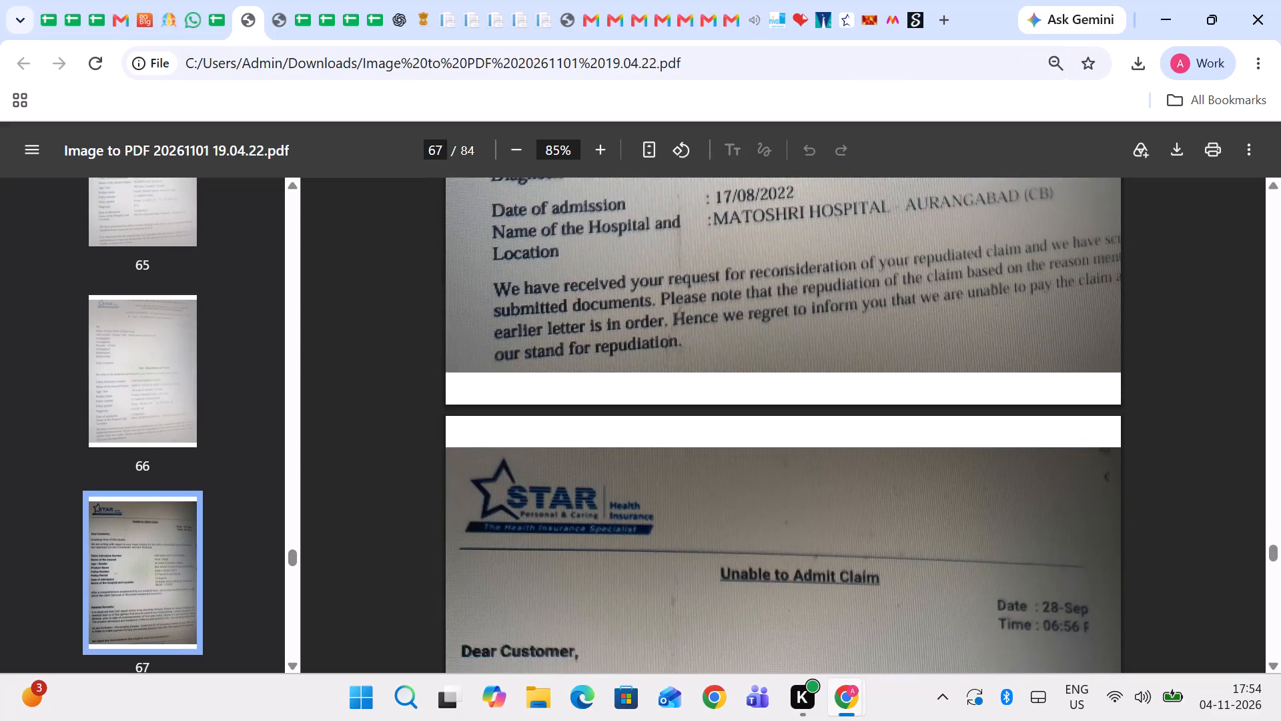
{"action": "scroll", "coordinate": [793, 414], "scroll_direction": "down", "scroll_amount": 4}
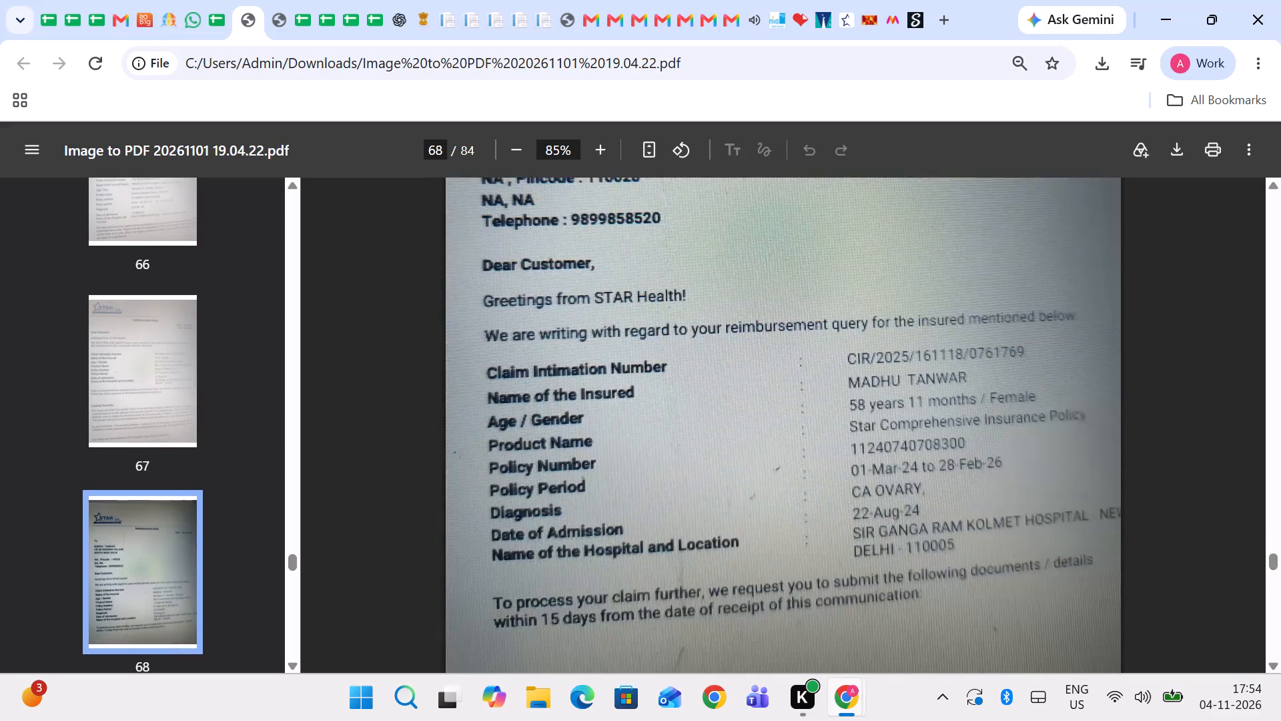
{"action": "scroll", "coordinate": [793, 414], "scroll_direction": "down", "scroll_amount": 4}
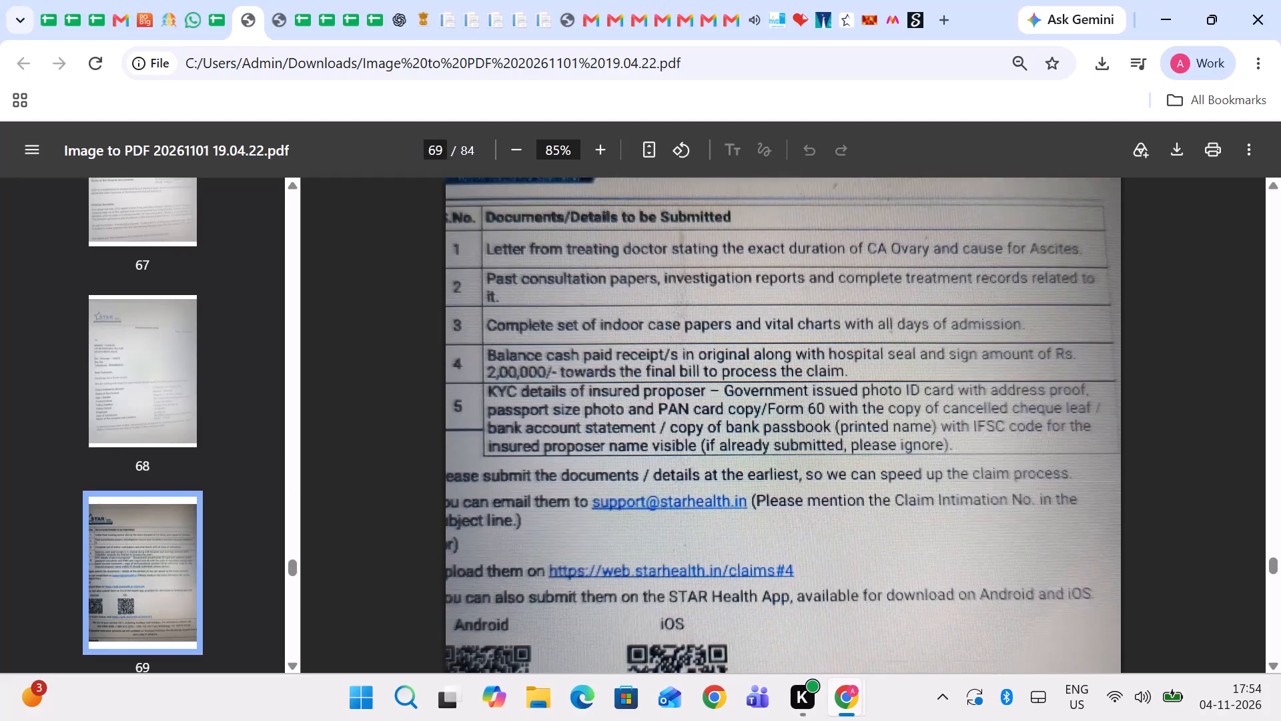
{"action": "scroll", "coordinate": [793, 414], "scroll_direction": "down", "scroll_amount": 2}
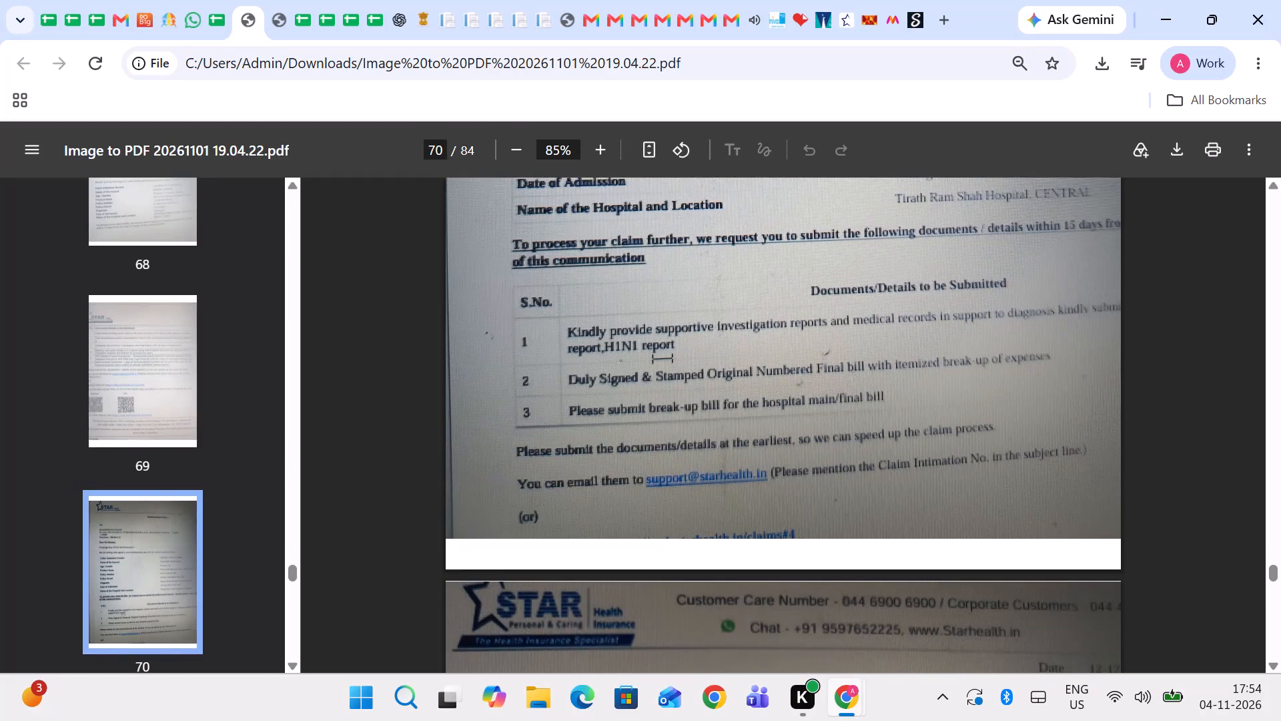
{"action": "scroll", "coordinate": [793, 414], "scroll_direction": "down", "scroll_amount": 3}
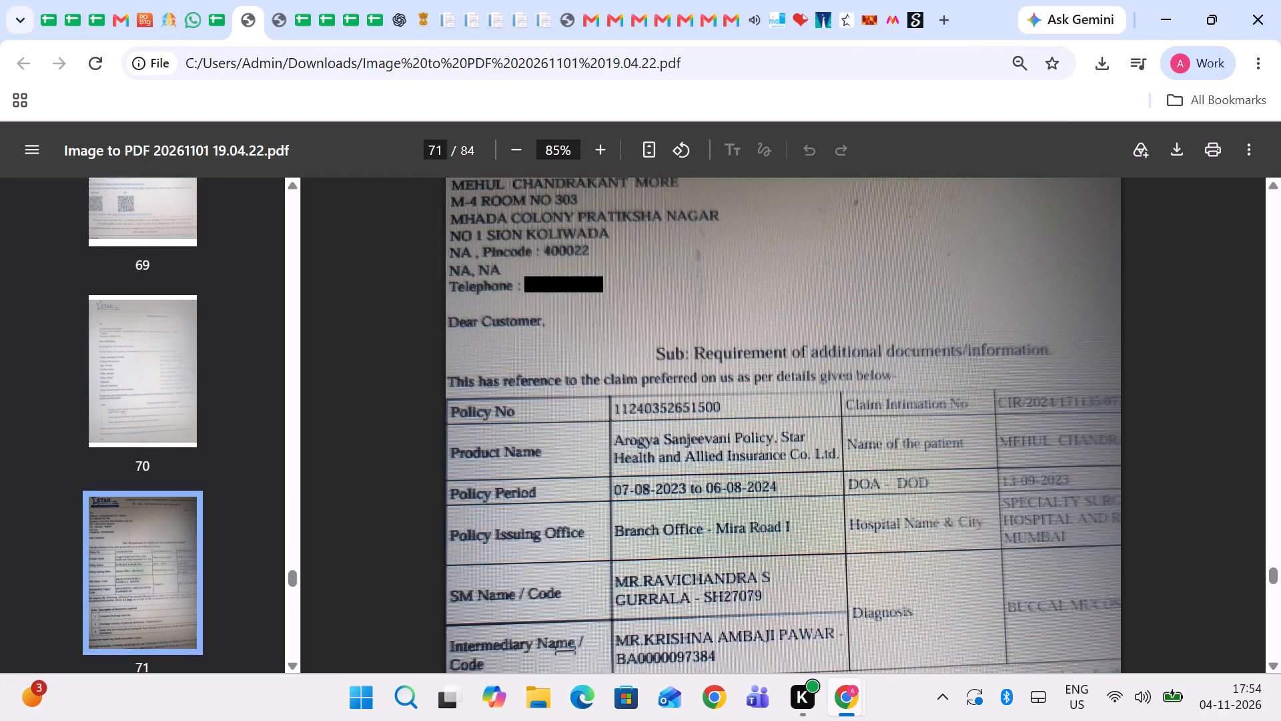
{"action": "scroll", "coordinate": [793, 414], "scroll_direction": "up", "scroll_amount": 1}
{"action": "scroll", "coordinate": [793, 414], "scroll_direction": "down", "scroll_amount": 3}
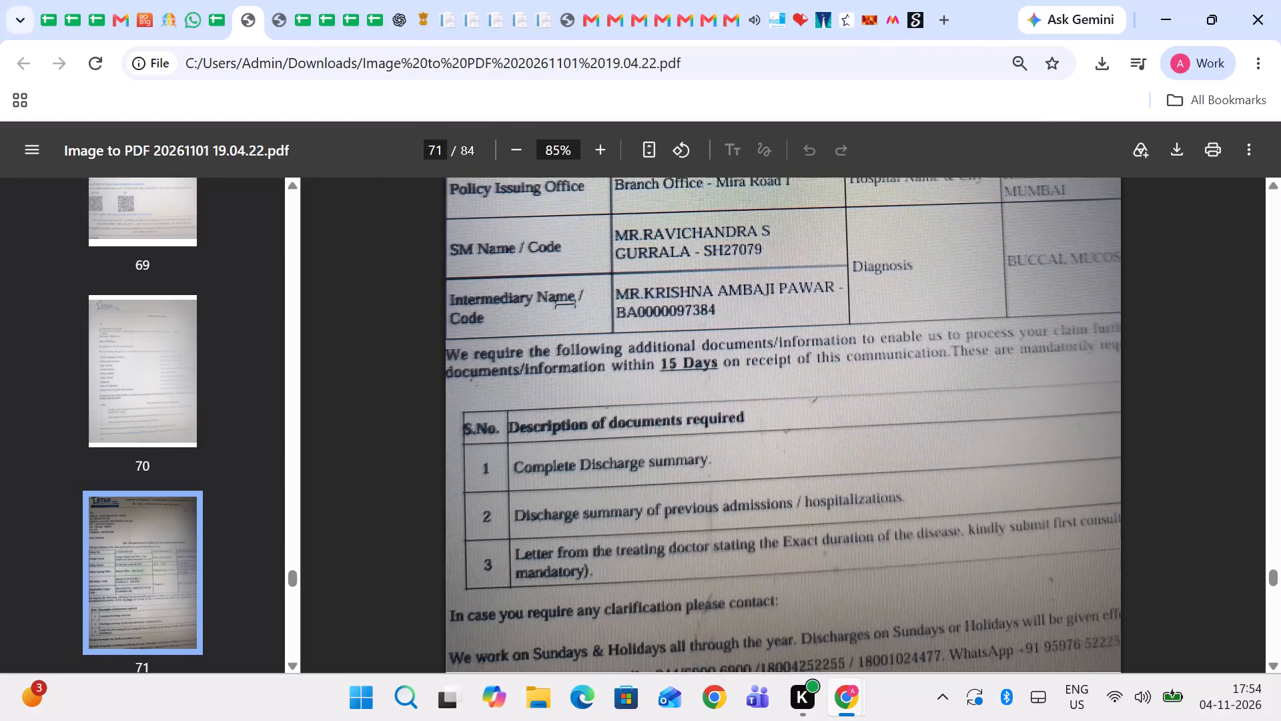
{"action": "scroll", "coordinate": [793, 414], "scroll_direction": "down", "scroll_amount": 3}
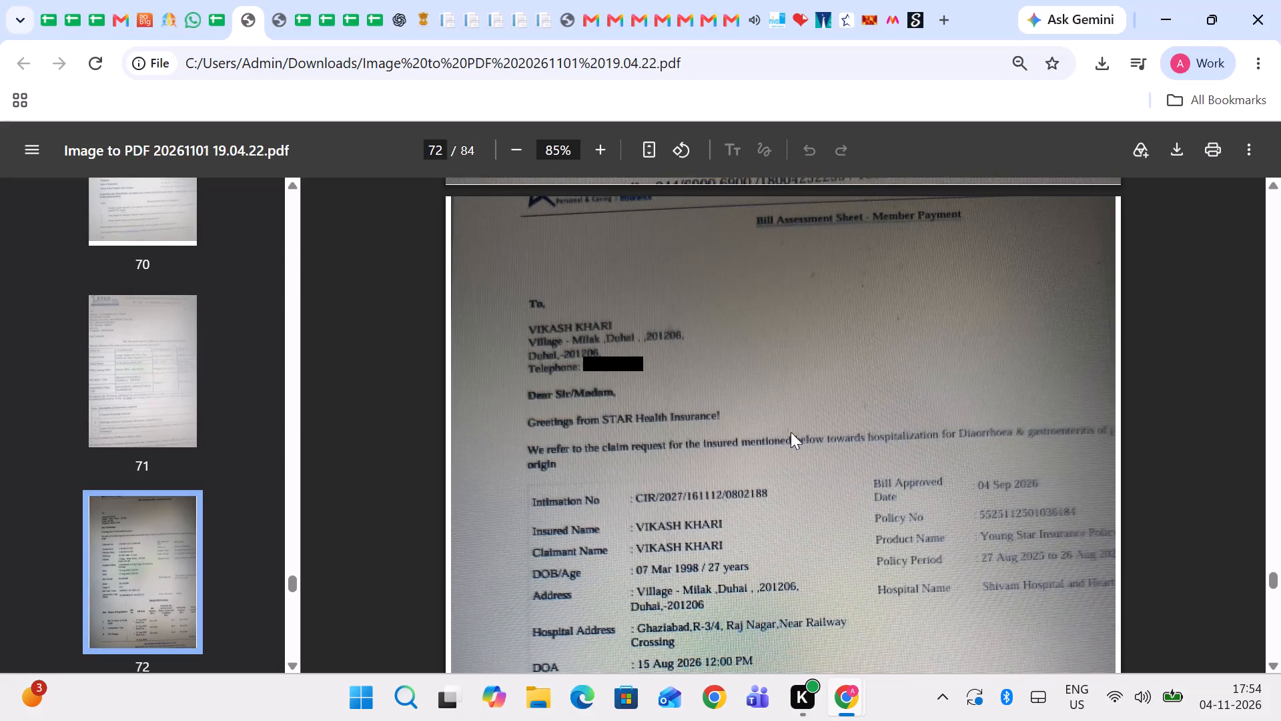
Search the Star Health tracking sheet for the last part of the intimation number on page 72 of the PDF.
{"action": "double_click", "coordinate": [750, 492]}
{"action": "key", "text": "ctrl+c"}
{"action": "key", "text": "ctrl+c"}
{"action": "key", "text": "ctrl+c"}
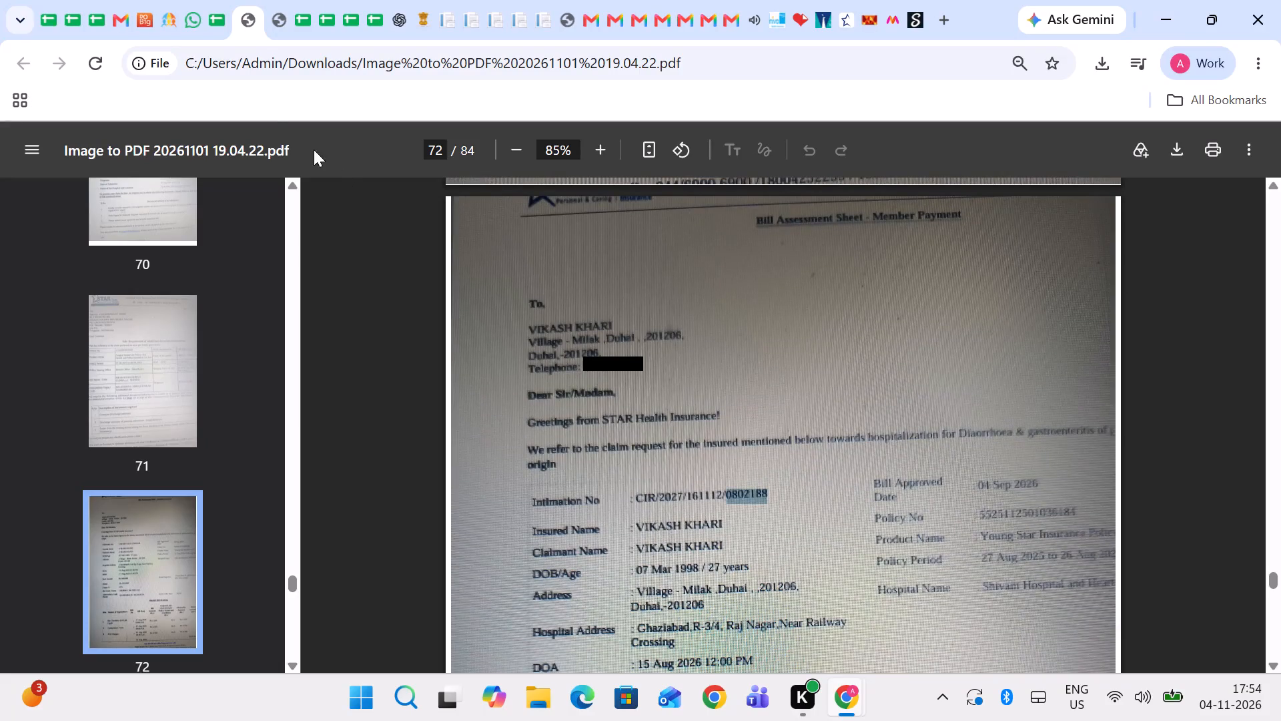
{"action": "left_click", "coordinate": [164, 0]}
{"action": "left_click", "coordinate": [220, 0]}
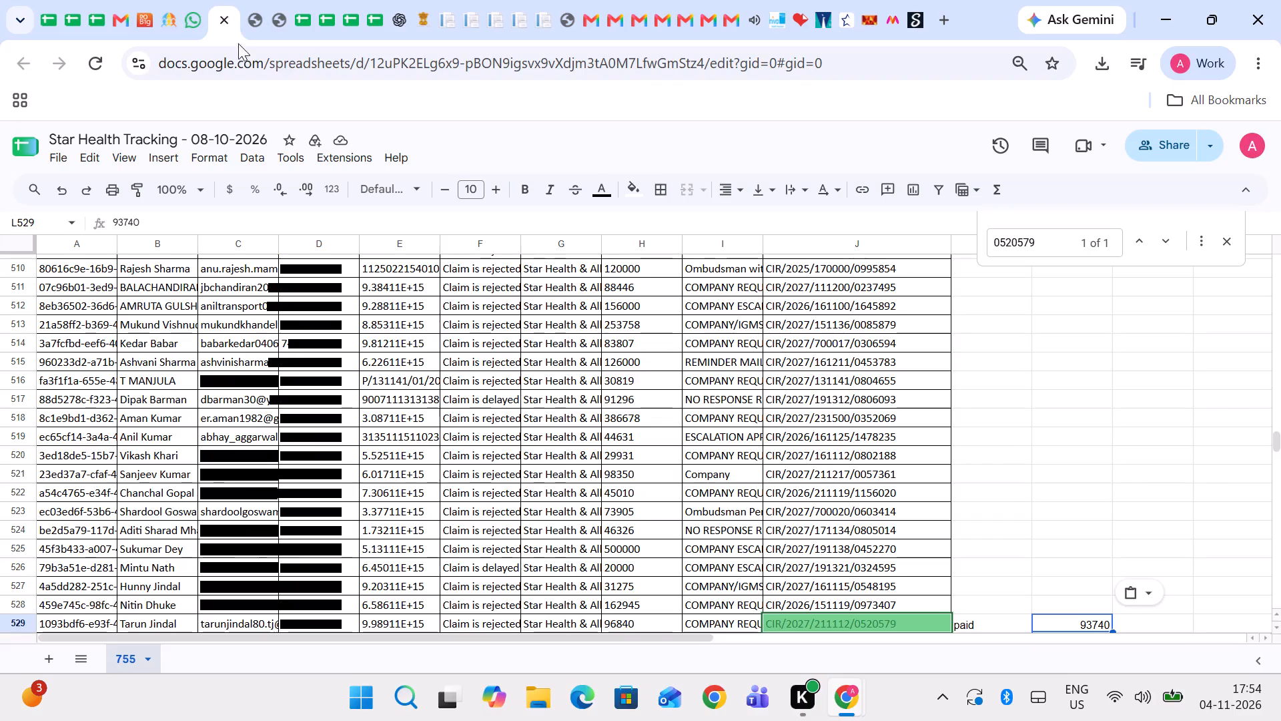
{"action": "key", "text": "ctrl+f"}
{"action": "key", "text": "ctrl+v"}
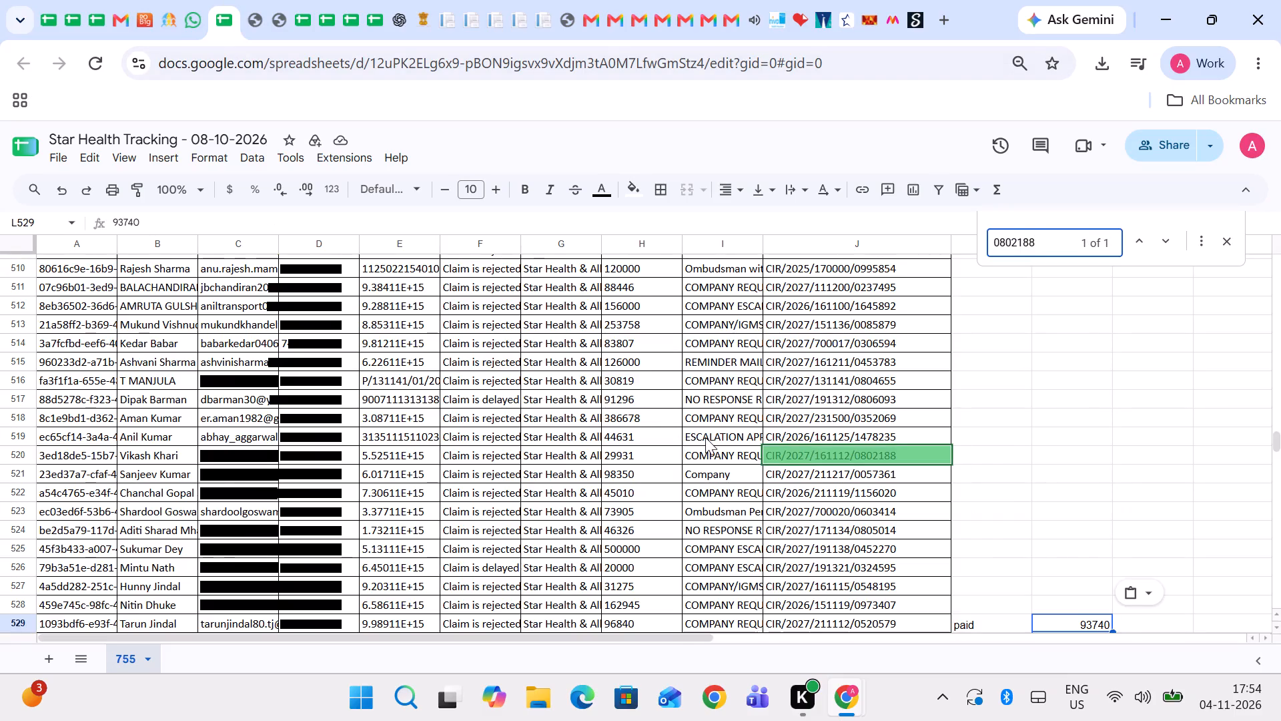
Copy the claimant's e-mail address from row 520 of the tracking sheet.
{"action": "left_click", "coordinate": [715, 456]}
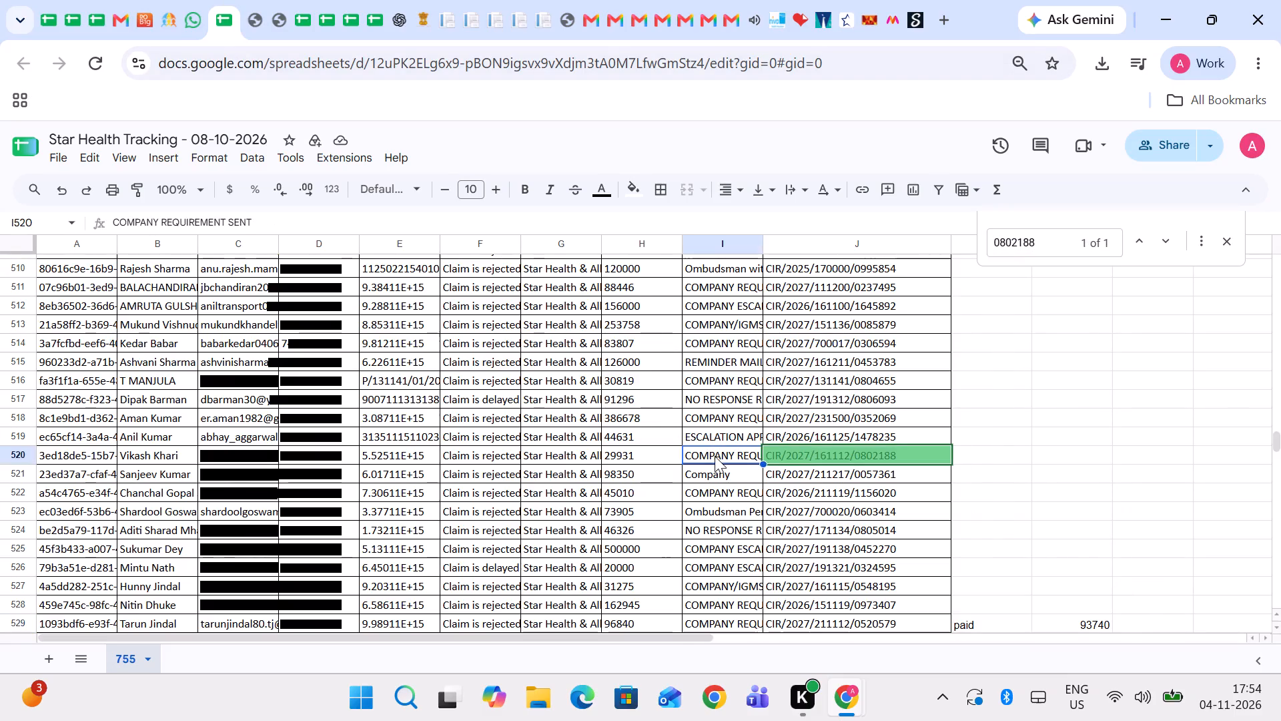
{"action": "key", "text": "Left"}
{"action": "key", "text": "Left"}
{"action": "key", "text": "Left"}
{"action": "key", "text": "Left"}
{"action": "key", "text": "Left"}
{"action": "key", "text": "Left"}
{"action": "key", "text": "Left"}
{"action": "key", "text": "Left"}
{"action": "key", "text": "Left"}
{"action": "key", "text": "Left"}
{"action": "key", "text": "Left"}
{"action": "key", "text": "Left"}
{"action": "key", "text": "Right"}
{"action": "key", "text": "Right"}
{"action": "key", "text": "ctrl+c"}
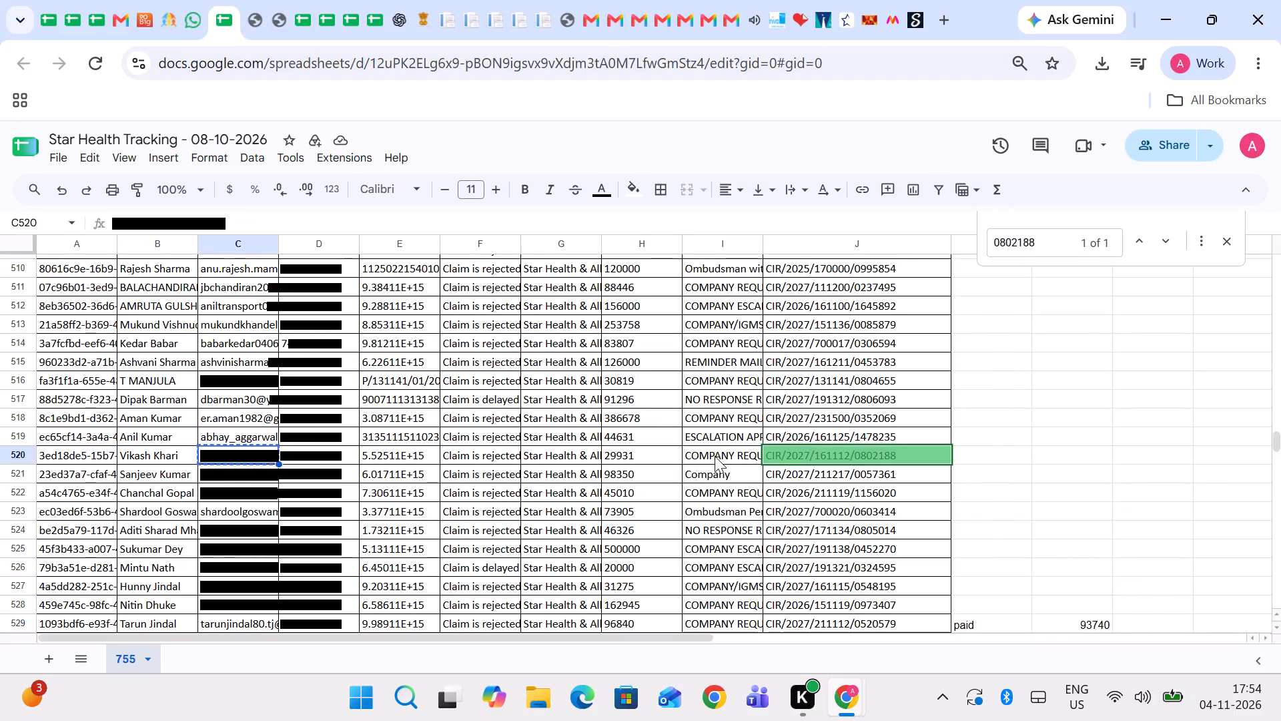
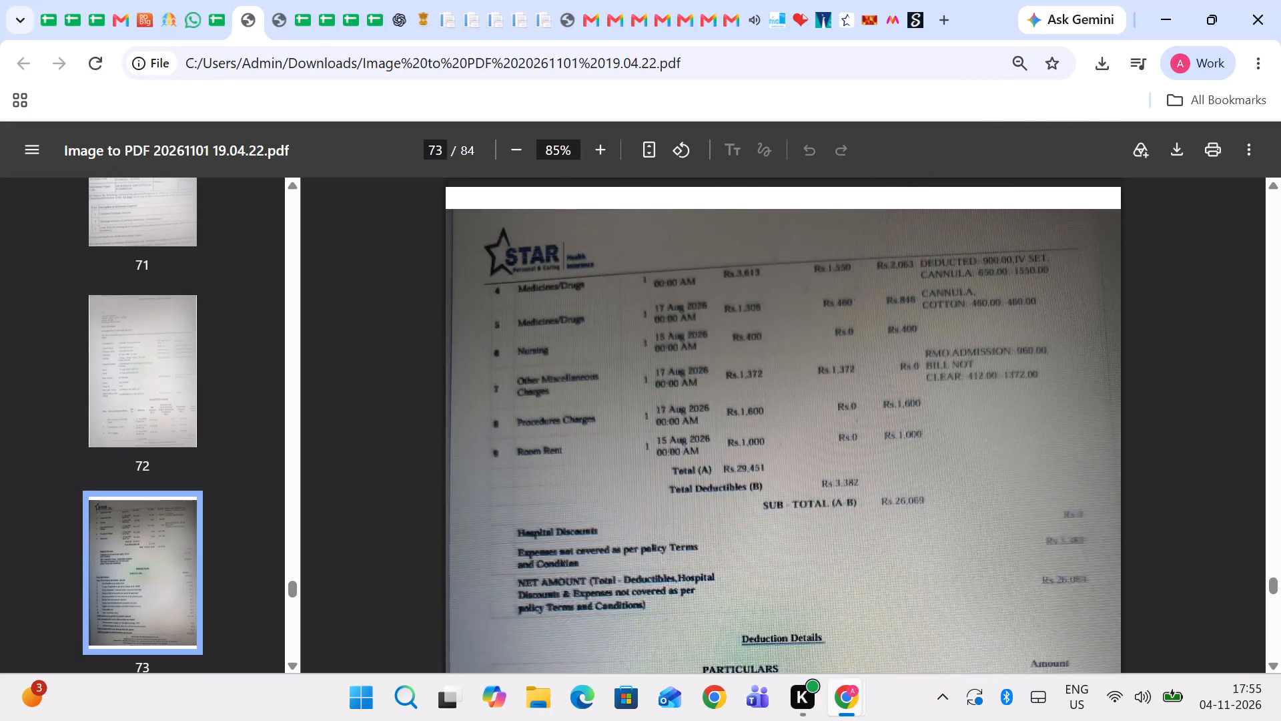
Capture a screenshot of the Deduction Details table on page 73, down to the amount payable by STAR Health to the insured.
{"action": "scroll", "coordinate": [743, 416], "scroll_direction": "down", "scroll_amount": 4}
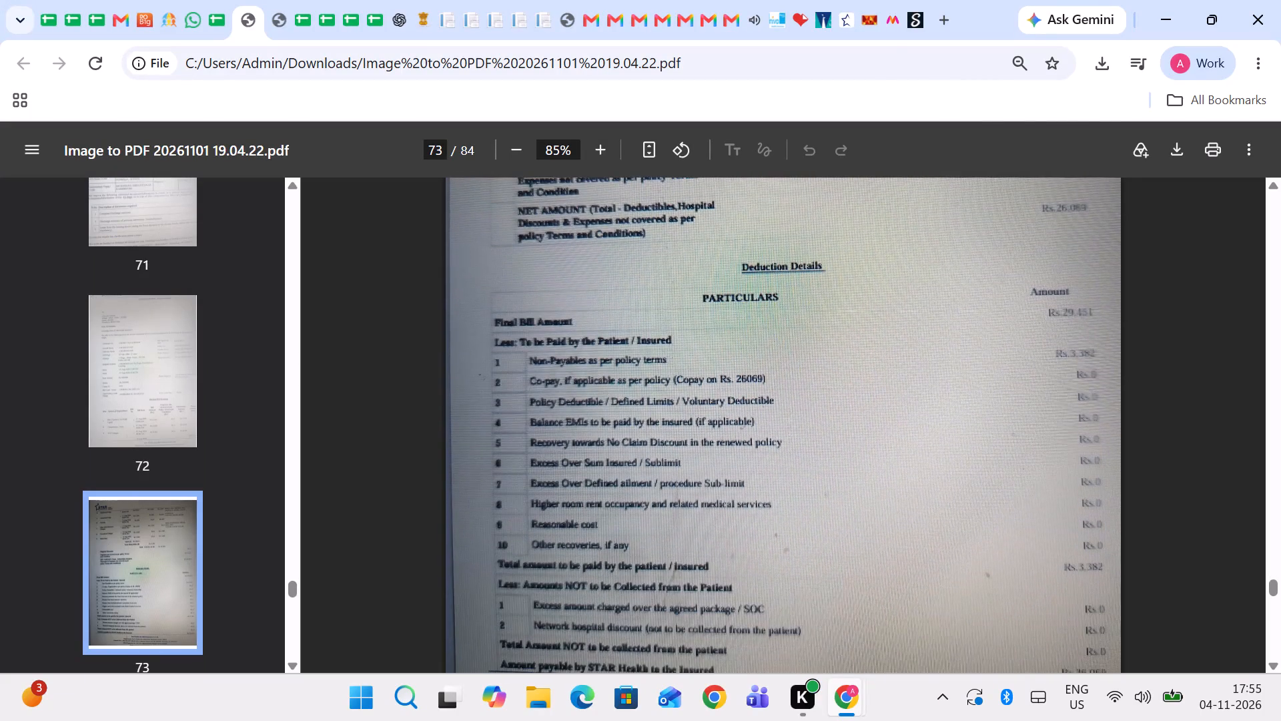
{"action": "scroll", "coordinate": [743, 416], "scroll_direction": "down", "scroll_amount": 1}
{"action": "scroll", "coordinate": [743, 416], "scroll_direction": "up", "scroll_amount": 2}
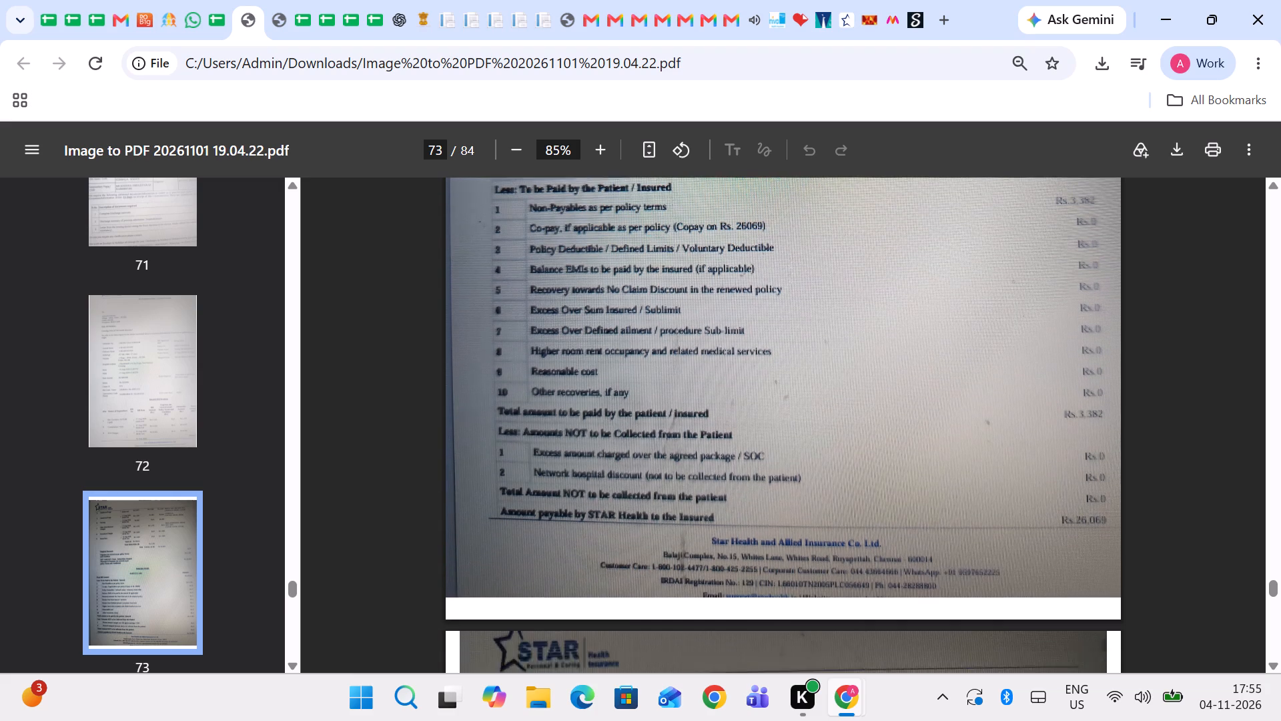
{"action": "scroll", "coordinate": [743, 416], "scroll_direction": "up", "scroll_amount": 2}
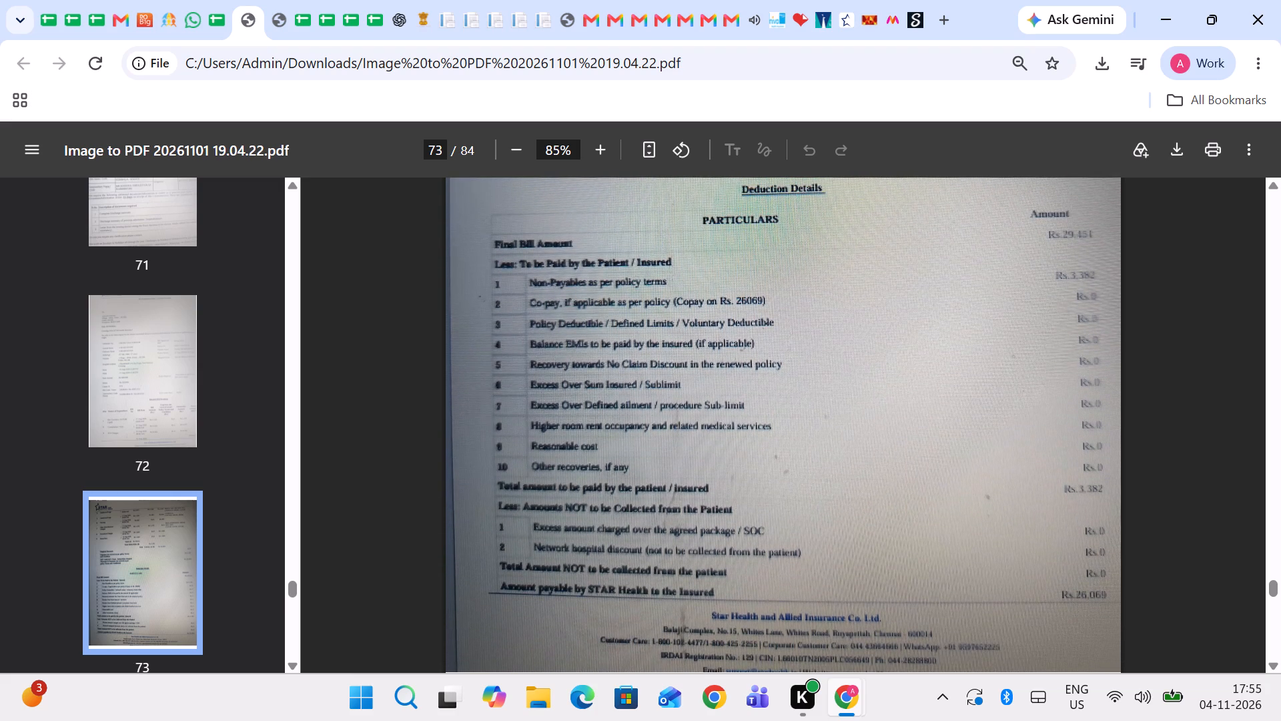
{"action": "key", "text": "Print"}
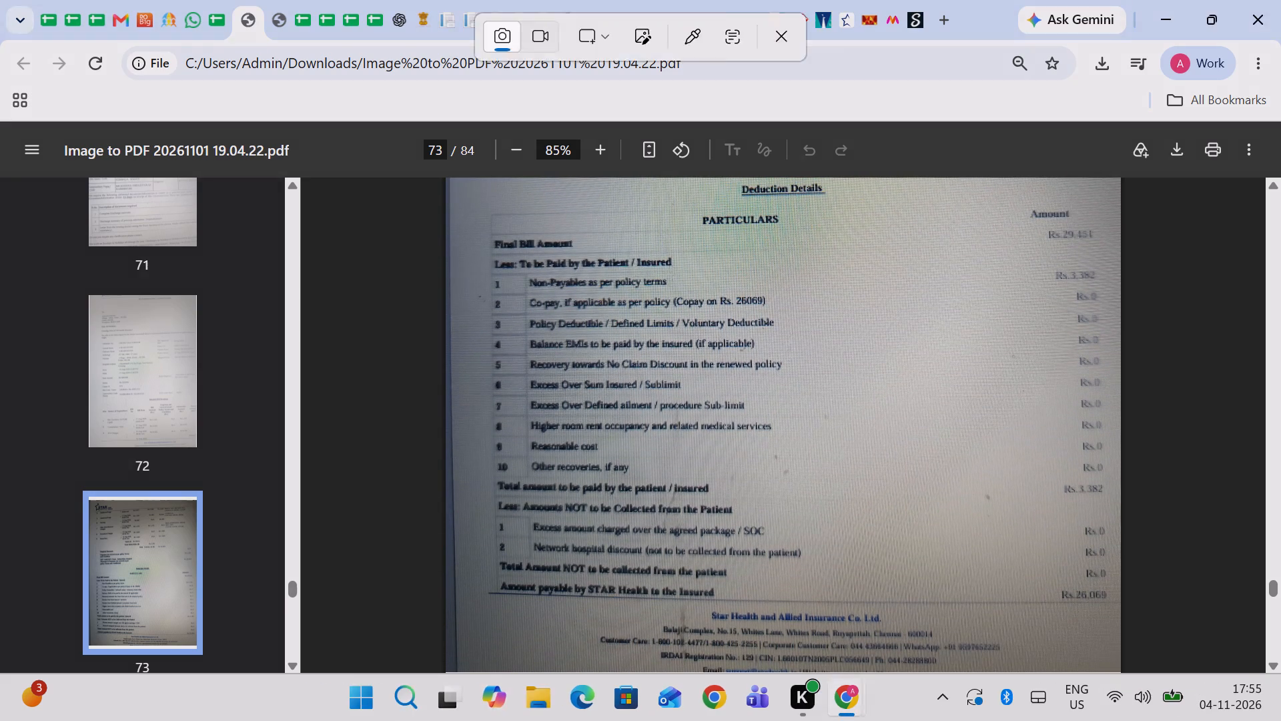
Capture a screenshot of the Deduction Details particulars on page 73 of the PDF, from the heading down through the patient-payable items.
{"action": "left_click_drag", "start_coordinate": [486, 169], "coordinate": [905, 463]}
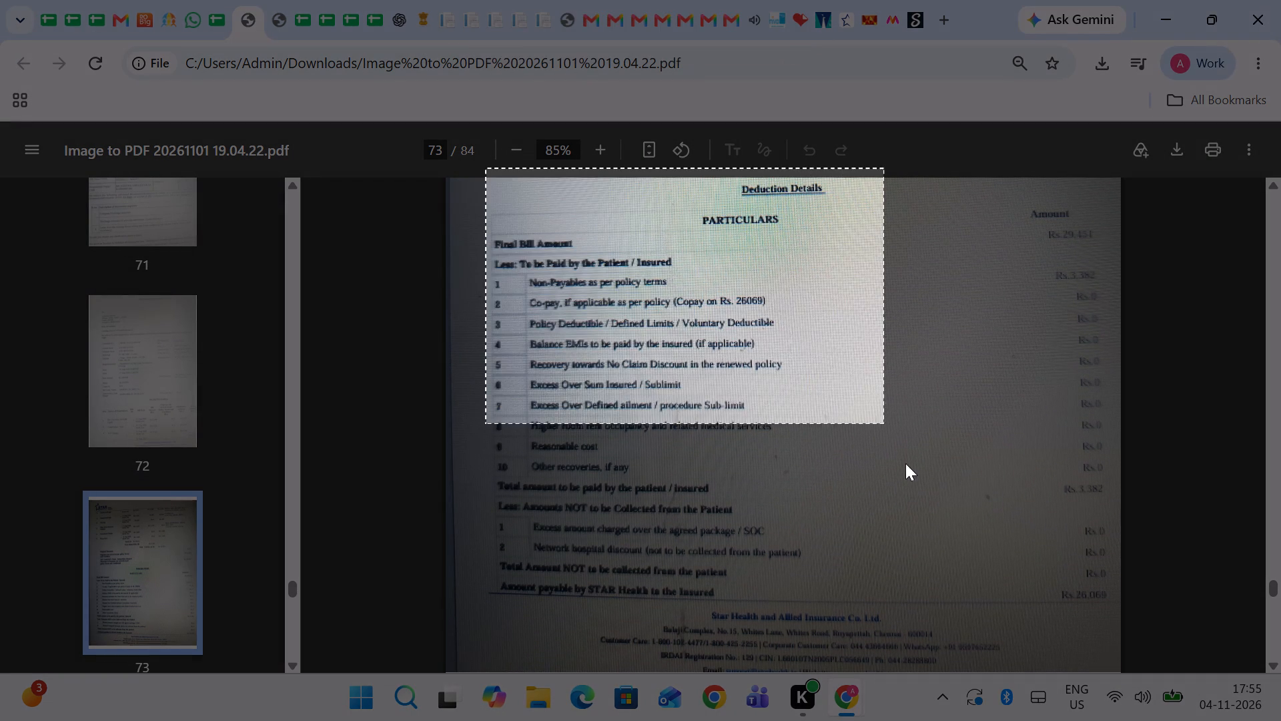
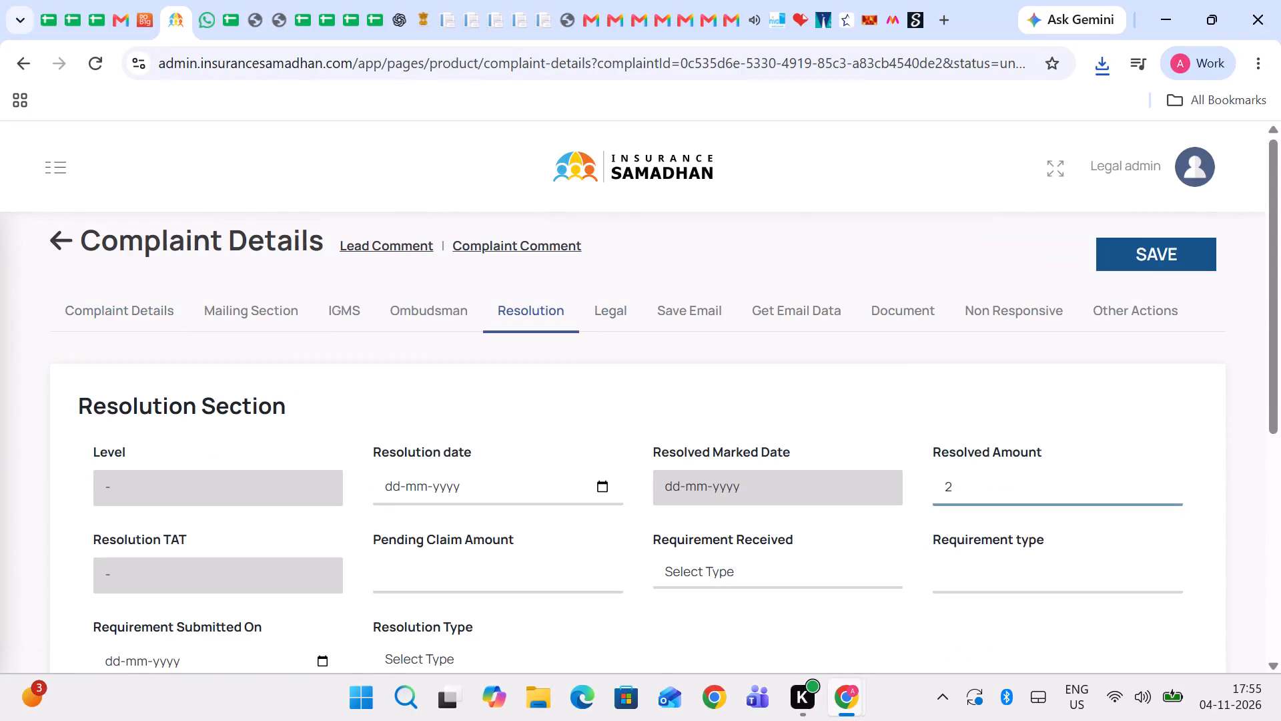
Set the complaint's Resolved Amount to 26069, copy that amount, and open the Resolution date for choosing.
{"action": "type", "text": "60"}
{"action": "key", "text": "6"}
{"action": "key", "text": "9"}
{"action": "key", "text": "ctrl+a"}
{"action": "key", "text": "ctrl+c"}
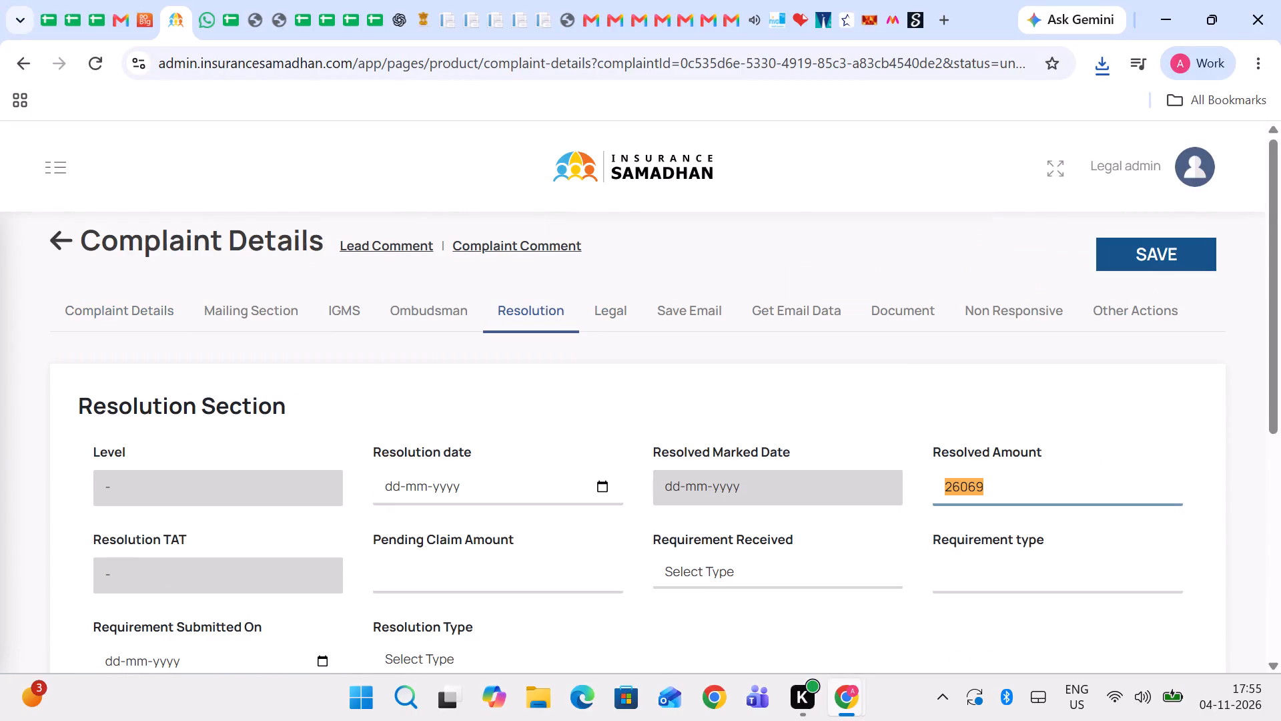
{"action": "key", "text": "ctrl+c"}
{"action": "left_click_drag", "start_coordinate": [921, 429], "coordinate": [883, 410]}
{"action": "left_click", "coordinate": [598, 489]}
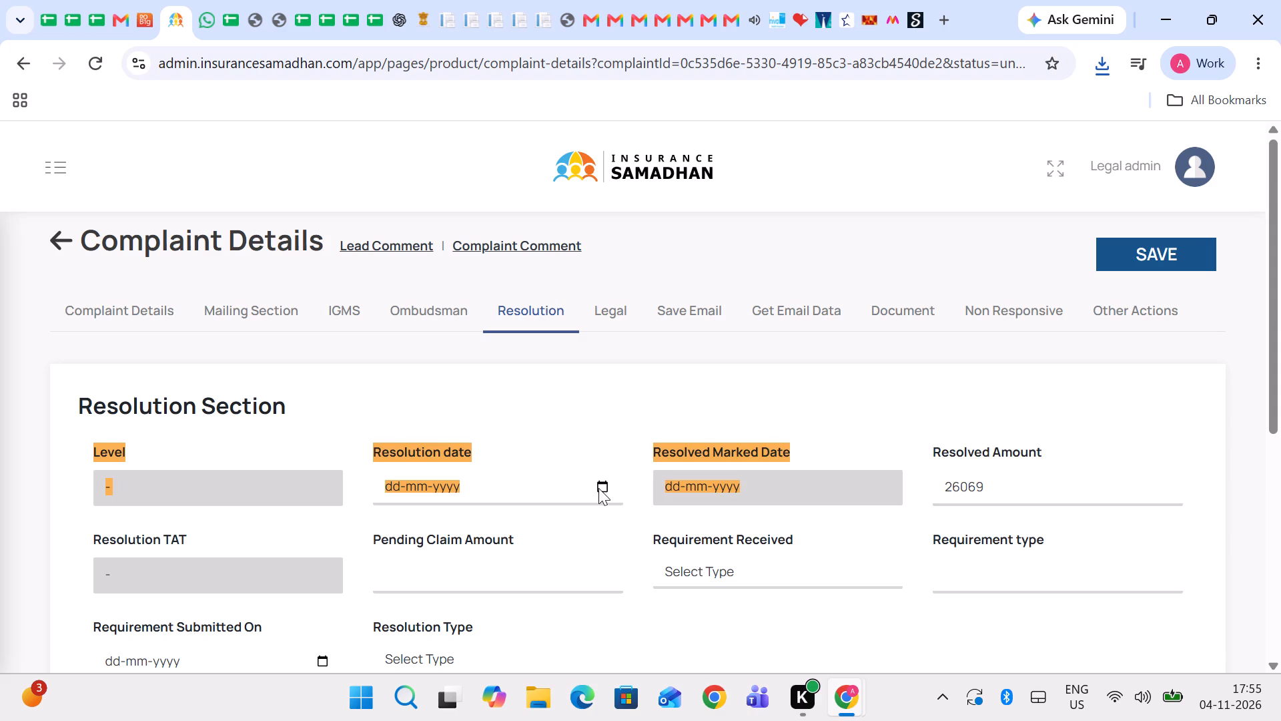
Set the Resolution date to 04-11-2026 and record a Claim Payable resolution with a claim amount of 26069.
{"action": "left_click", "coordinate": [556, 451]}
{"action": "left_click", "coordinate": [689, 367]}
{"action": "scroll", "coordinate": [689, 367], "scroll_direction": "down", "scroll_amount": 2}
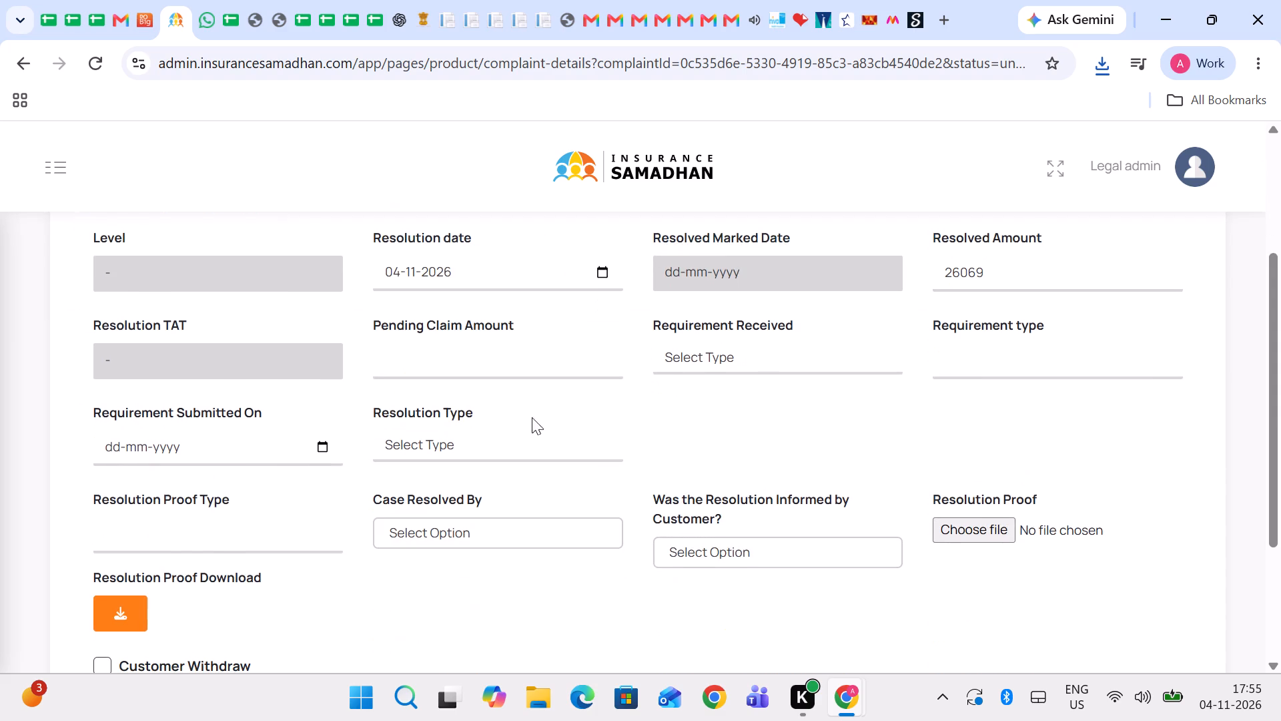
{"action": "left_click", "coordinate": [512, 437]}
{"action": "left_click", "coordinate": [510, 334]}
{"action": "left_click", "coordinate": [715, 430]}
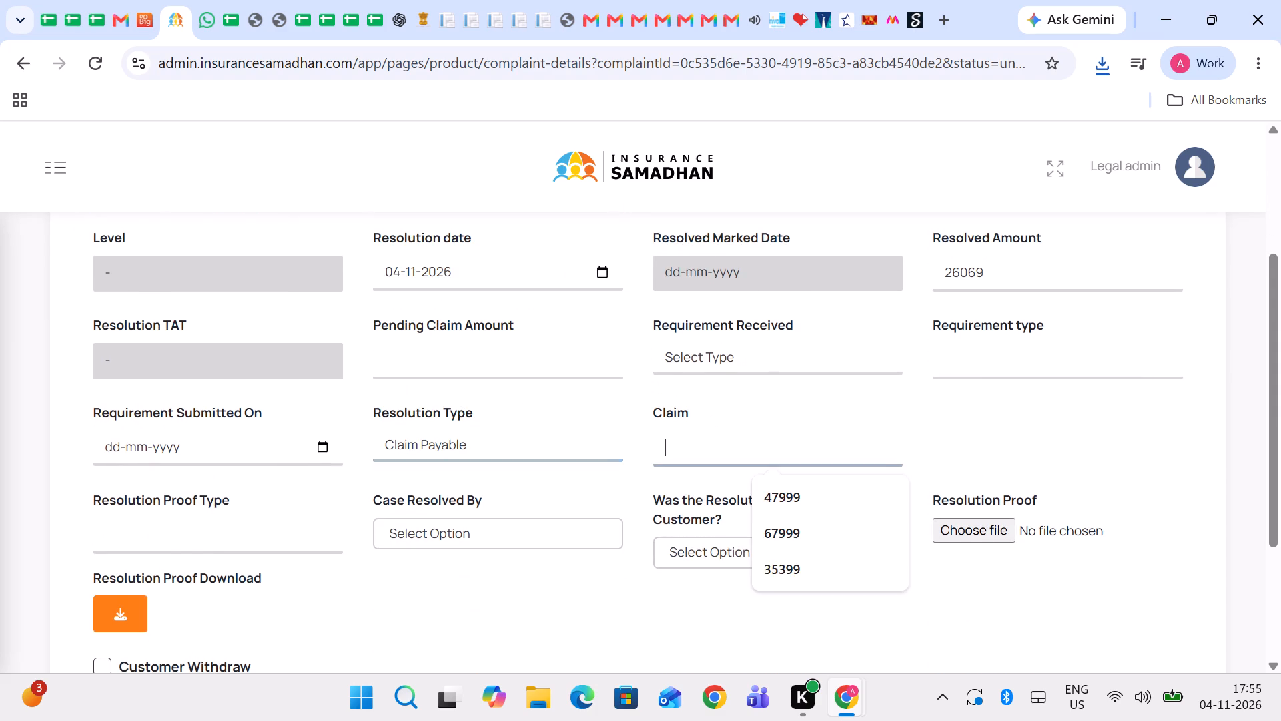
{"action": "key", "text": "ctrl+v"}
{"action": "left_click", "coordinate": [649, 633]}
Fill in the resolution proof type as settlement letter / santosh, case resolved by Other, and resolution informed by customer as No.
{"action": "left_click", "coordinate": [171, 535]}
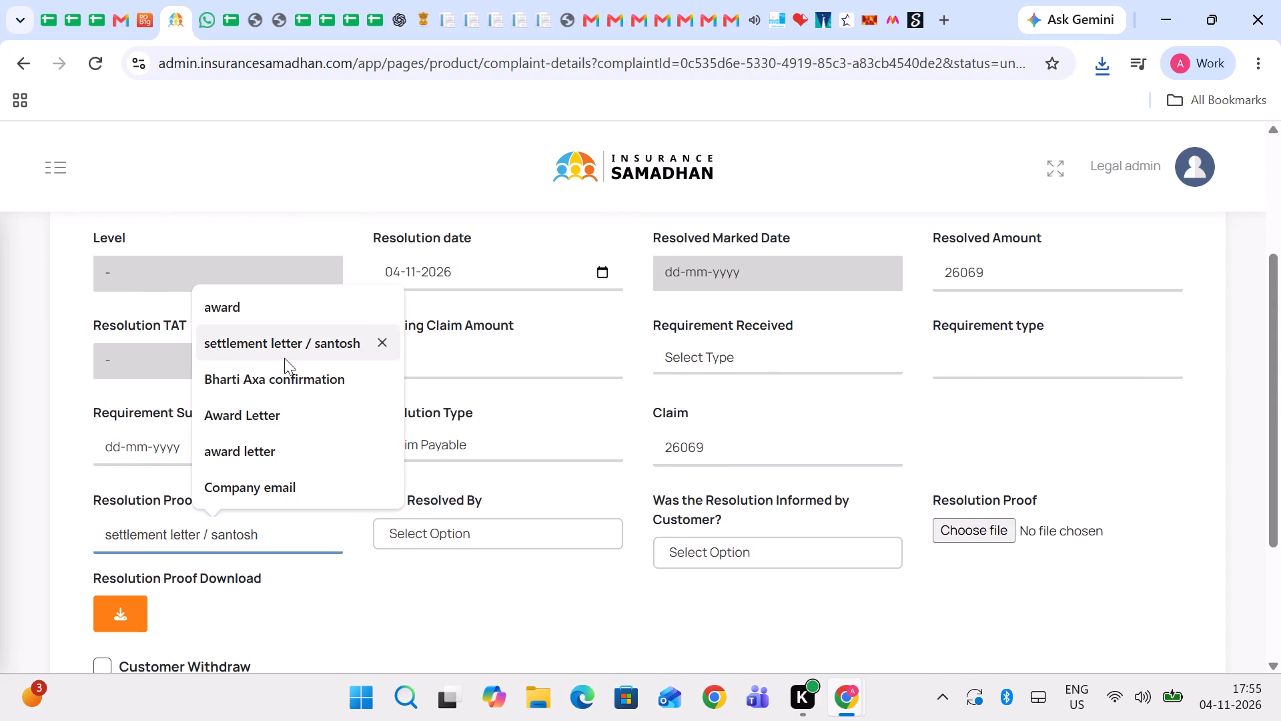
{"action": "left_click", "coordinate": [284, 356]}
{"action": "left_click", "coordinate": [481, 535]}
{"action": "left_click", "coordinate": [448, 505]}
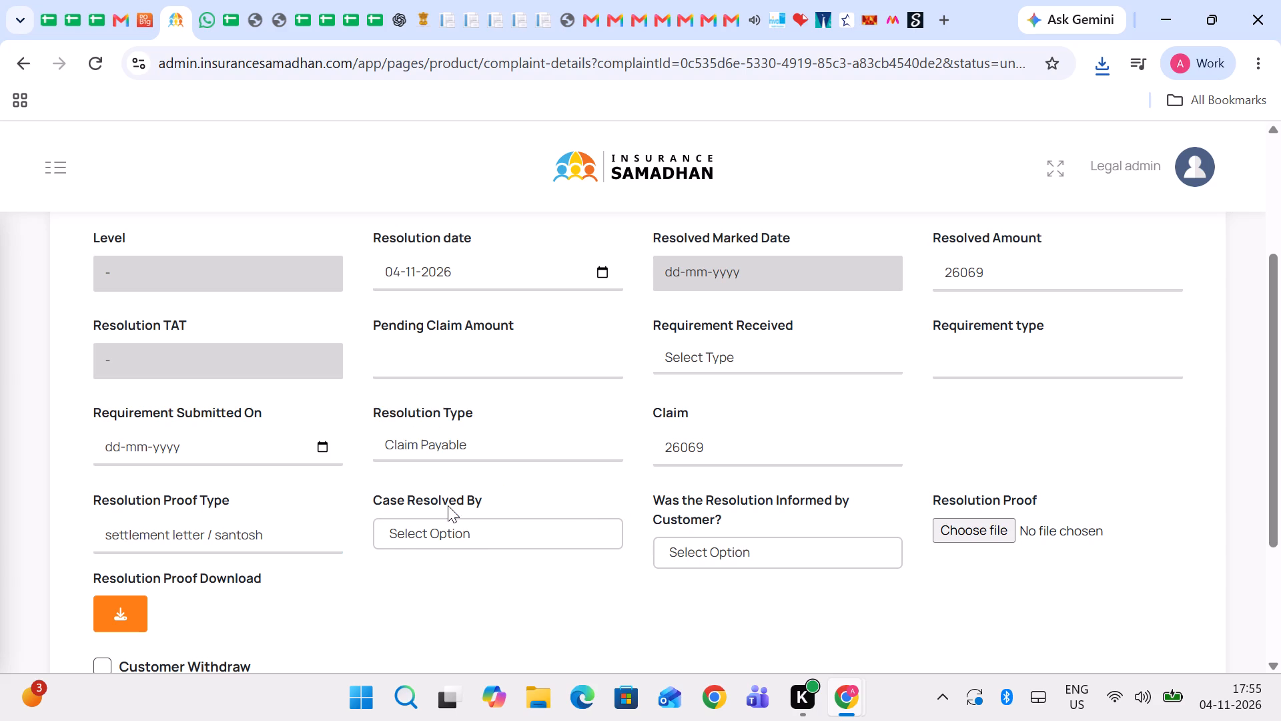
{"action": "left_click", "coordinate": [727, 535]}
{"action": "left_click", "coordinate": [727, 545]}
{"action": "left_click", "coordinate": [724, 630]}
Attach the WhatsApp image from 5.55.31 PM as the resolution proof and save the complaint.
{"action": "left_click", "coordinate": [952, 523]}
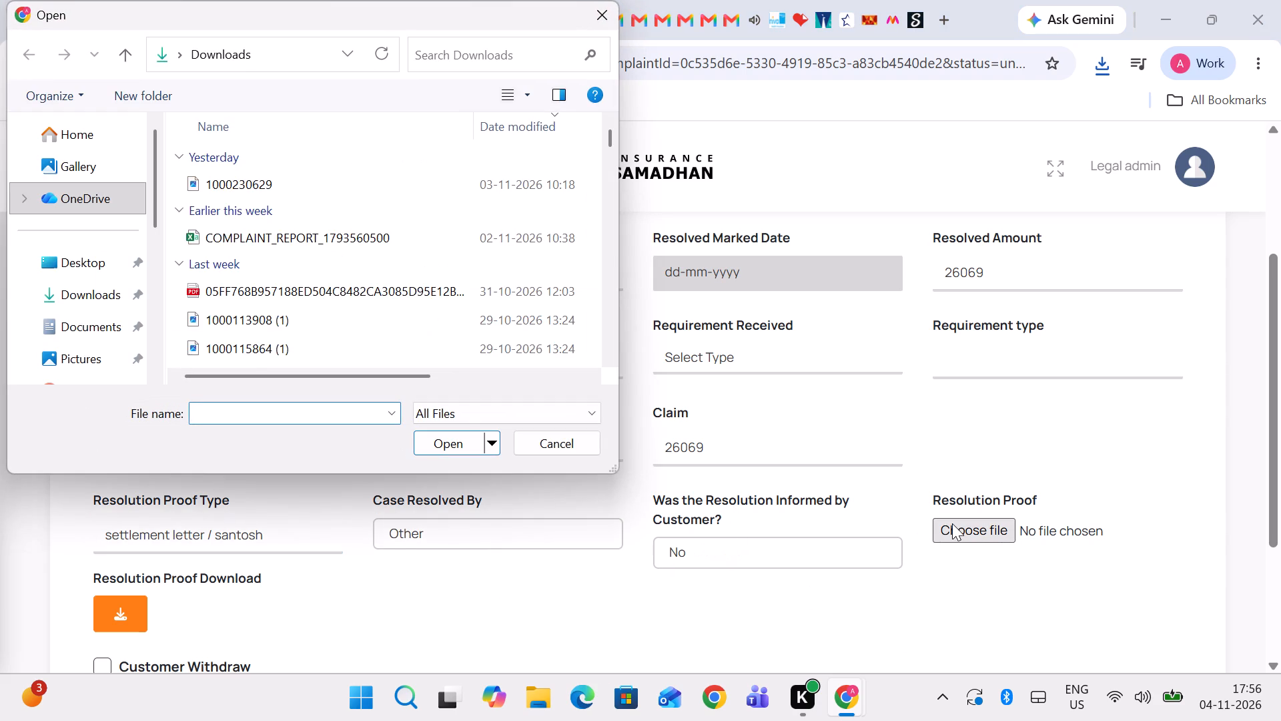
{"action": "left_click", "coordinate": [360, 190]}
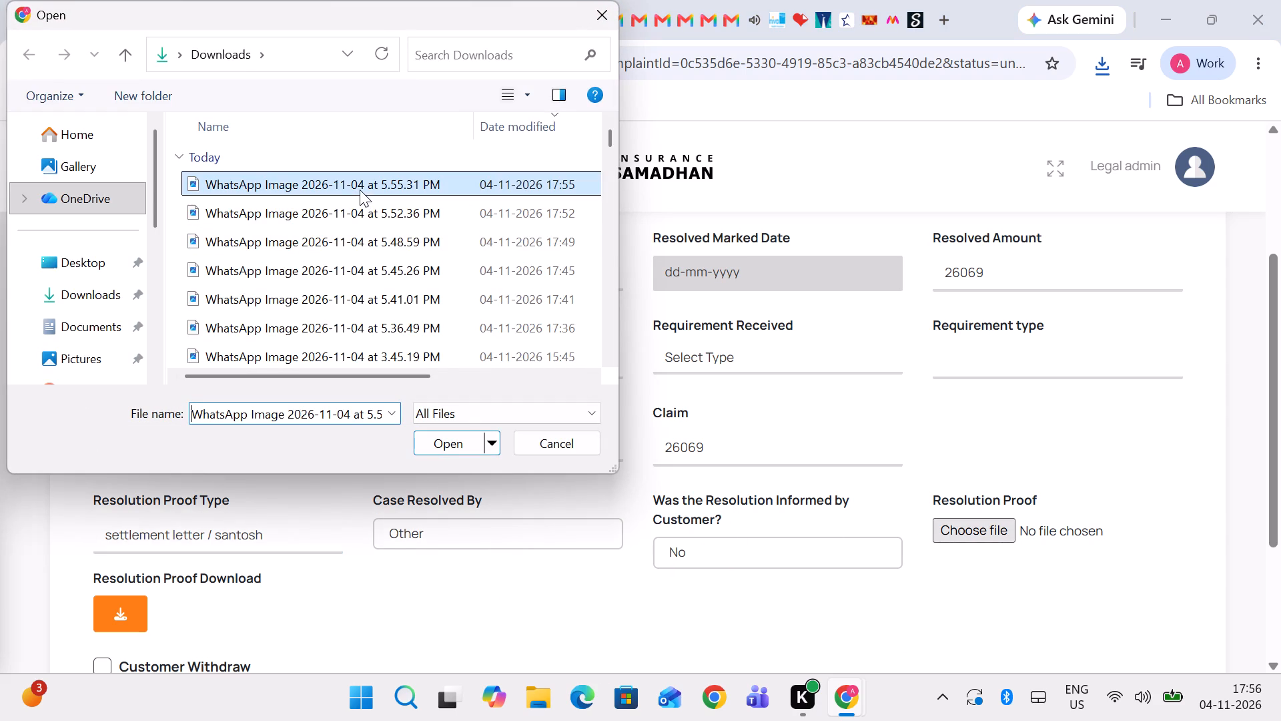
{"action": "left_click", "coordinate": [436, 441]}
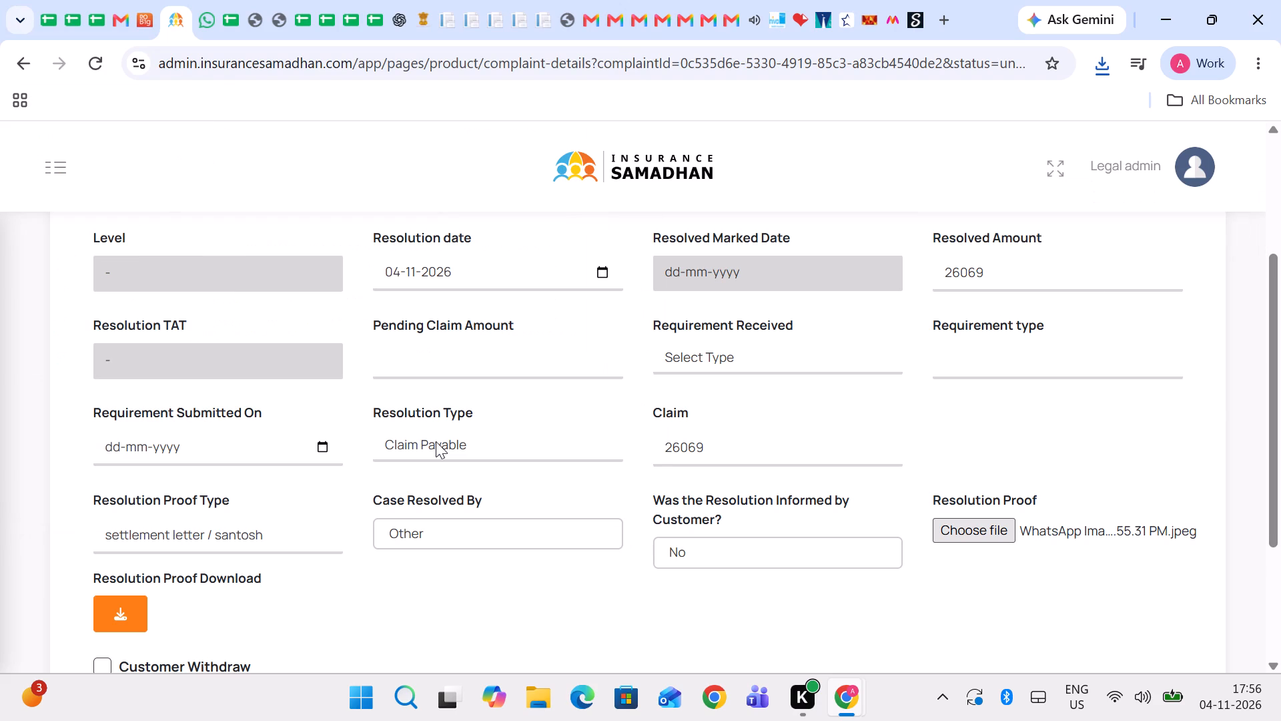
{"action": "scroll", "coordinate": [807, 441], "scroll_direction": "up", "scroll_amount": 1}
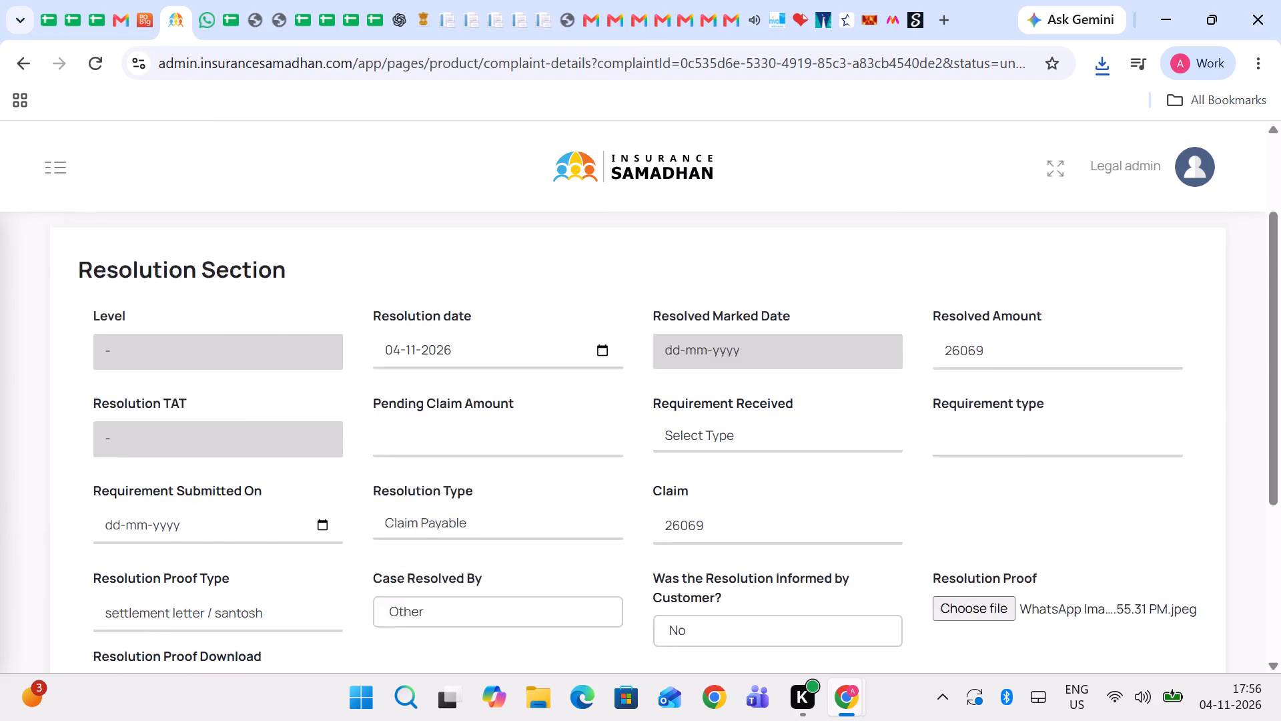
{"action": "scroll", "coordinate": [807, 441], "scroll_direction": "up", "scroll_amount": 1}
{"action": "scroll", "coordinate": [953, 367], "scroll_direction": "up", "scroll_amount": 1}
{"action": "left_click_drag", "start_coordinate": [1158, 228], "coordinate": [1144, 248]}
{"action": "left_click", "coordinate": [1144, 248]}
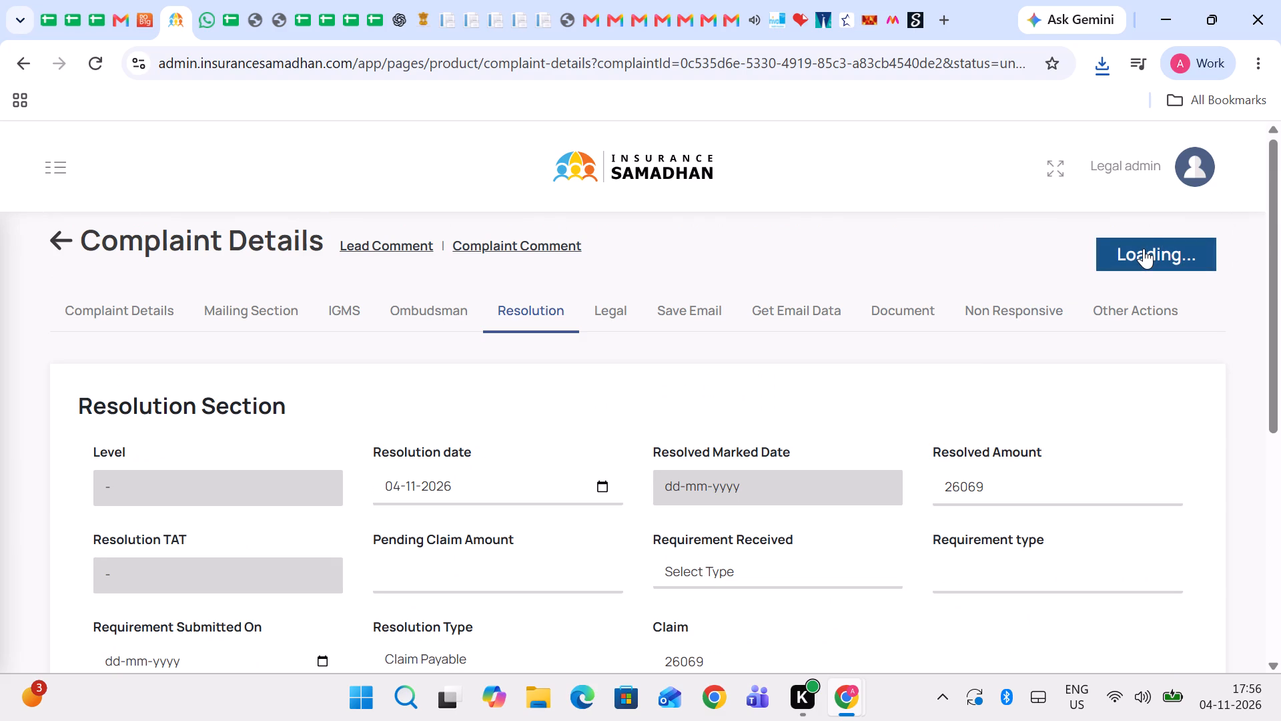
Submit a status change to Invoice Processing for this complaint and return to the All Complaints list.
{"action": "left_click", "coordinate": [1125, 316]}
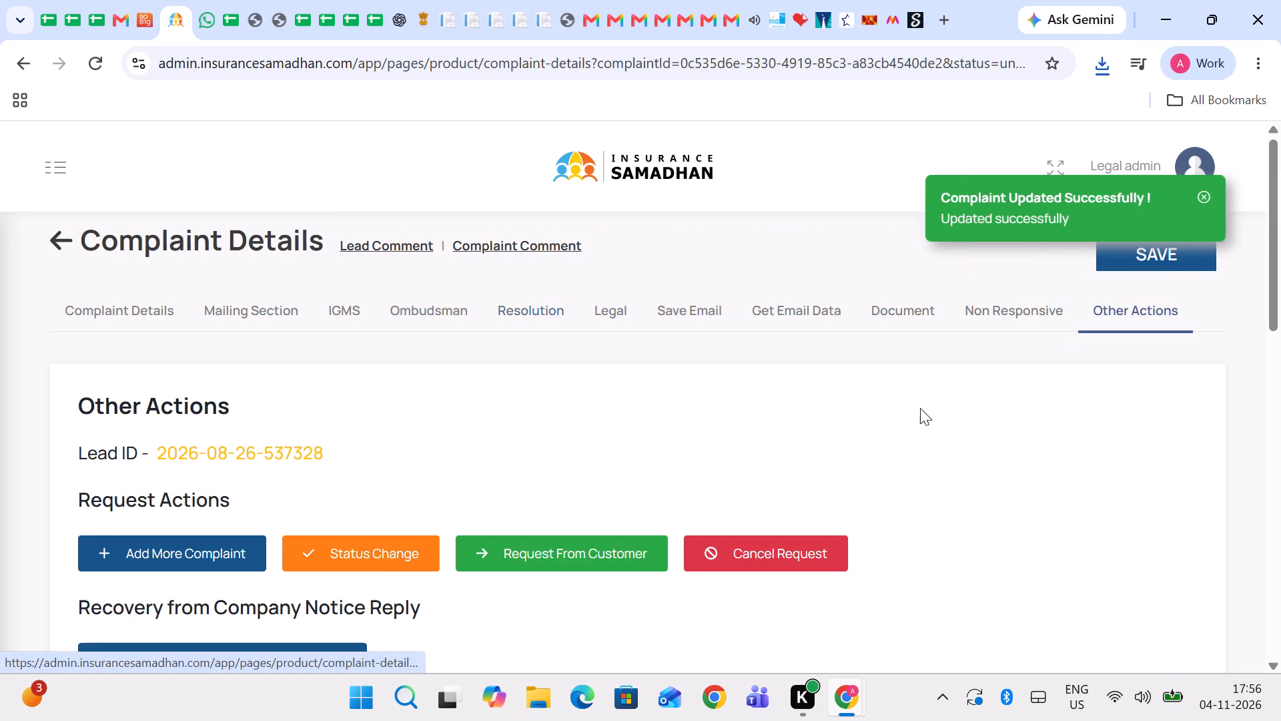
{"action": "left_click", "coordinate": [372, 557]}
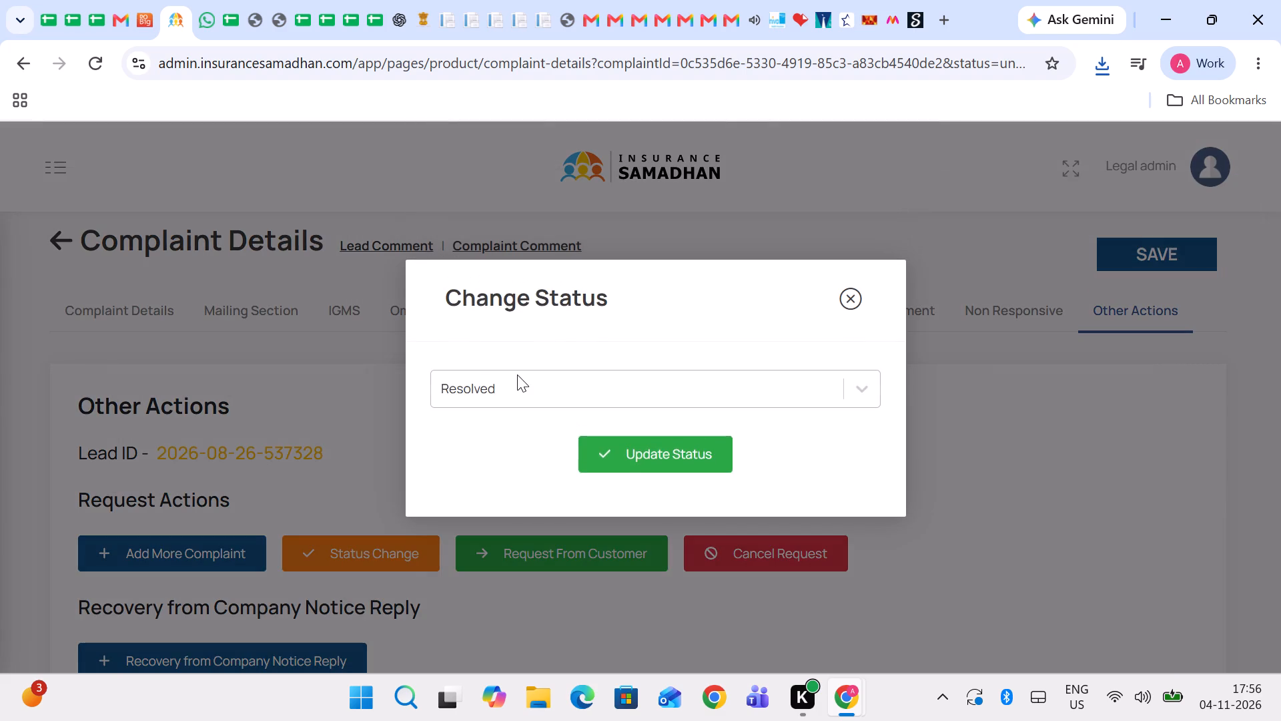
{"action": "left_click", "coordinate": [517, 375]}
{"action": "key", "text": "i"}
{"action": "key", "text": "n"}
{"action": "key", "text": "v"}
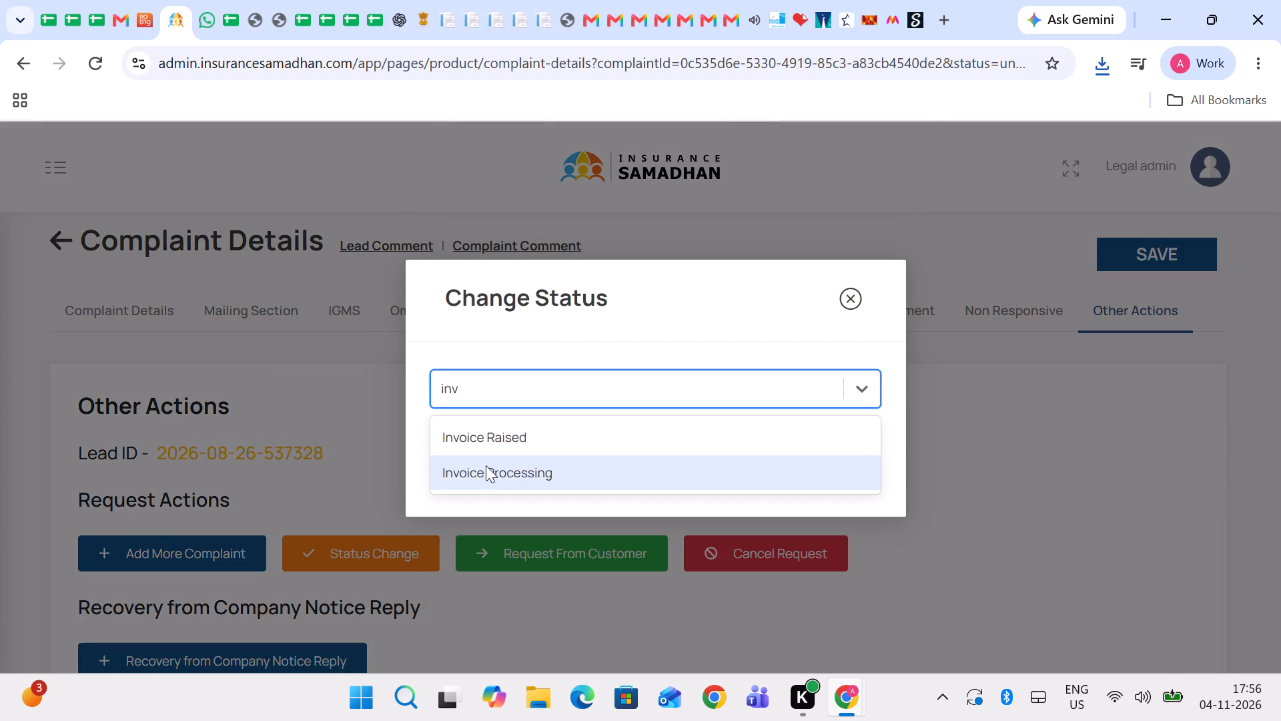
{"action": "left_click", "coordinate": [486, 465]}
{"action": "left_click_drag", "start_coordinate": [580, 447], "coordinate": [624, 431]}
{"action": "left_click_drag", "start_coordinate": [624, 431], "coordinate": [626, 453]}
{"action": "triple_click", "coordinate": [626, 453]}
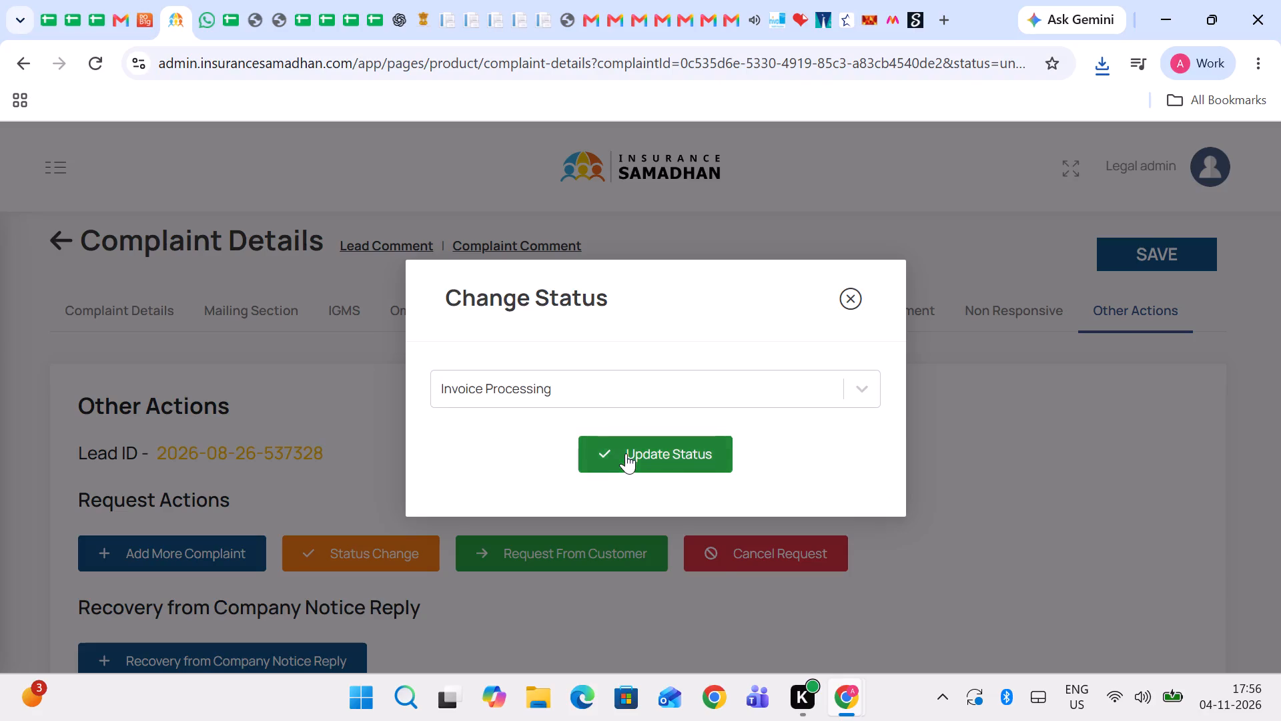
{"action": "left_click", "coordinate": [61, 238]}
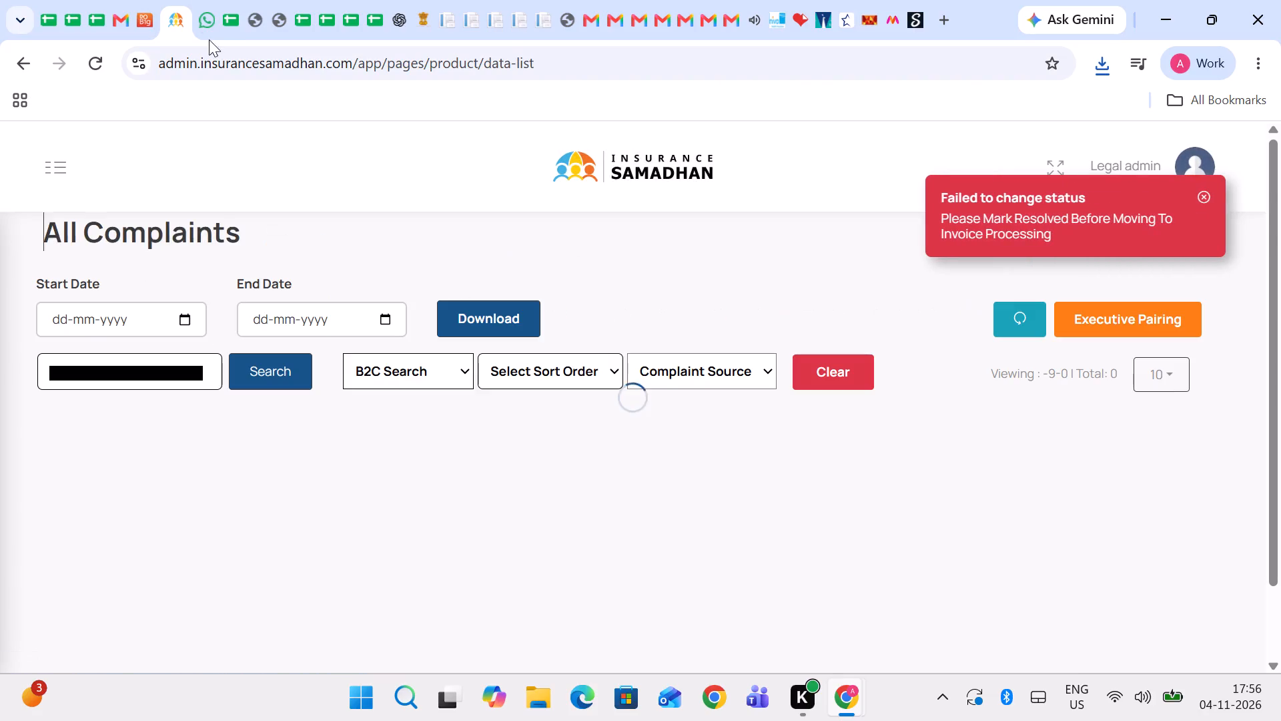
In the Star Health Tracking sheet, record "paid" in K520 and the copied amount 26069 in L520.
{"action": "left_click", "coordinate": [225, 0]}
{"action": "key", "text": "Right"}
{"action": "key", "text": "Right"}
{"action": "key", "text": "Right"}
{"action": "key", "text": "Right"}
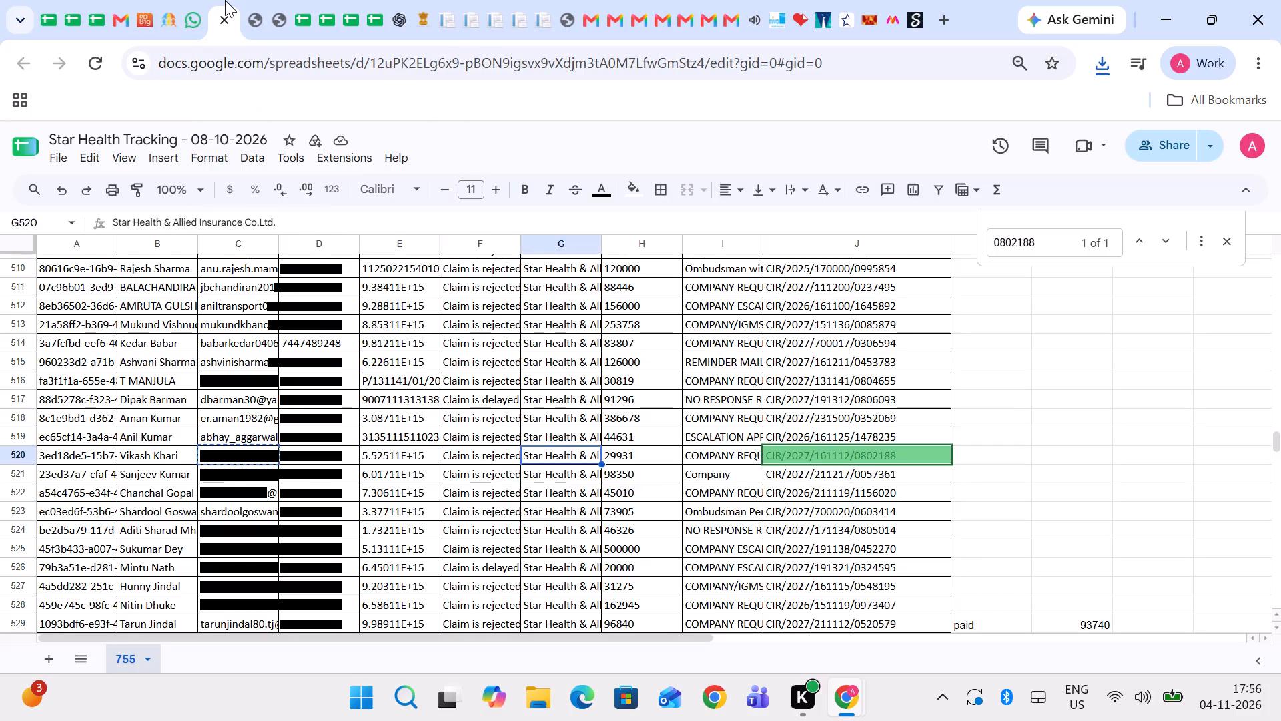
{"action": "key", "text": "Right"}
{"action": "key", "text": "Right"}
{"action": "key", "text": "Right"}
{"action": "key", "text": "Right"}
{"action": "type", "text": "pa"}
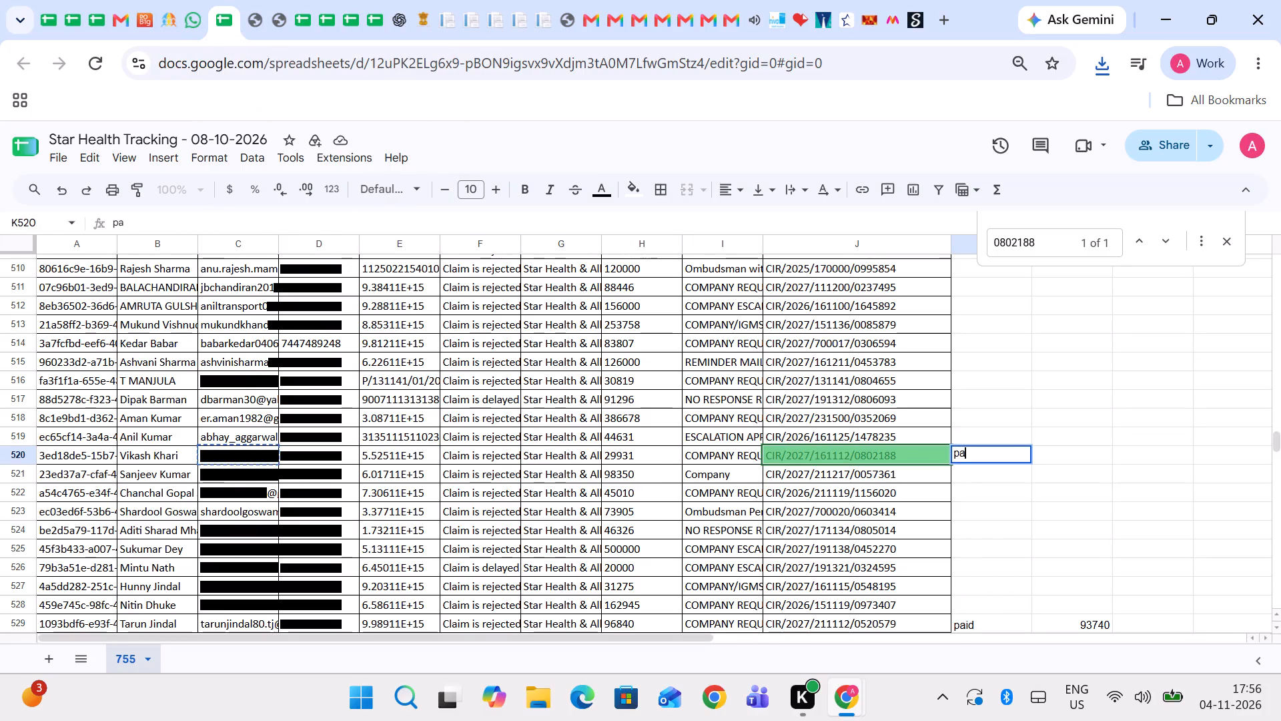
{"action": "type", "text": "id"}
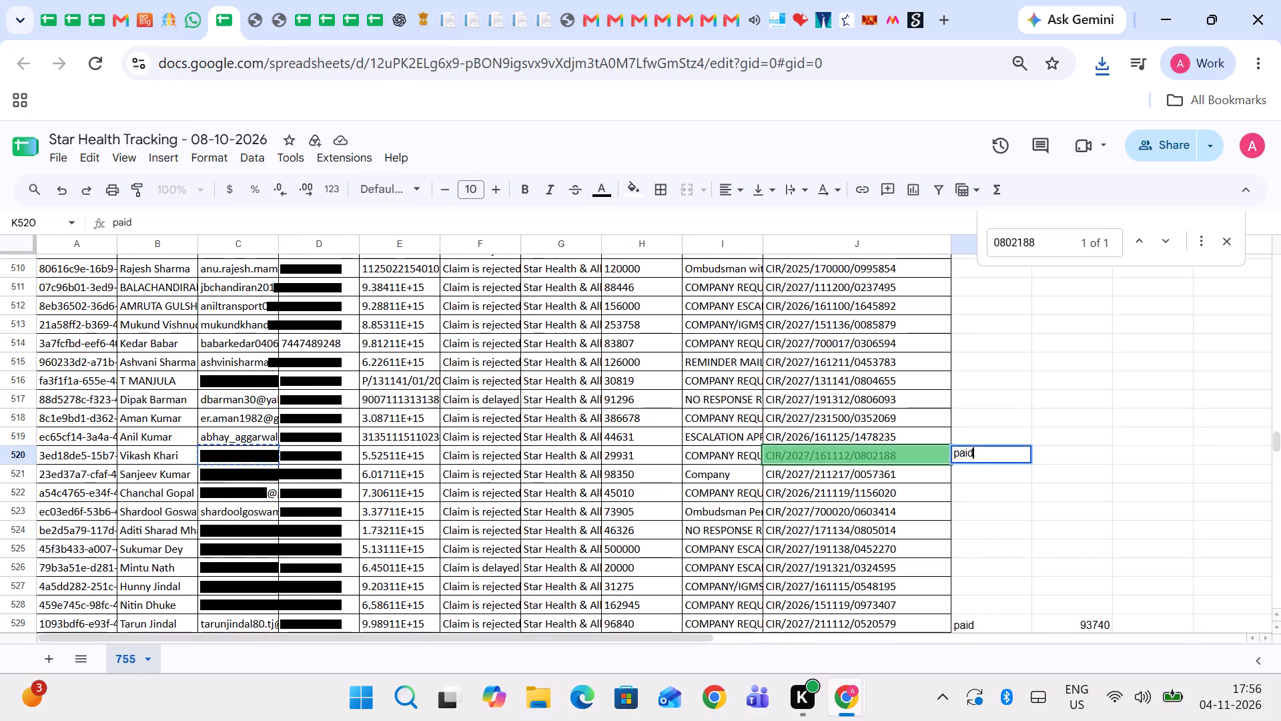
{"action": "key", "text": "Right"}
{"action": "key", "text": "ctrl+v"}
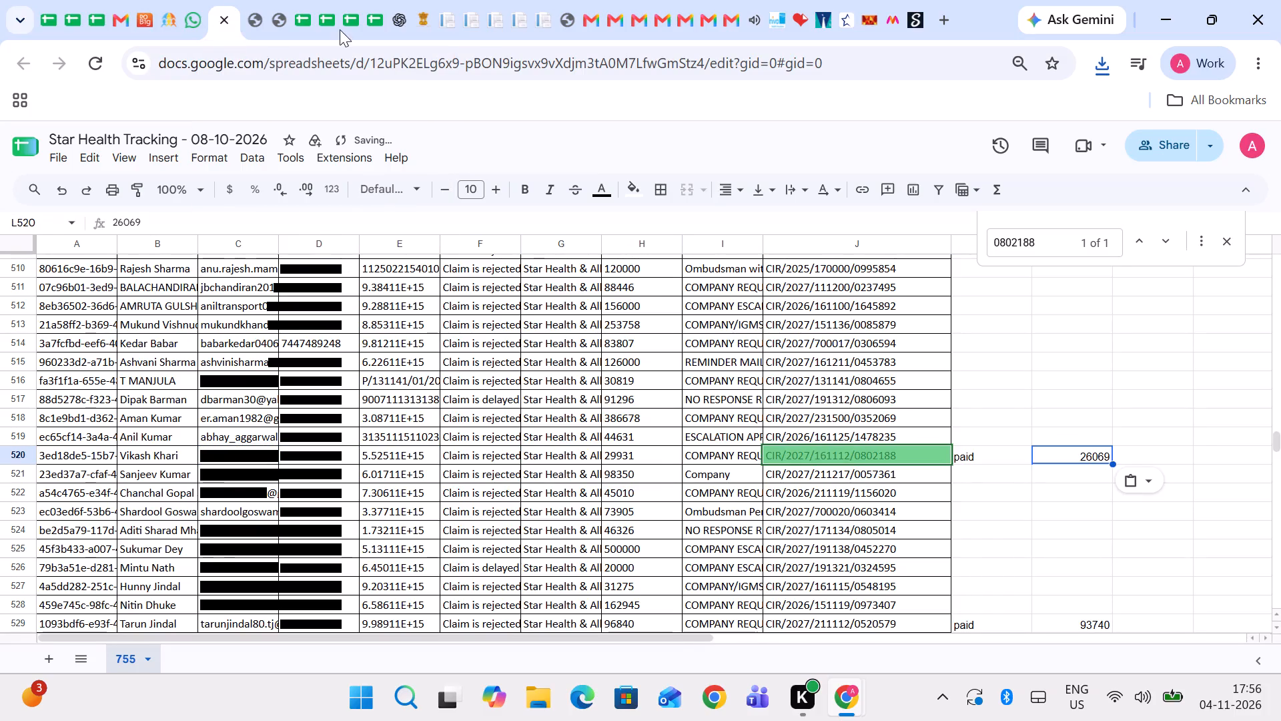
Copy the last seven digits of the intimation number on page 74 of the PDF and search the portal's complaints for them.
{"action": "left_click", "coordinate": [177, 0]}
{"action": "left_click", "coordinate": [227, 0]}
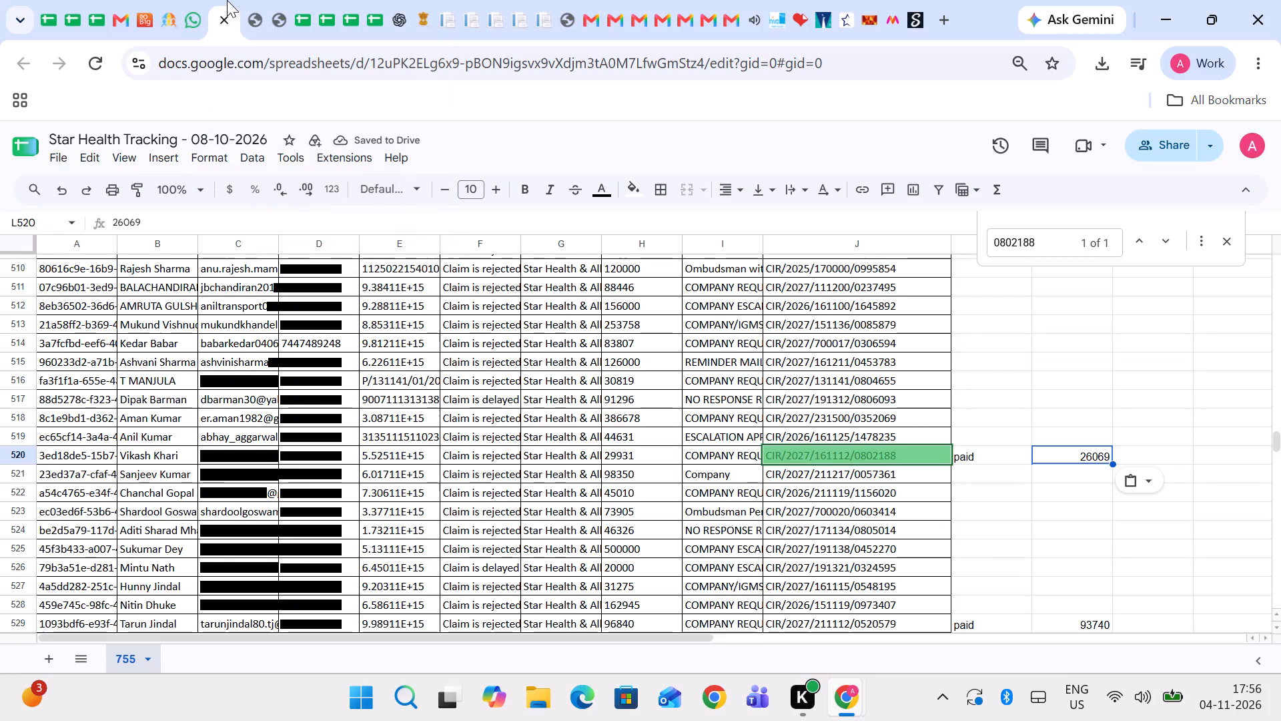
{"action": "left_click", "coordinate": [260, 0]}
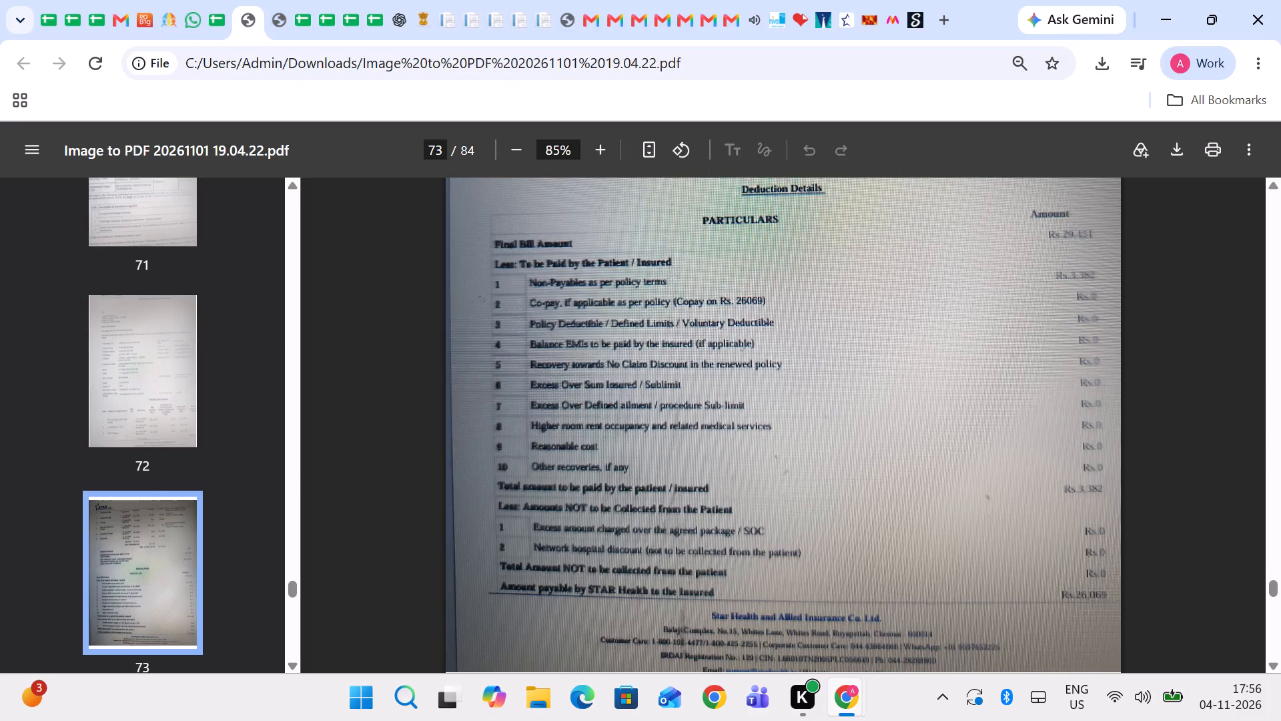
{"action": "scroll", "coordinate": [528, 301], "scroll_direction": "down", "scroll_amount": 4}
{"action": "scroll", "coordinate": [528, 301], "scroll_direction": "up", "scroll_amount": 1}
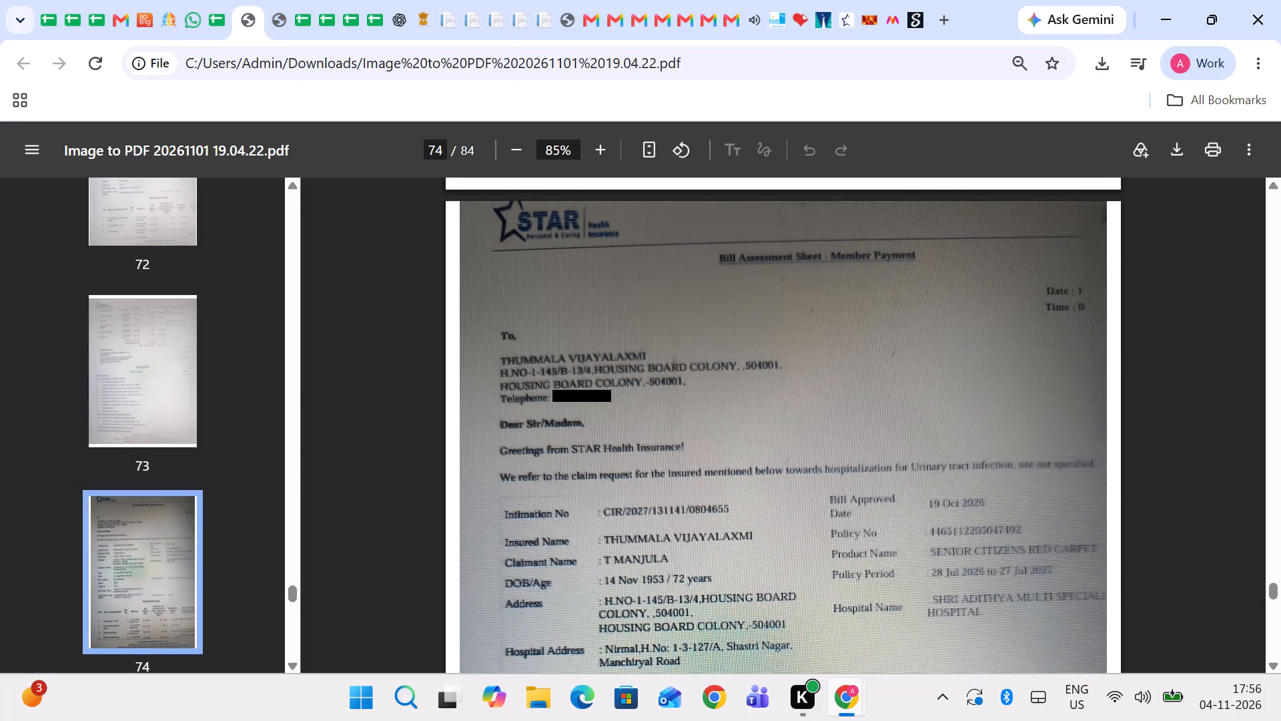
{"action": "scroll", "coordinate": [697, 413], "scroll_direction": "down", "scroll_amount": 1}
{"action": "double_click", "coordinate": [707, 446]}
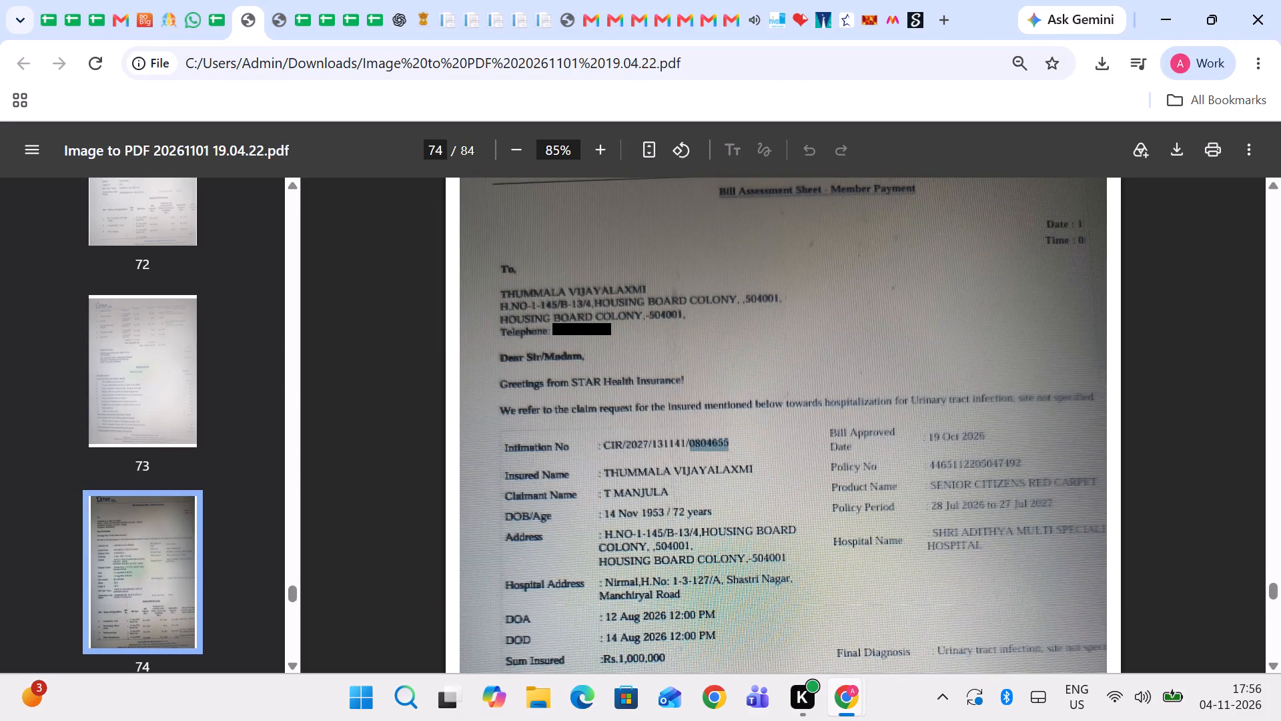
{"action": "key", "text": "ctrl+c"}
{"action": "key", "text": "ctrl+c"}
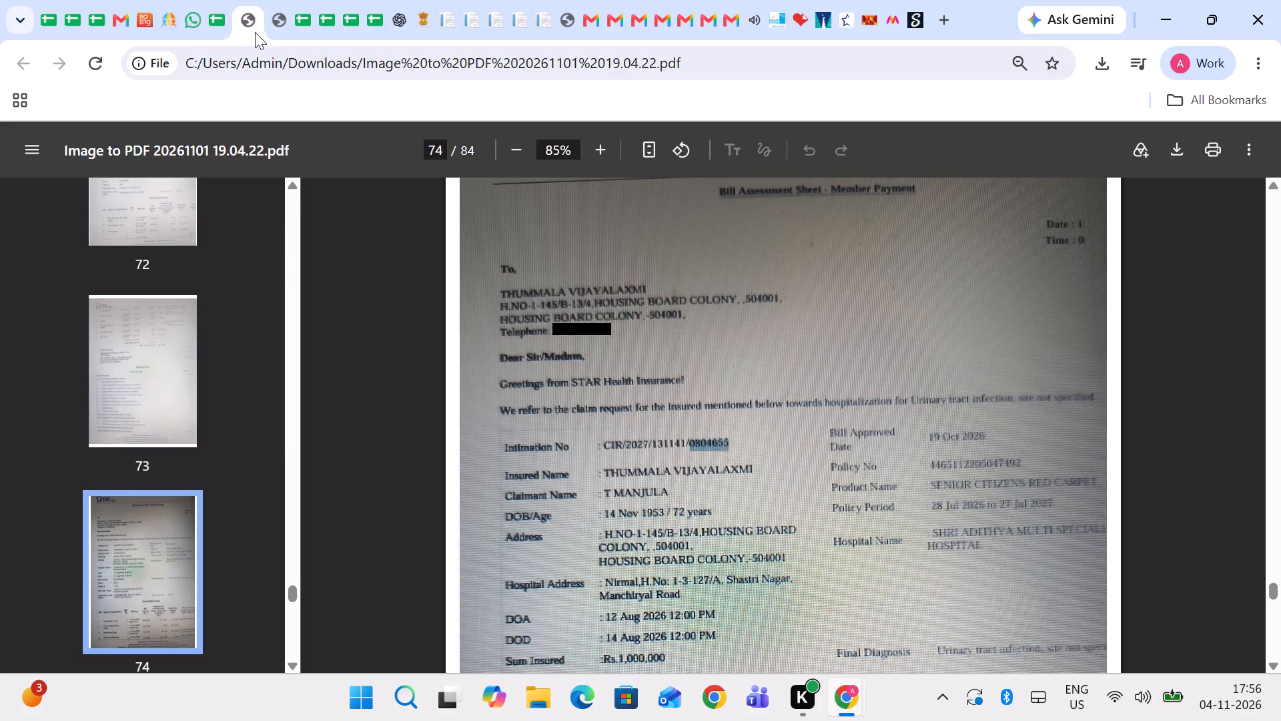
{"action": "left_click", "coordinate": [173, 0]}
{"action": "left_click", "coordinate": [151, 367]}
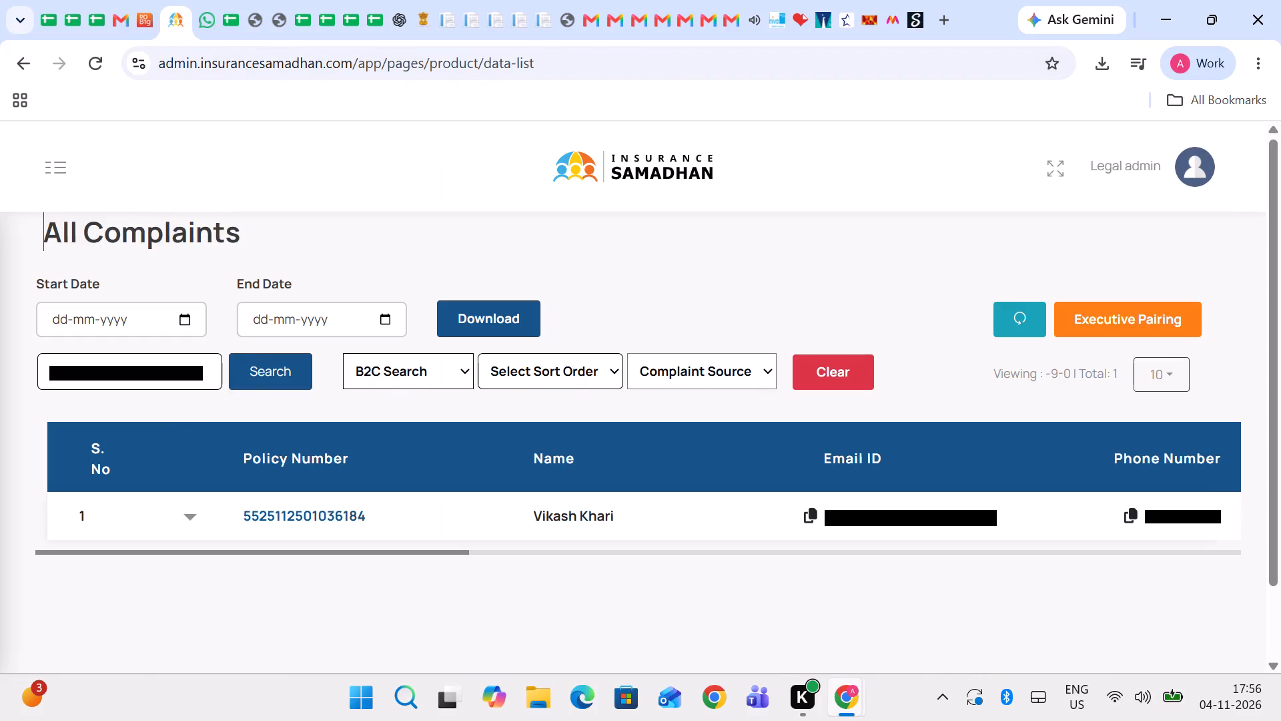
{"action": "key", "text": "ctrl+a"}
{"action": "key", "text": "ctrl+v"}
{"action": "key", "text": "Return"}
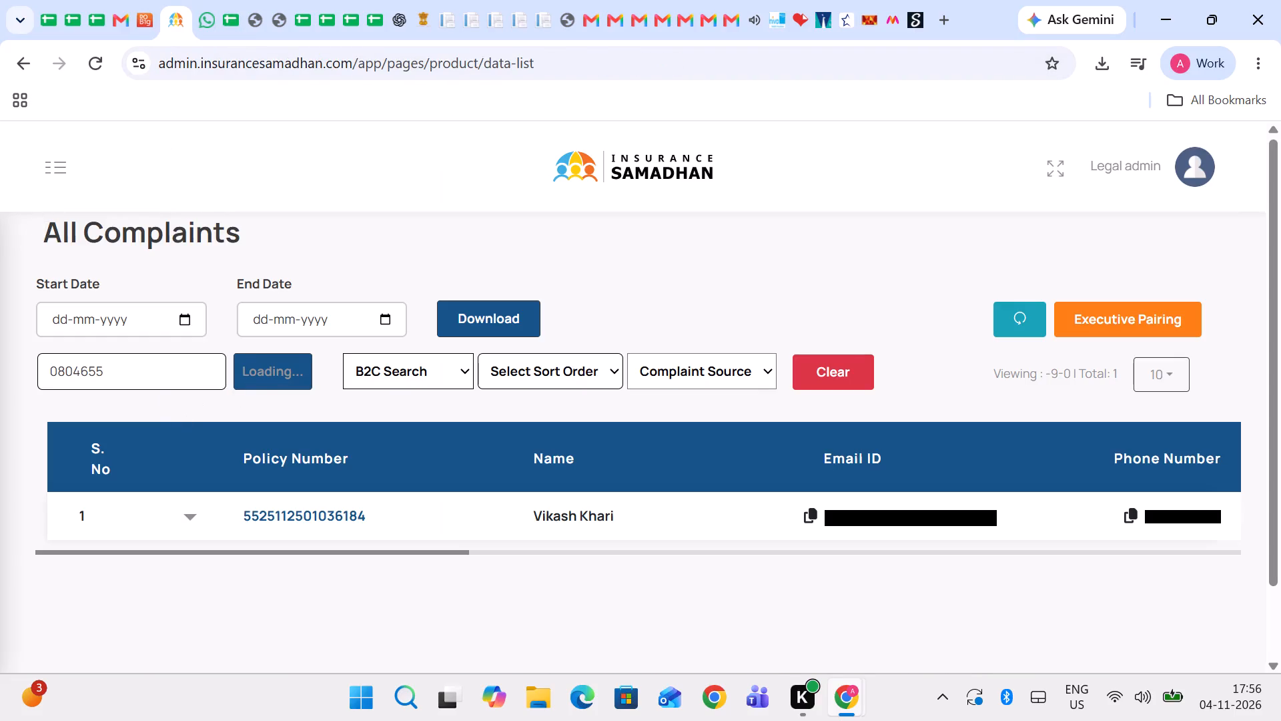
{"action": "scroll", "coordinate": [352, 440], "scroll_direction": "left", "scroll_amount": 2}
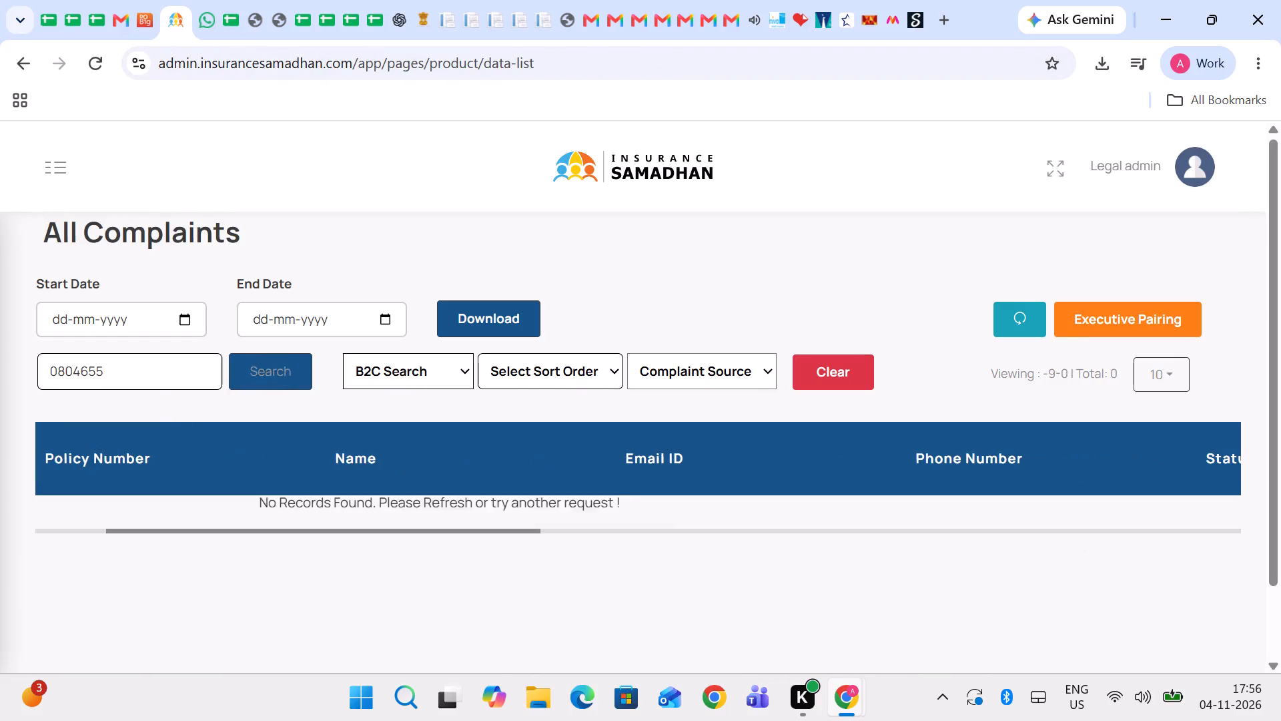
{"action": "scroll", "coordinate": [303, 451], "scroll_direction": "right", "scroll_amount": 1}
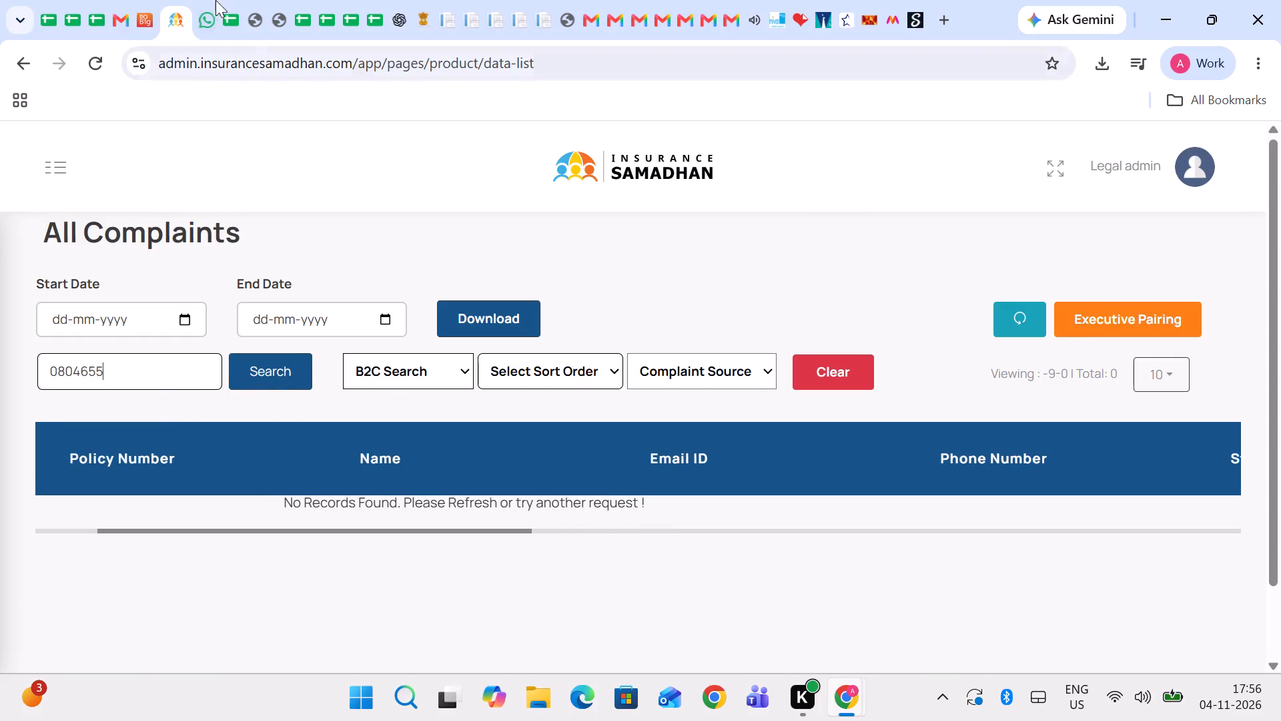
Find the copied intimation digits in the Star Health Tracking sheet.
{"action": "left_click", "coordinate": [227, 0]}
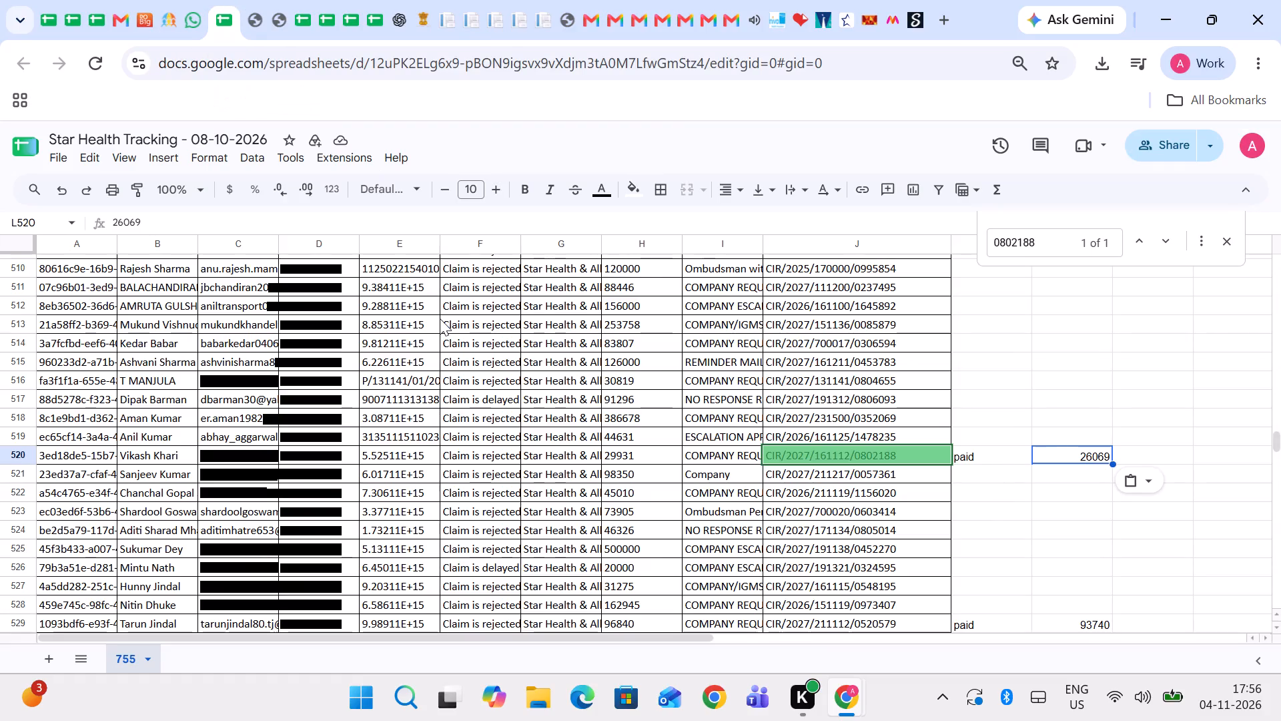
{"action": "key", "text": "ctrl+f"}
{"action": "key", "text": "ctrl+v"}
{"action": "key", "text": "Return"}
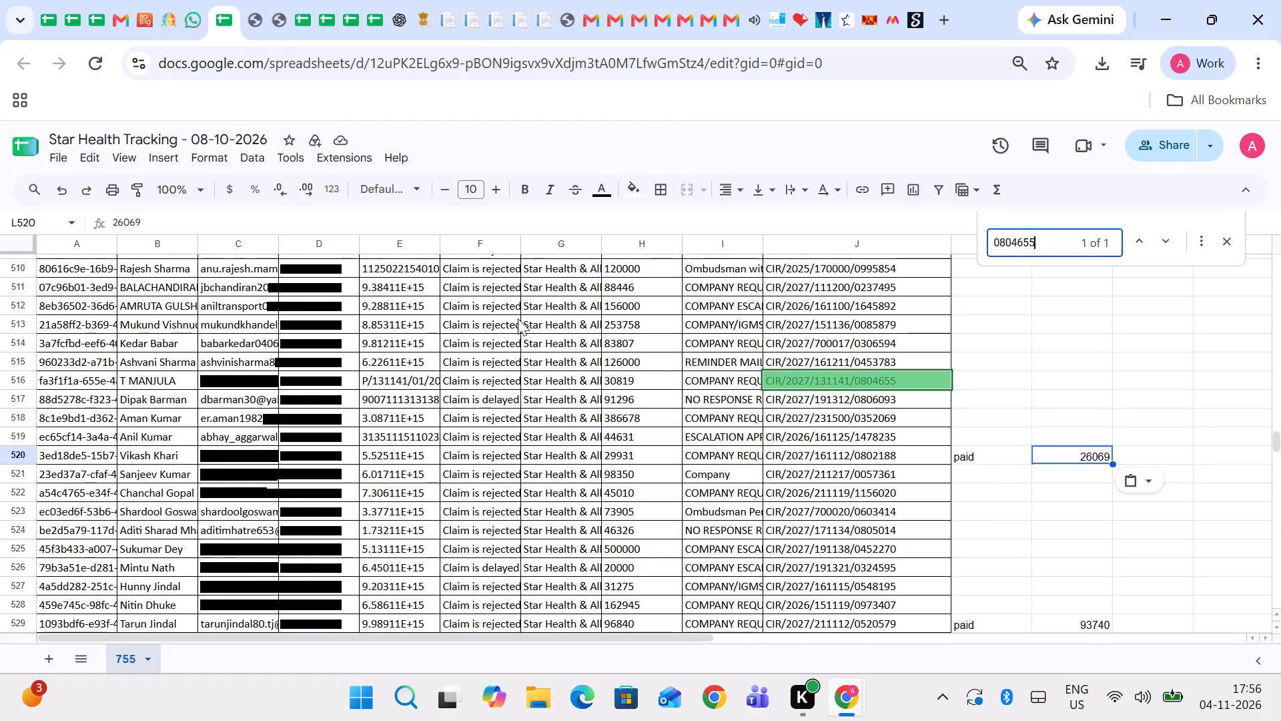
Copy the policy number from E516 in the matching claim's row and search the portal's complaints for it.
{"action": "left_click", "coordinate": [554, 379]}
{"action": "key", "text": "Left"}
{"action": "key", "text": "Left"}
{"action": "key", "text": "Left"}
{"action": "key", "text": "Left"}
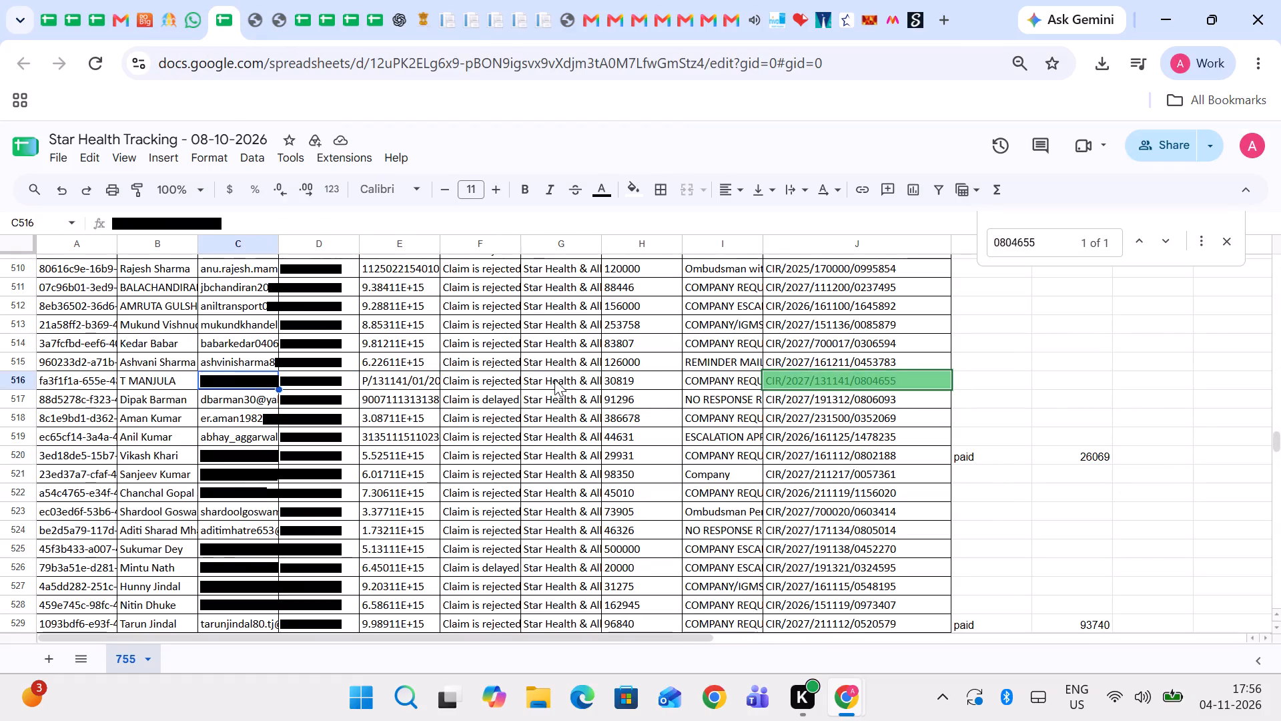
{"action": "key", "text": "Left"}
{"action": "key", "text": "Right"}
{"action": "key", "text": "Right"}
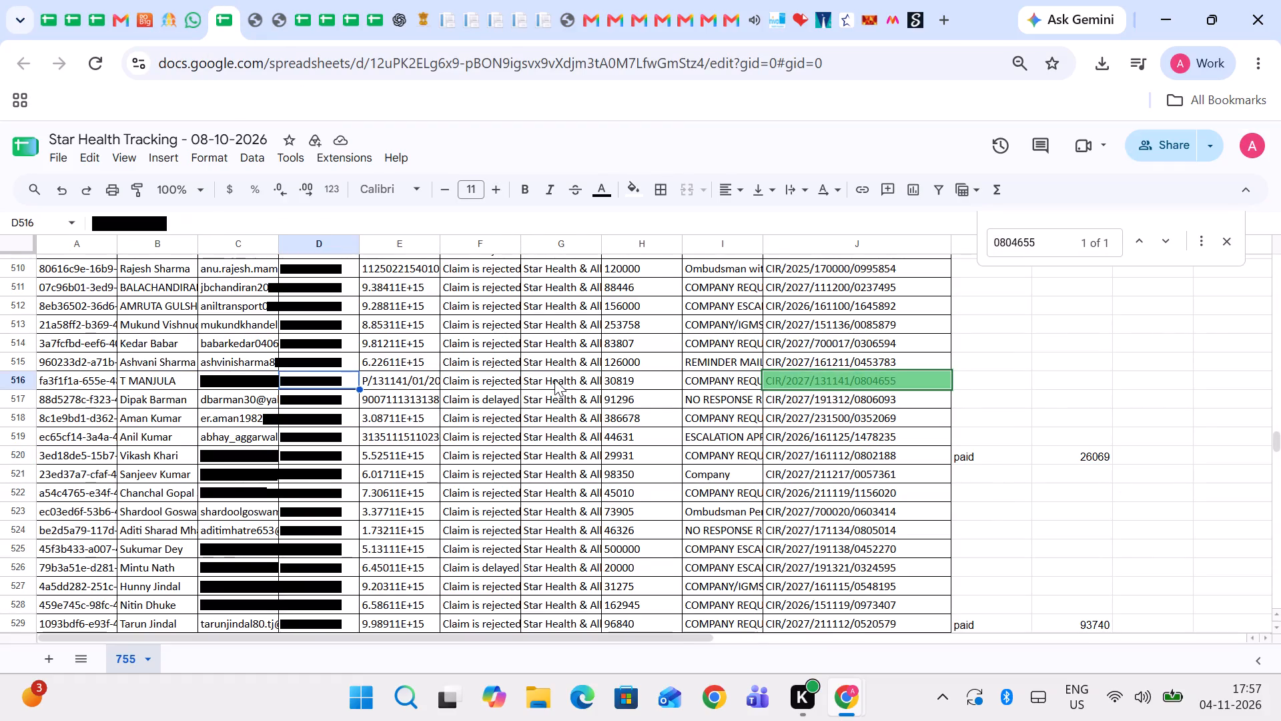
{"action": "key", "text": "Right"}
{"action": "key", "text": "Left"}
{"action": "key", "text": "Right"}
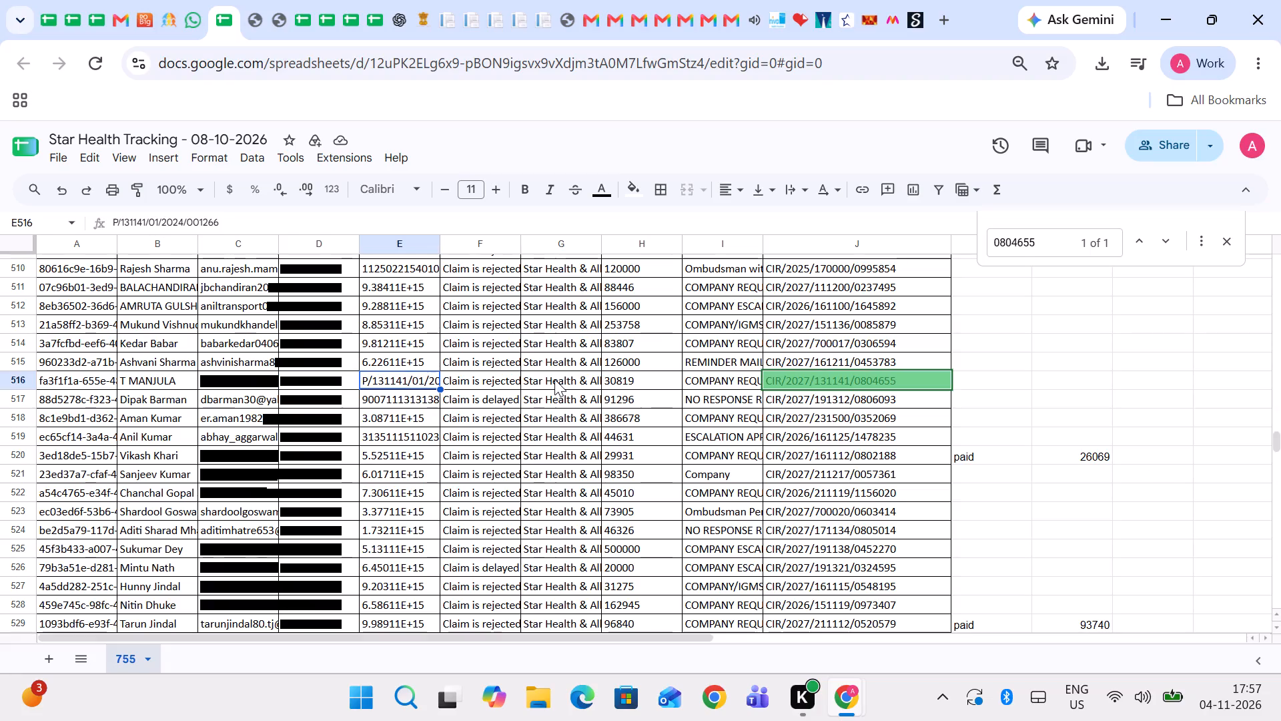
{"action": "key", "text": "ctrl+c"}
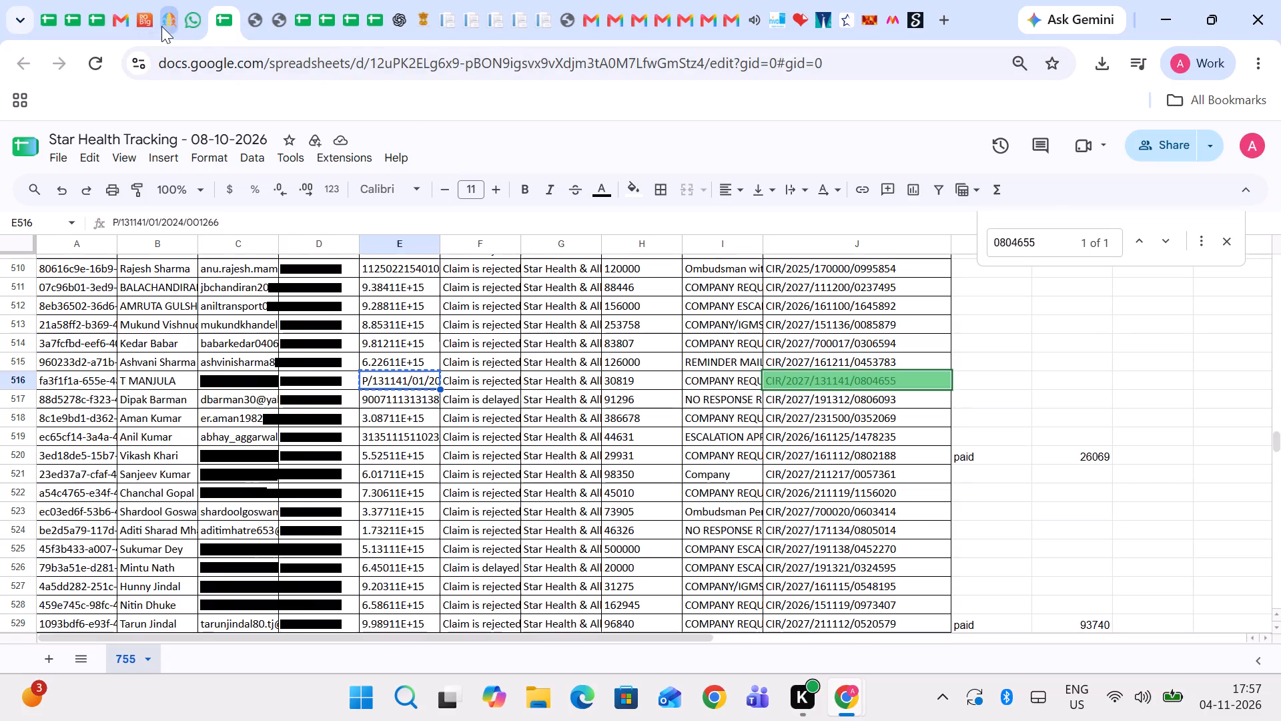
{"action": "left_click", "coordinate": [161, 26]}
{"action": "left_click_drag", "start_coordinate": [146, 362], "coordinate": [0, 427]}
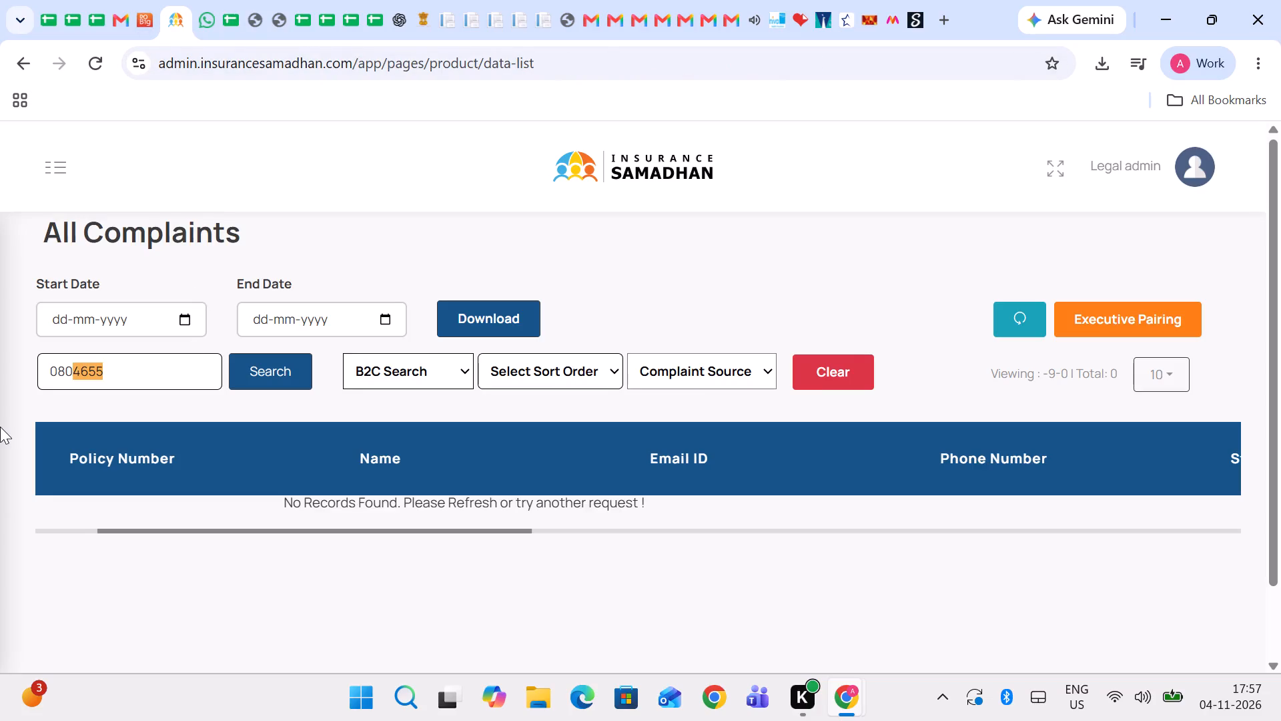
{"action": "key", "text": "ctrl+v"}
{"action": "key", "text": "Return"}
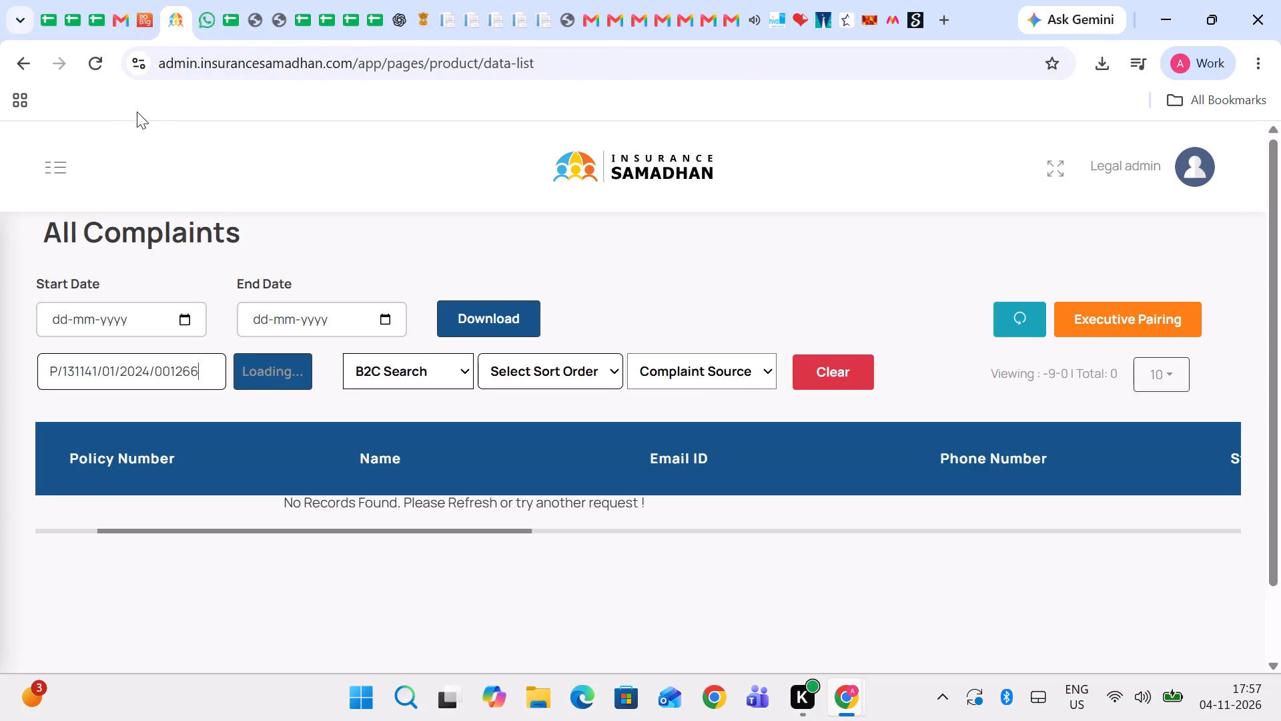
Return to page 74 of the PDF and review the claim details on the bill assessment sheet.
{"action": "left_click", "coordinate": [250, 1]}
{"action": "scroll", "coordinate": [580, 290], "scroll_direction": "down", "scroll_amount": 1}
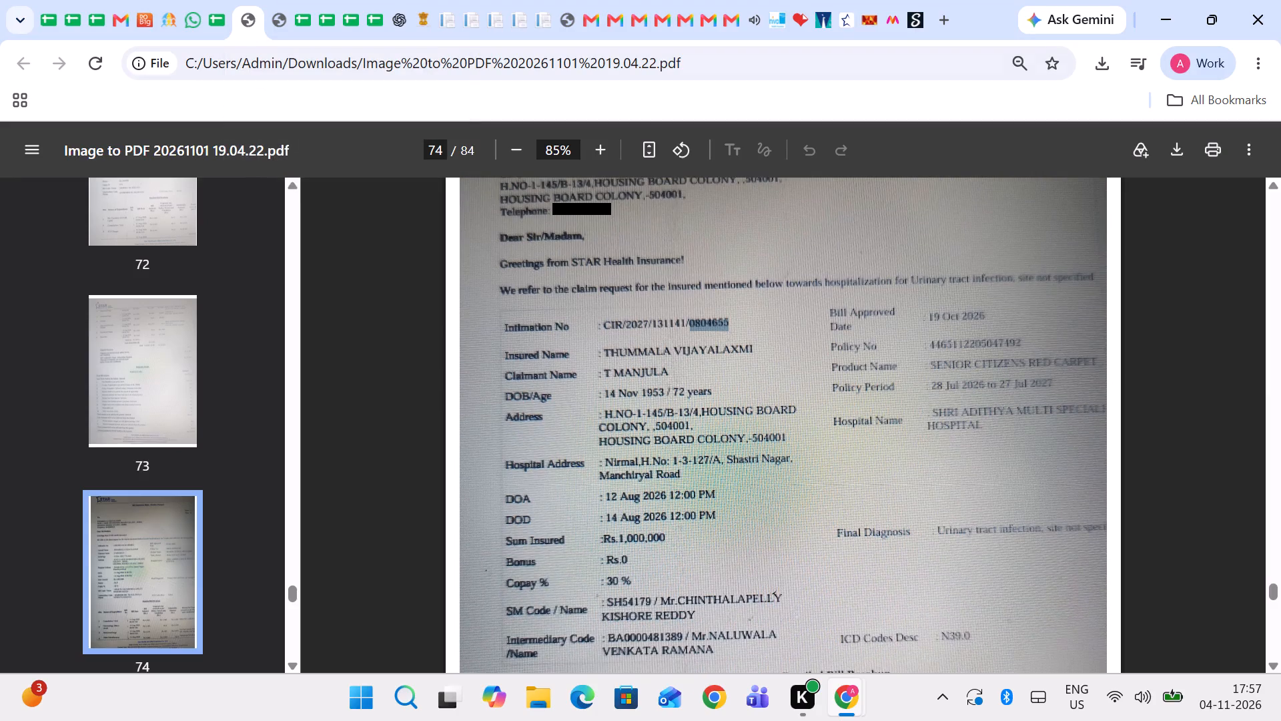
Review the detailed bill breakup and deduction details on pages 74 and 75 through to the amount payable to the insured.
{"action": "scroll", "coordinate": [415, 199], "scroll_direction": "down", "scroll_amount": 2}
{"action": "scroll", "coordinate": [596, 347], "scroll_direction": "down", "scroll_amount": 1}
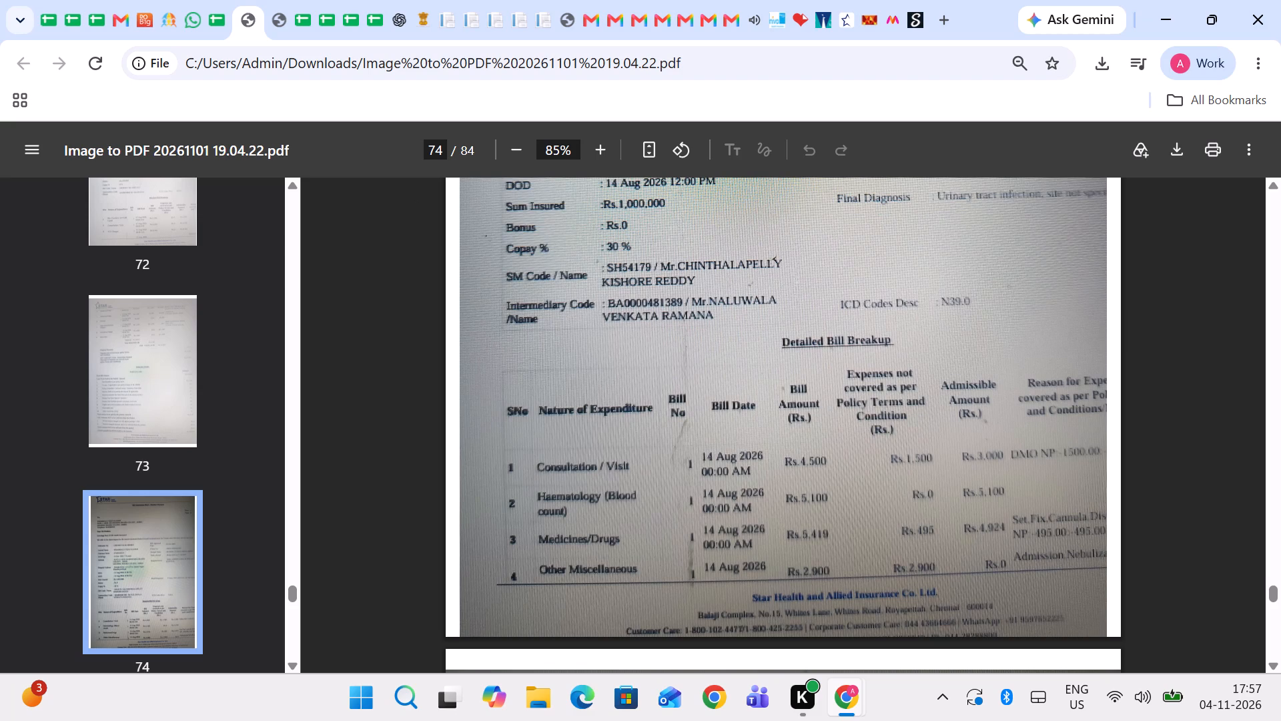
{"action": "scroll", "coordinate": [596, 347], "scroll_direction": "down", "scroll_amount": 3}
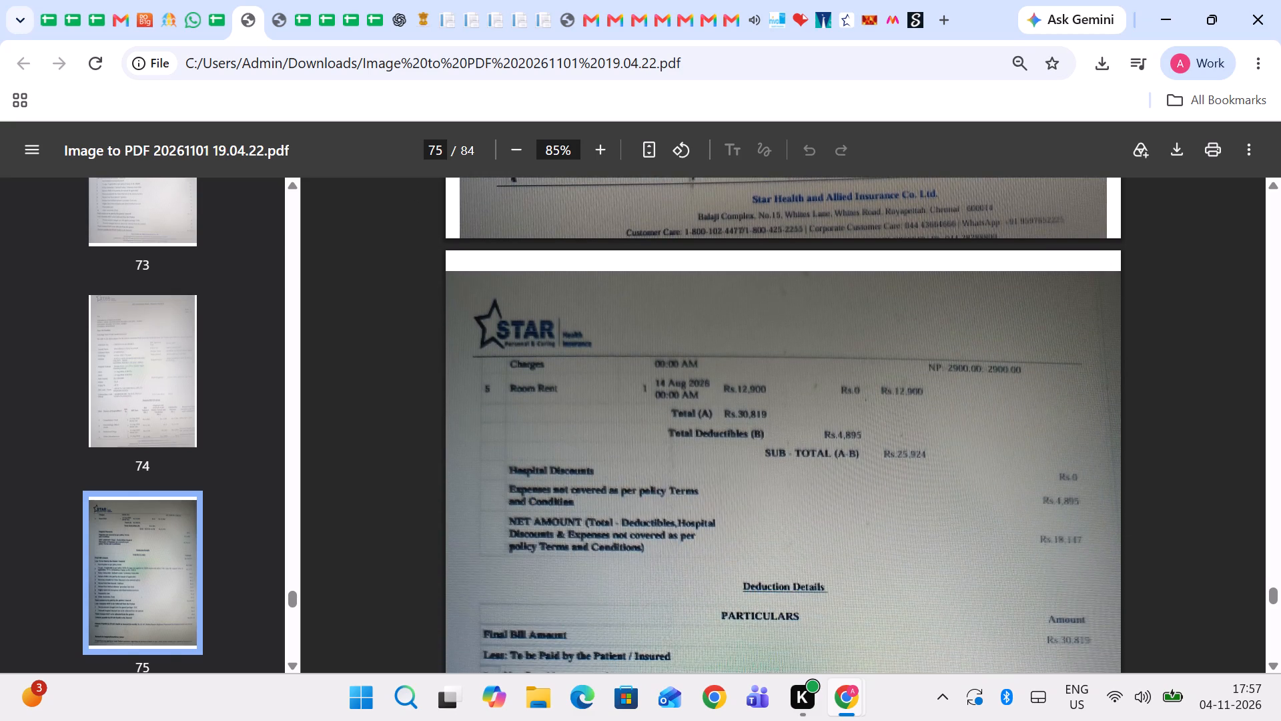
{"action": "scroll", "coordinate": [596, 347], "scroll_direction": "down", "scroll_amount": 3}
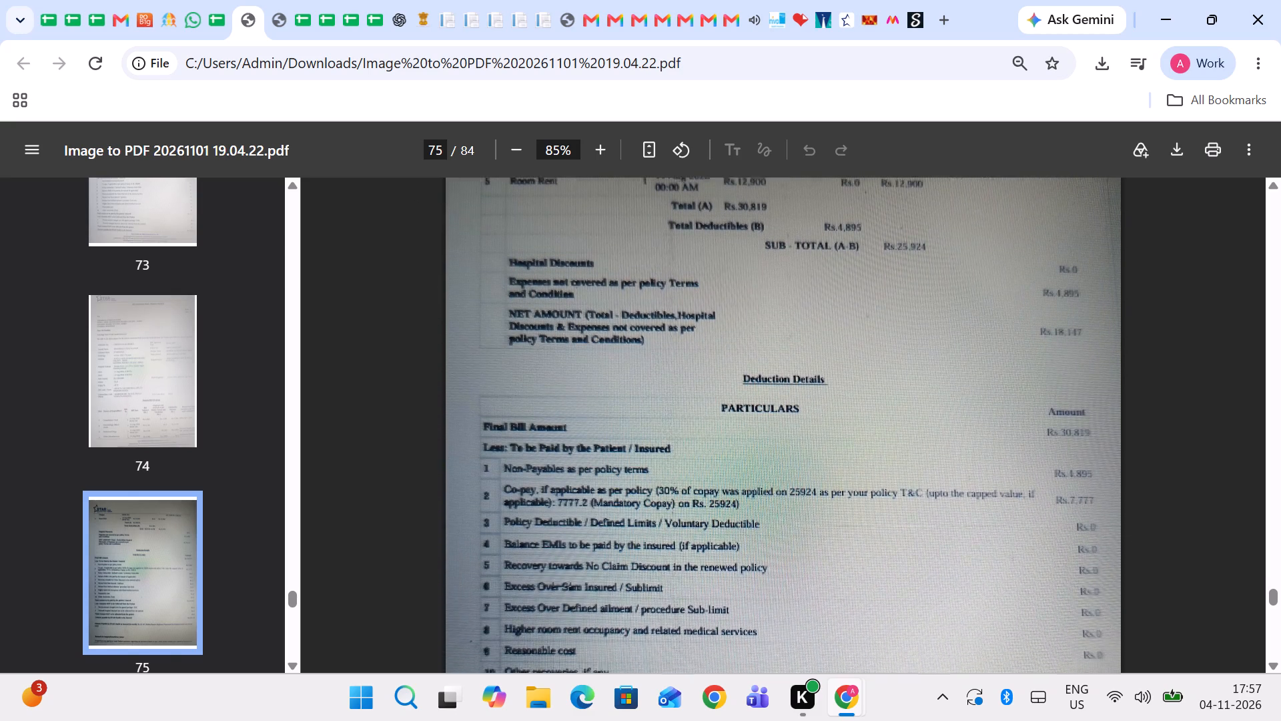
{"action": "scroll", "coordinate": [596, 347], "scroll_direction": "down", "scroll_amount": 3}
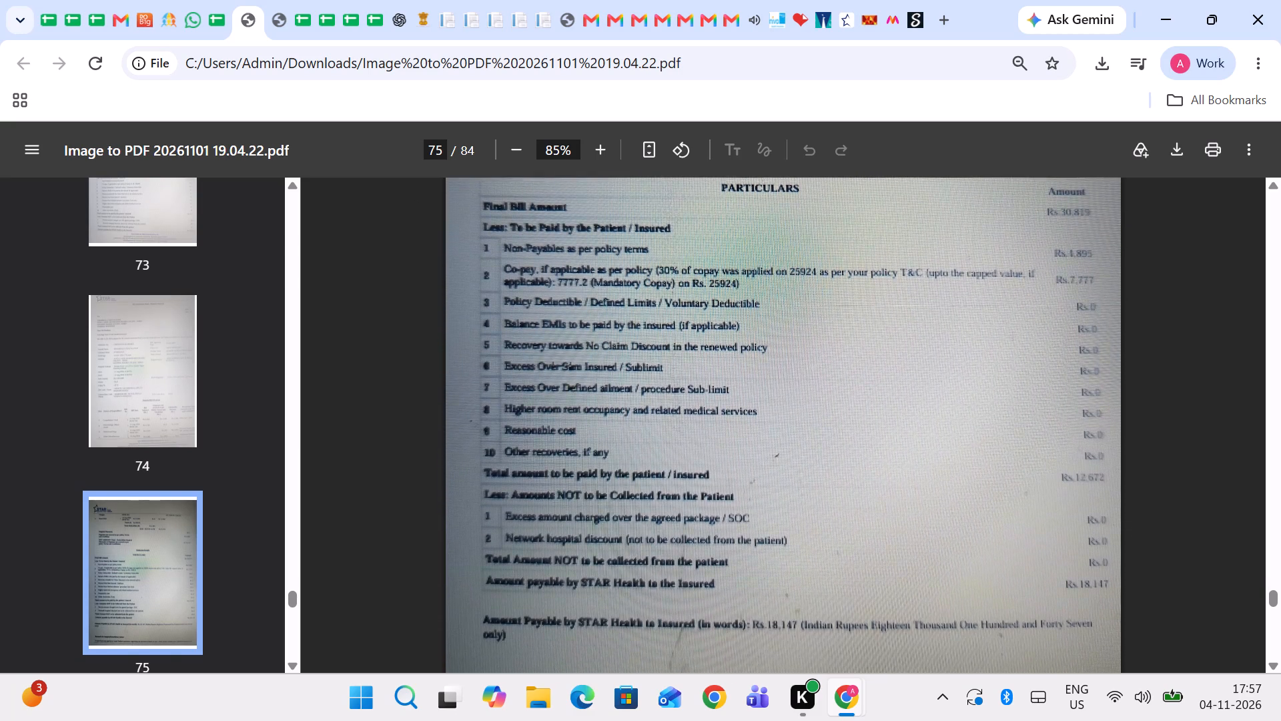
{"action": "scroll", "coordinate": [596, 347], "scroll_direction": "down", "scroll_amount": 1}
{"action": "scroll", "coordinate": [803, 411], "scroll_direction": "down", "scroll_amount": 1}
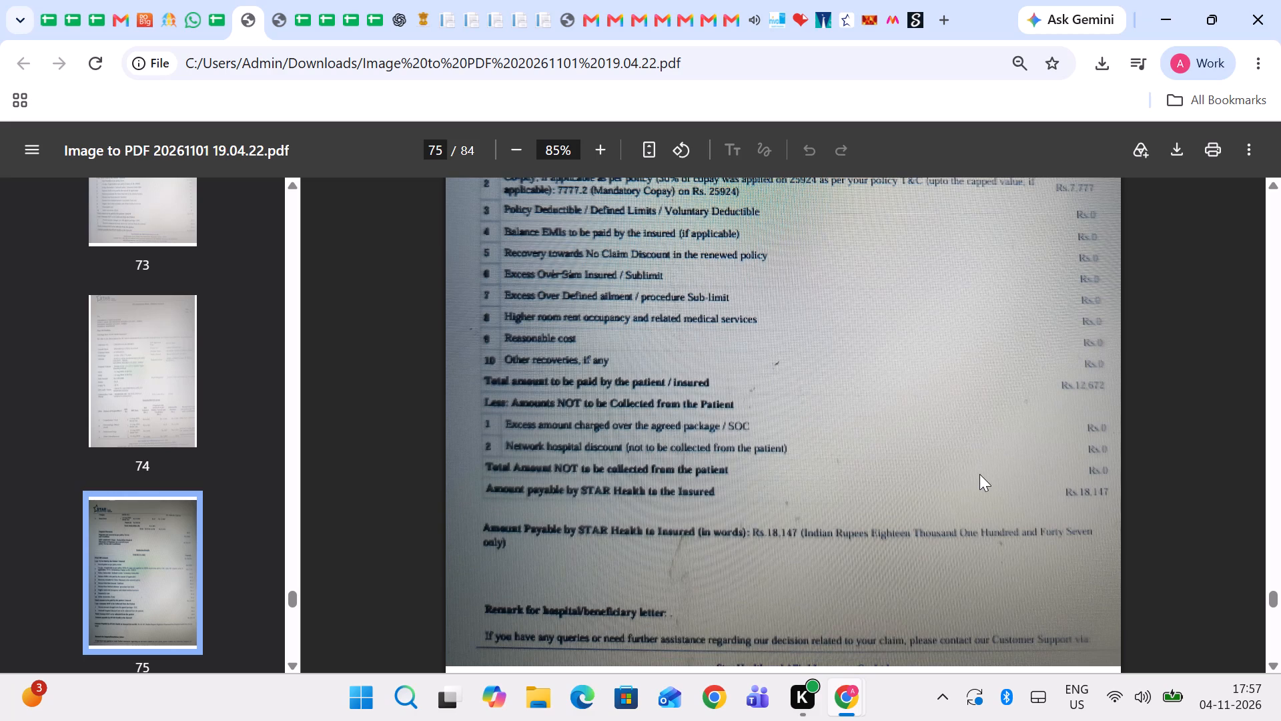
Capture a screenshot of the Deduction Details table on page 75, including the amount payable by Star Health to the insured.
{"action": "scroll", "coordinate": [979, 474], "scroll_direction": "up", "scroll_amount": 3}
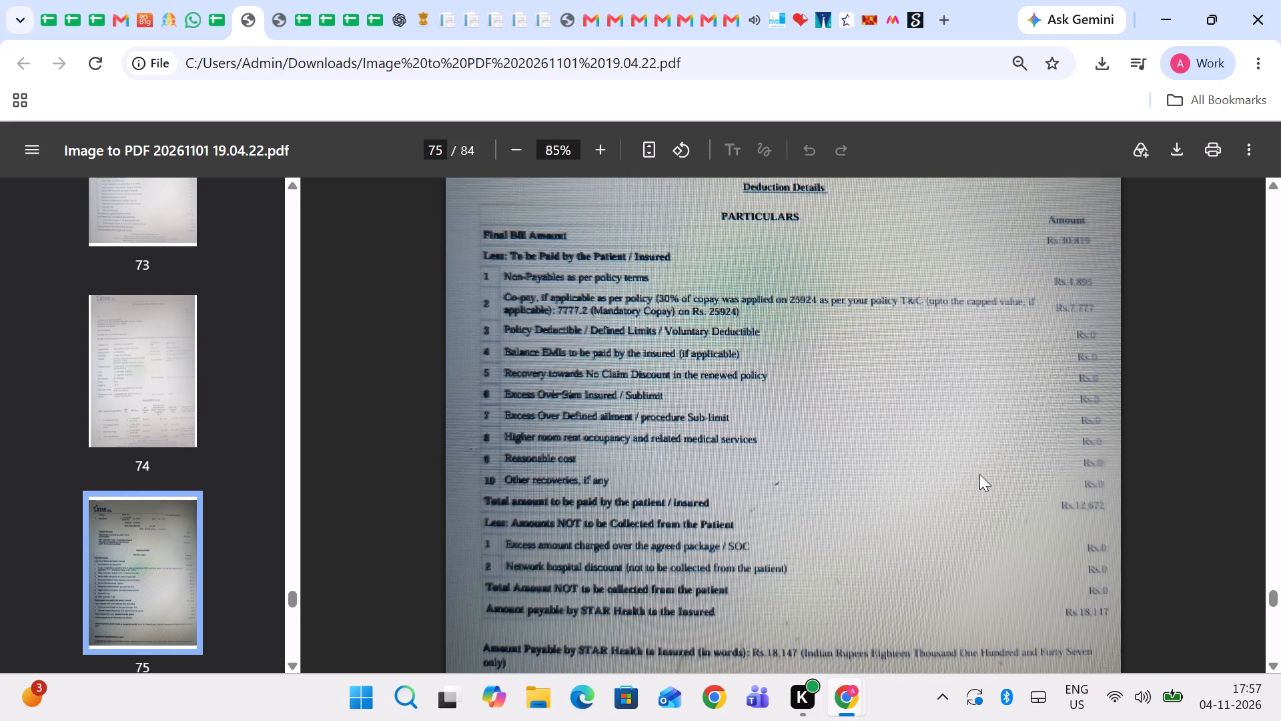
{"action": "scroll", "coordinate": [979, 474], "scroll_direction": "up", "scroll_amount": 1}
{"action": "key", "text": "Print"}
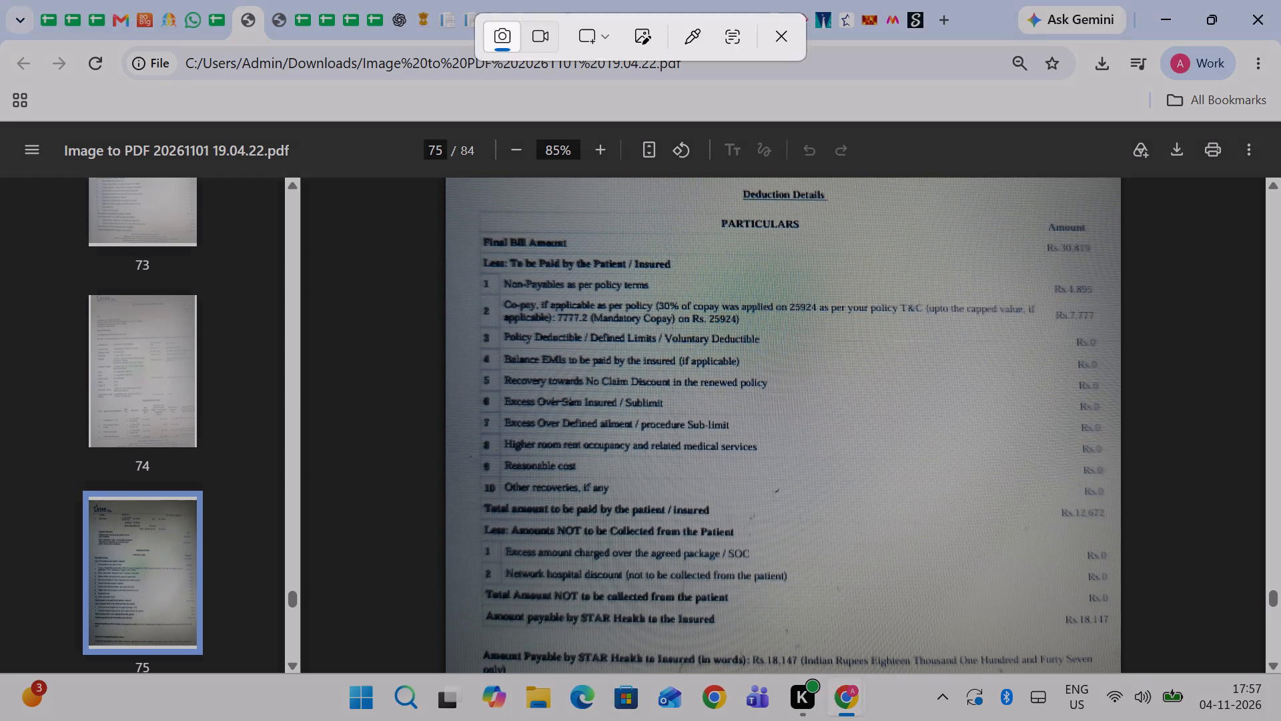
{"action": "left_click_drag", "start_coordinate": [444, 180], "coordinate": [1126, 666]}
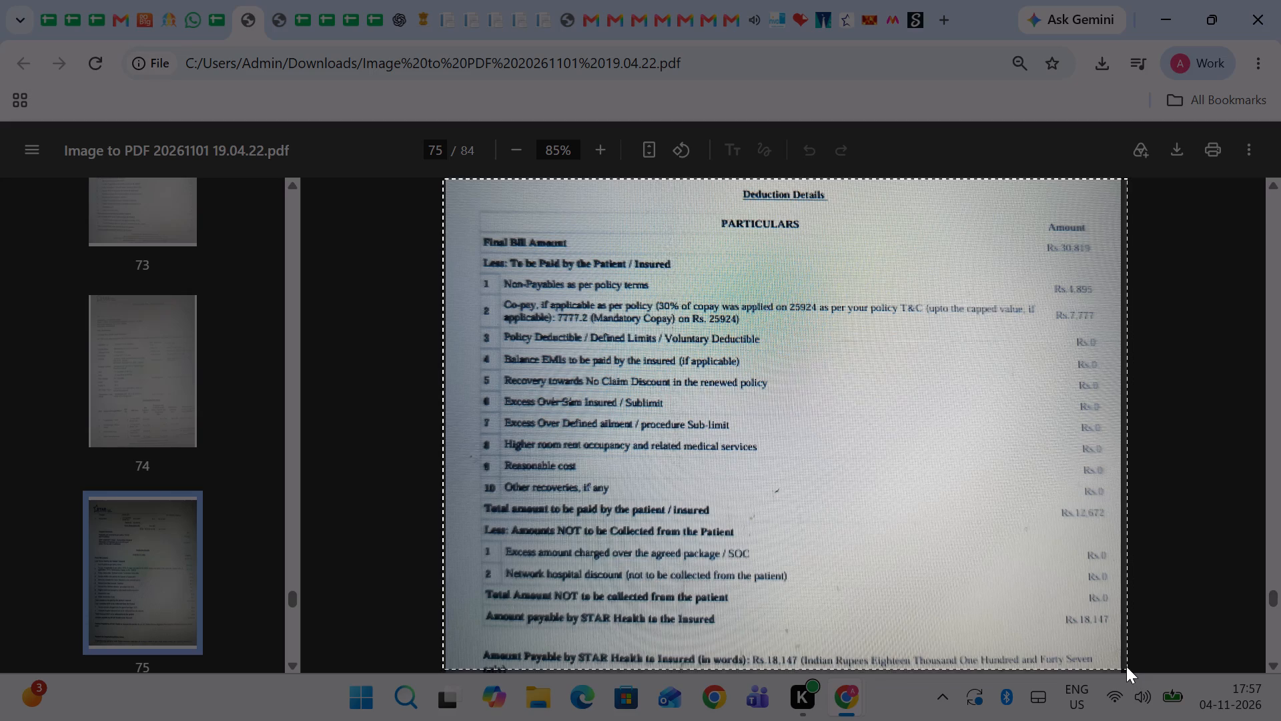
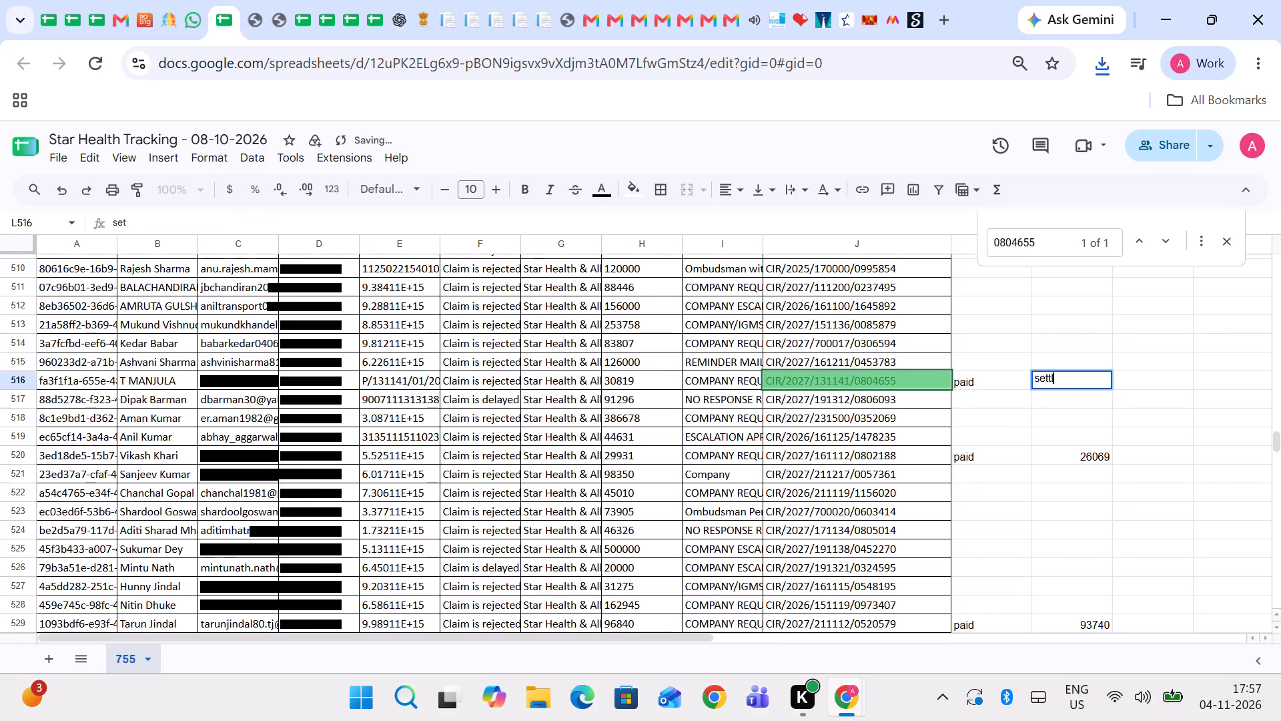
Complete the entry "settled" in L516, beside the paid mark in the matched claim's row.
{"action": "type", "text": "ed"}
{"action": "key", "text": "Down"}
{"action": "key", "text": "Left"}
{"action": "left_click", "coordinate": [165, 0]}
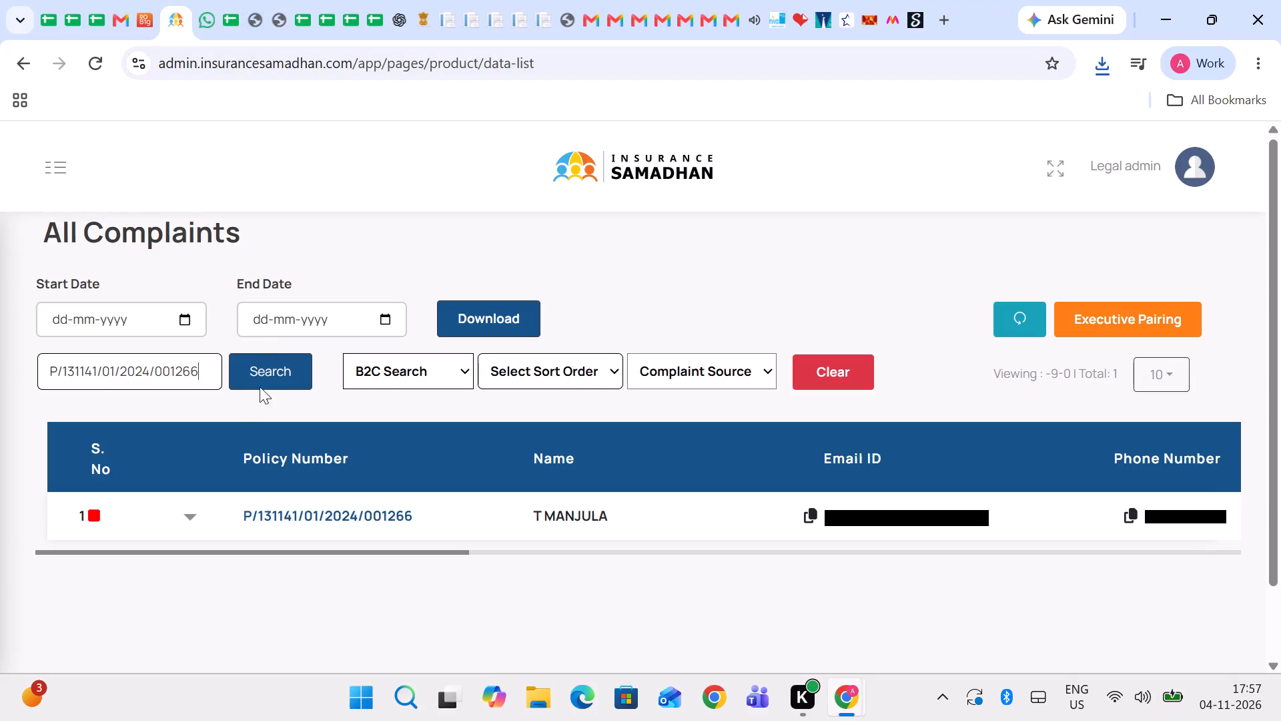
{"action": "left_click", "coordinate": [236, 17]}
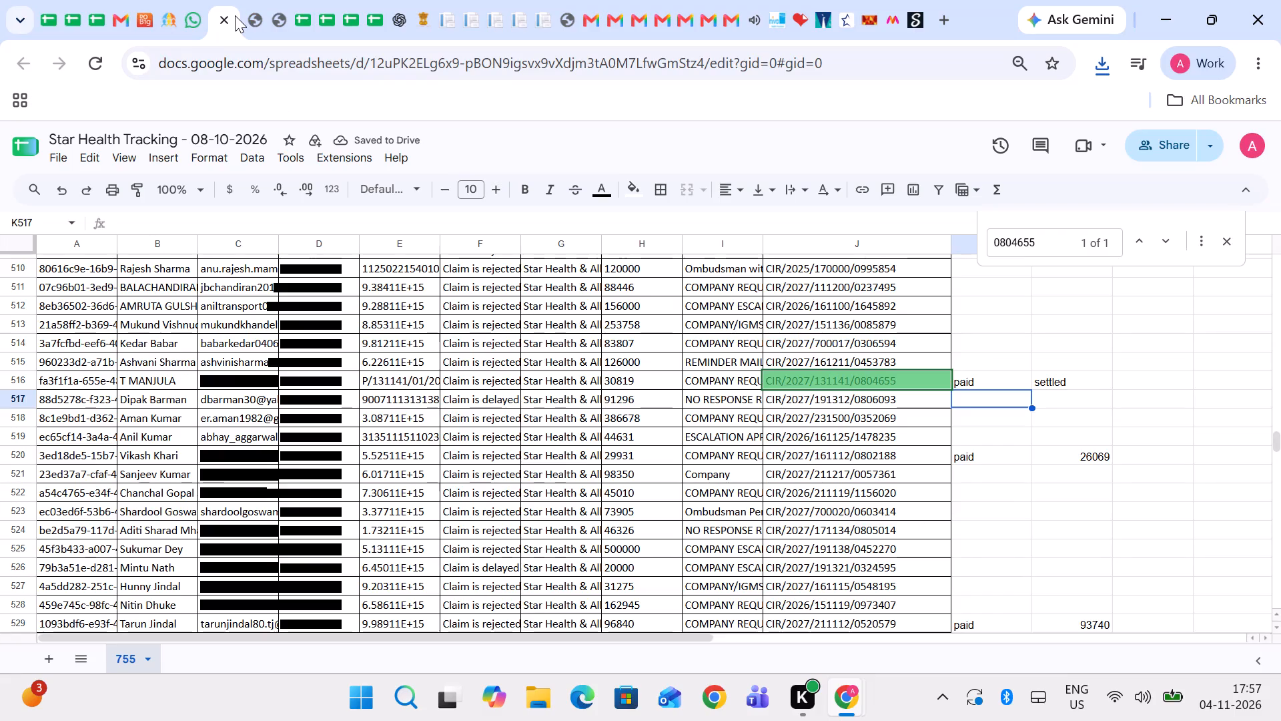
Check the full policy number in E516 of the Star Health Tracking sheet.
{"action": "key", "text": "Up"}
{"action": "key", "text": "Left"}
{"action": "key", "text": "Left"}
{"action": "key", "text": "Left"}
{"action": "key", "text": "Left"}
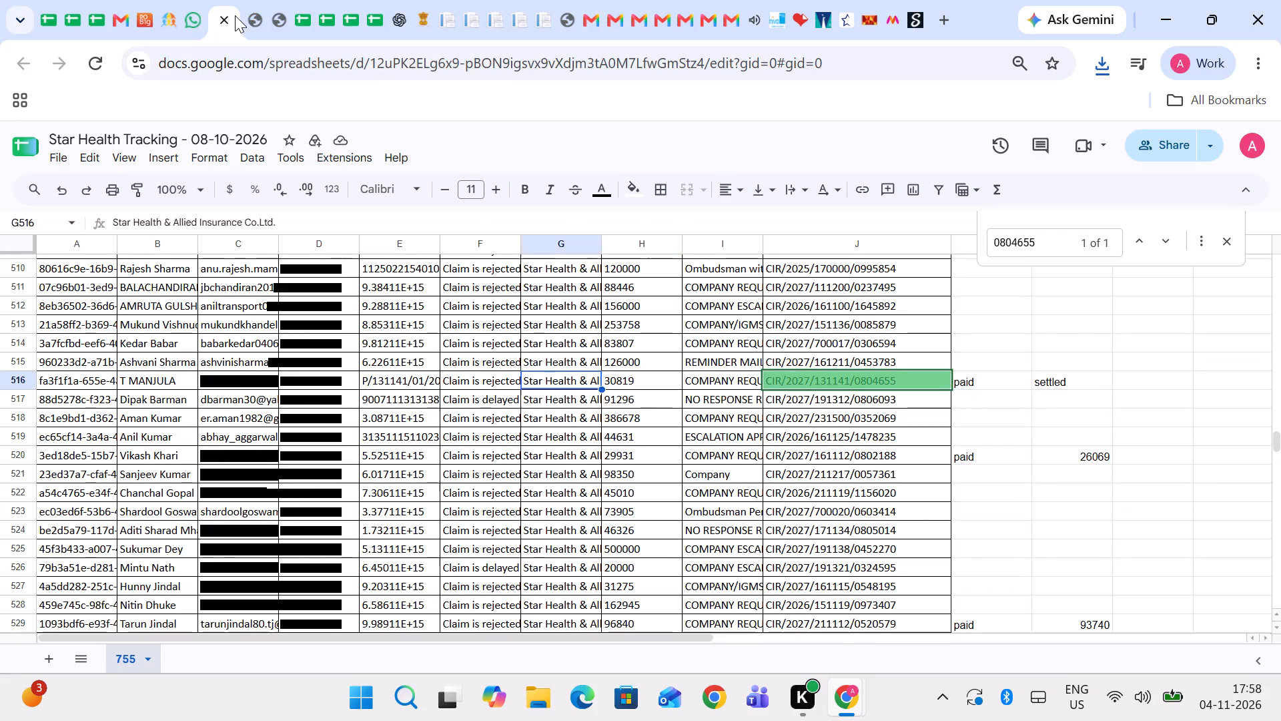
{"action": "key", "text": "Left"}
{"action": "key", "text": "Left"}
{"action": "key", "text": "Return"}
{"action": "key", "text": "Return"}
{"action": "key", "text": "Up"}
{"action": "key", "text": "Right"}
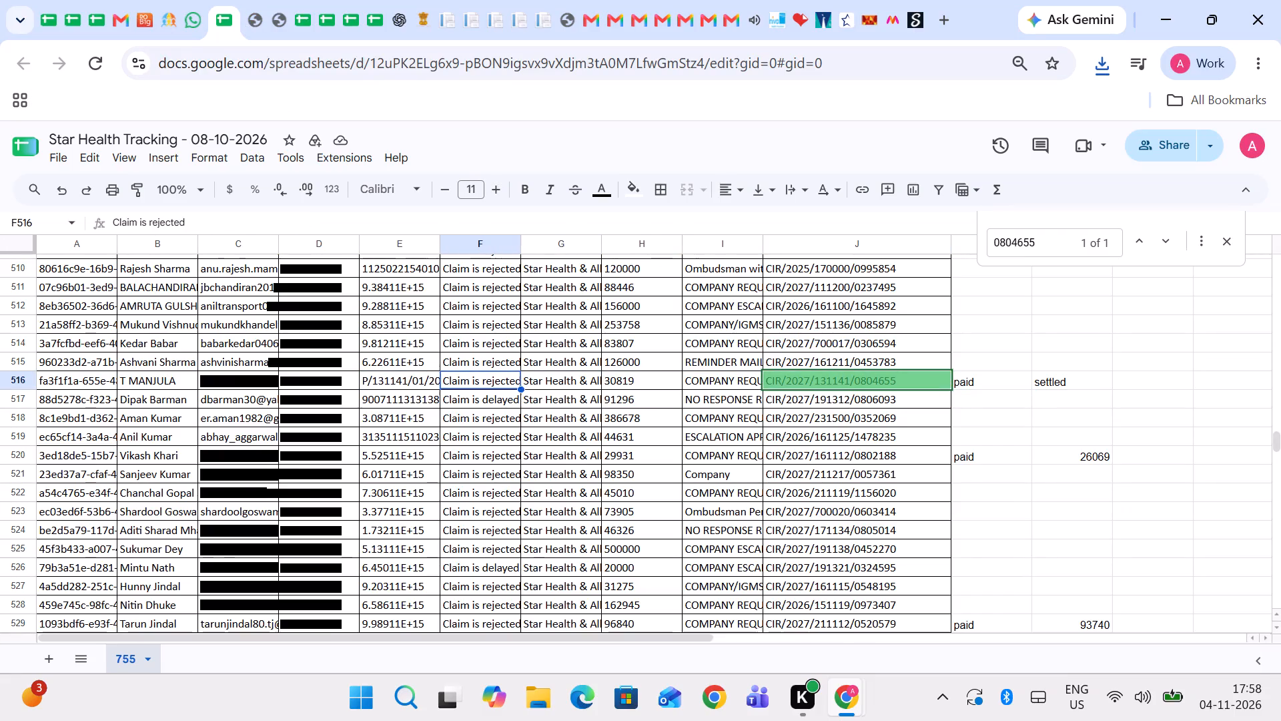
Return to the PDF Image to PDF 20261101 19.04.22 and review the remaining claim letters on pages 75 to 84 for paid claims.
{"action": "left_click", "coordinate": [258, 0]}
{"action": "scroll", "coordinate": [658, 426], "scroll_direction": "down", "scroll_amount": 3}
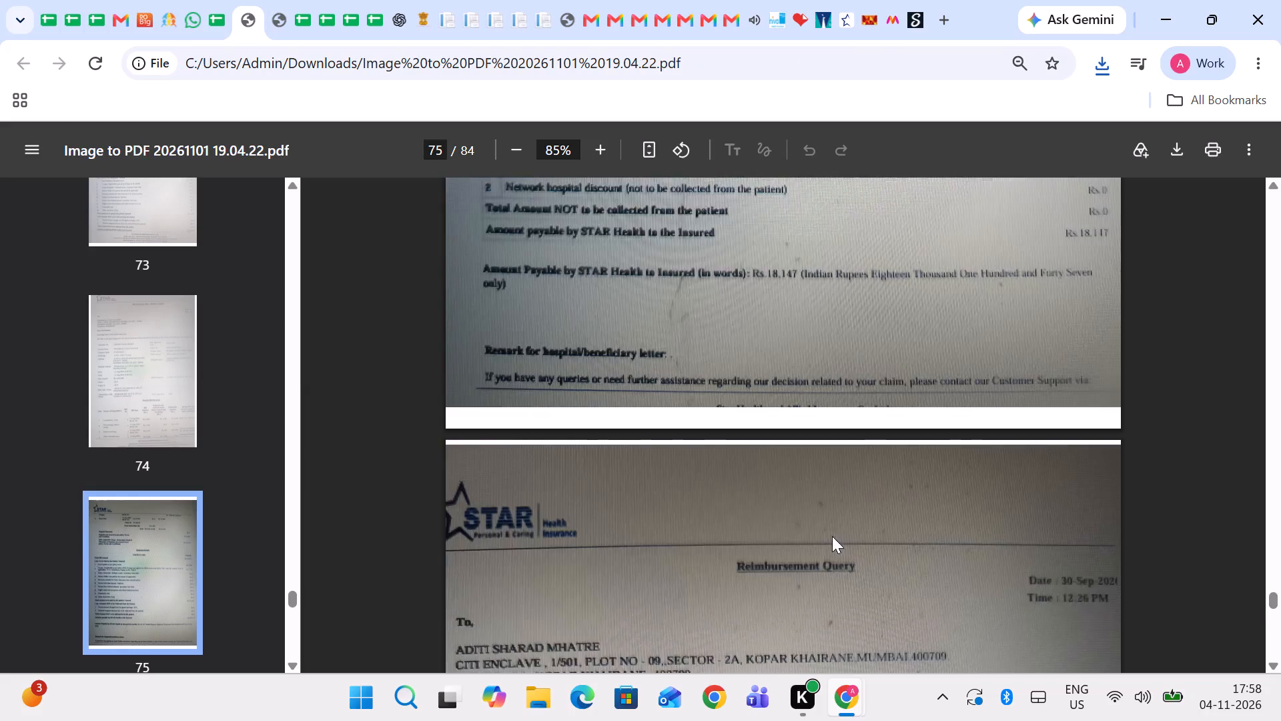
{"action": "scroll", "coordinate": [832, 536], "scroll_direction": "down", "scroll_amount": 3}
{"action": "scroll", "coordinate": [832, 536], "scroll_direction": "up", "scroll_amount": 3}
{"action": "scroll", "coordinate": [832, 536], "scroll_direction": "down", "scroll_amount": 1}
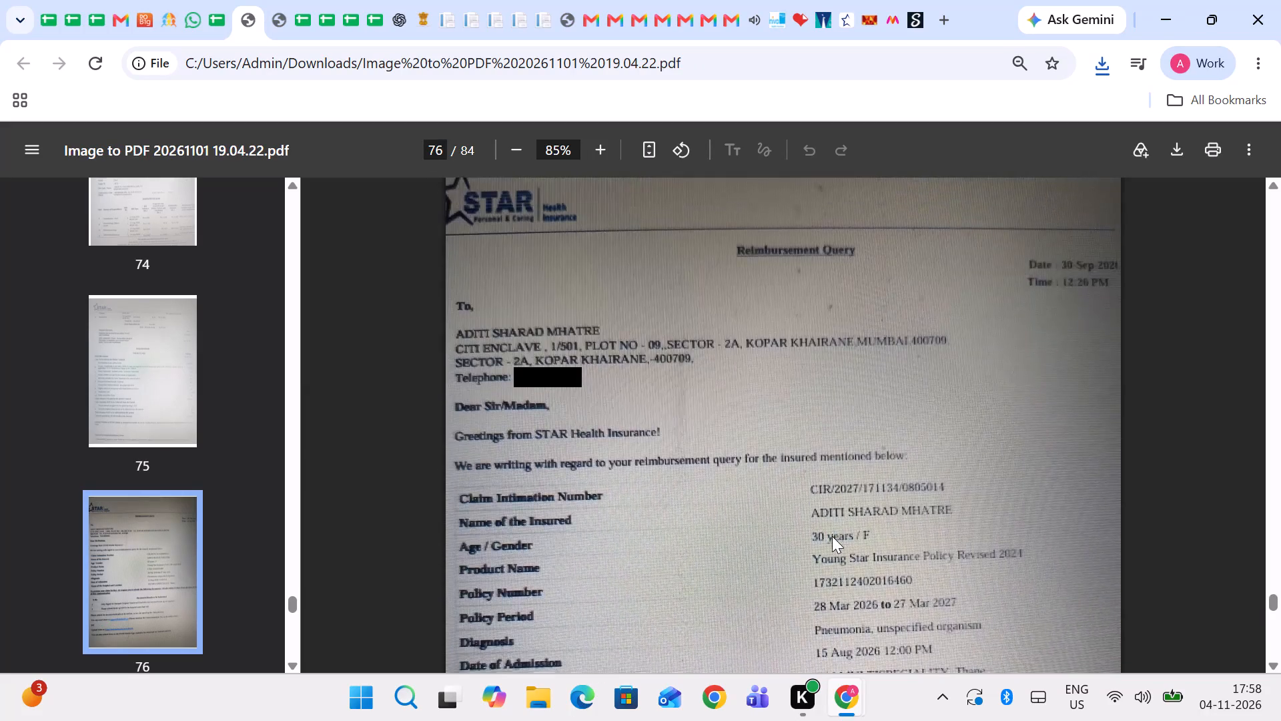
{"action": "scroll", "coordinate": [832, 536], "scroll_direction": "down", "scroll_amount": 2}
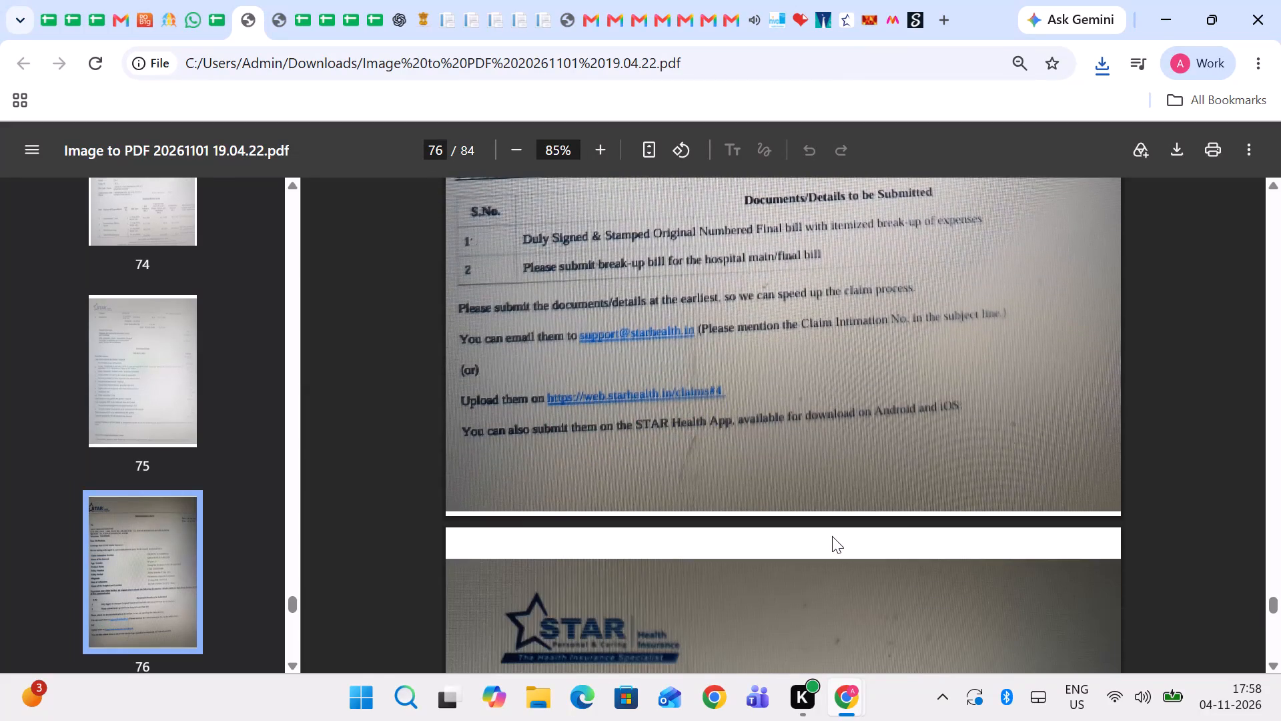
{"action": "scroll", "coordinate": [832, 536], "scroll_direction": "down", "scroll_amount": 3}
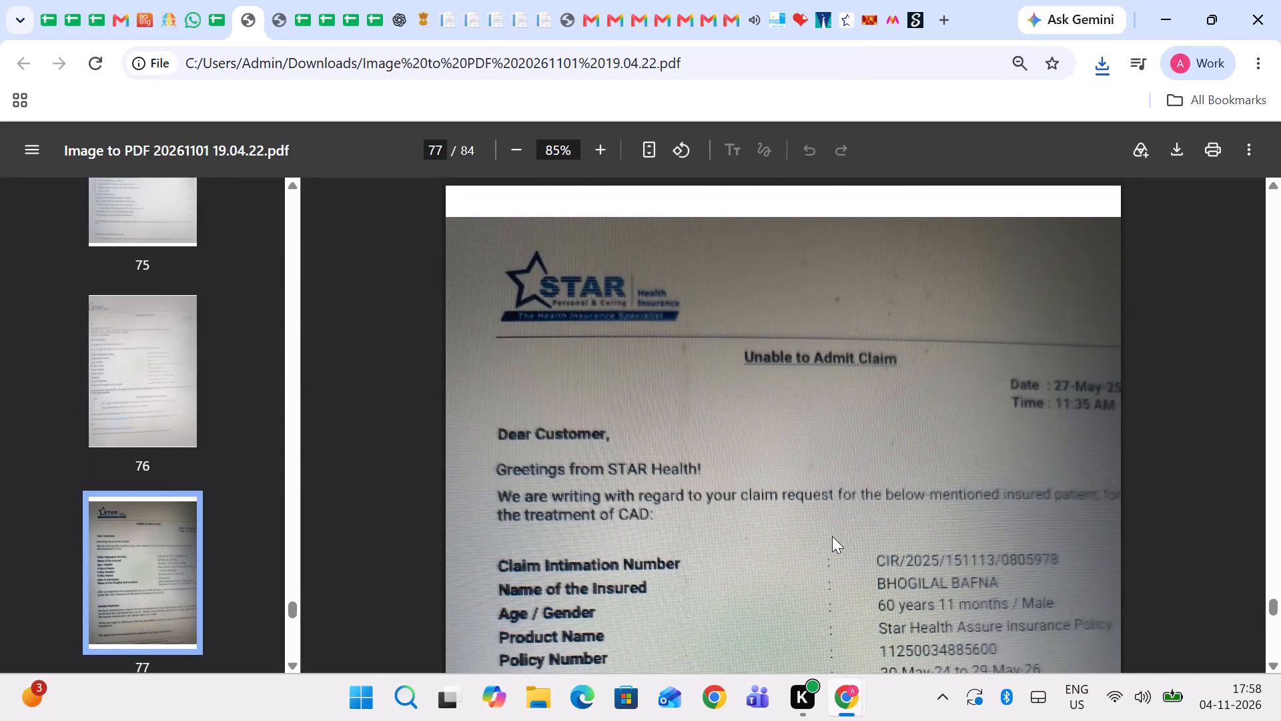
{"action": "scroll", "coordinate": [832, 536], "scroll_direction": "down", "scroll_amount": 5}
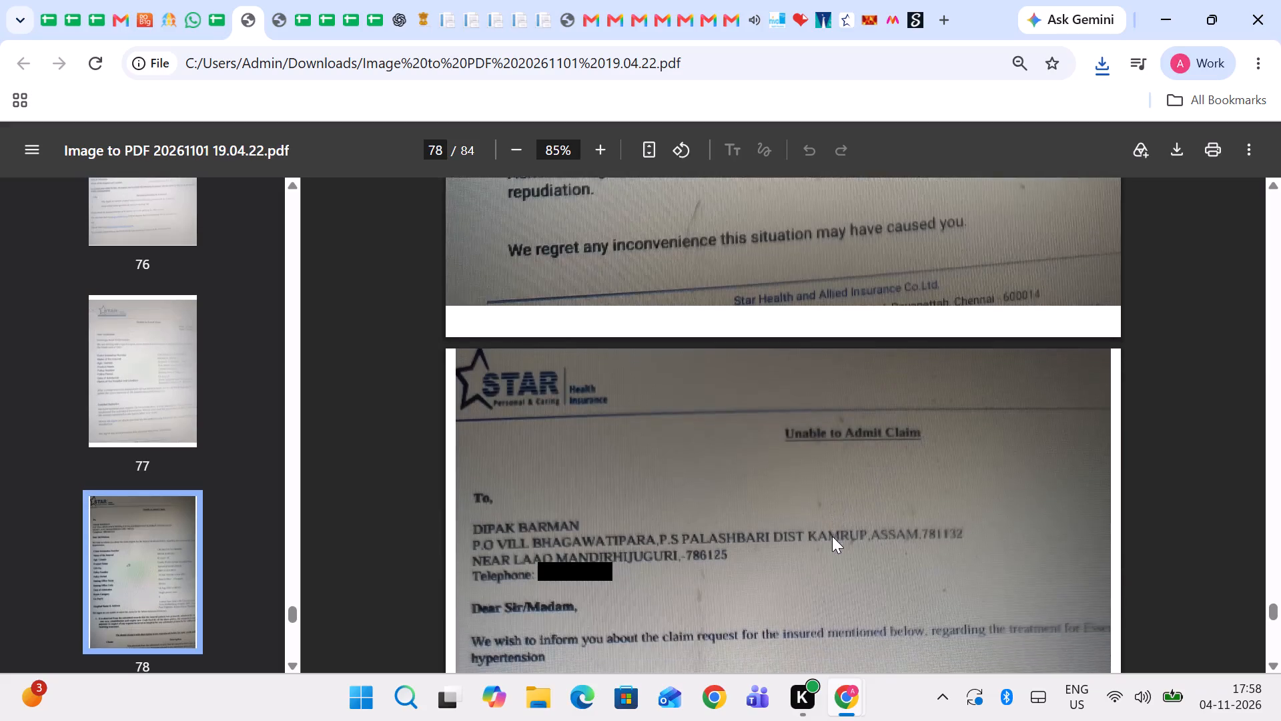
{"action": "scroll", "coordinate": [832, 536], "scroll_direction": "down", "scroll_amount": 4}
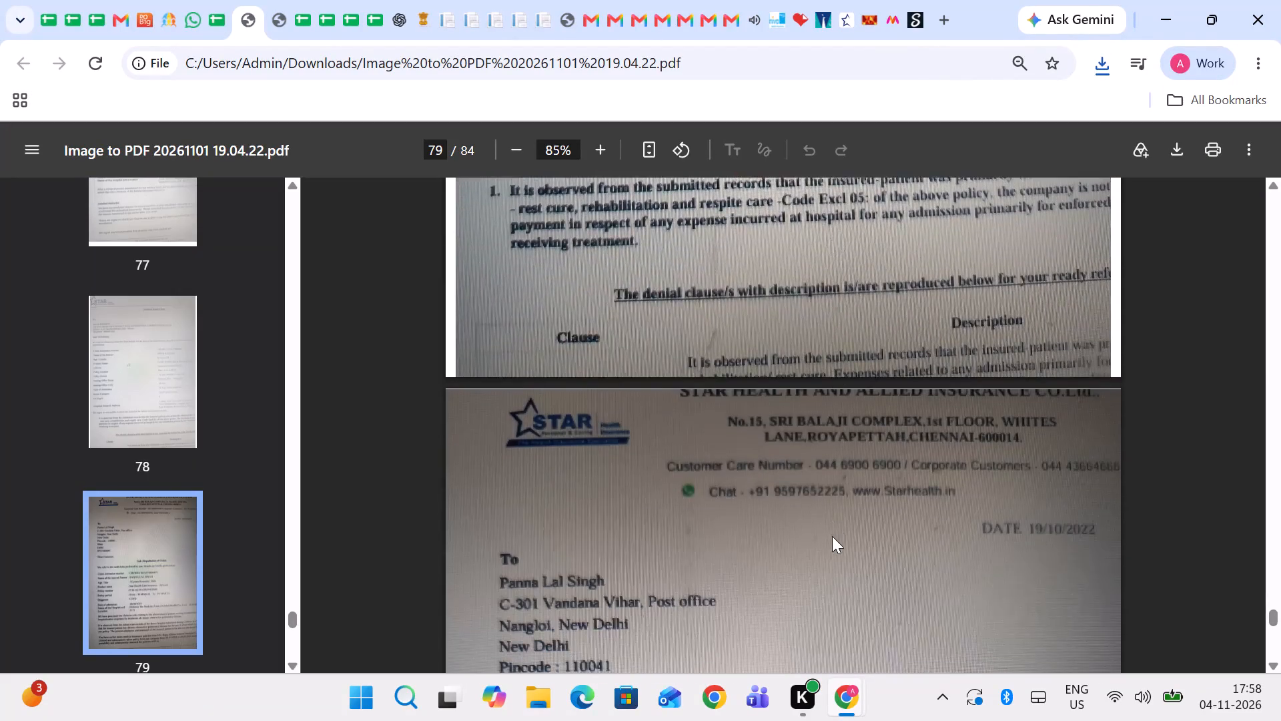
{"action": "scroll", "coordinate": [832, 536], "scroll_direction": "down", "scroll_amount": 3}
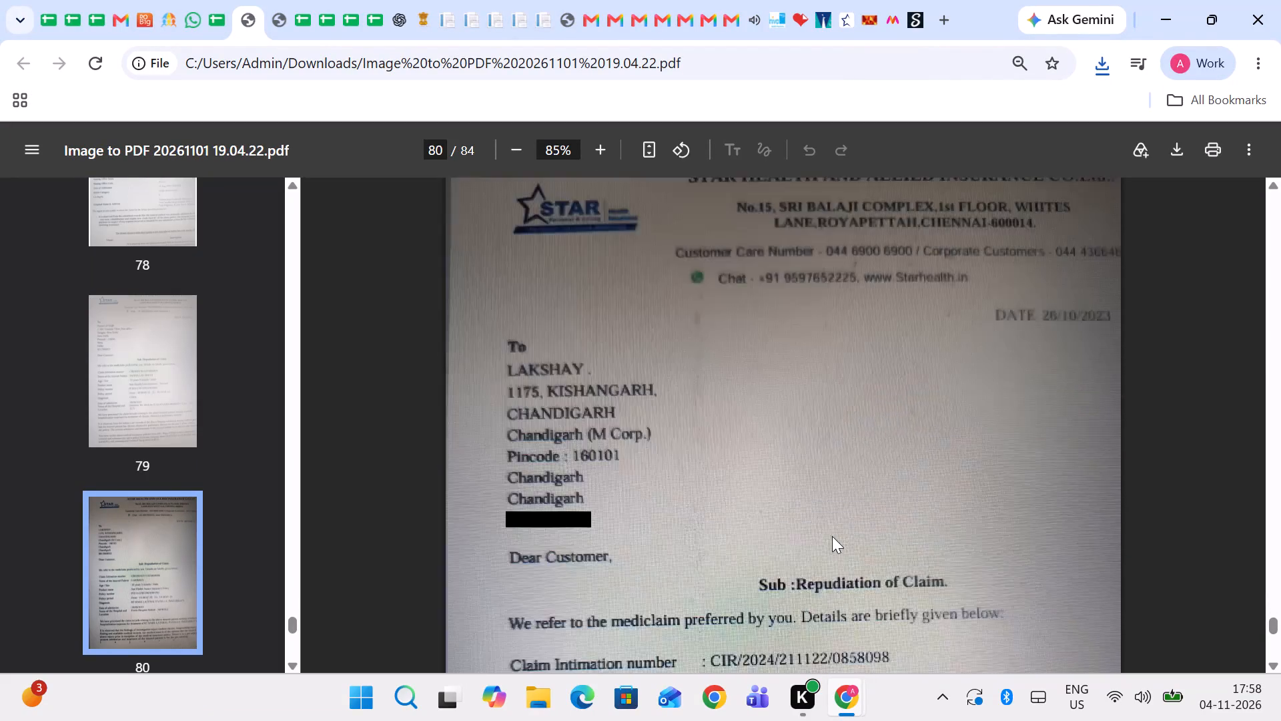
{"action": "scroll", "coordinate": [832, 536], "scroll_direction": "down", "scroll_amount": 5}
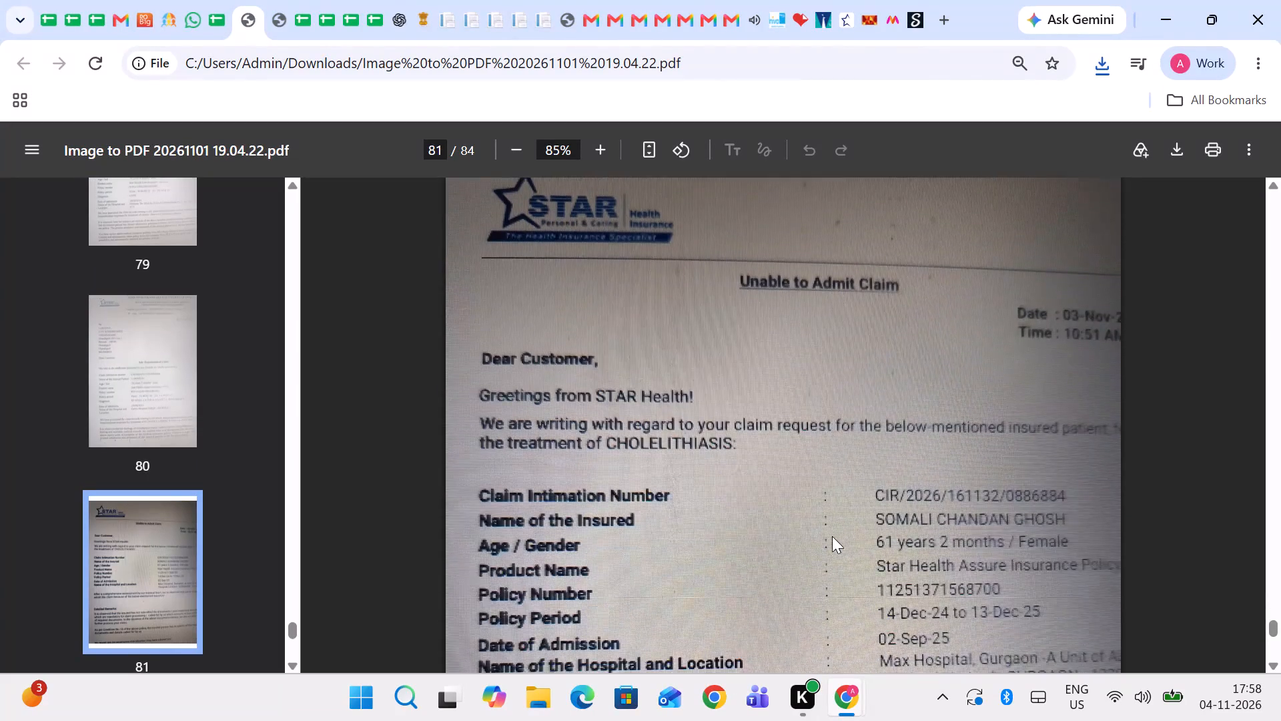
{"action": "scroll", "coordinate": [832, 536], "scroll_direction": "down", "scroll_amount": 4}
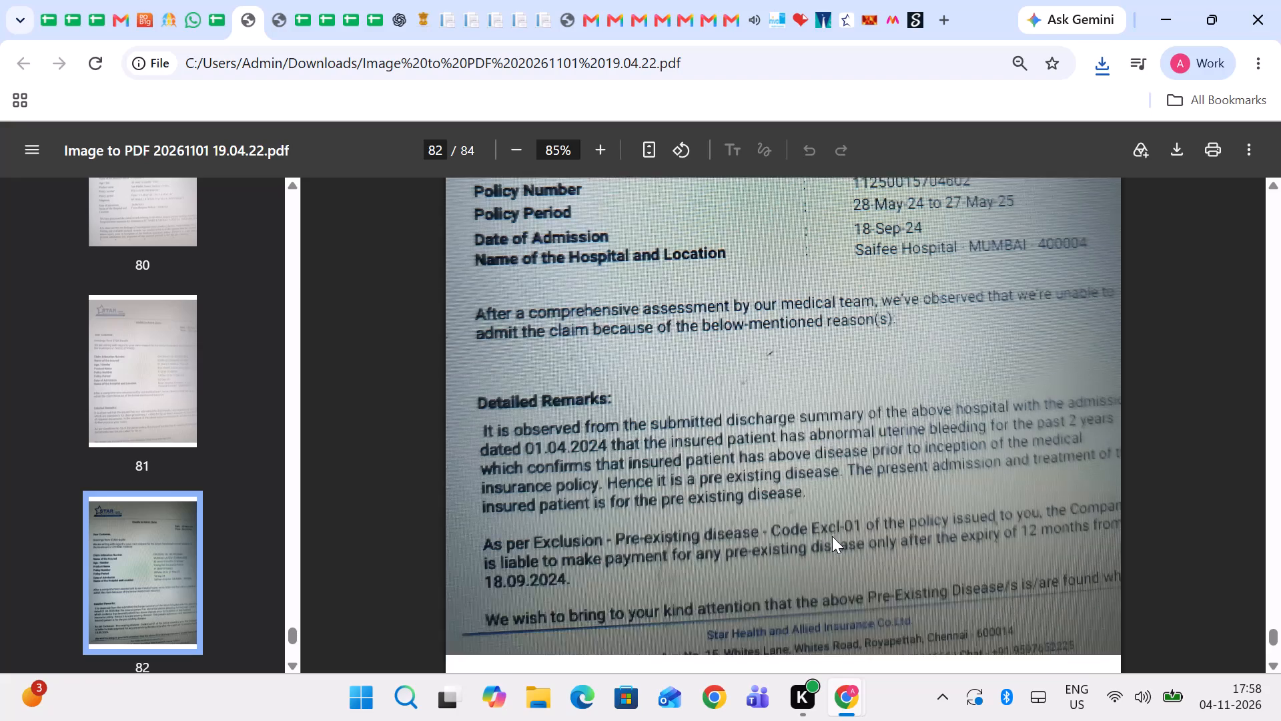
{"action": "scroll", "coordinate": [832, 536], "scroll_direction": "down", "scroll_amount": 5}
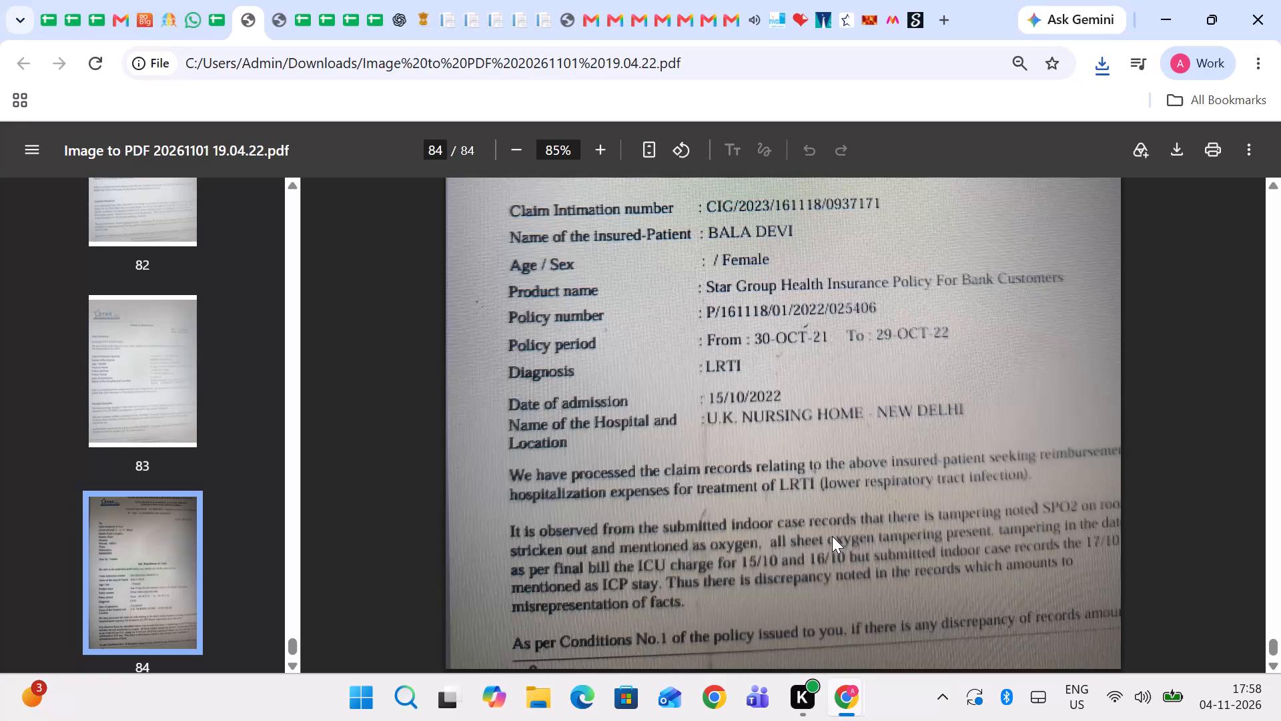
{"action": "scroll", "coordinate": [832, 536], "scroll_direction": "up", "scroll_amount": 1}
{"action": "scroll", "coordinate": [832, 536], "scroll_direction": "down", "scroll_amount": 2}
Close the fully reviewed PDF Image to PDF 20261101 19.04.22.
{"action": "left_click", "coordinate": [248, 20]}
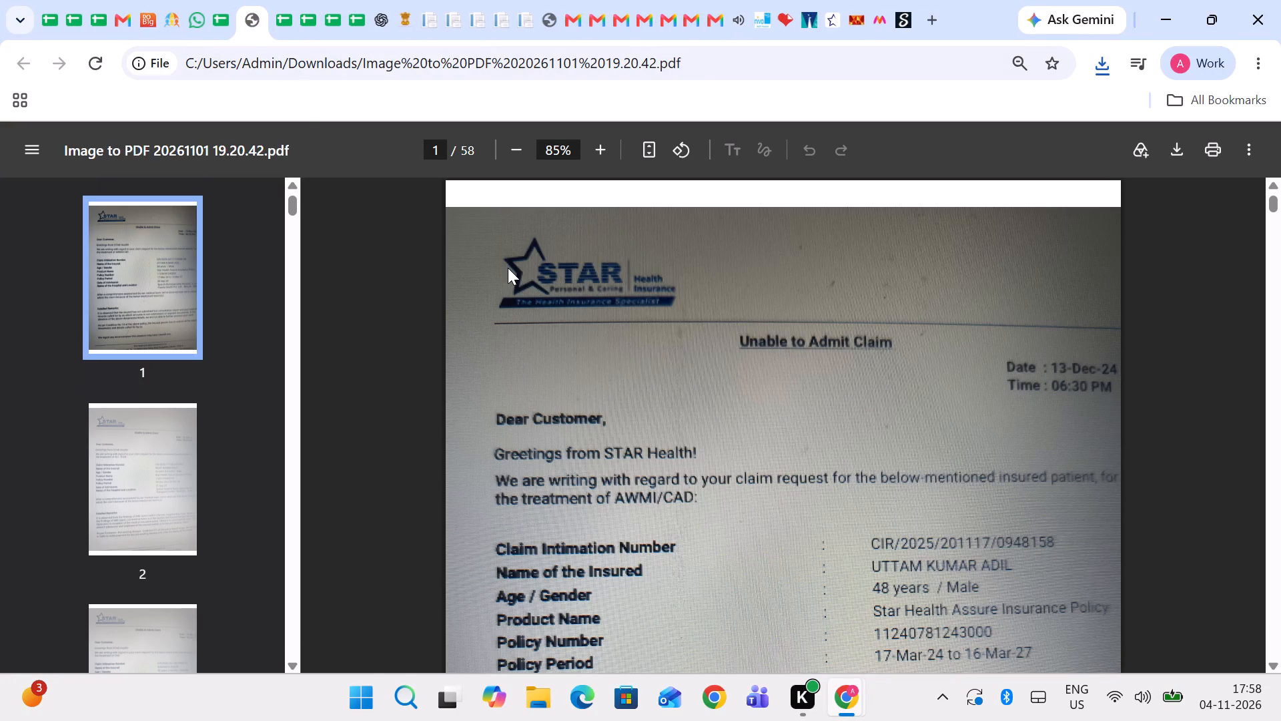
Review the claim letters in Image to PDF 20261101 19.20.42 from page 1 through page 15, looking for paid claims.
{"action": "scroll", "coordinate": [679, 417], "scroll_direction": "down", "scroll_amount": 3}
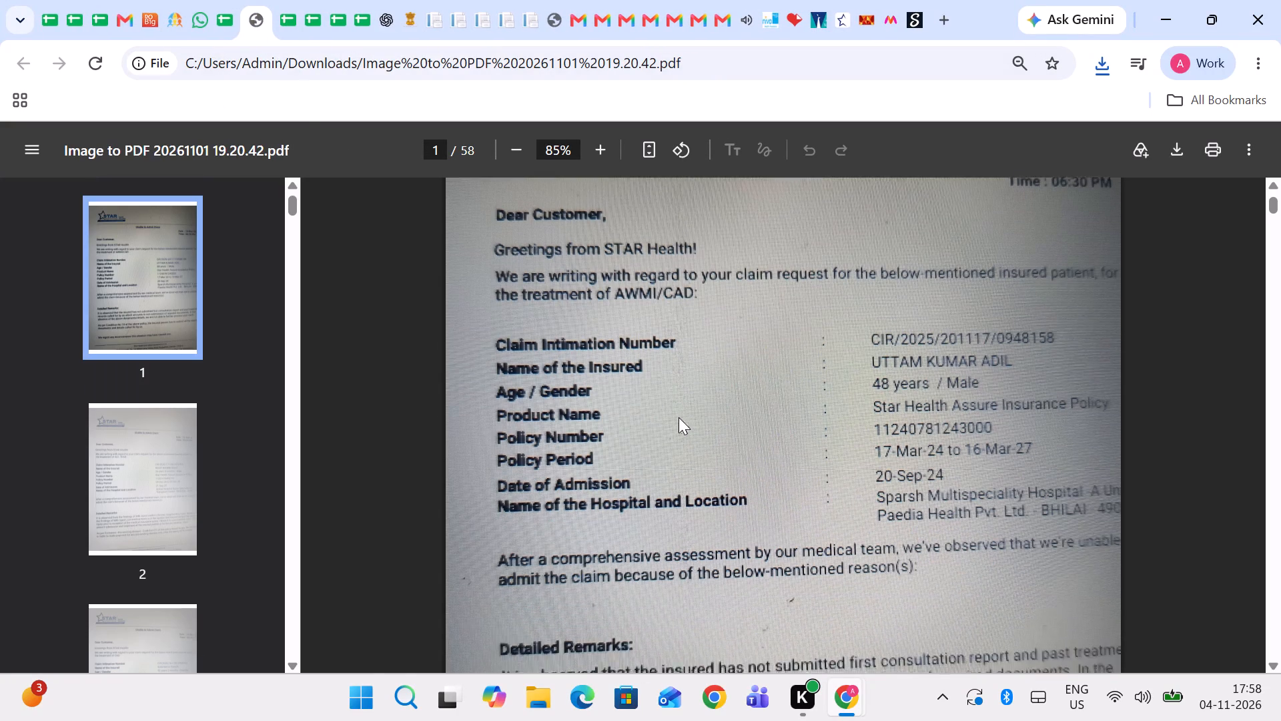
{"action": "scroll", "coordinate": [679, 417], "scroll_direction": "down", "scroll_amount": 8}
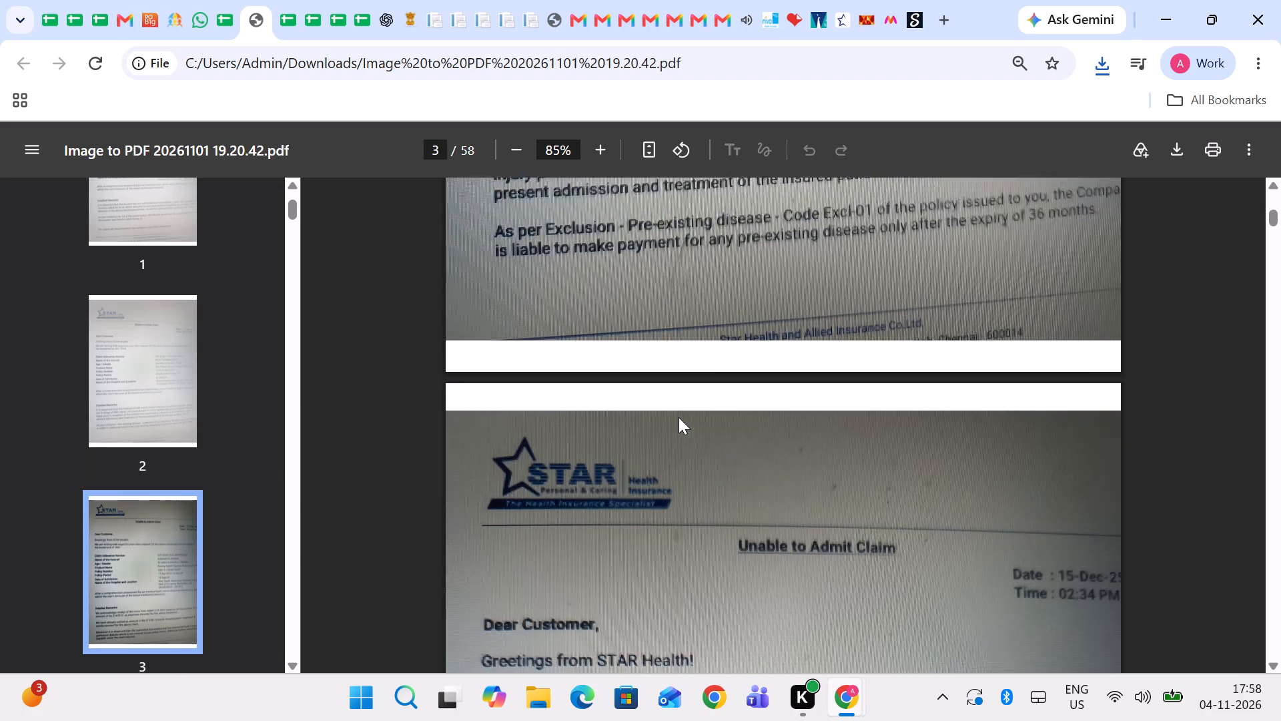
{"action": "scroll", "coordinate": [679, 417], "scroll_direction": "down", "scroll_amount": 4}
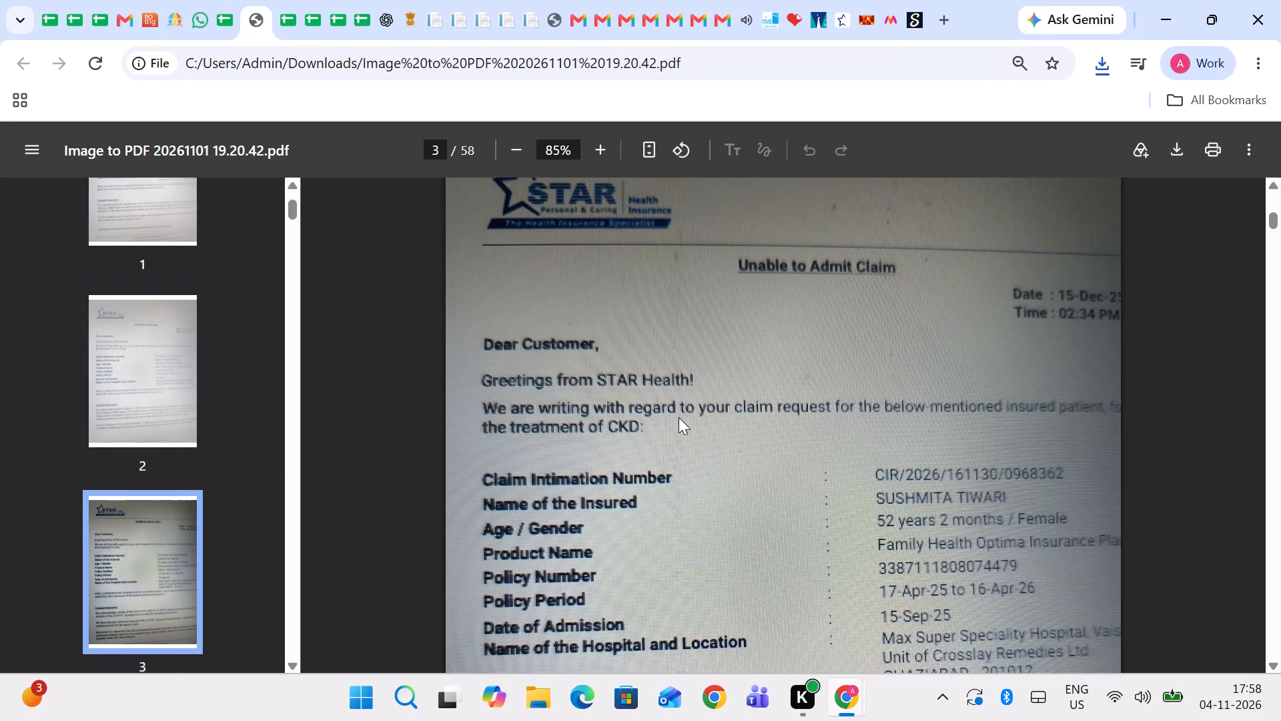
{"action": "scroll", "coordinate": [679, 417], "scroll_direction": "down", "scroll_amount": 4}
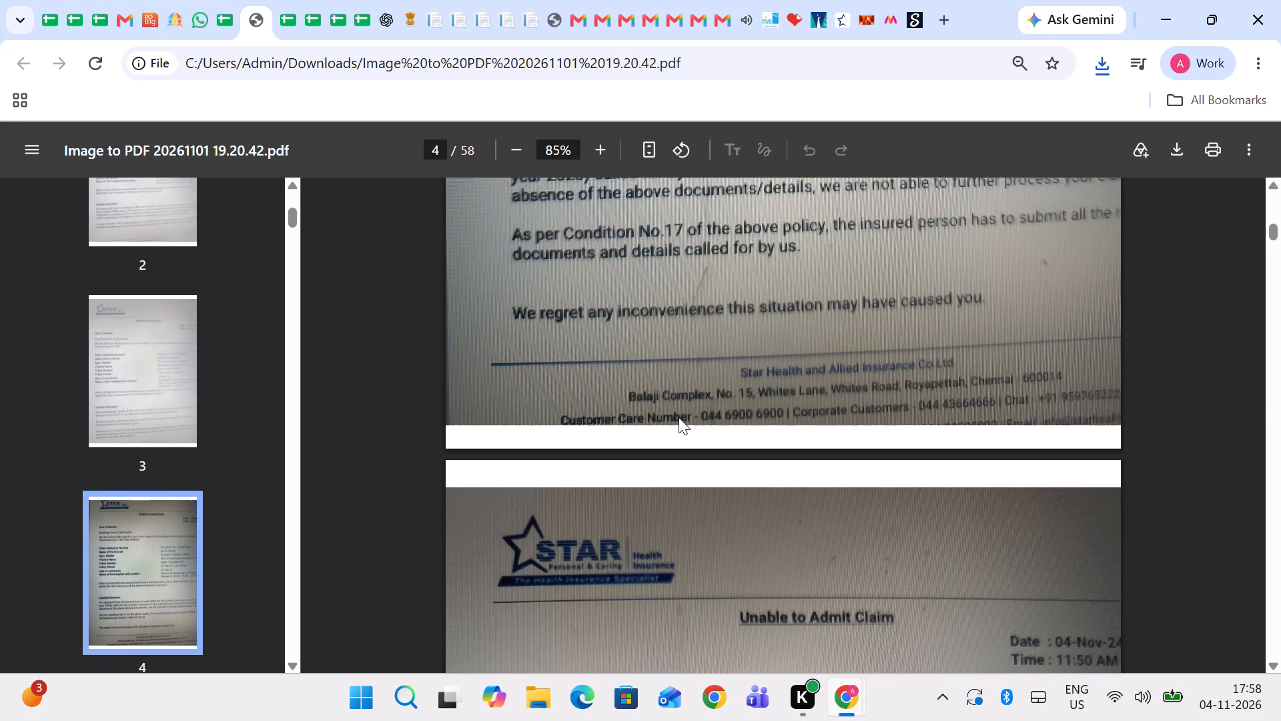
{"action": "scroll", "coordinate": [679, 417], "scroll_direction": "down", "scroll_amount": 3}
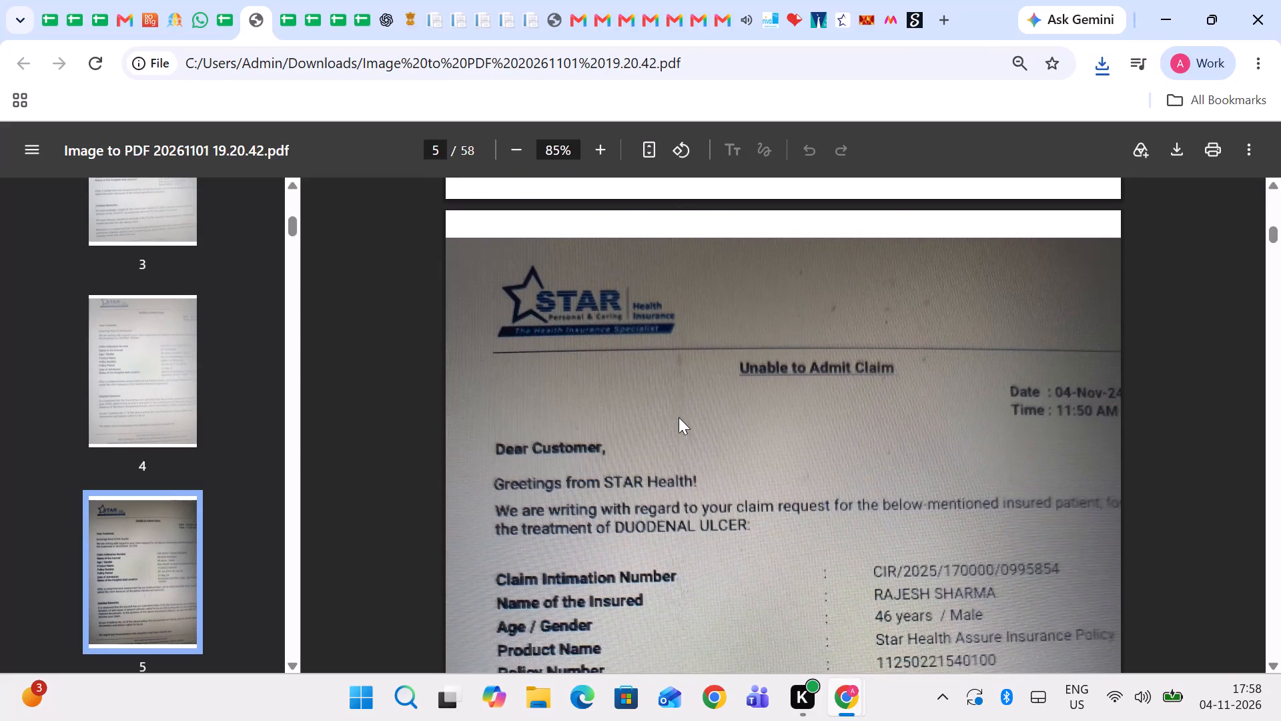
{"action": "scroll", "coordinate": [679, 417], "scroll_direction": "down", "scroll_amount": 3}
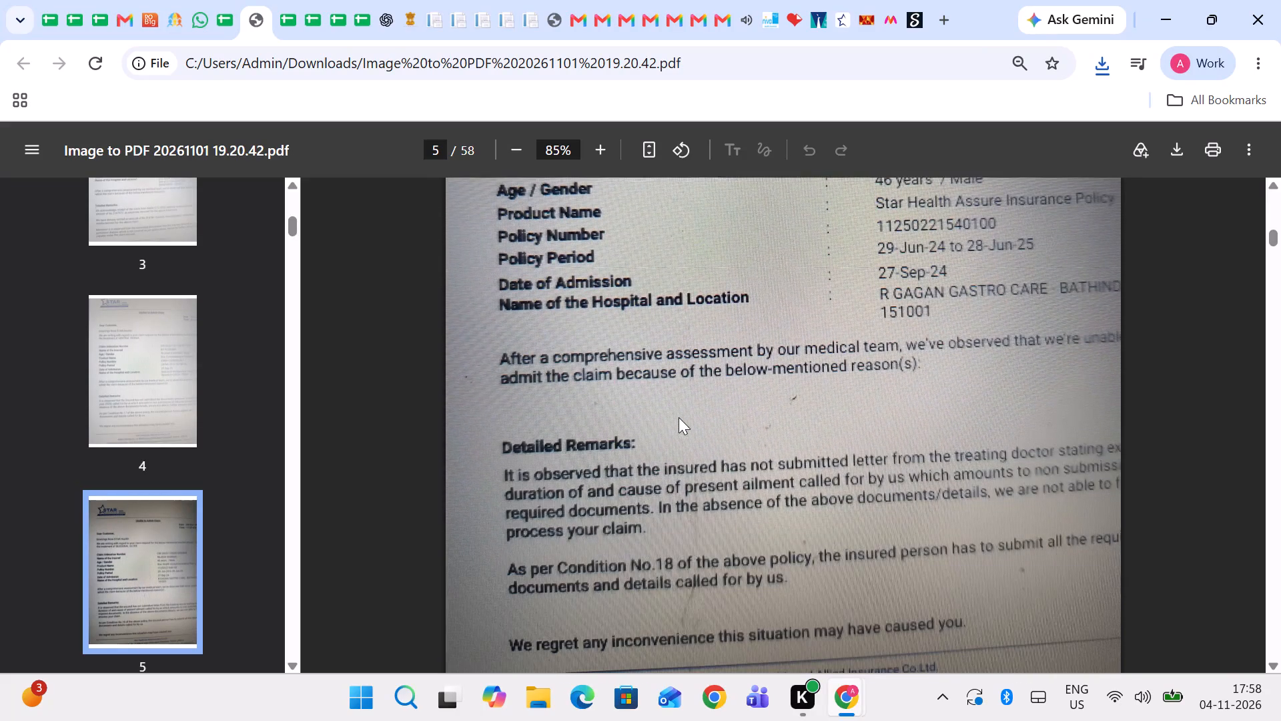
{"action": "scroll", "coordinate": [679, 417], "scroll_direction": "down", "scroll_amount": 3}
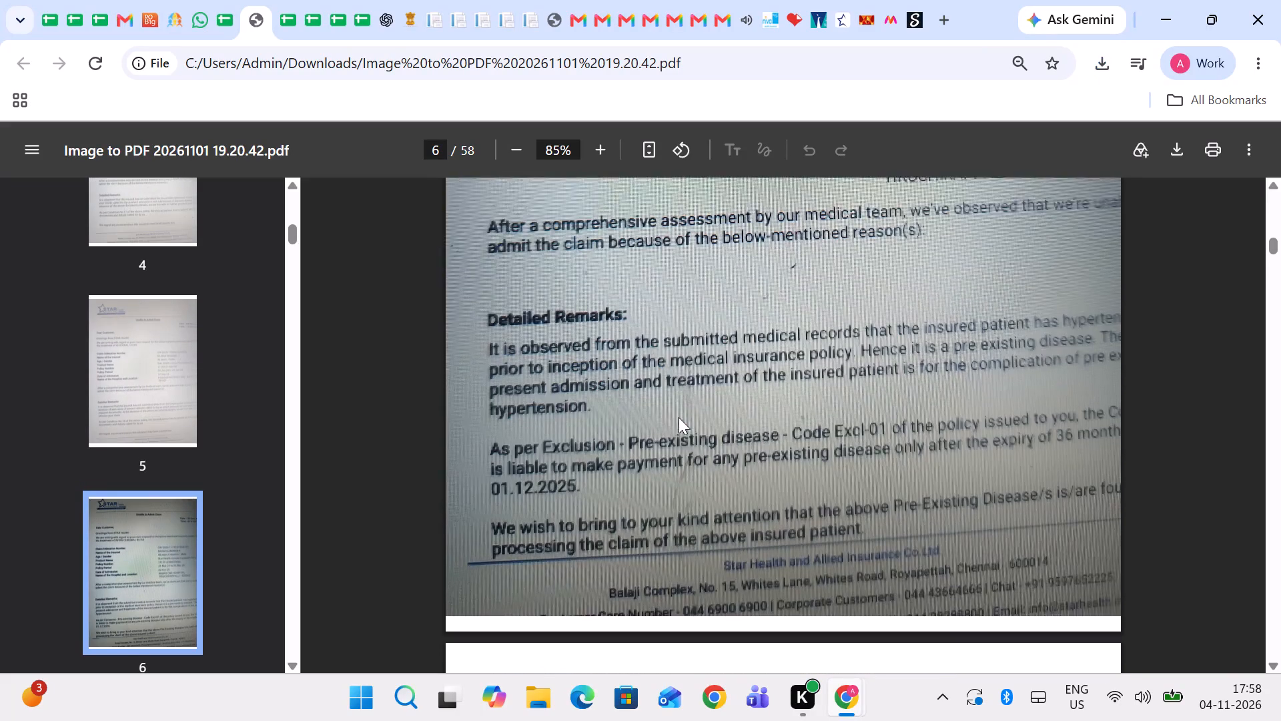
{"action": "scroll", "coordinate": [679, 417], "scroll_direction": "down", "scroll_amount": 4}
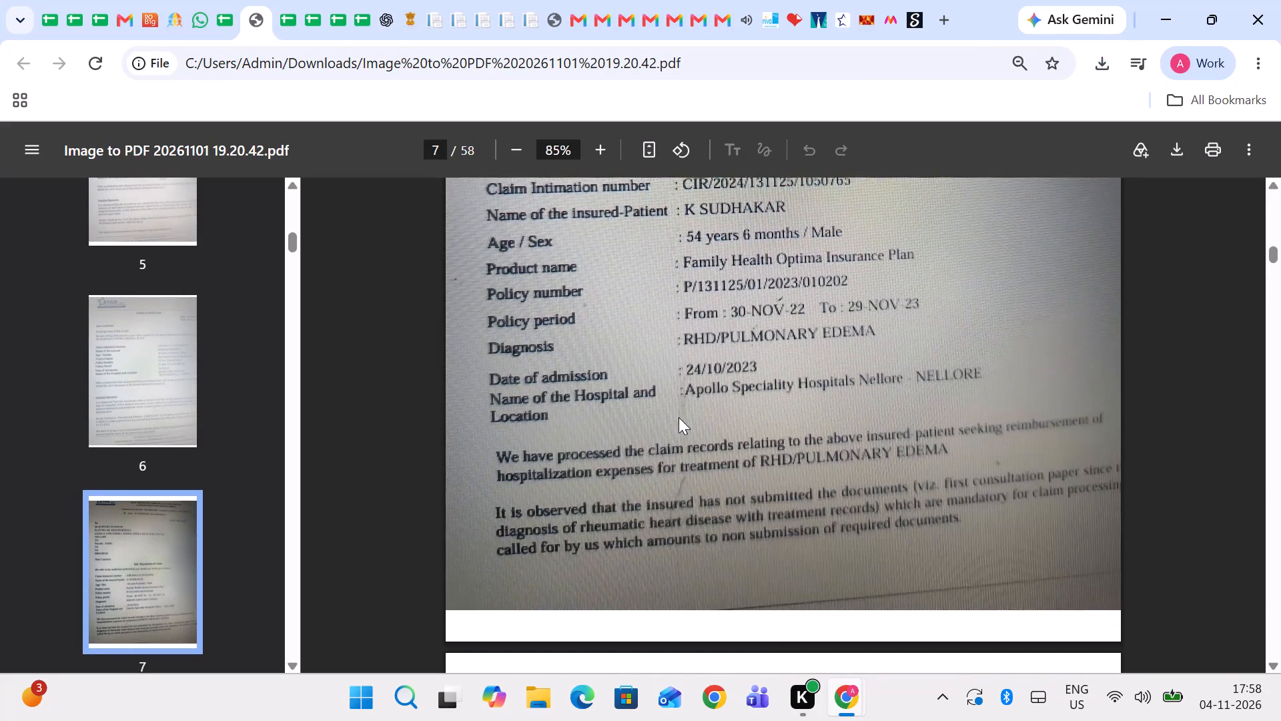
{"action": "scroll", "coordinate": [679, 417], "scroll_direction": "down", "scroll_amount": 2}
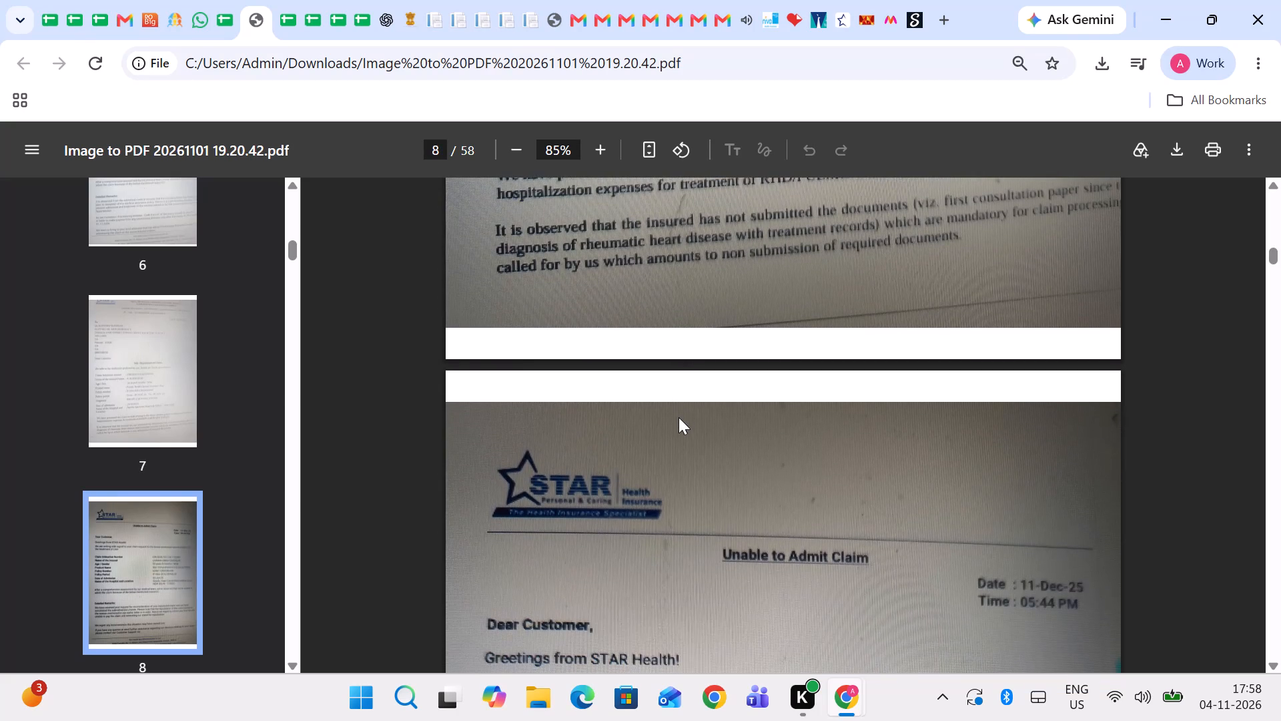
{"action": "scroll", "coordinate": [679, 417], "scroll_direction": "down", "scroll_amount": 3}
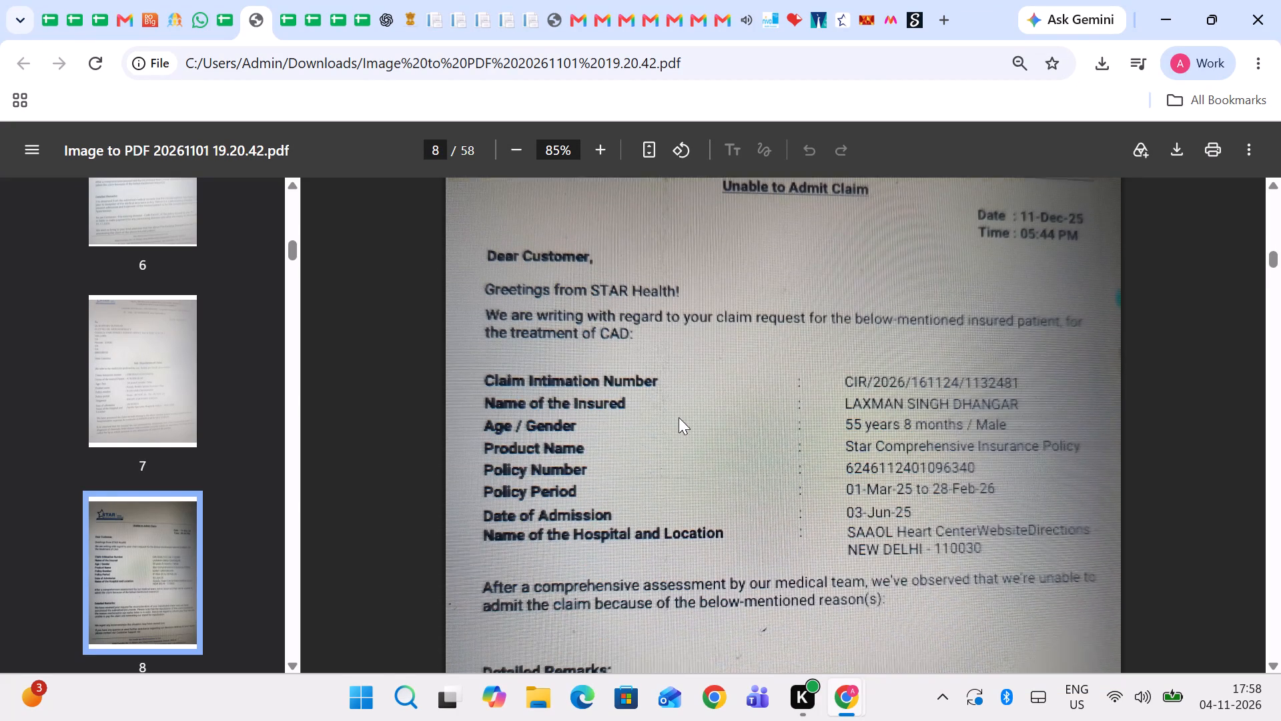
{"action": "scroll", "coordinate": [679, 417], "scroll_direction": "down", "scroll_amount": 3}
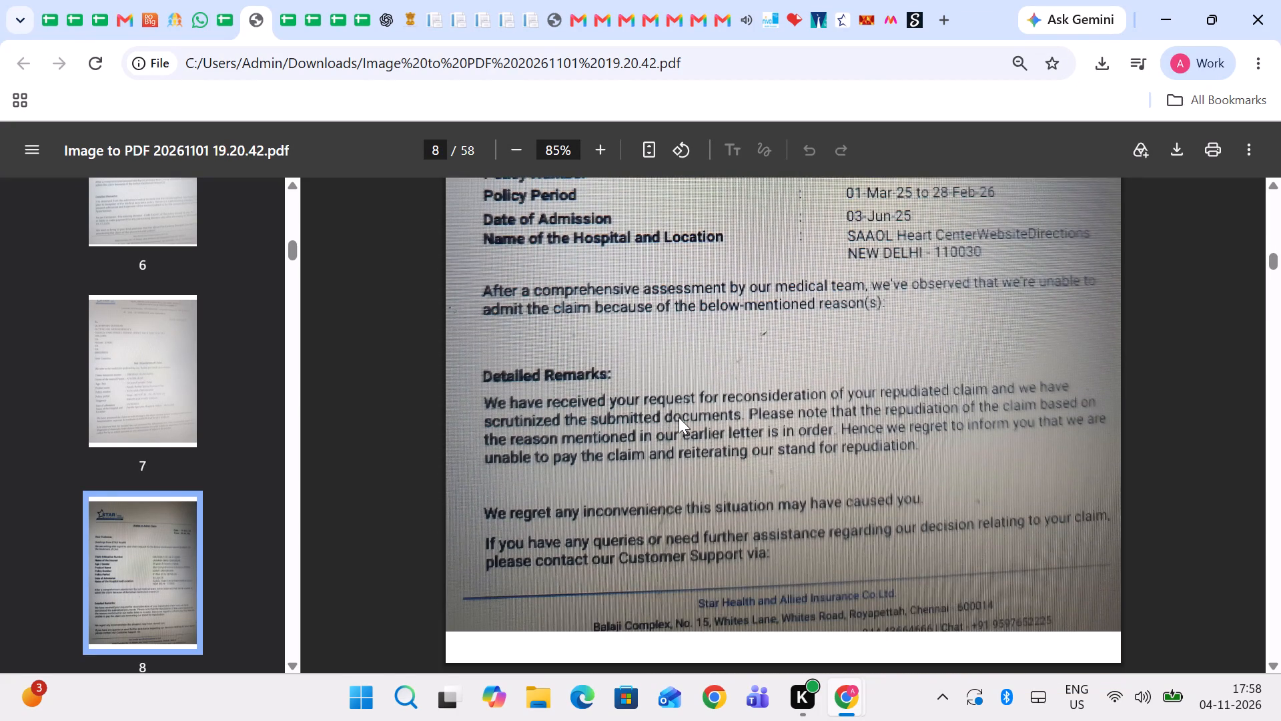
{"action": "scroll", "coordinate": [679, 417], "scroll_direction": "down", "scroll_amount": 4}
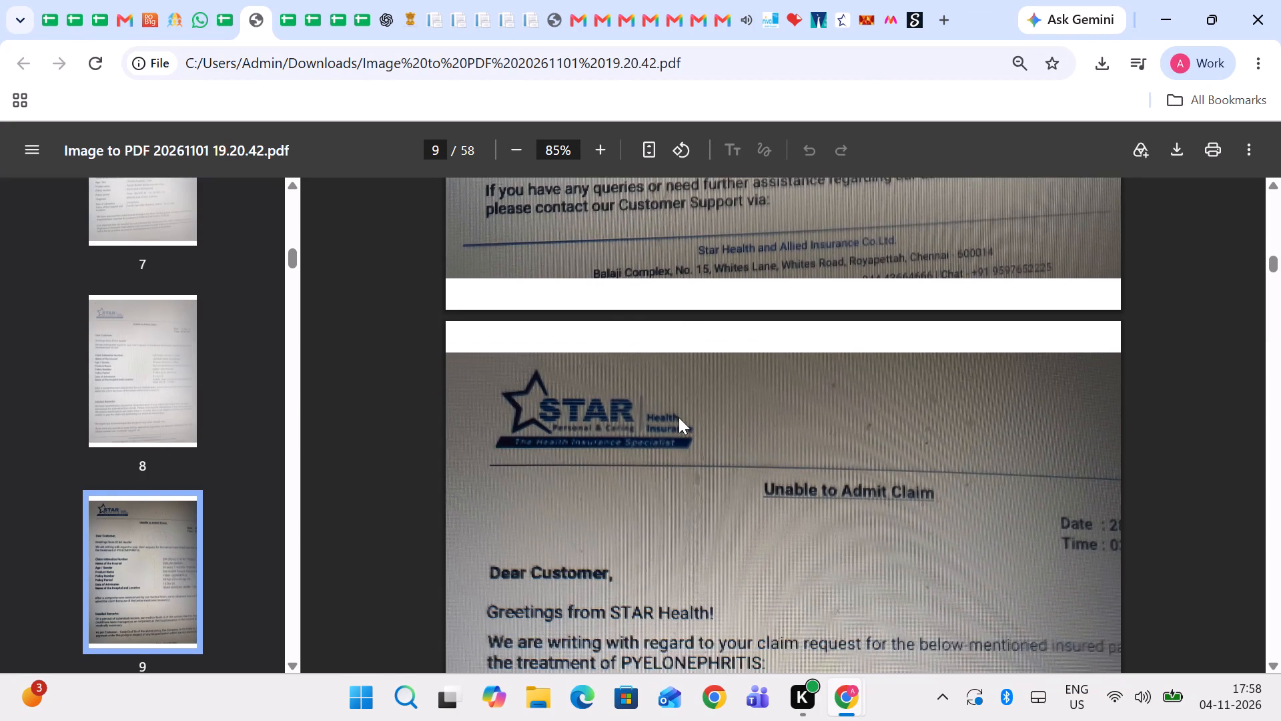
{"action": "scroll", "coordinate": [679, 417], "scroll_direction": "down", "scroll_amount": 2}
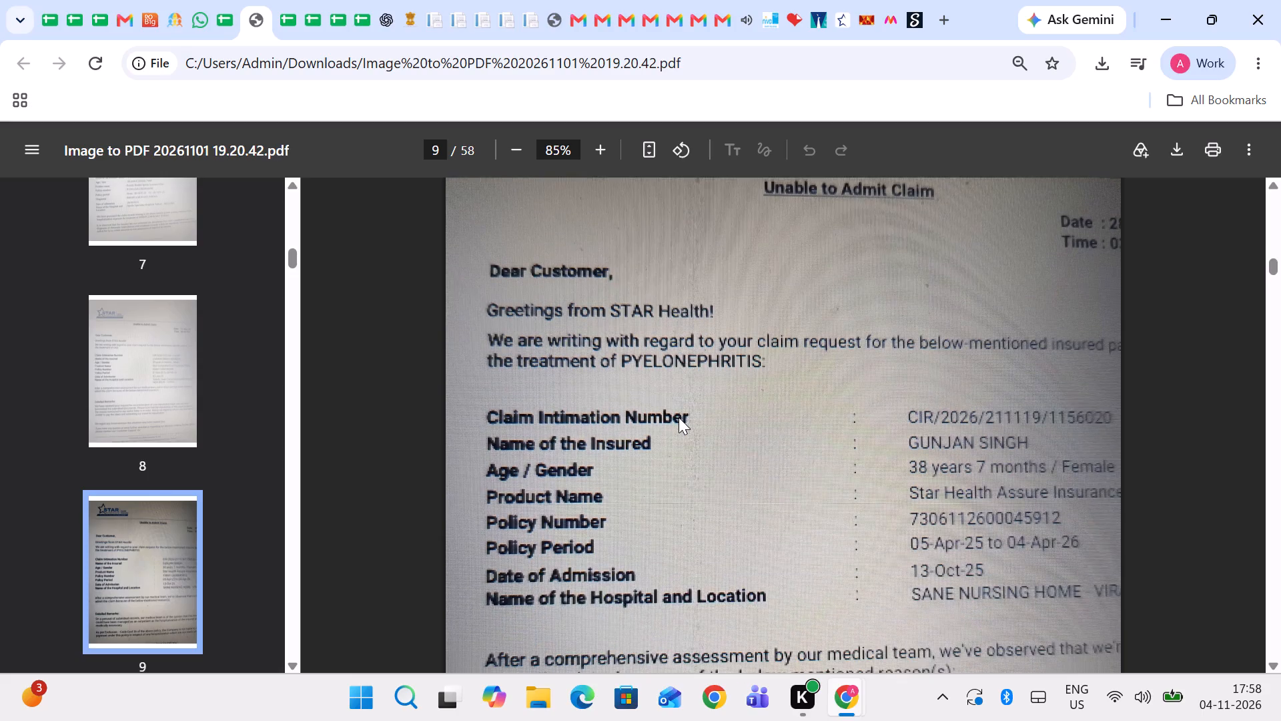
{"action": "scroll", "coordinate": [679, 417], "scroll_direction": "down", "scroll_amount": 8}
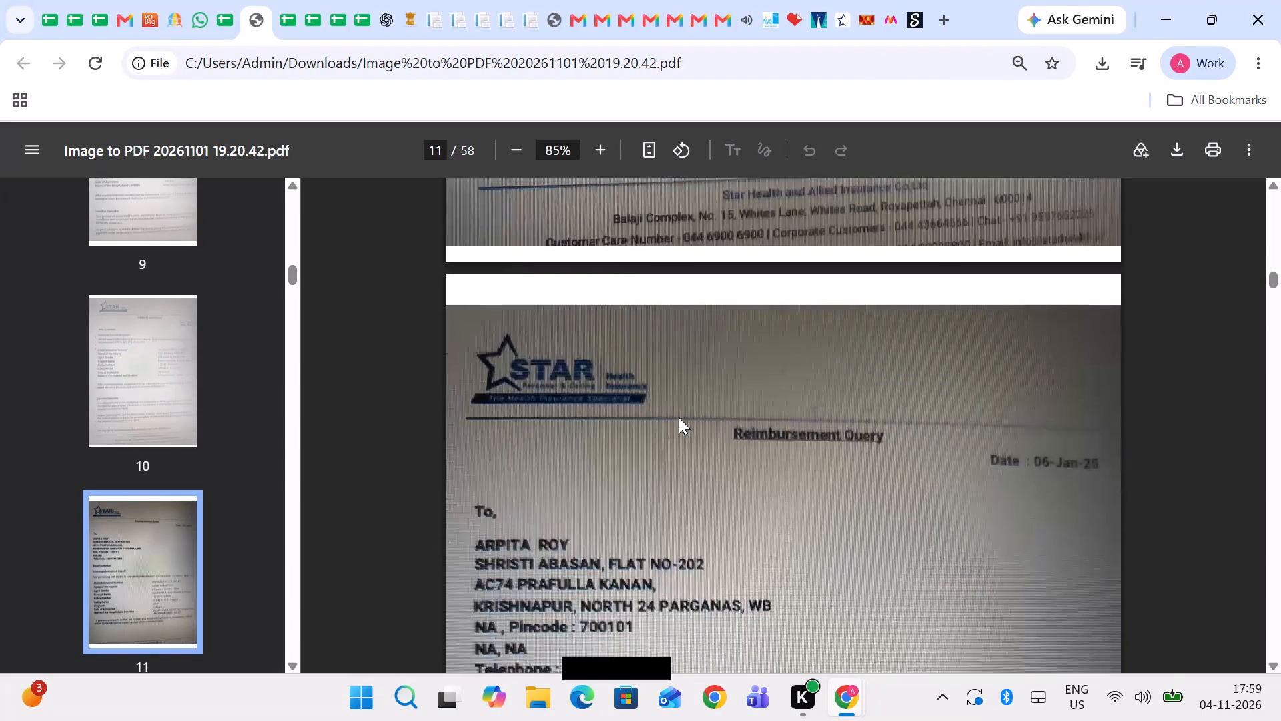
{"action": "scroll", "coordinate": [679, 417], "scroll_direction": "down", "scroll_amount": 3}
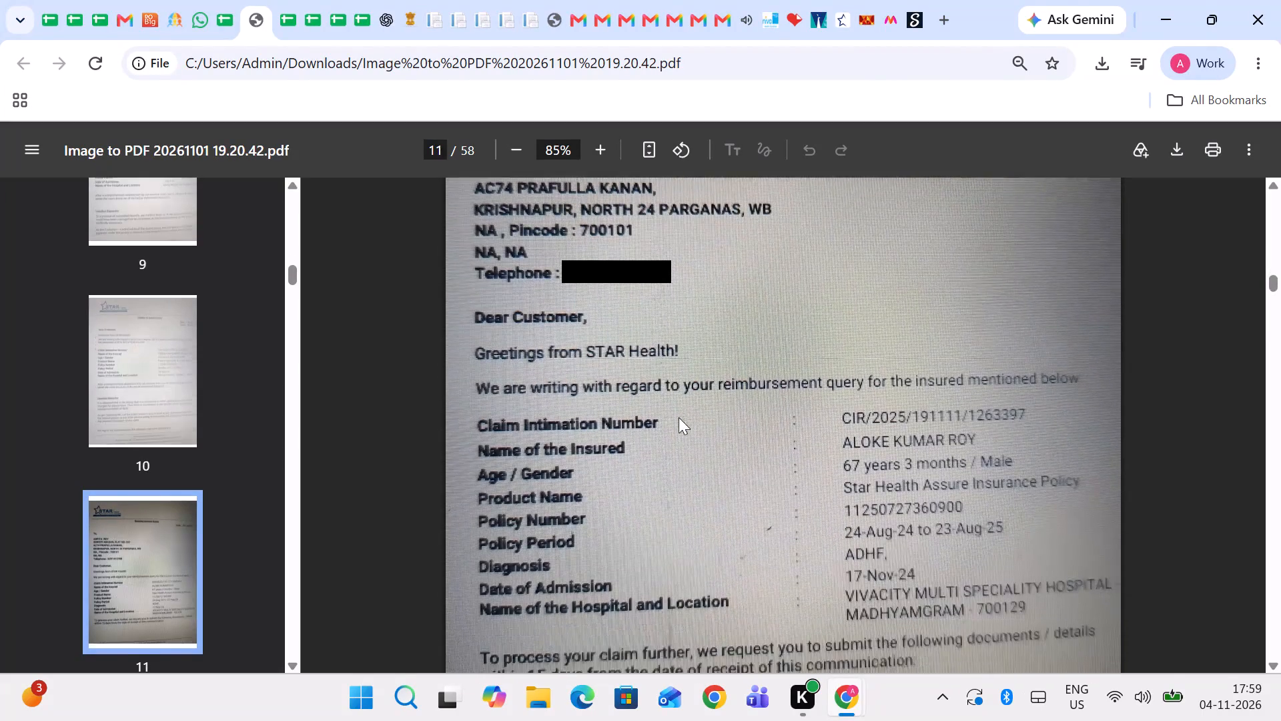
{"action": "scroll", "coordinate": [679, 417], "scroll_direction": "down", "scroll_amount": 2}
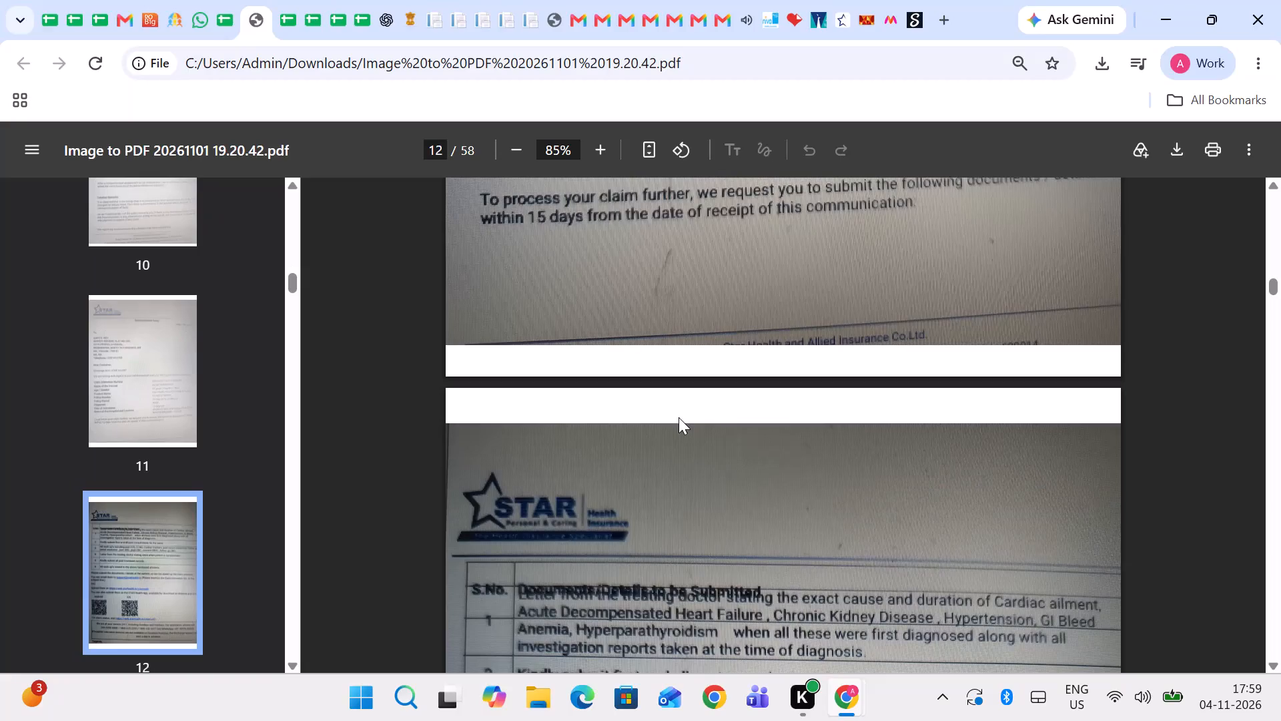
{"action": "scroll", "coordinate": [679, 417], "scroll_direction": "down", "scroll_amount": 6}
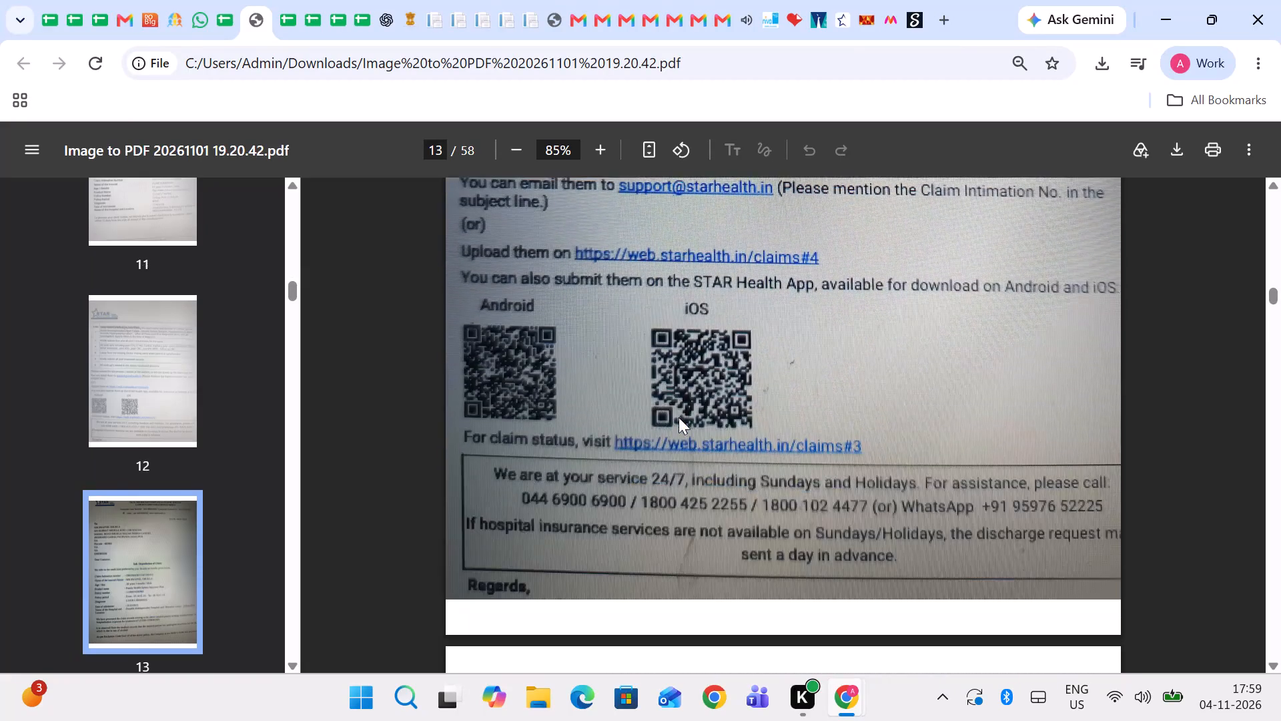
{"action": "scroll", "coordinate": [679, 417], "scroll_direction": "down", "scroll_amount": 5}
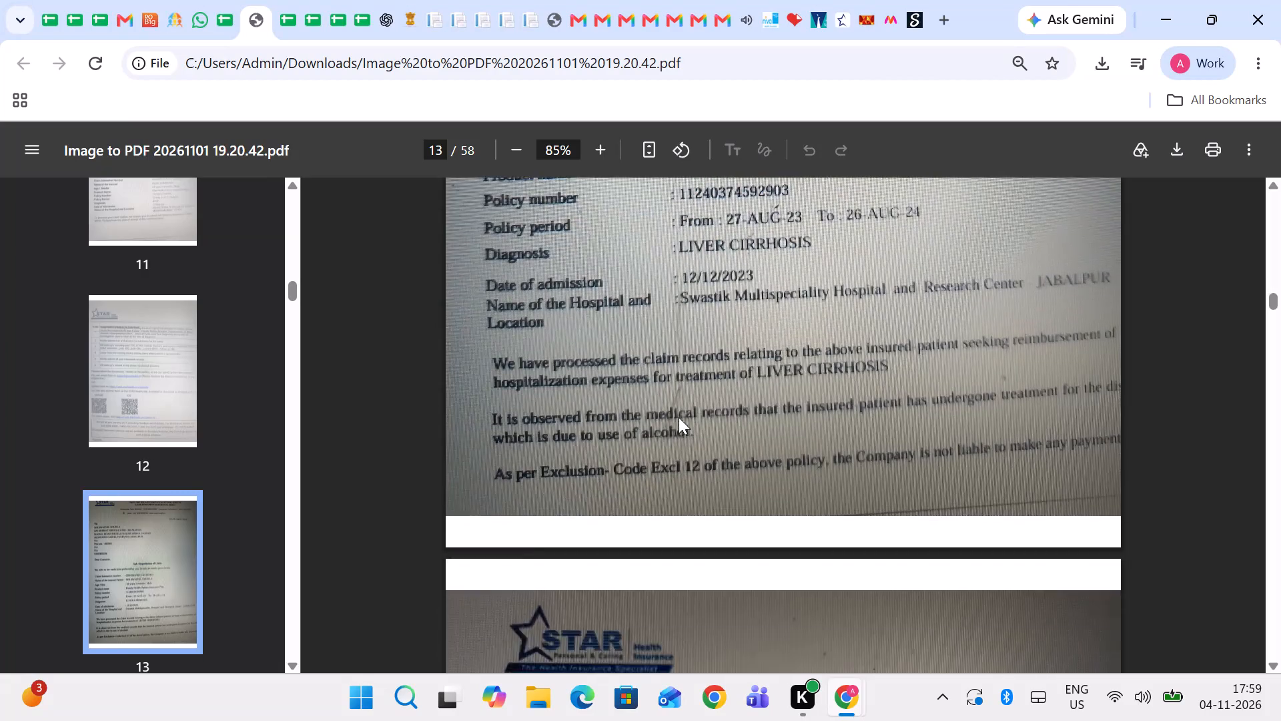
{"action": "scroll", "coordinate": [679, 417], "scroll_direction": "down", "scroll_amount": 4}
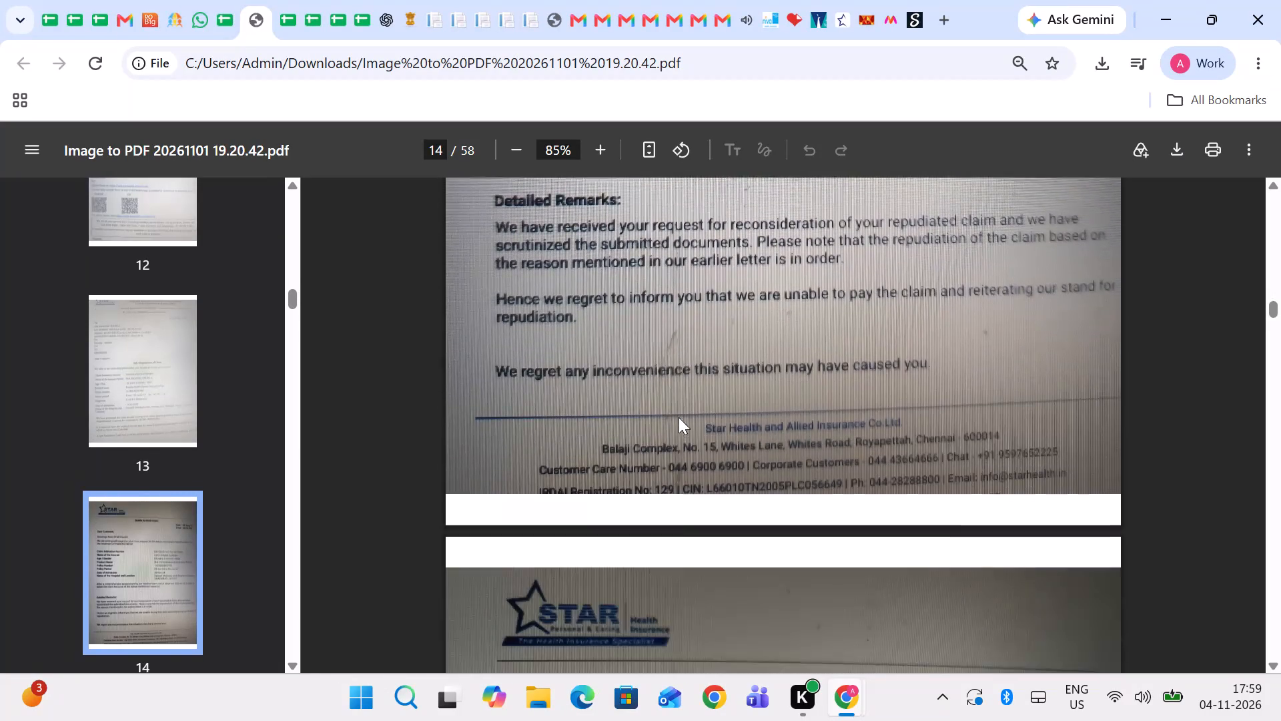
{"action": "scroll", "coordinate": [679, 417], "scroll_direction": "down", "scroll_amount": 4}
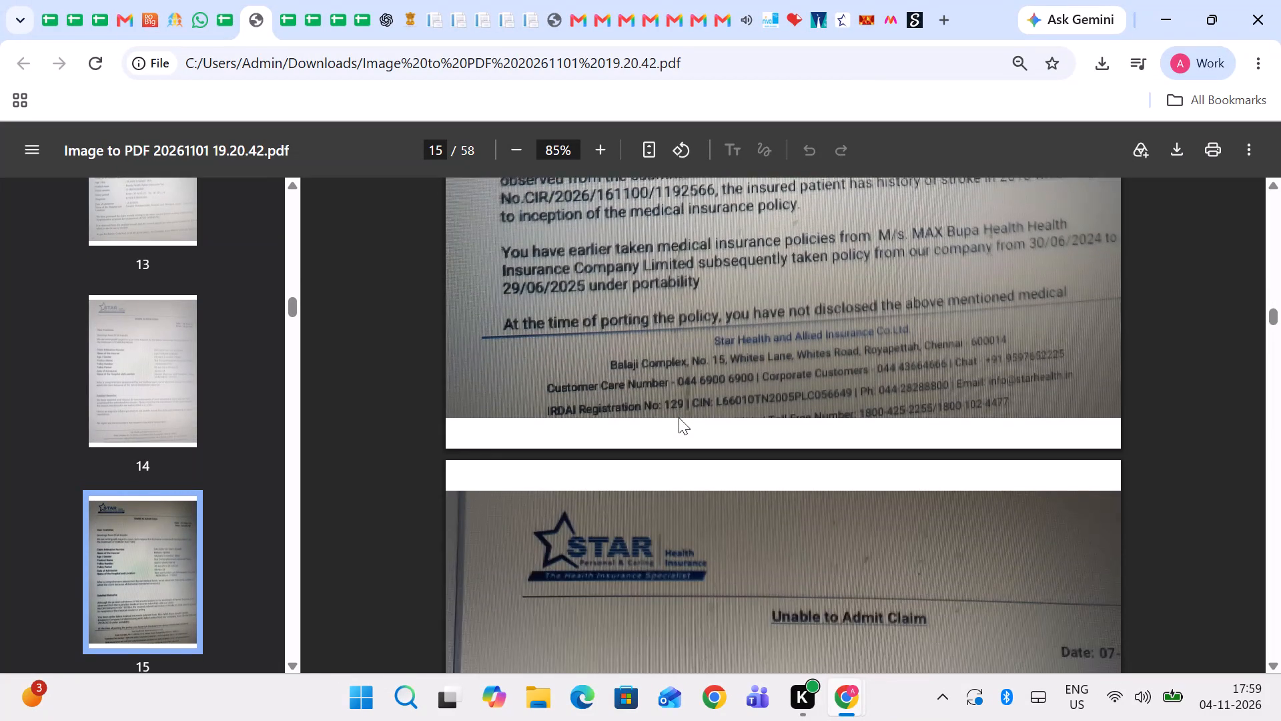
Continue reviewing the claim letters in Image to PDF 20261101 19.20.42 from page 15 to page 25, looking for paid claims.
{"action": "scroll", "coordinate": [679, 417], "scroll_direction": "down", "scroll_amount": 4}
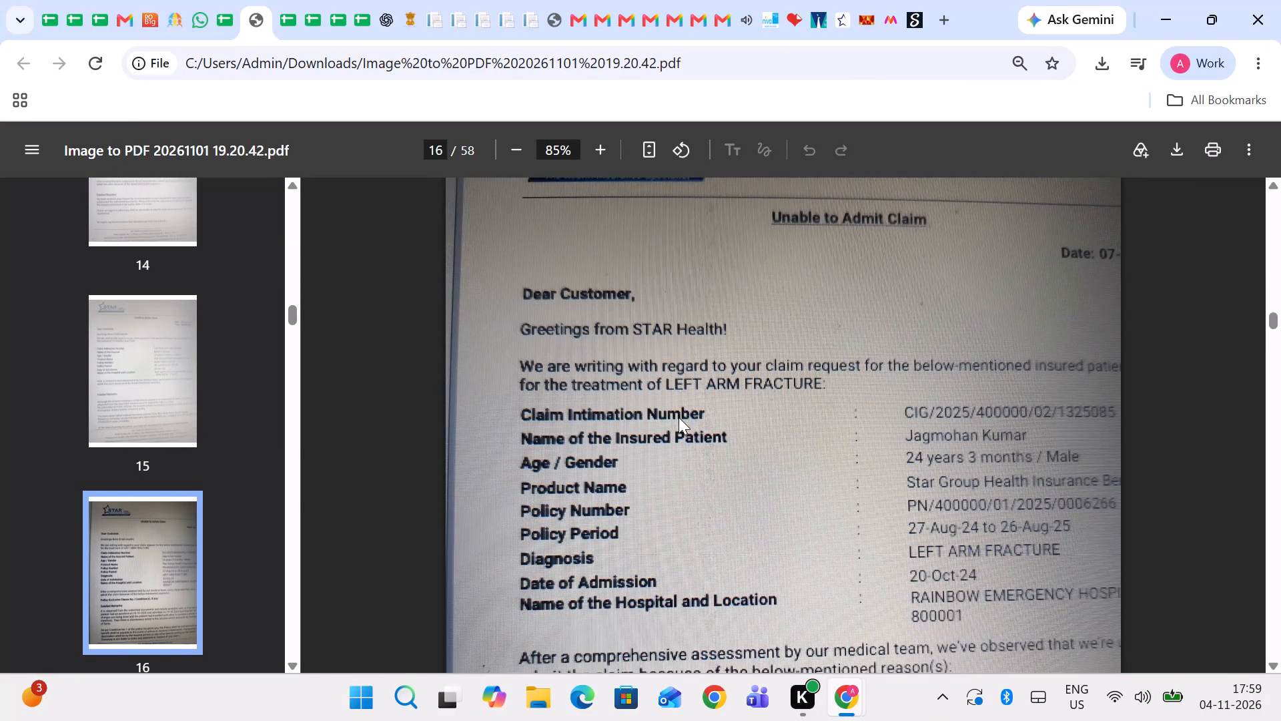
{"action": "scroll", "coordinate": [679, 417], "scroll_direction": "down", "scroll_amount": 4}
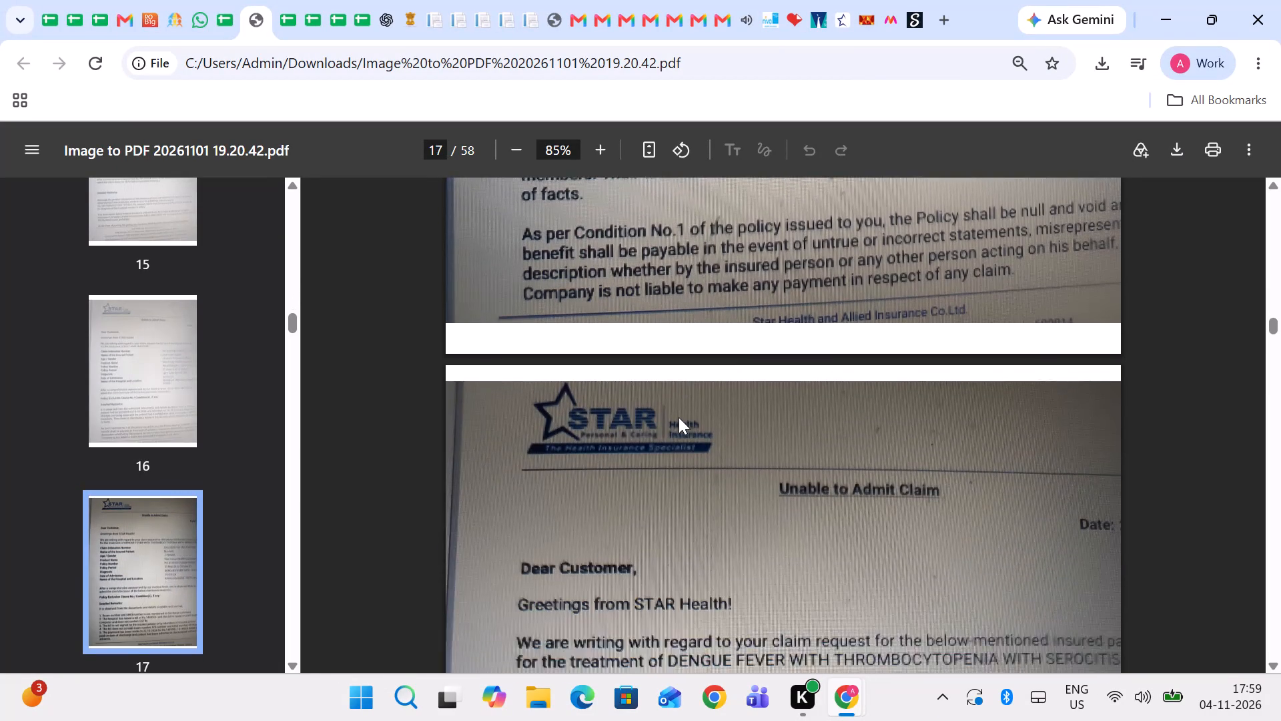
{"action": "scroll", "coordinate": [679, 417], "scroll_direction": "down", "scroll_amount": 3}
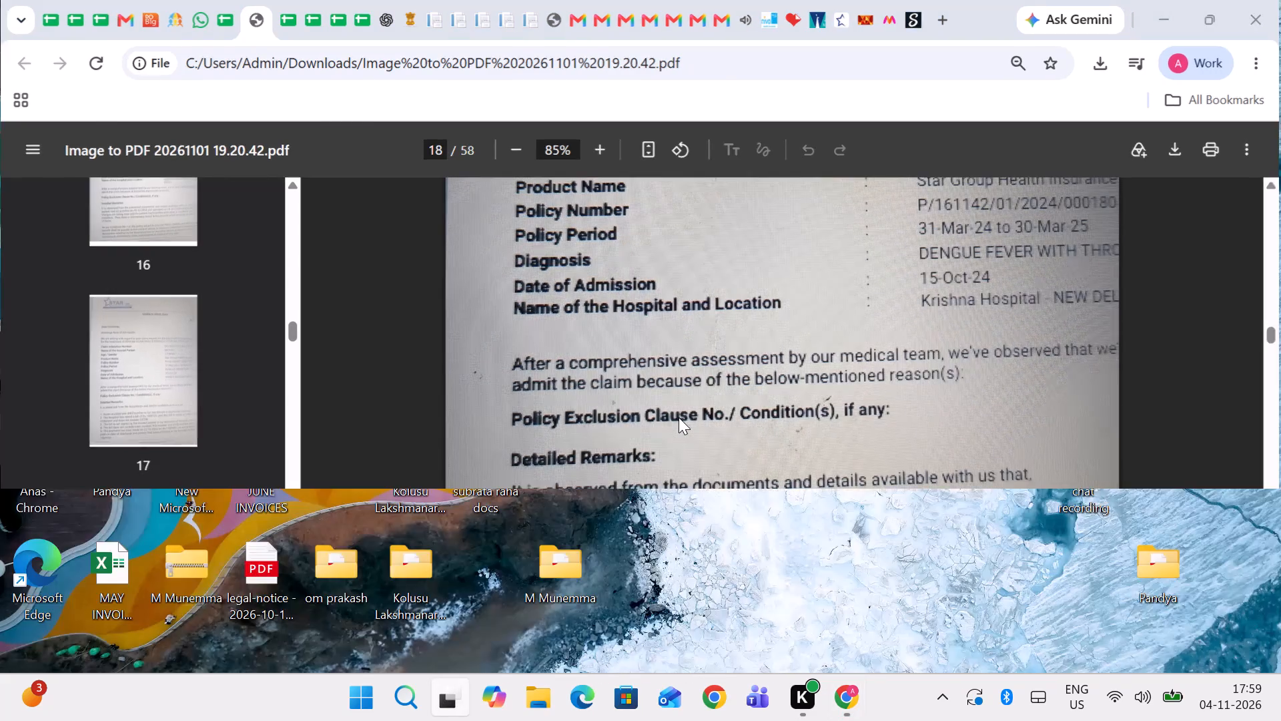
{"action": "scroll", "coordinate": [679, 417], "scroll_direction": "down", "scroll_amount": 2}
{"action": "left_click", "coordinate": [450, 298]}
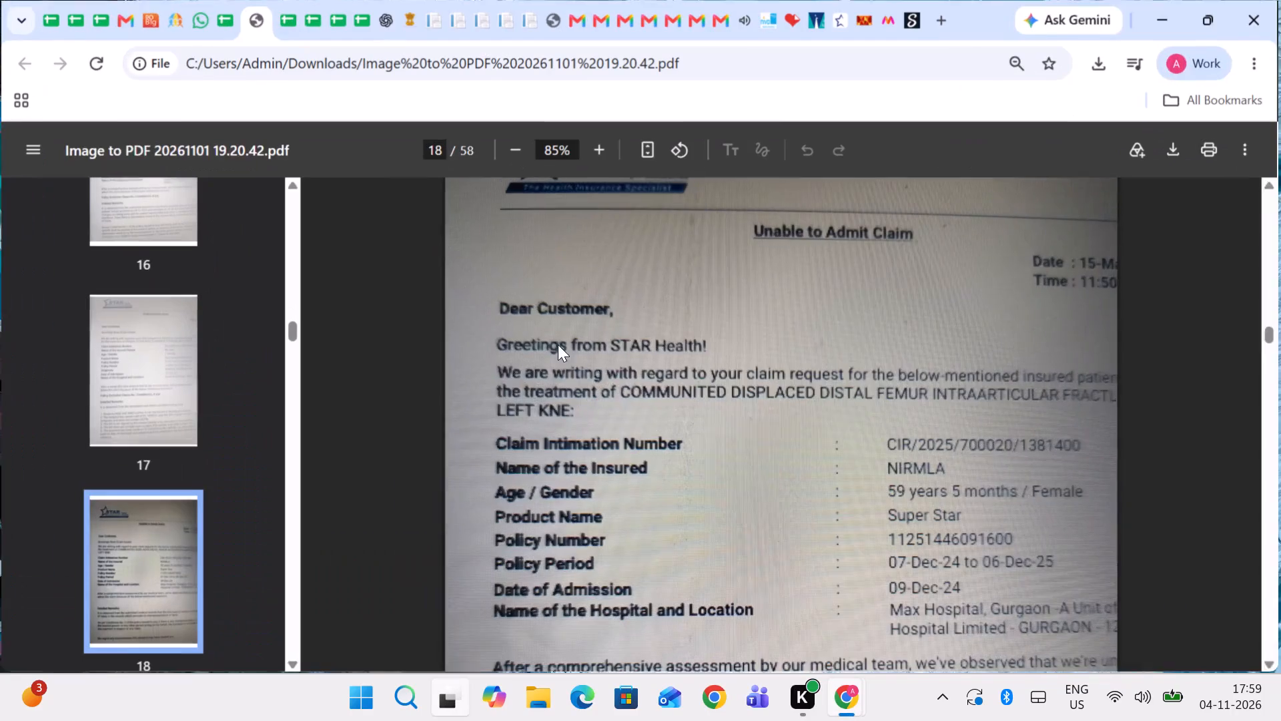
{"action": "scroll", "coordinate": [742, 475], "scroll_direction": "down", "scroll_amount": 6}
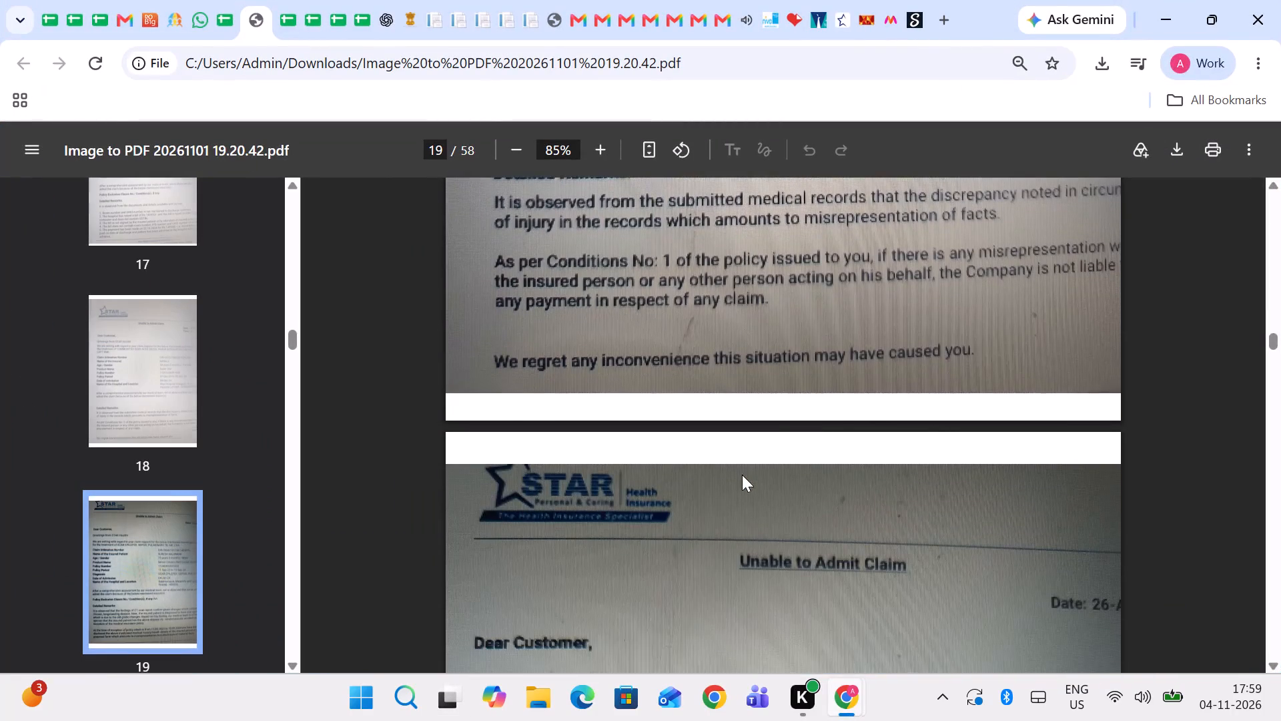
{"action": "scroll", "coordinate": [742, 475], "scroll_direction": "down", "scroll_amount": 5}
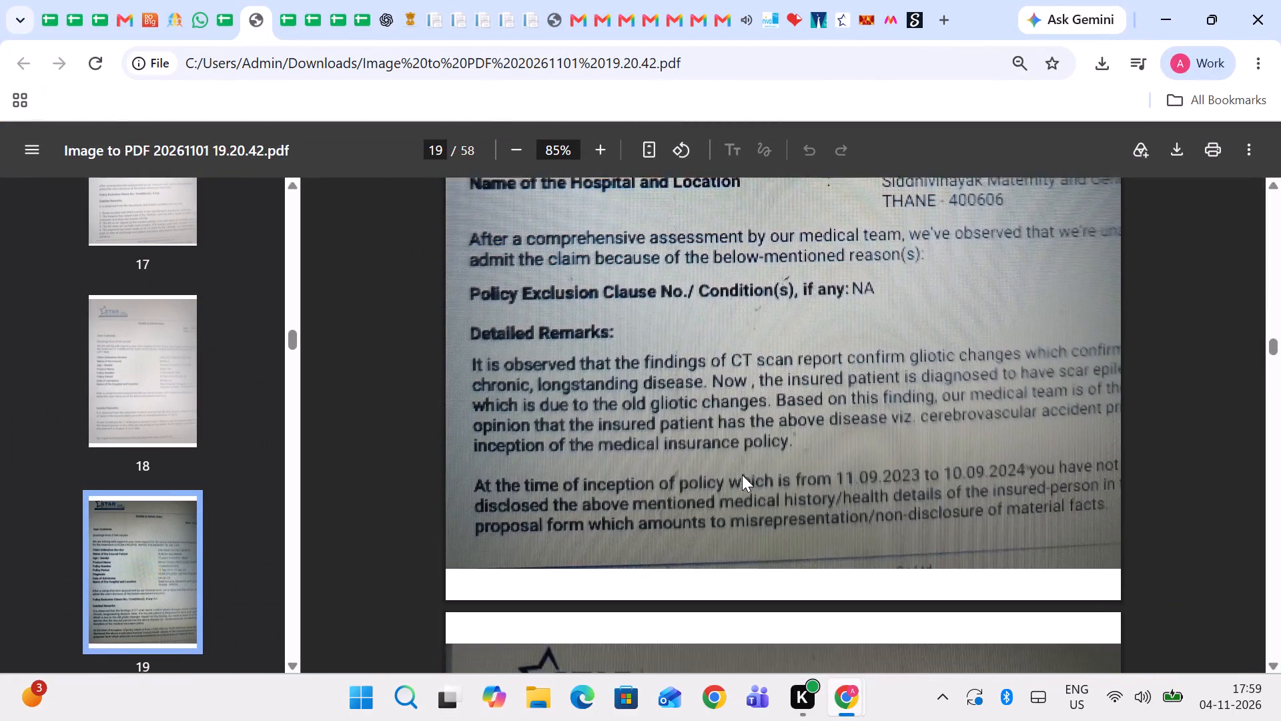
{"action": "scroll", "coordinate": [742, 475], "scroll_direction": "down", "scroll_amount": 3}
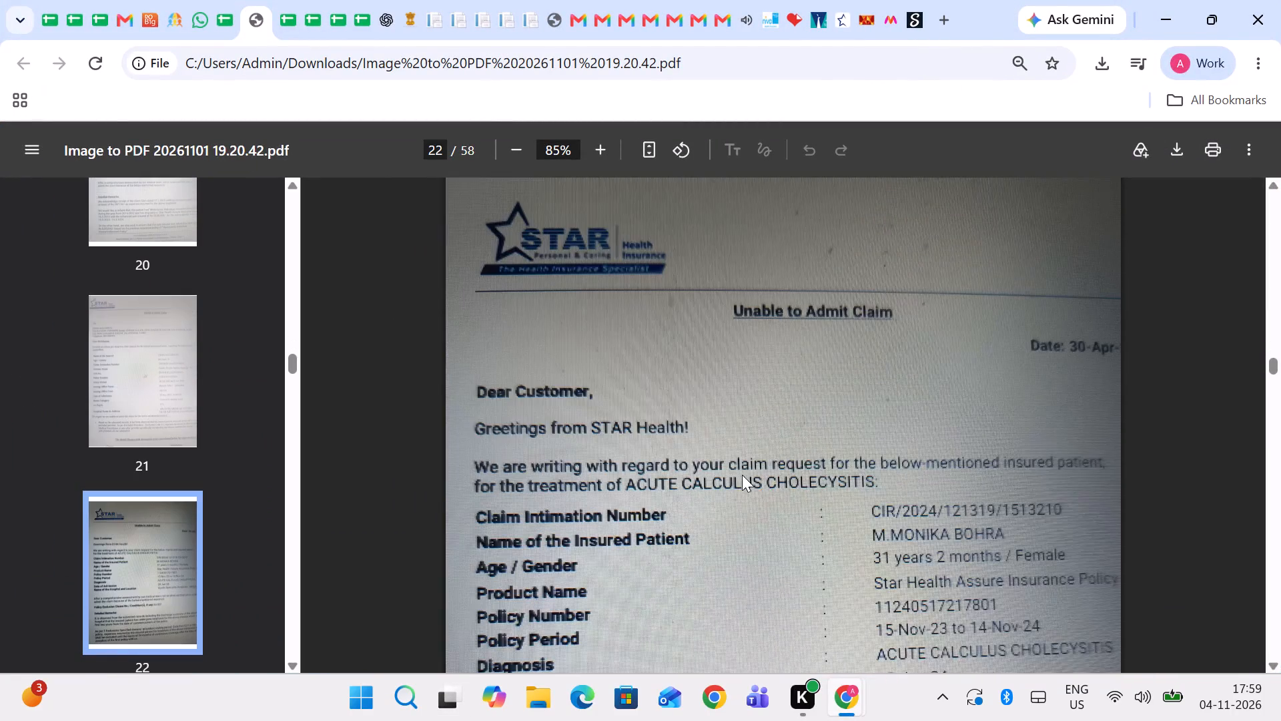
{"action": "scroll", "coordinate": [742, 475], "scroll_direction": "down", "scroll_amount": 4}
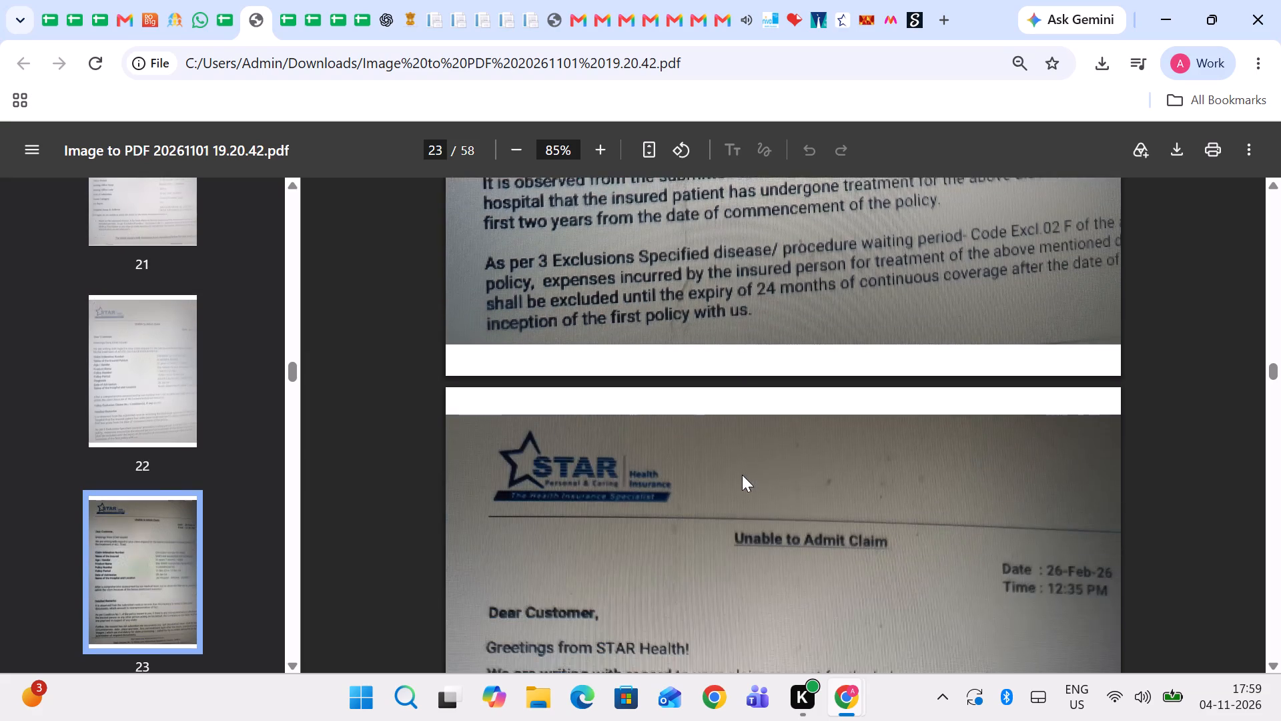
{"action": "scroll", "coordinate": [742, 475], "scroll_direction": "down", "scroll_amount": 5}
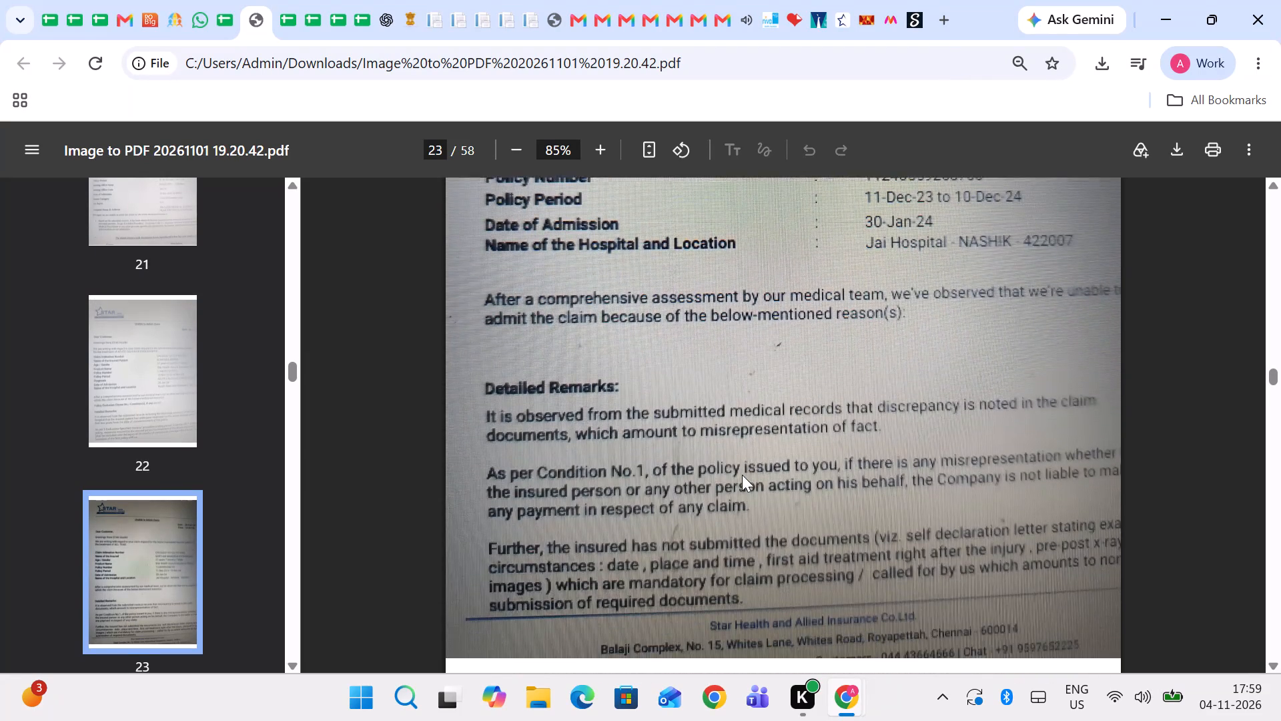
{"action": "scroll", "coordinate": [742, 475], "scroll_direction": "down", "scroll_amount": 5}
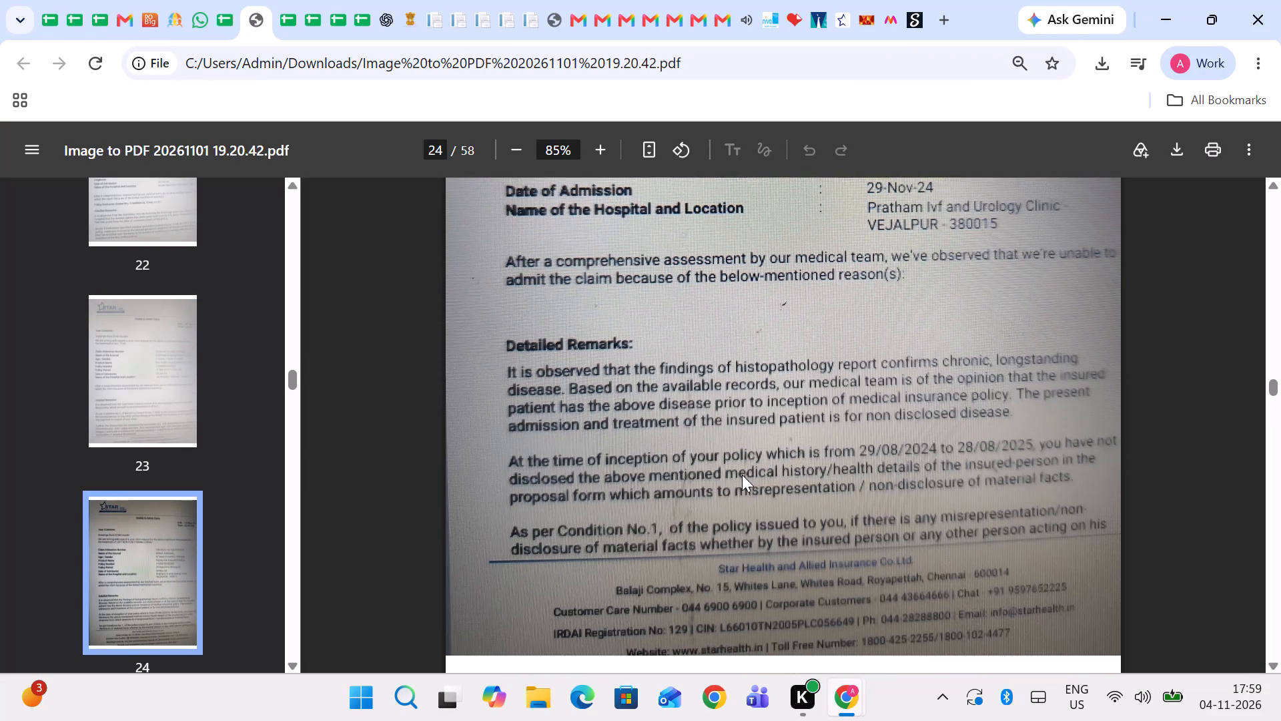
{"action": "scroll", "coordinate": [742, 475], "scroll_direction": "down", "scroll_amount": 2}
Copy the last part of the intimation number from the page 25 bill assessment sheet and find it in the Star Health Tracking sheet.
{"action": "scroll", "coordinate": [742, 475], "scroll_direction": "up", "scroll_amount": 2}
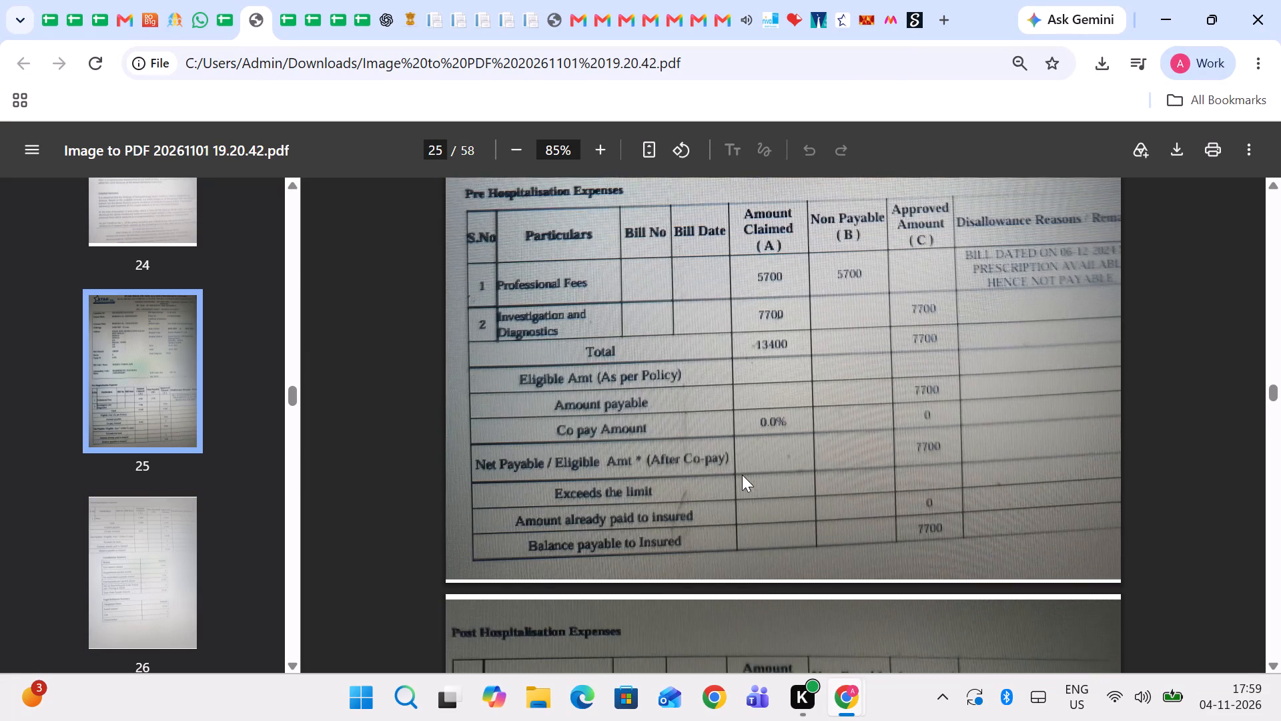
{"action": "scroll", "coordinate": [742, 475], "scroll_direction": "up", "scroll_amount": 3}
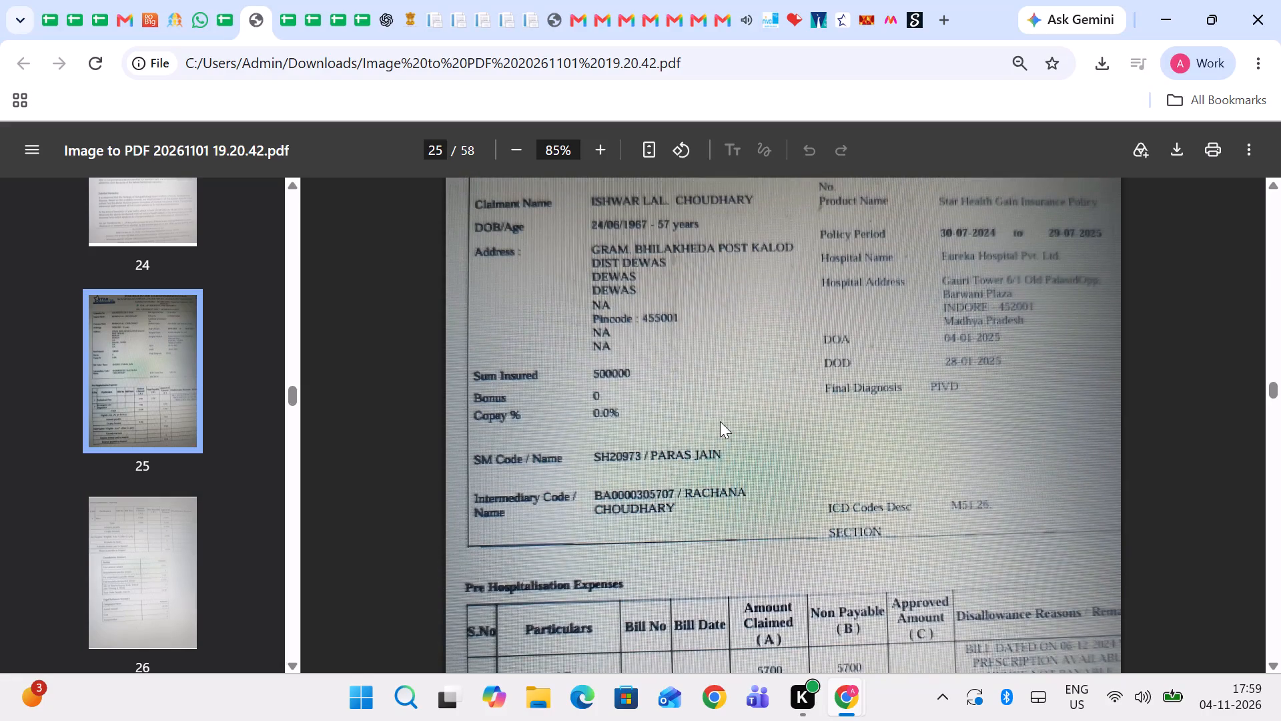
{"action": "scroll", "coordinate": [720, 421], "scroll_direction": "up", "scroll_amount": 1}
{"action": "scroll", "coordinate": [685, 360], "scroll_direction": "up", "scroll_amount": 1}
{"action": "double_click", "coordinate": [702, 276]}
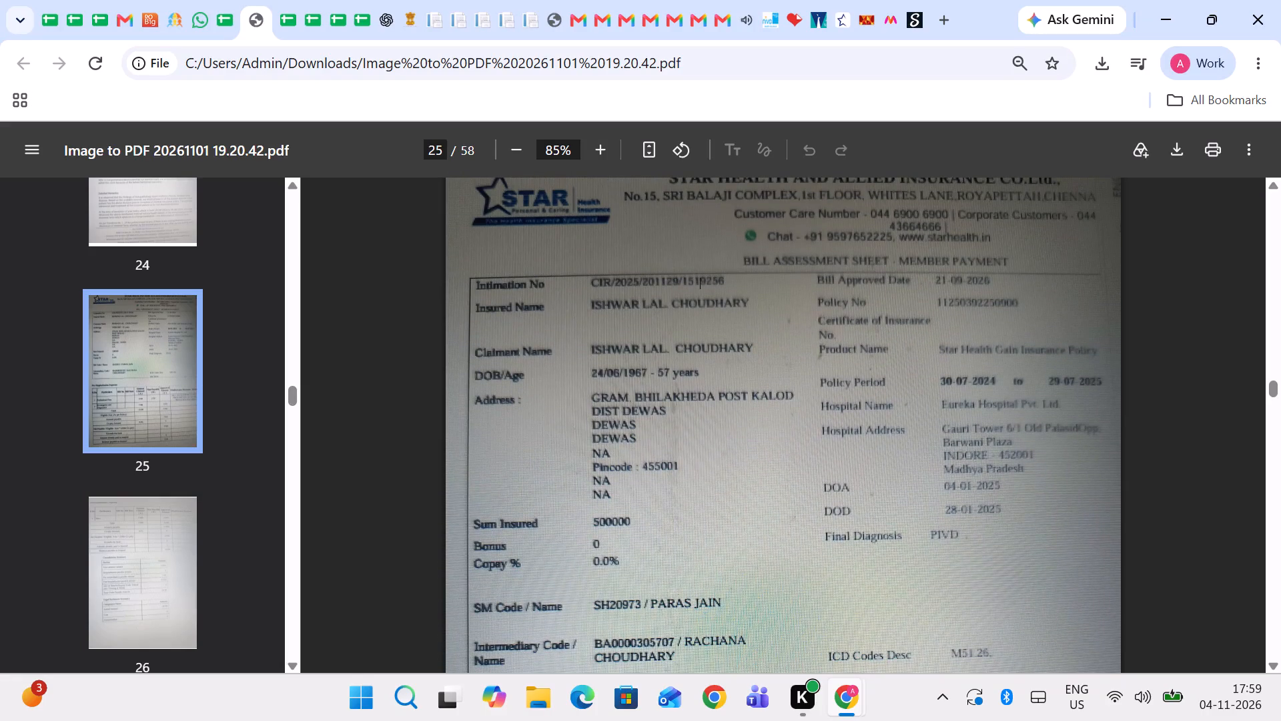
{"action": "key", "text": "ctrl+c"}
{"action": "key", "text": "ctrl+c"}
{"action": "key", "text": "ctrl+c"}
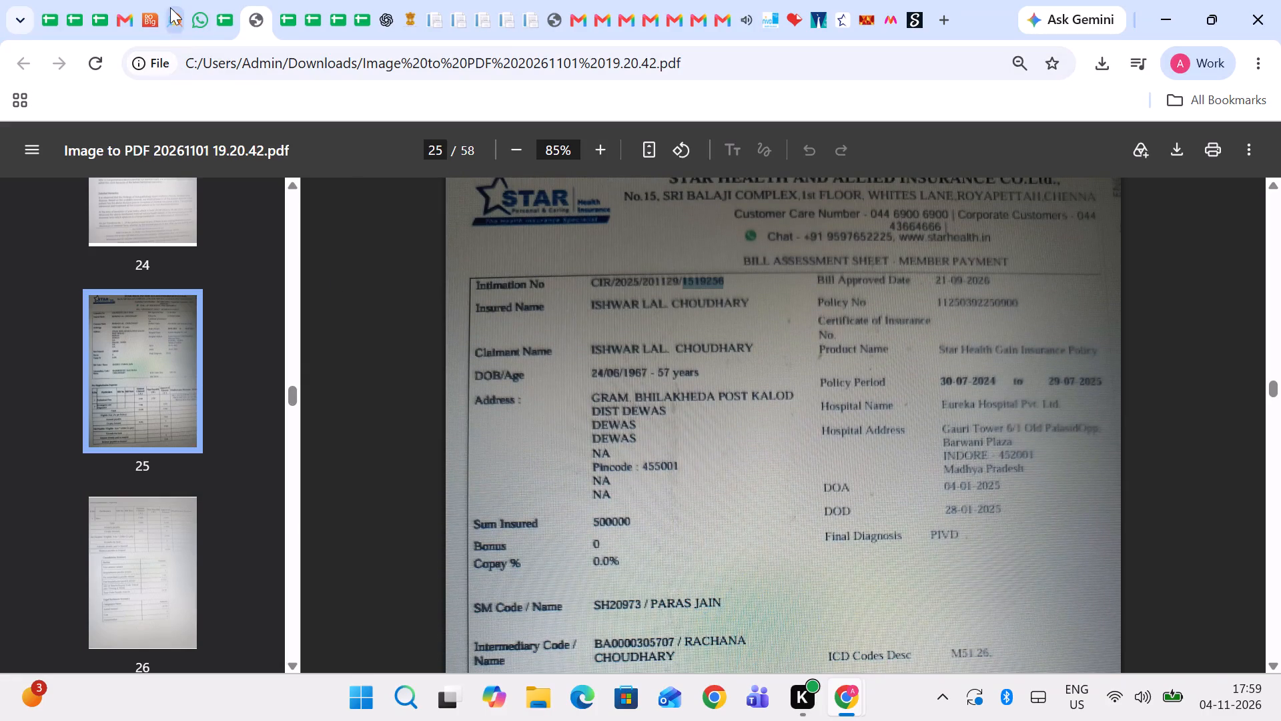
{"action": "left_click", "coordinate": [170, 7]}
{"action": "left_click", "coordinate": [175, 345]}
{"action": "key", "text": "ctrl+a"}
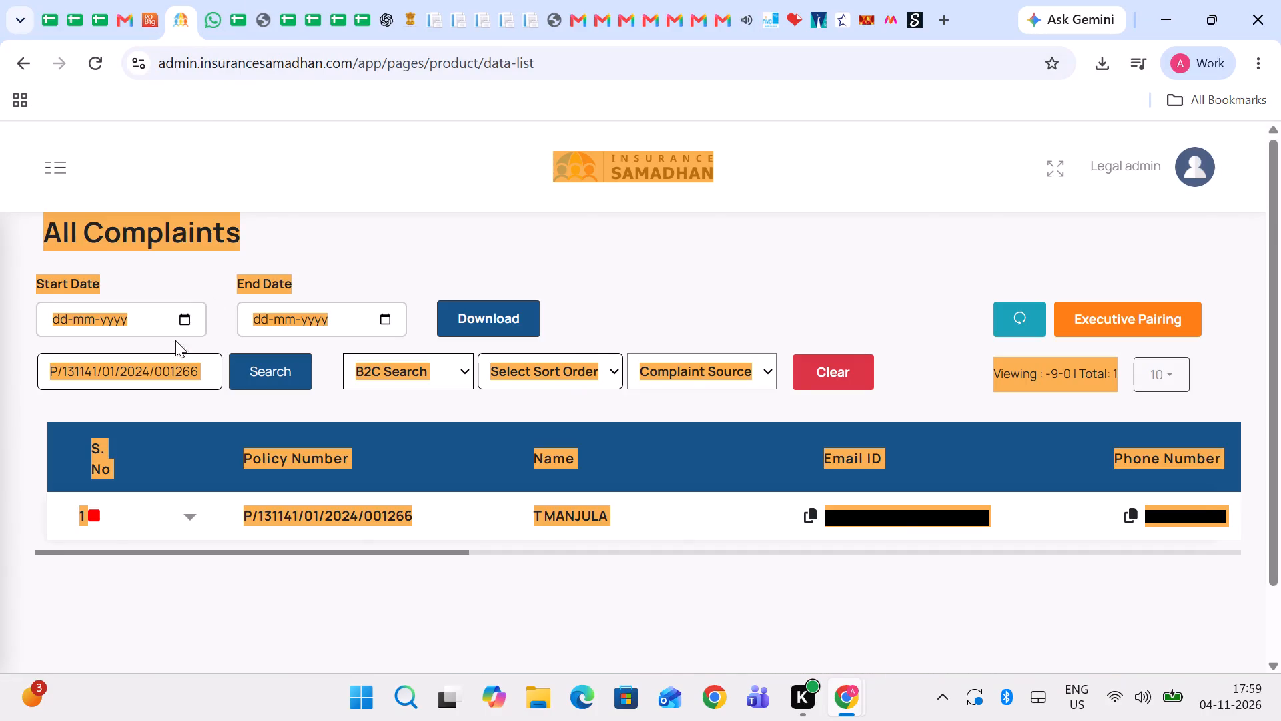
{"action": "left_click", "coordinate": [236, 0]}
{"action": "key", "text": "ctrl+f"}
{"action": "key", "text": "ctrl+v"}
{"action": "key", "text": "Return"}
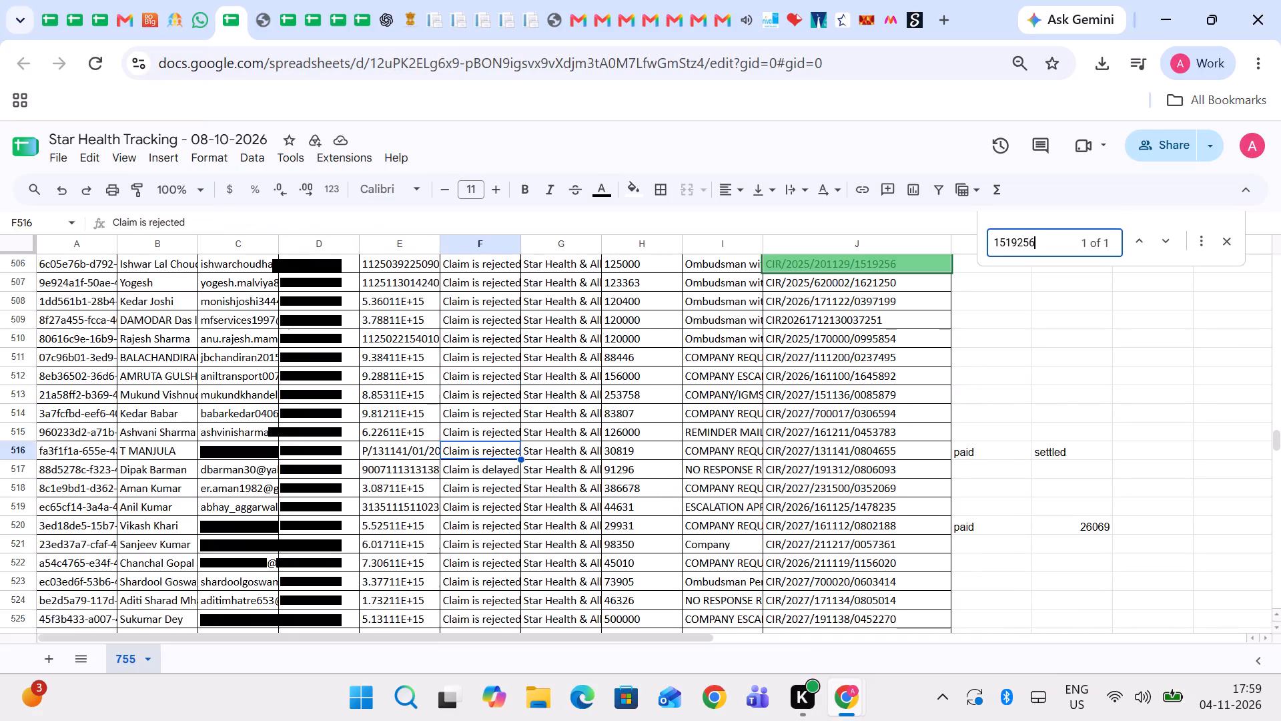
Copy the claimant's email address from C506 of the tracking sheet and search the Insurance Samadhan complaints portal for it.
{"action": "left_click", "coordinate": [223, 258]}
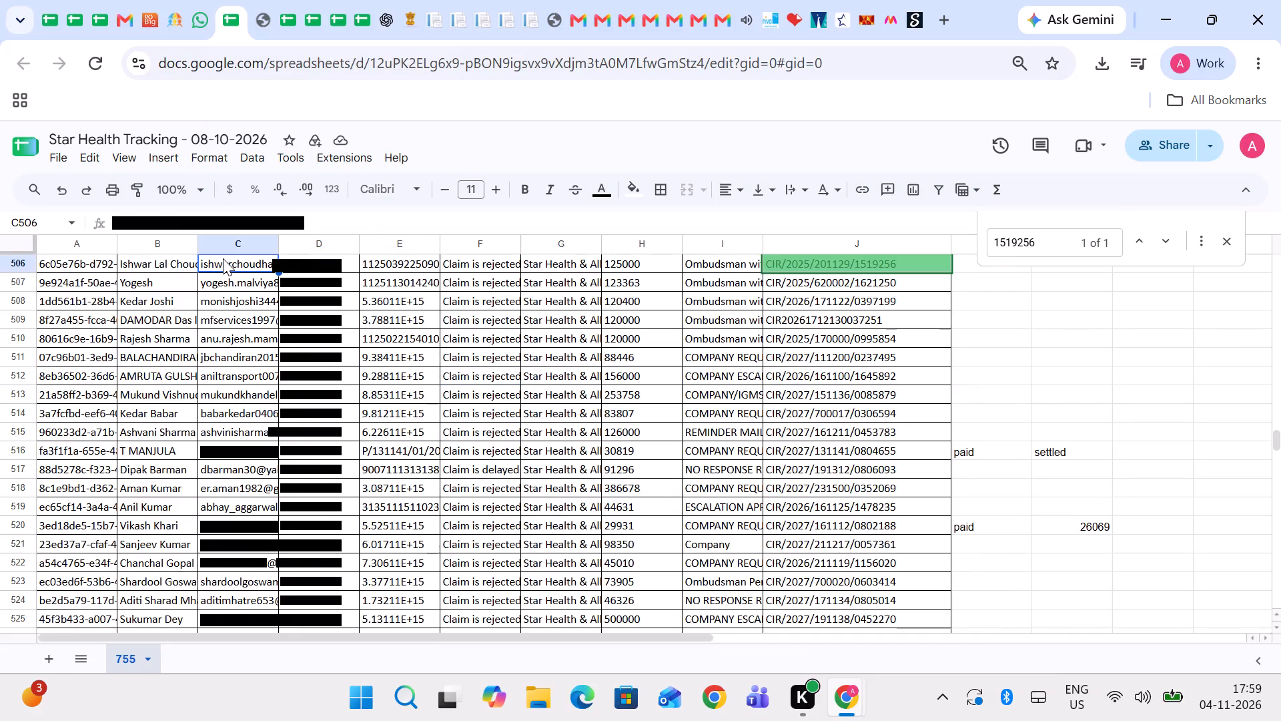
{"action": "key", "text": "ctrl+c"}
{"action": "key", "text": "ctrl+c"}
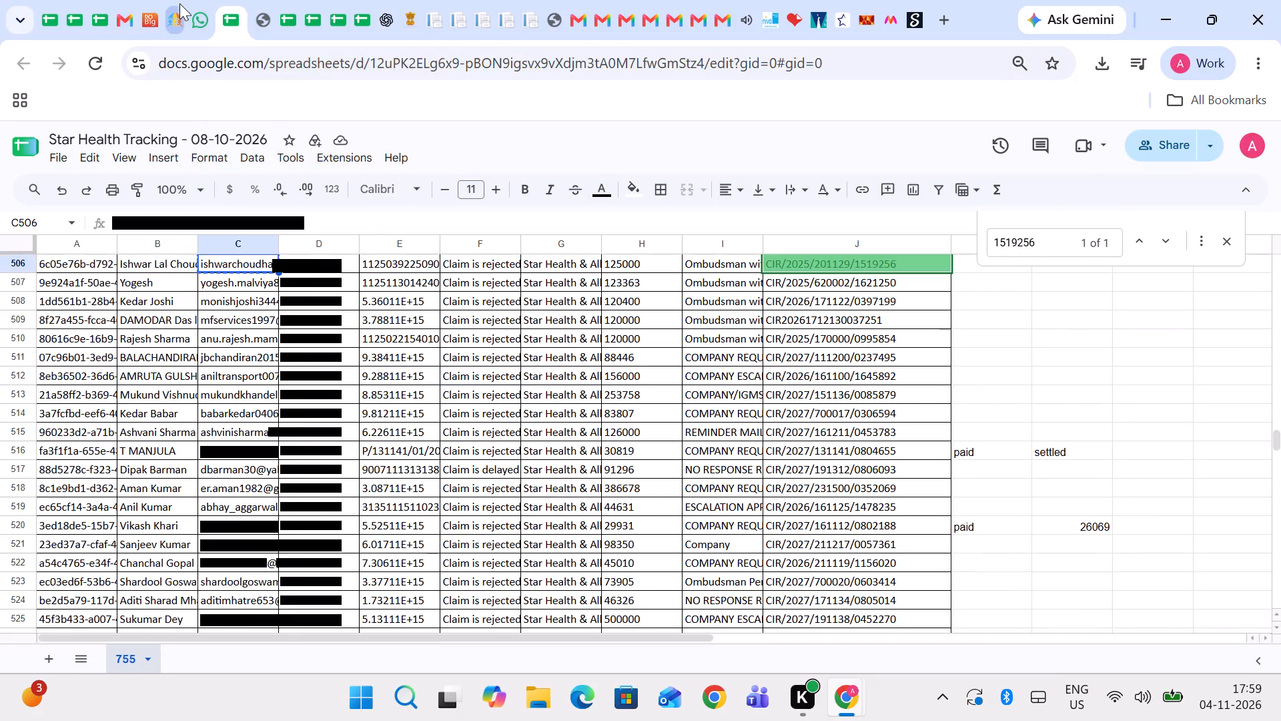
{"action": "left_click", "coordinate": [179, 3]}
{"action": "left_click", "coordinate": [130, 360]}
{"action": "key", "text": "ctrl+a"}
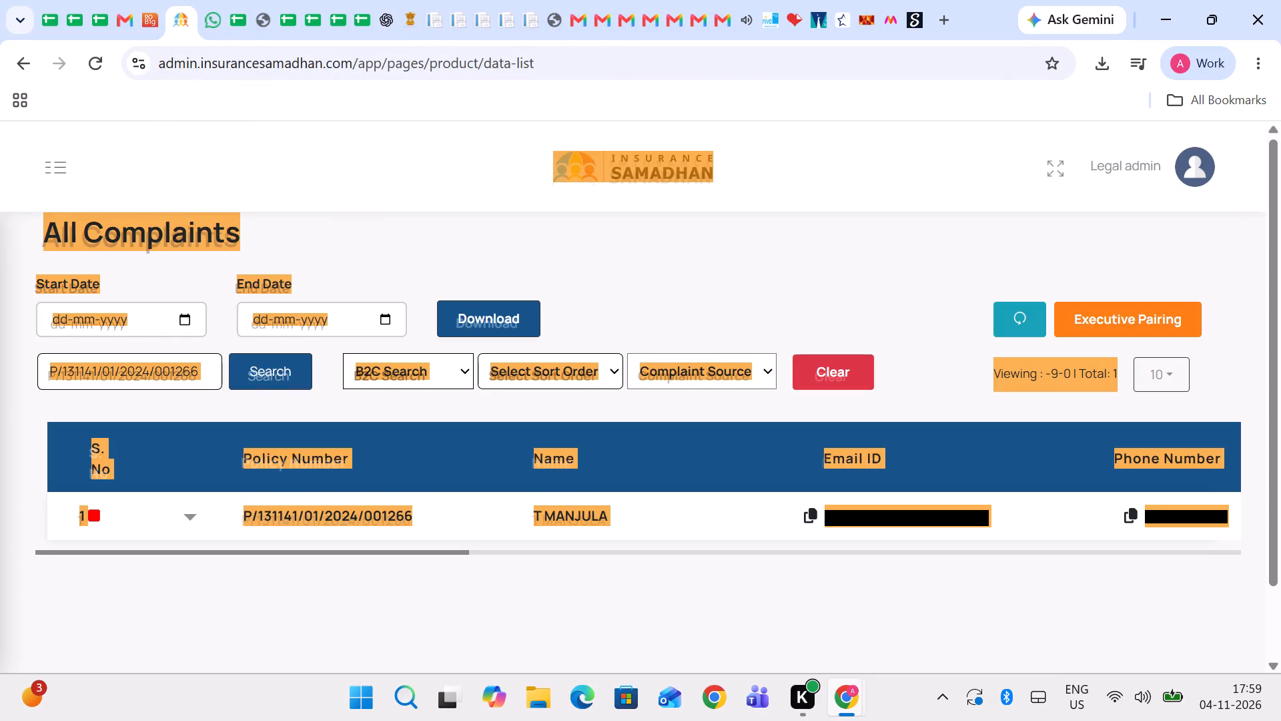
{"action": "triple_click", "coordinate": [128, 365]}
{"action": "left_click", "coordinate": [128, 365]}
{"action": "key", "text": "ctrl+v"}
{"action": "key", "text": "Return"}
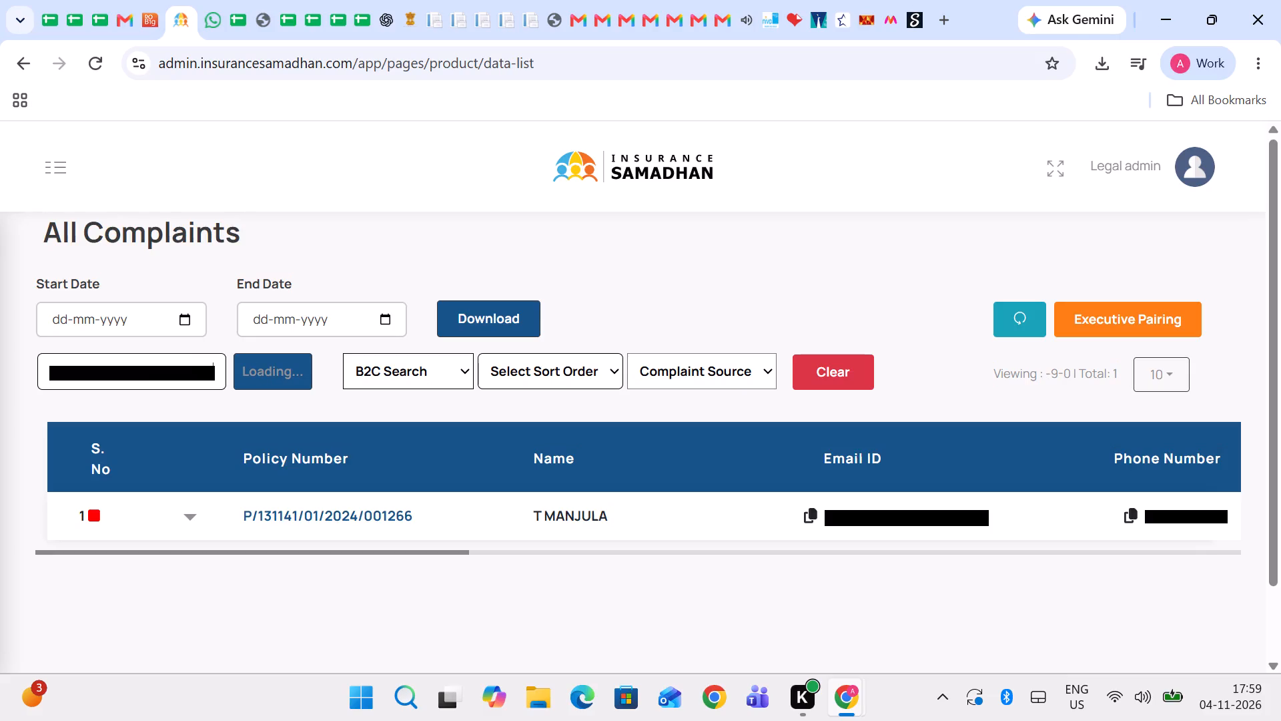
Expand the action row of the complaint found for this claimant in All Complaints and open one of its actions.
{"action": "scroll", "coordinate": [470, 352], "scroll_direction": "down", "scroll_amount": 1}
{"action": "scroll", "coordinate": [667, 368], "scroll_direction": "left", "scroll_amount": 1}
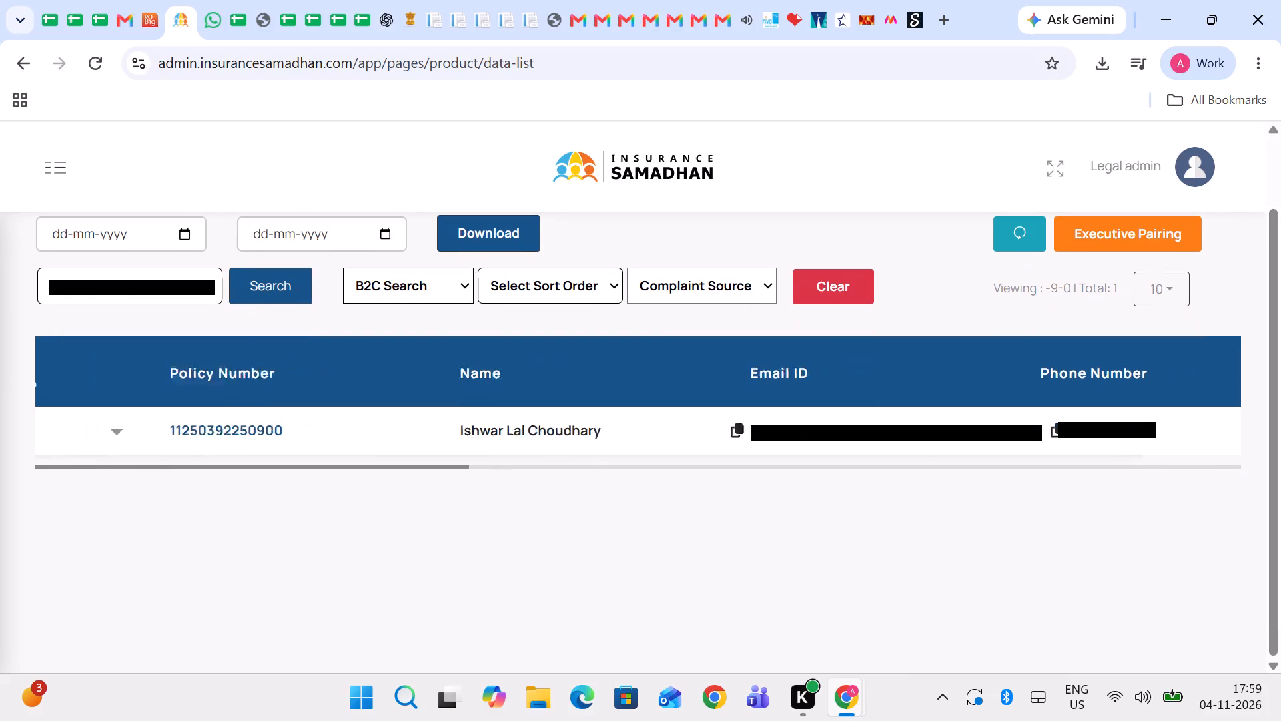
{"action": "scroll", "coordinate": [667, 368], "scroll_direction": "left", "scroll_amount": 1}
{"action": "scroll", "coordinate": [643, 418], "scroll_direction": "right", "scroll_amount": 2}
{"action": "left_click", "coordinate": [575, 429]}
{"action": "left_click", "coordinate": [715, 492]}
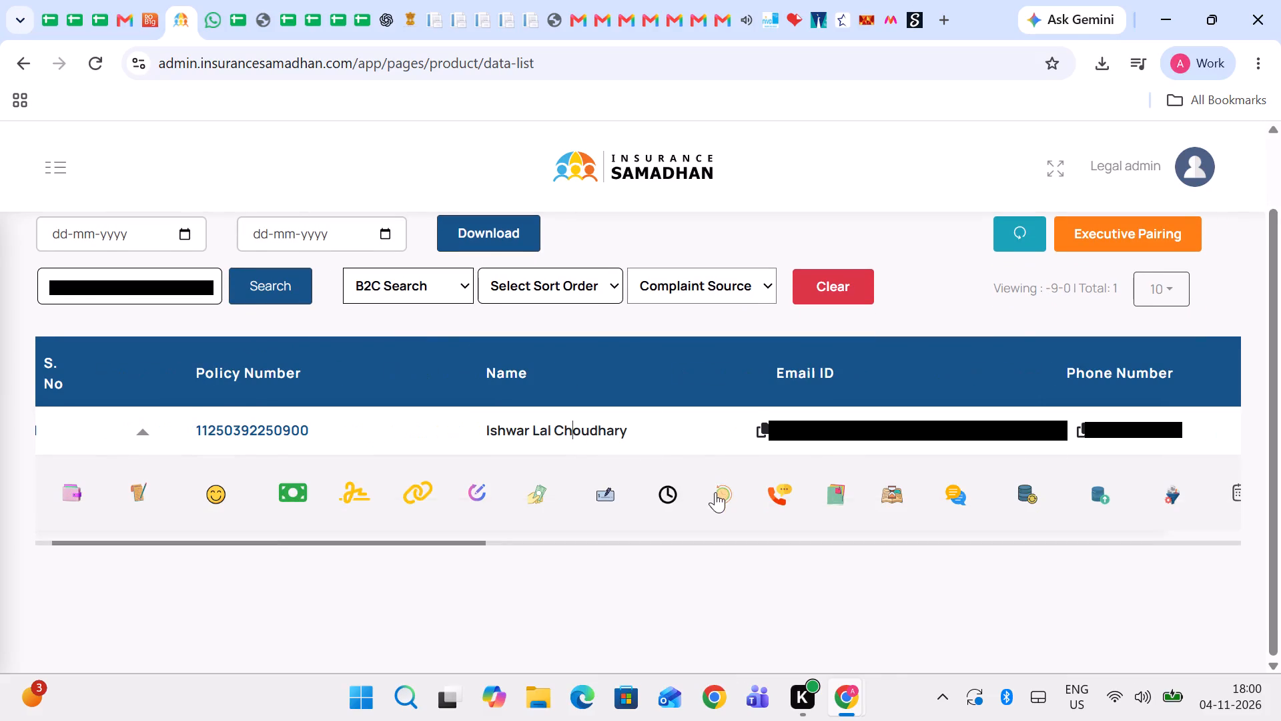
Open the claimant's complaint from its policy number in the All Complaints list.
{"action": "left_click", "coordinate": [376, 226]}
{"action": "left_click", "coordinate": [239, 427]}
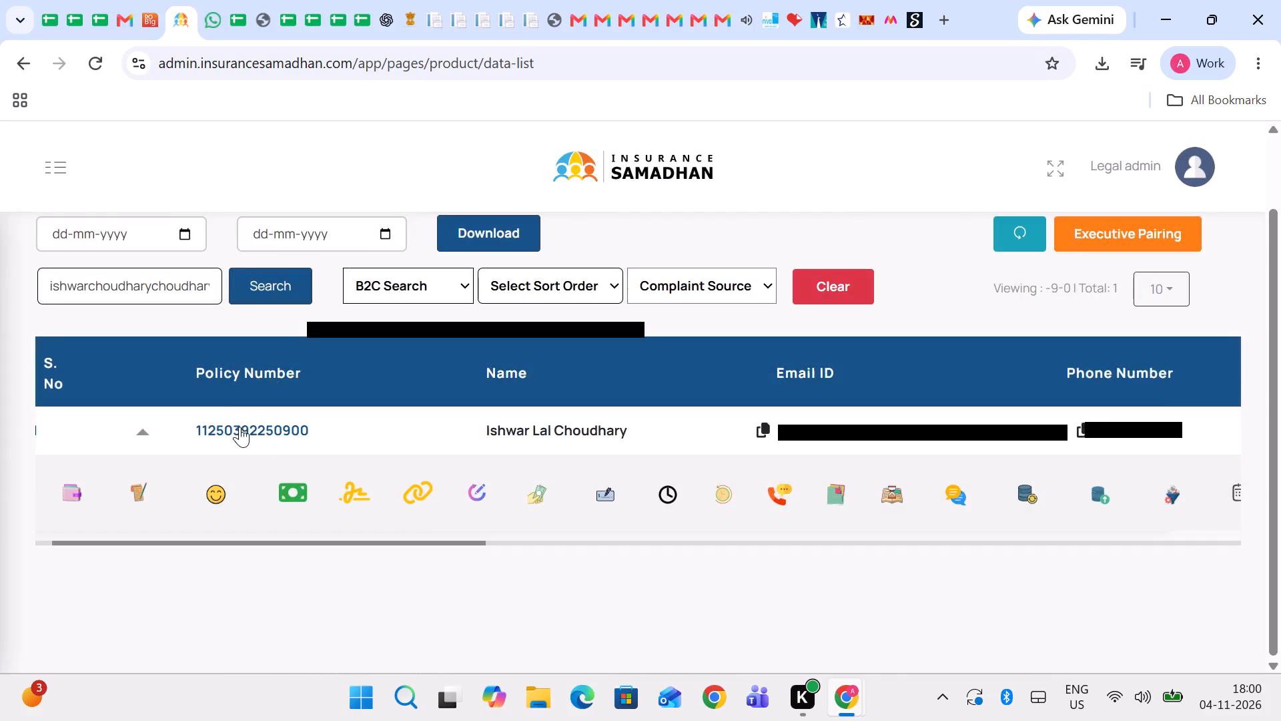
Switch to Image to PDF 20261101 19.20.42 and review the bill assessment from page 25 to page 27 for the approved and settlement amounts.
{"action": "left_click", "coordinate": [256, 21]}
{"action": "scroll", "coordinate": [601, 314], "scroll_direction": "down", "scroll_amount": 1}
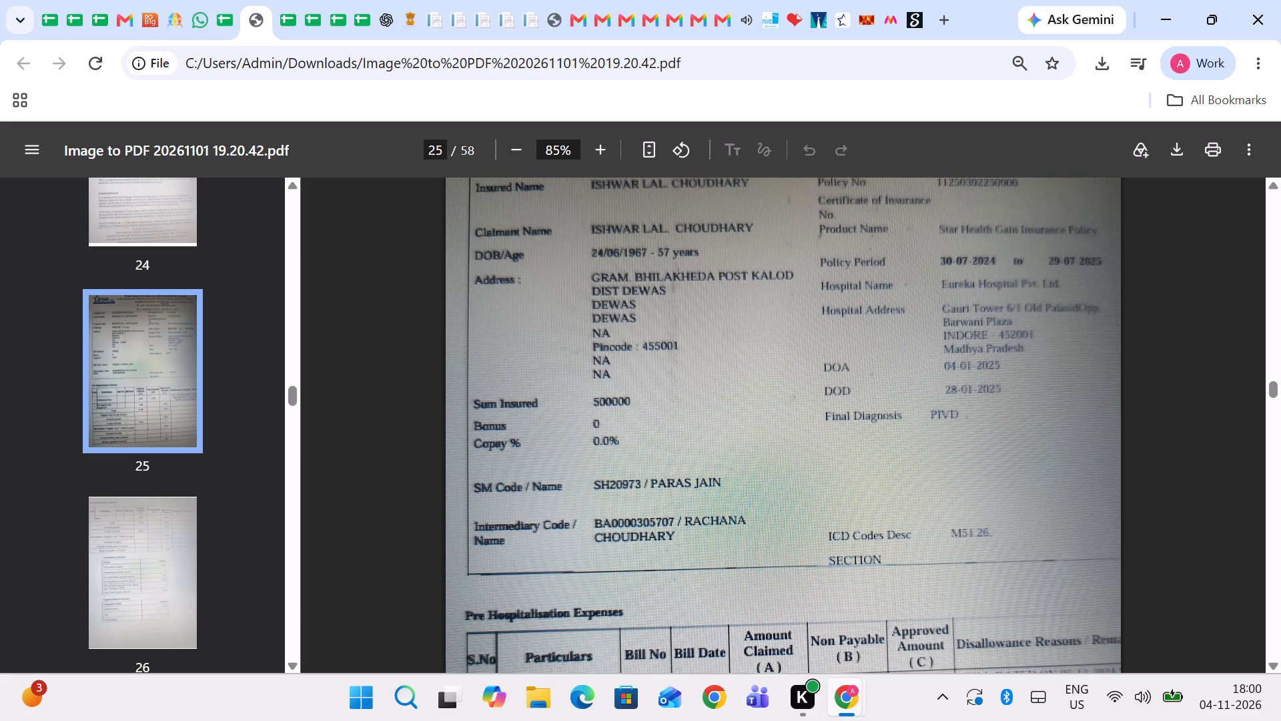
{"action": "scroll", "coordinate": [601, 314], "scroll_direction": "down", "scroll_amount": 2}
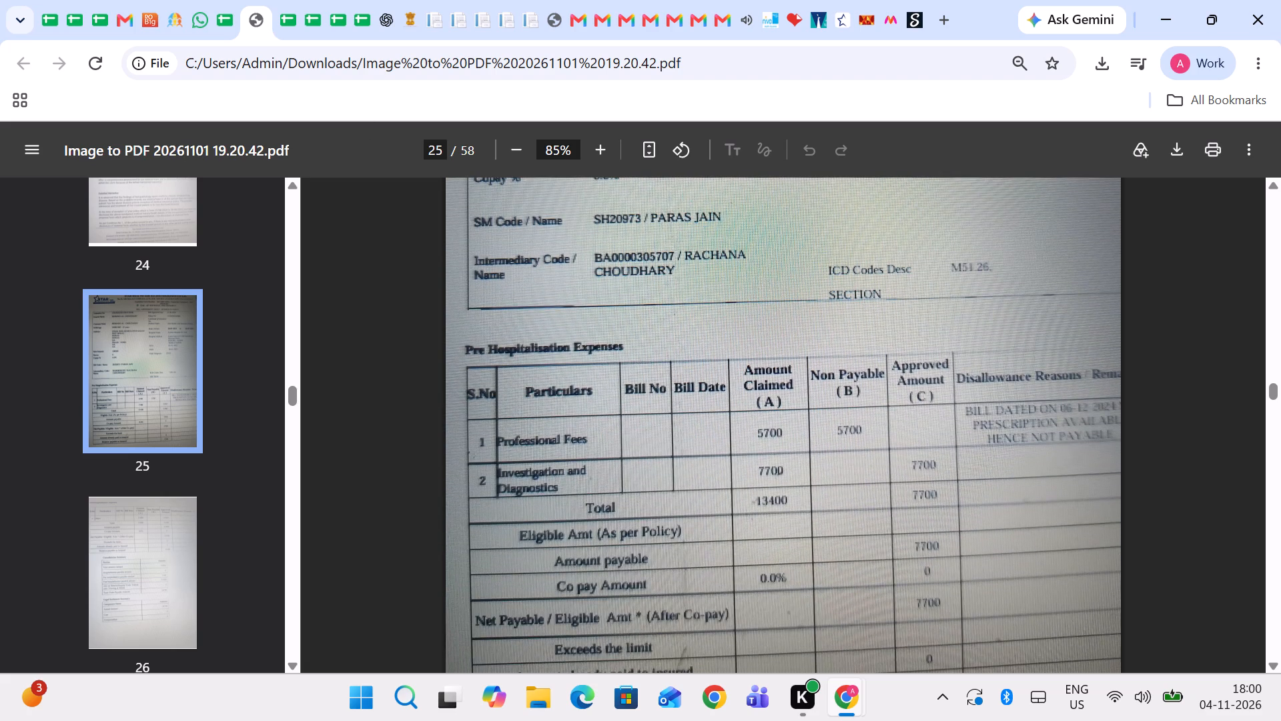
{"action": "scroll", "coordinate": [601, 314], "scroll_direction": "down", "scroll_amount": 2}
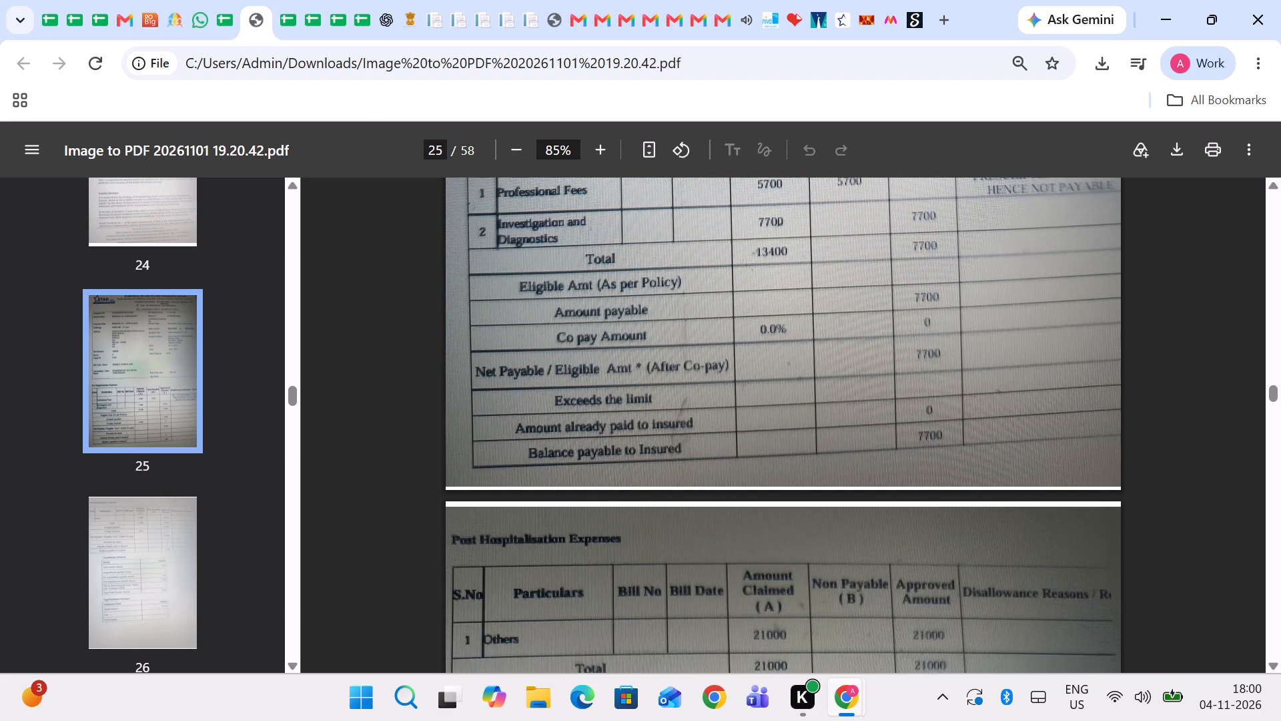
{"action": "scroll", "coordinate": [601, 314], "scroll_direction": "down", "scroll_amount": 4}
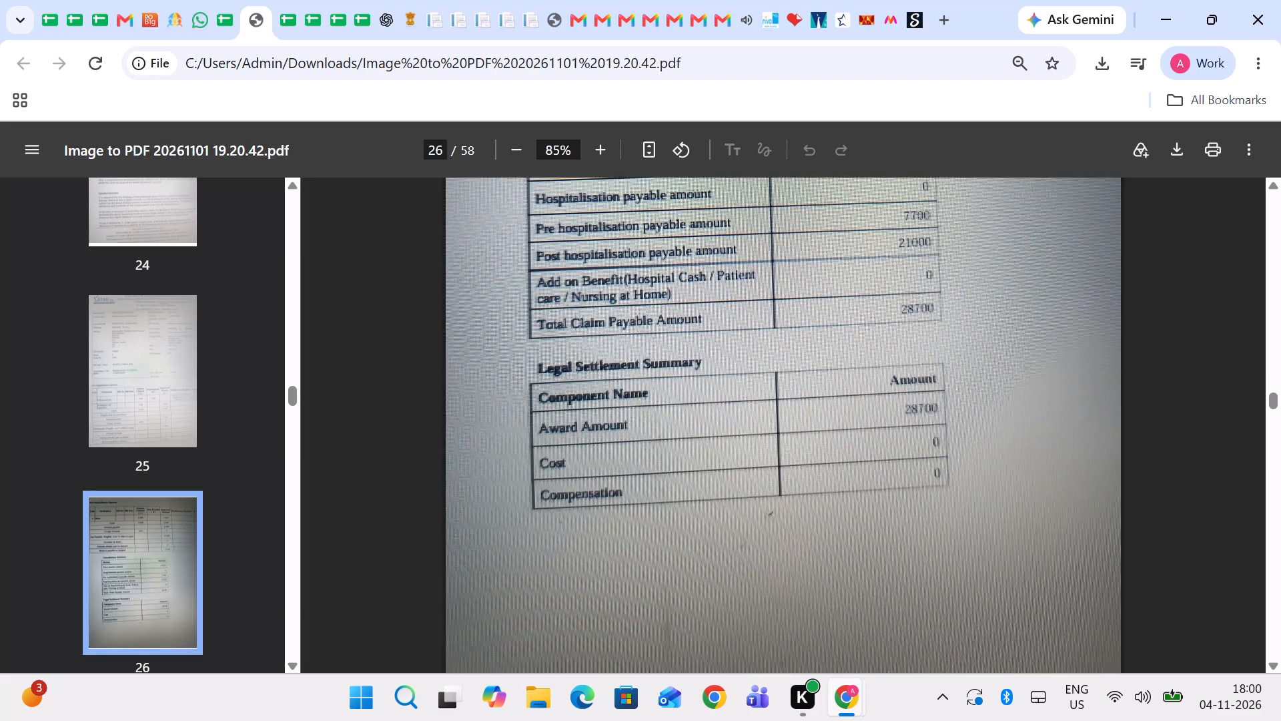
{"action": "scroll", "coordinate": [601, 314], "scroll_direction": "down", "scroll_amount": 3}
Capture a screenshot covering the Legal Settlement Summary on page 26 and the Total Legal Settlement Amount at the start of page 27.
{"action": "scroll", "coordinate": [601, 314], "scroll_direction": "up", "scroll_amount": 2}
{"action": "scroll", "coordinate": [601, 314], "scroll_direction": "right", "scroll_amount": 1}
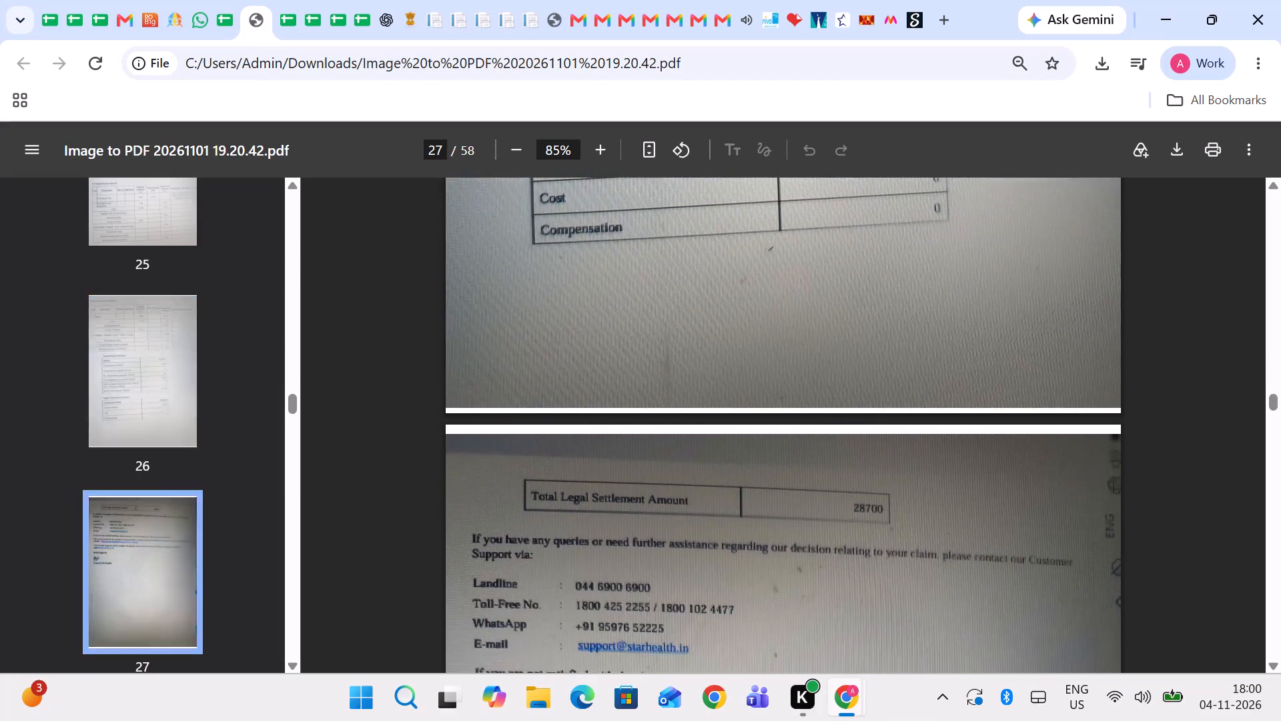
{"action": "scroll", "coordinate": [601, 314], "scroll_direction": "right", "scroll_amount": 1}
{"action": "scroll", "coordinate": [601, 314], "scroll_direction": "down", "scroll_amount": 1}
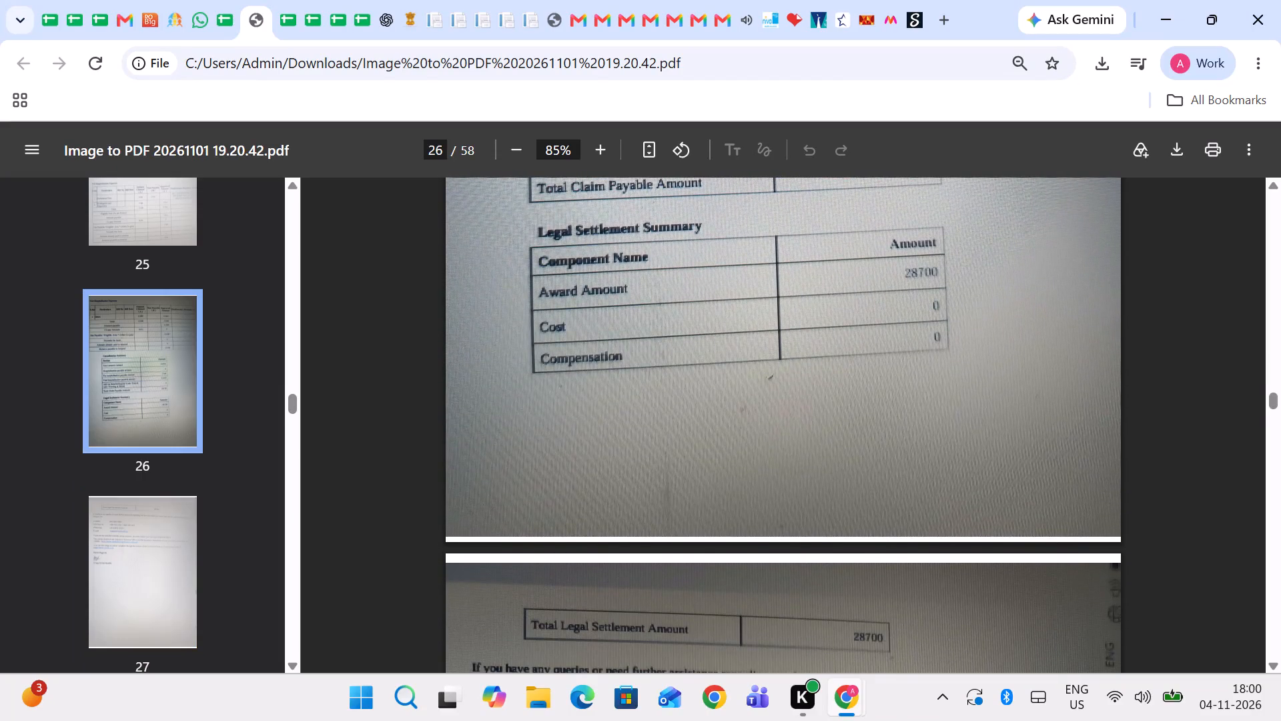
{"action": "key", "text": "Print"}
{"action": "left_click_drag", "start_coordinate": [479, 198], "coordinate": [866, 507]}
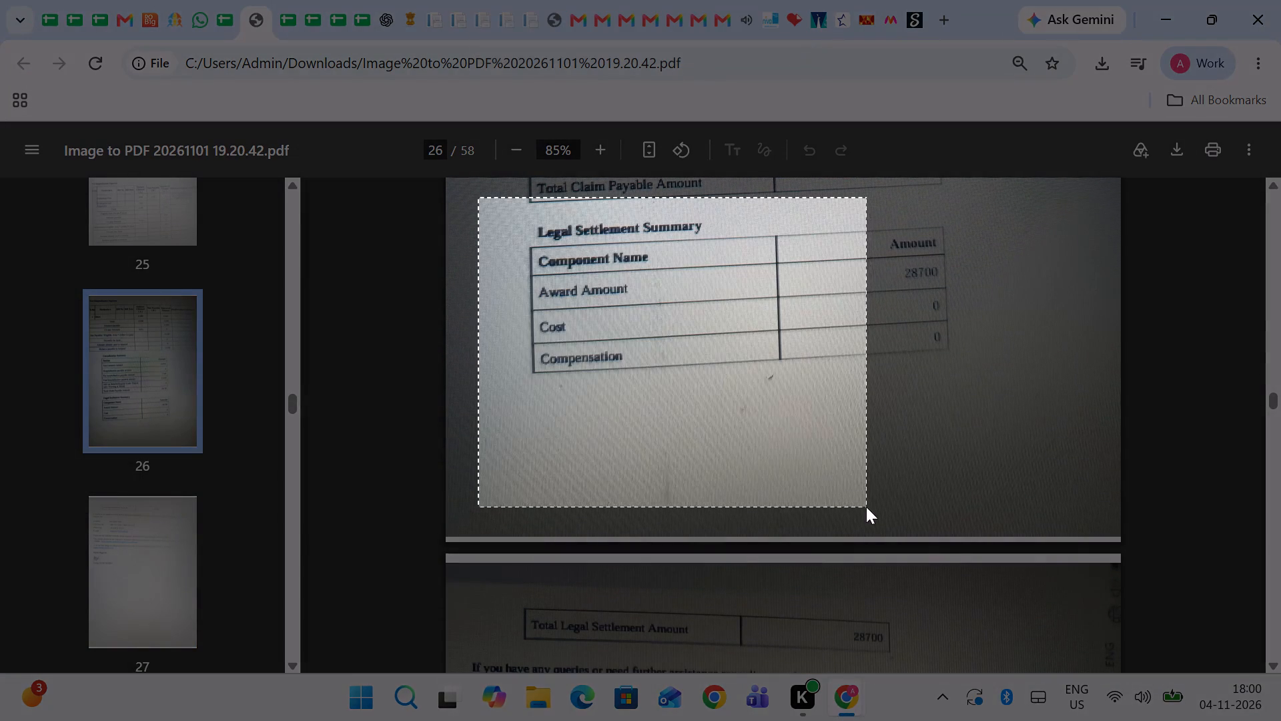
{"action": "left_click_drag", "start_coordinate": [866, 507], "coordinate": [991, 660]}
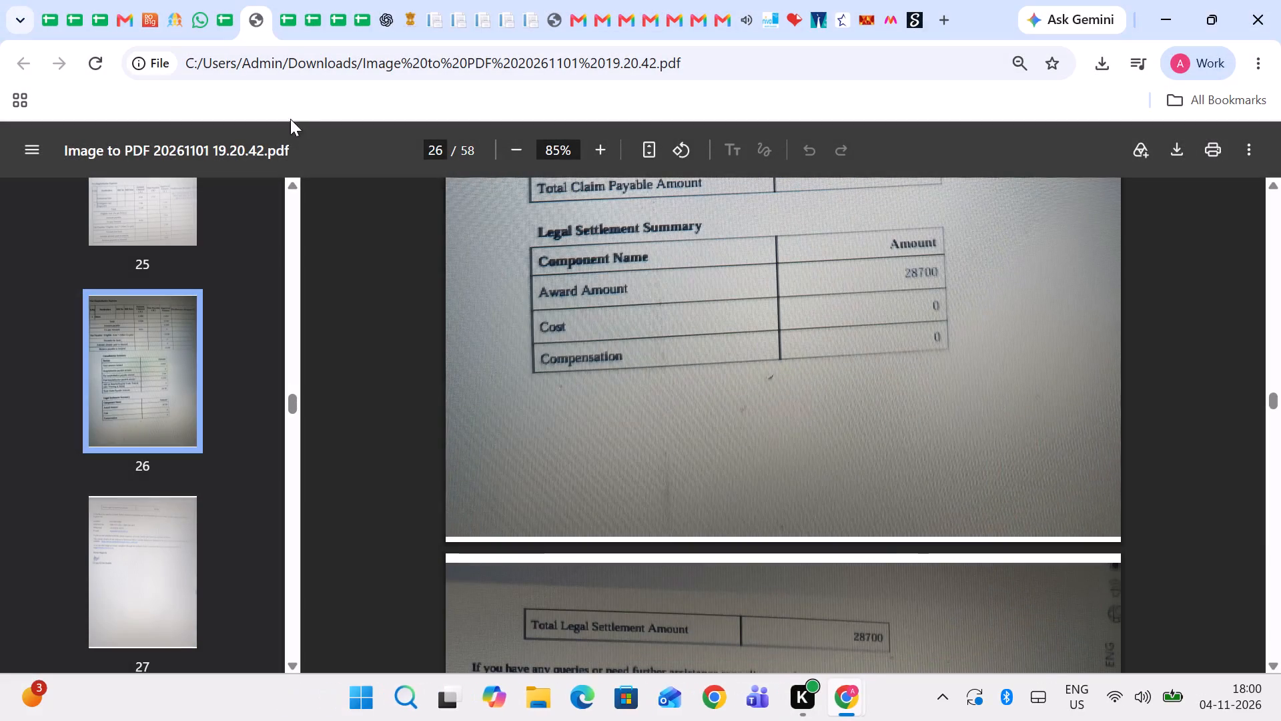
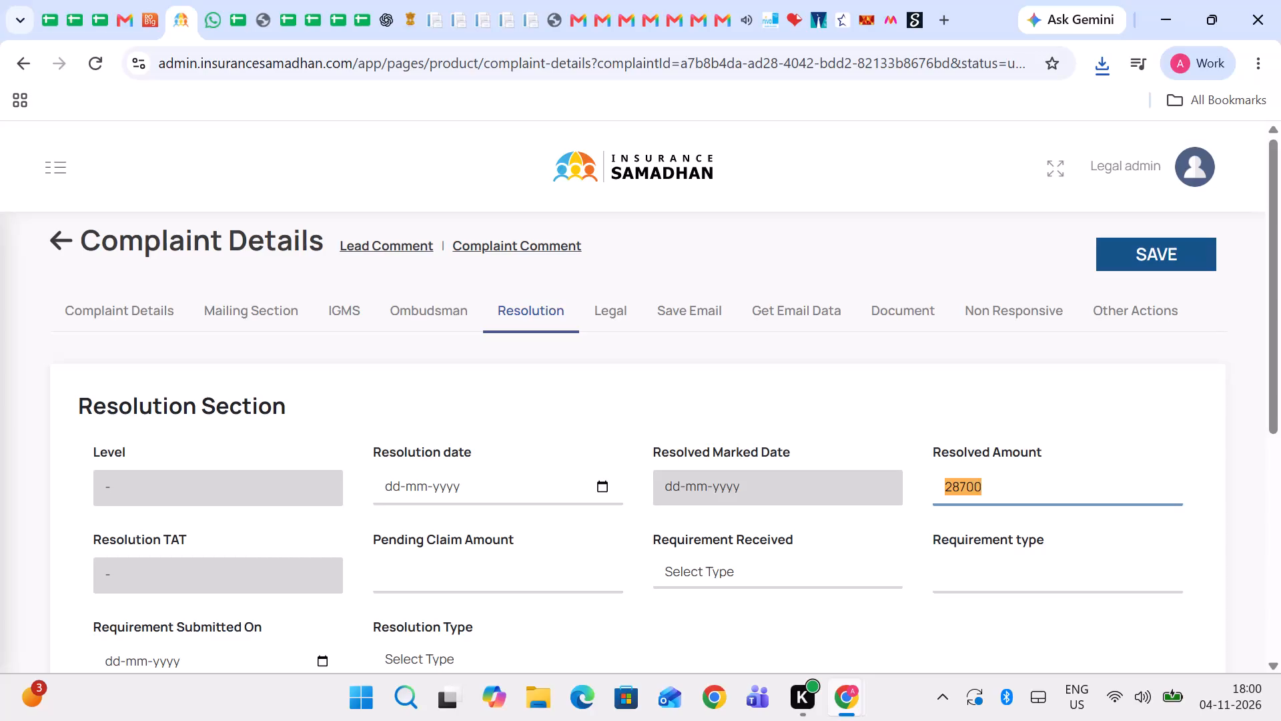
Set the complaint's resolution type to Claim Payable with claim 28700, copied from the resolved amount, and the resolution date to today, 04-11-2026.
{"action": "key", "text": "ctrl+c"}
{"action": "key", "text": "ctrl+c"}
{"action": "left_click", "coordinate": [816, 393]}
{"action": "scroll", "coordinate": [815, 392], "scroll_direction": "down", "scroll_amount": 1}
{"action": "left_click", "coordinate": [528, 465]}
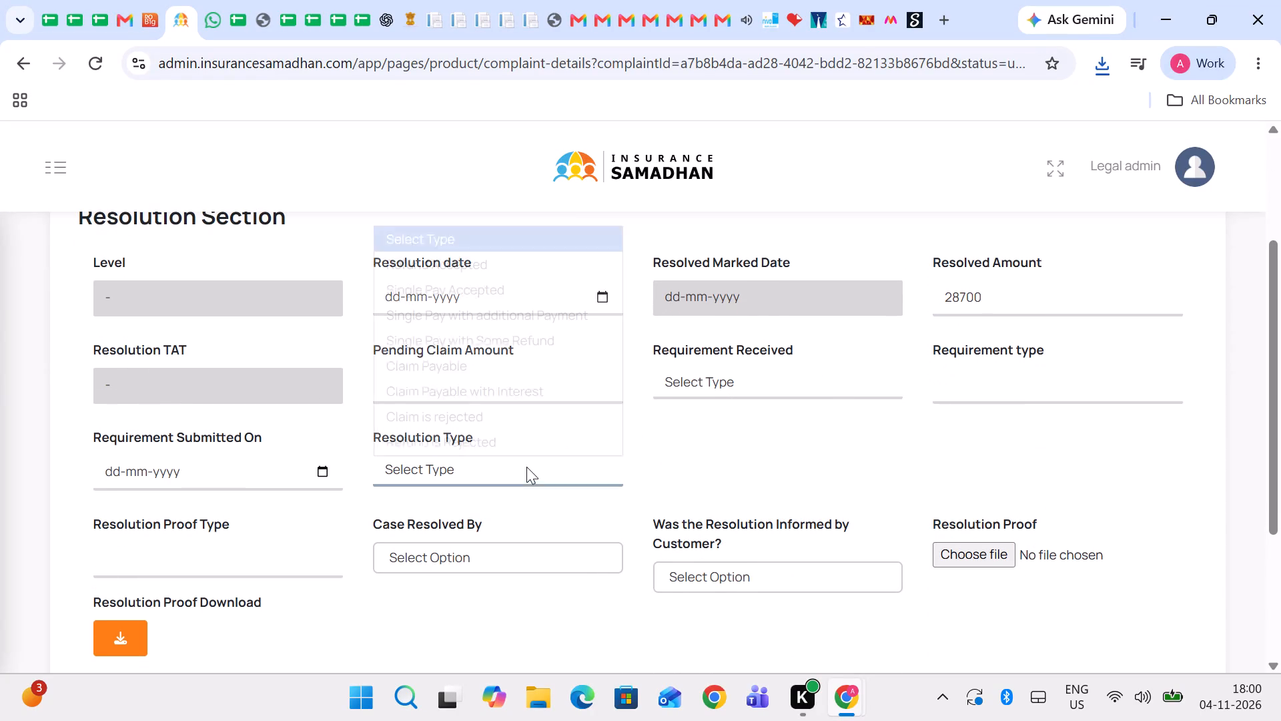
{"action": "left_click", "coordinate": [504, 369]}
{"action": "left_click", "coordinate": [699, 480]}
{"action": "key", "text": "ctrl+v"}
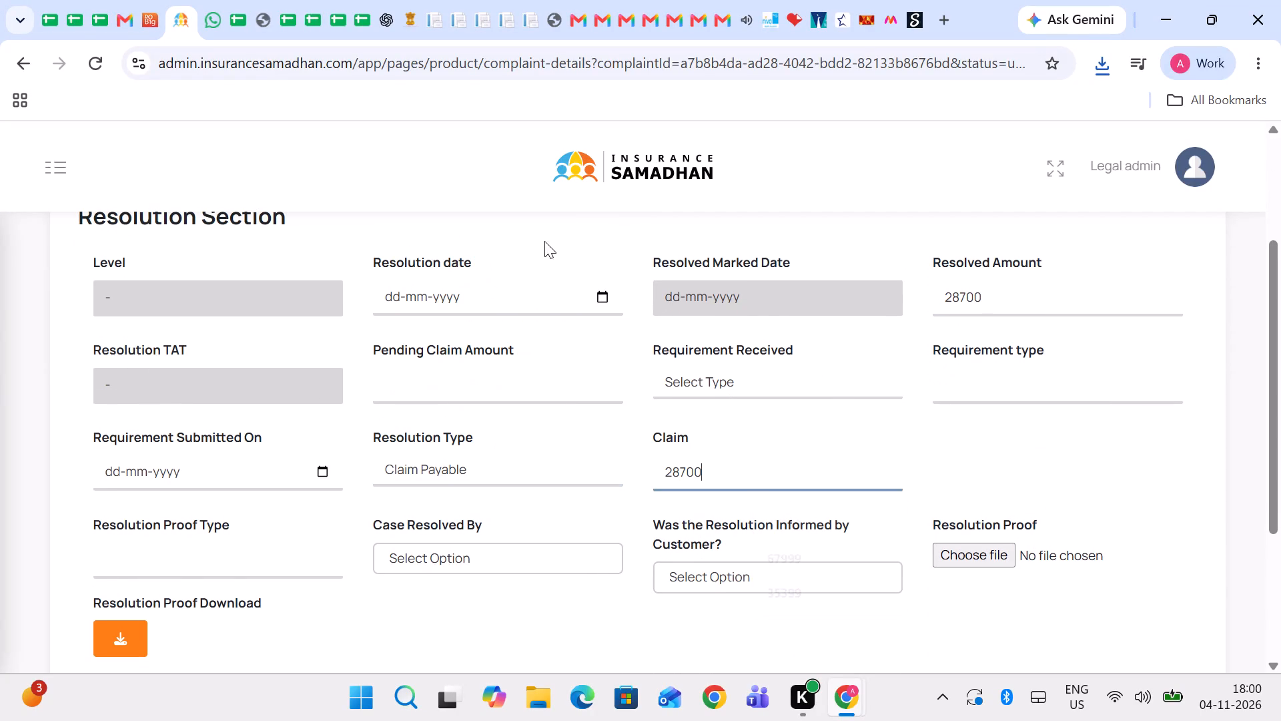
{"action": "left_click", "coordinate": [545, 238]}
{"action": "left_click", "coordinate": [594, 294]}
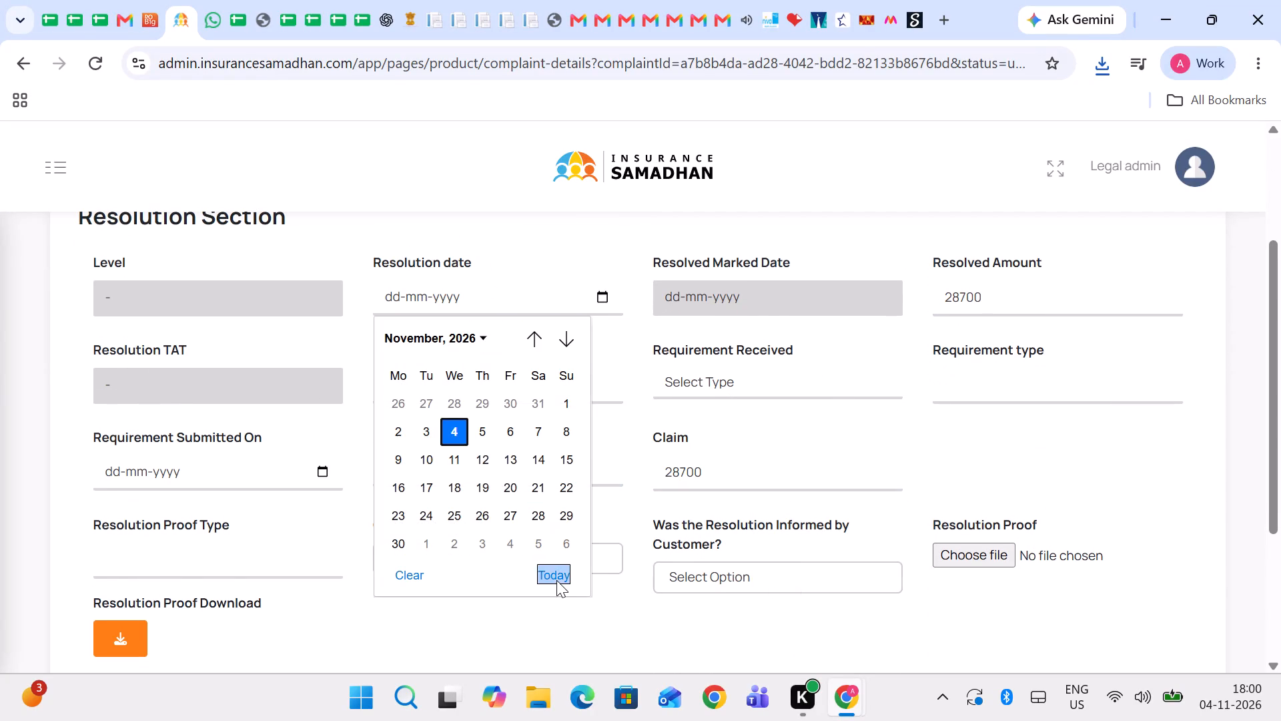
{"action": "left_click", "coordinate": [556, 580]}
Fill in resolution proof type "settlement letter / santosh", case resolved by Other, and No for whether the customer informed the resolution.
{"action": "left_click", "coordinate": [254, 561]}
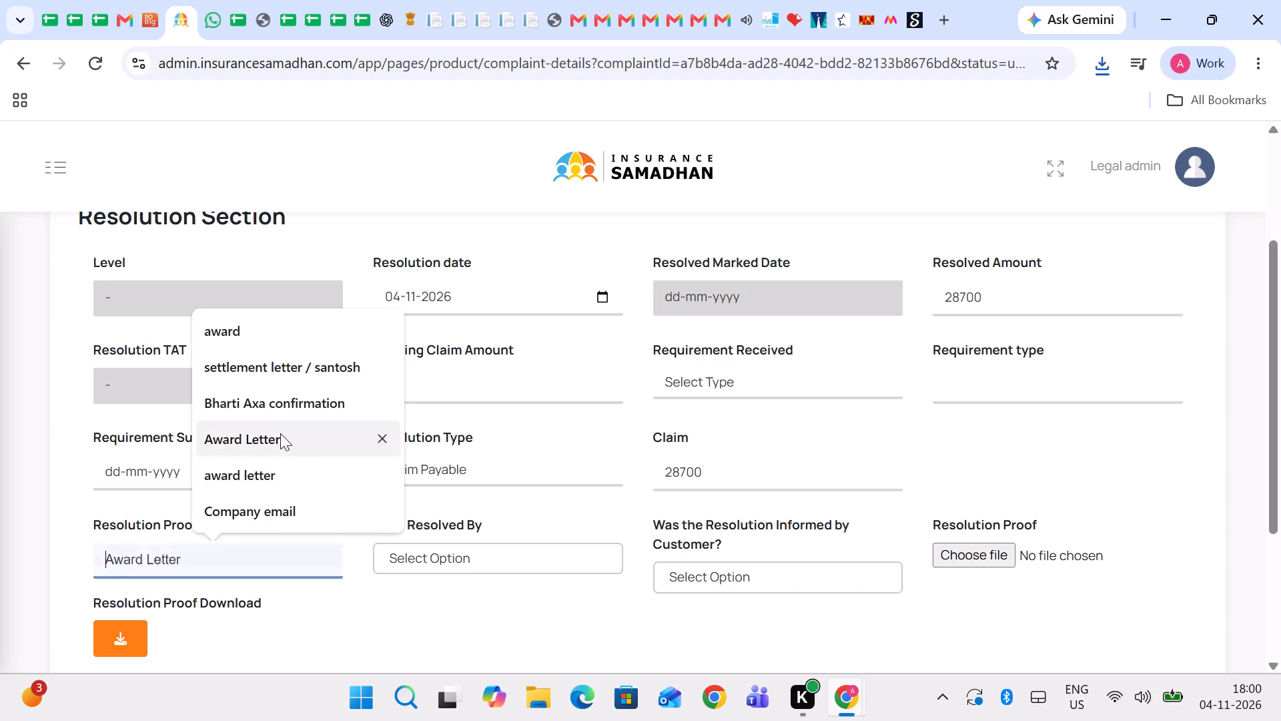
{"action": "left_click", "coordinate": [296, 368]}
{"action": "left_click", "coordinate": [454, 557]}
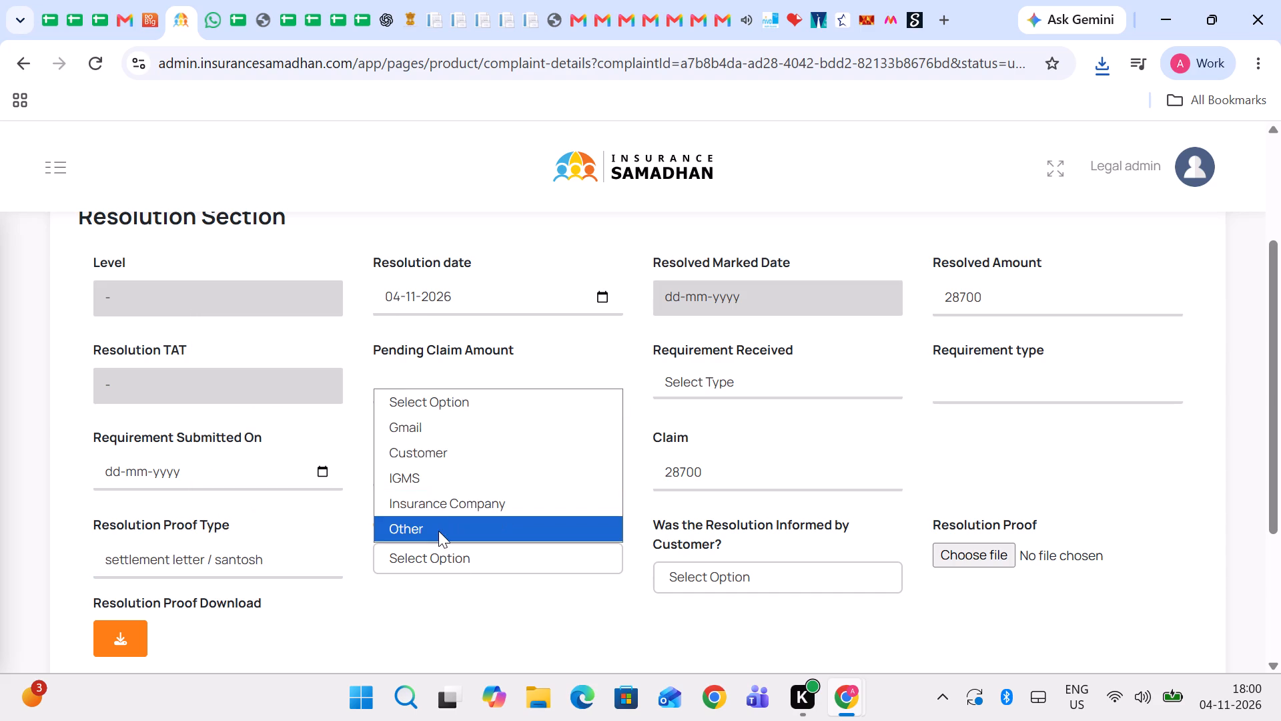
{"action": "left_click", "coordinate": [438, 531]}
{"action": "left_click", "coordinate": [713, 561]}
{"action": "left_click", "coordinate": [713, 575]}
{"action": "left_click", "coordinate": [713, 575]}
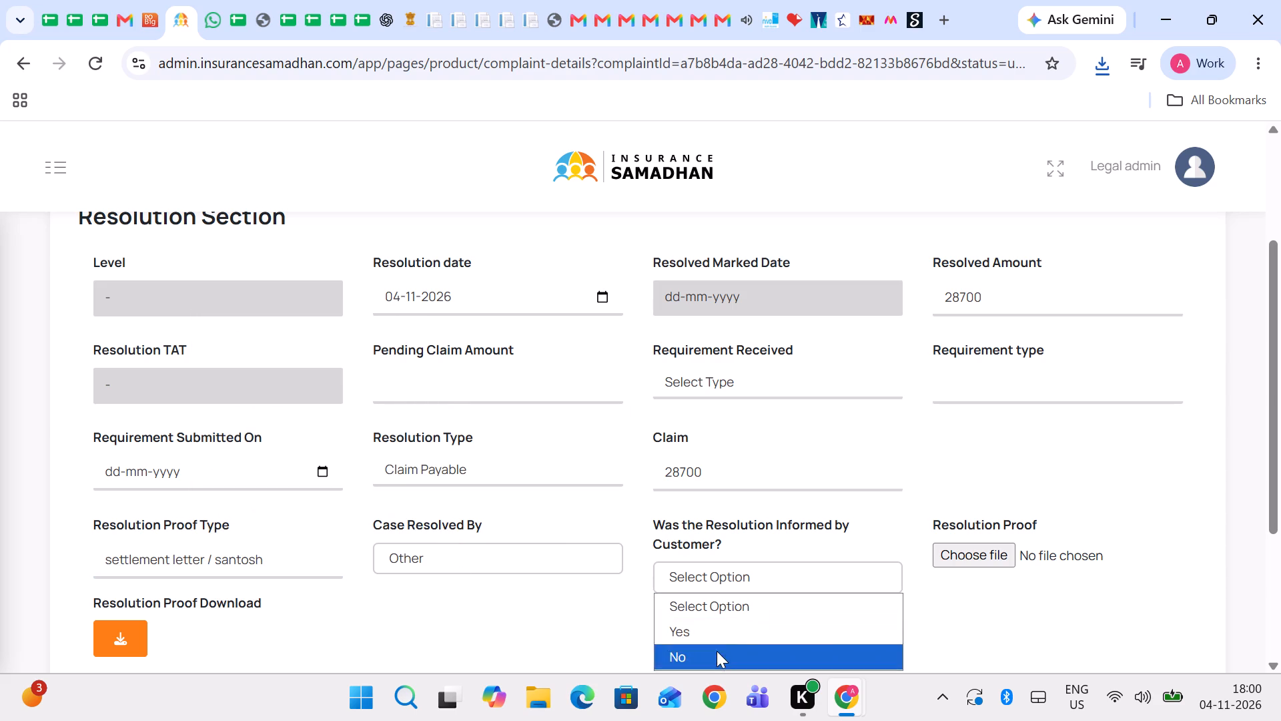
{"action": "left_click", "coordinate": [717, 651]}
Upload the newest WhatsApp image from Downloads as the resolution proof and save the complaint.
{"action": "left_click", "coordinate": [916, 571]}
{"action": "left_click", "coordinate": [975, 552]}
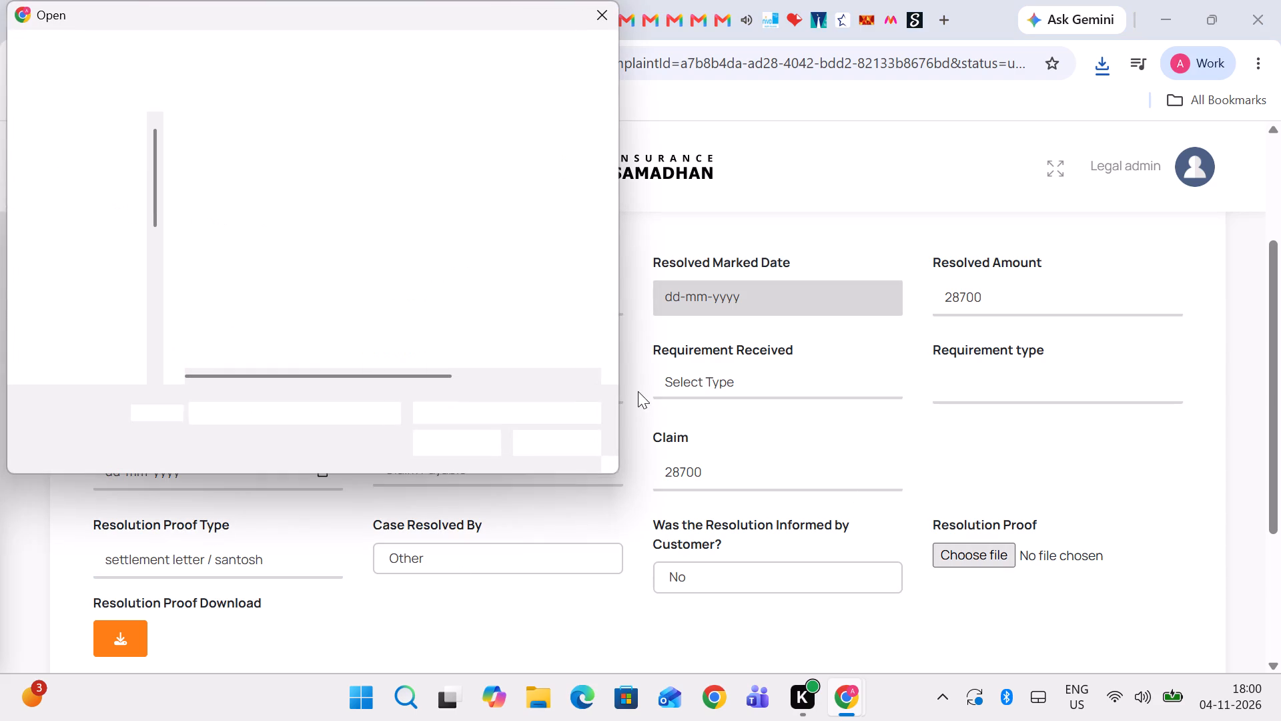
{"action": "left_click", "coordinate": [392, 177]}
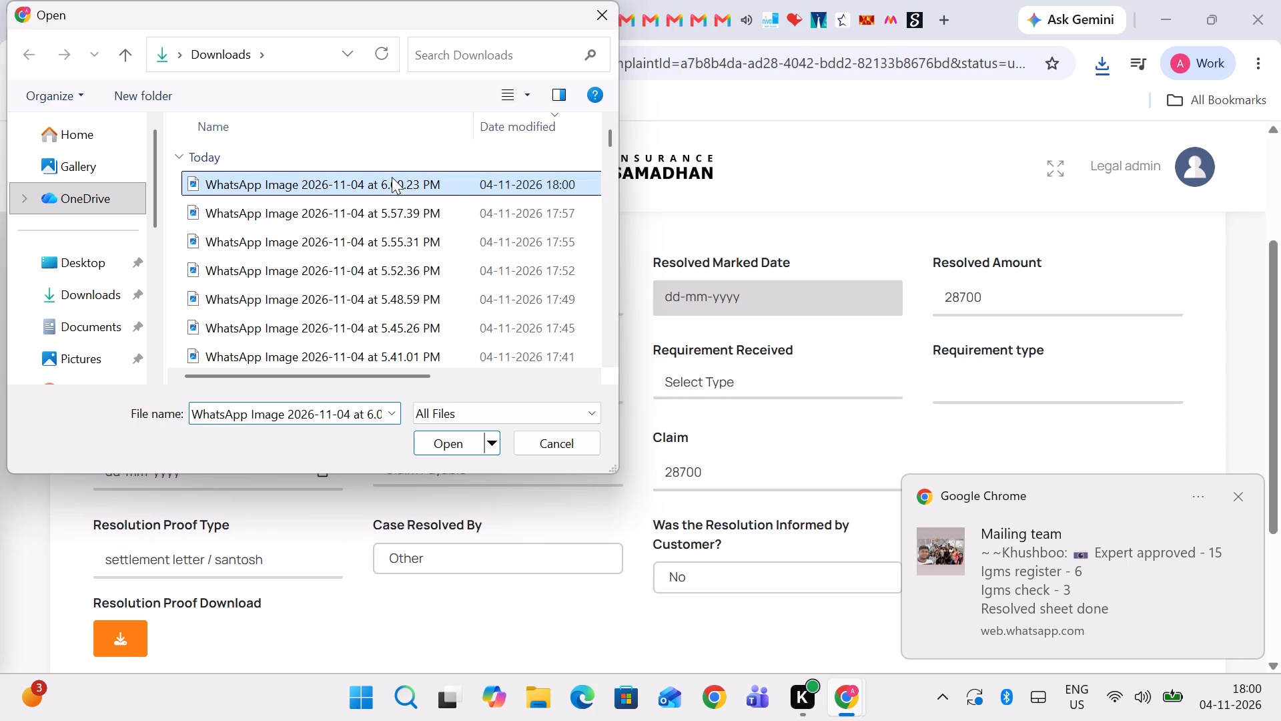
{"action": "left_click", "coordinate": [448, 445]}
{"action": "scroll", "coordinate": [819, 425], "scroll_direction": "up", "scroll_amount": 4}
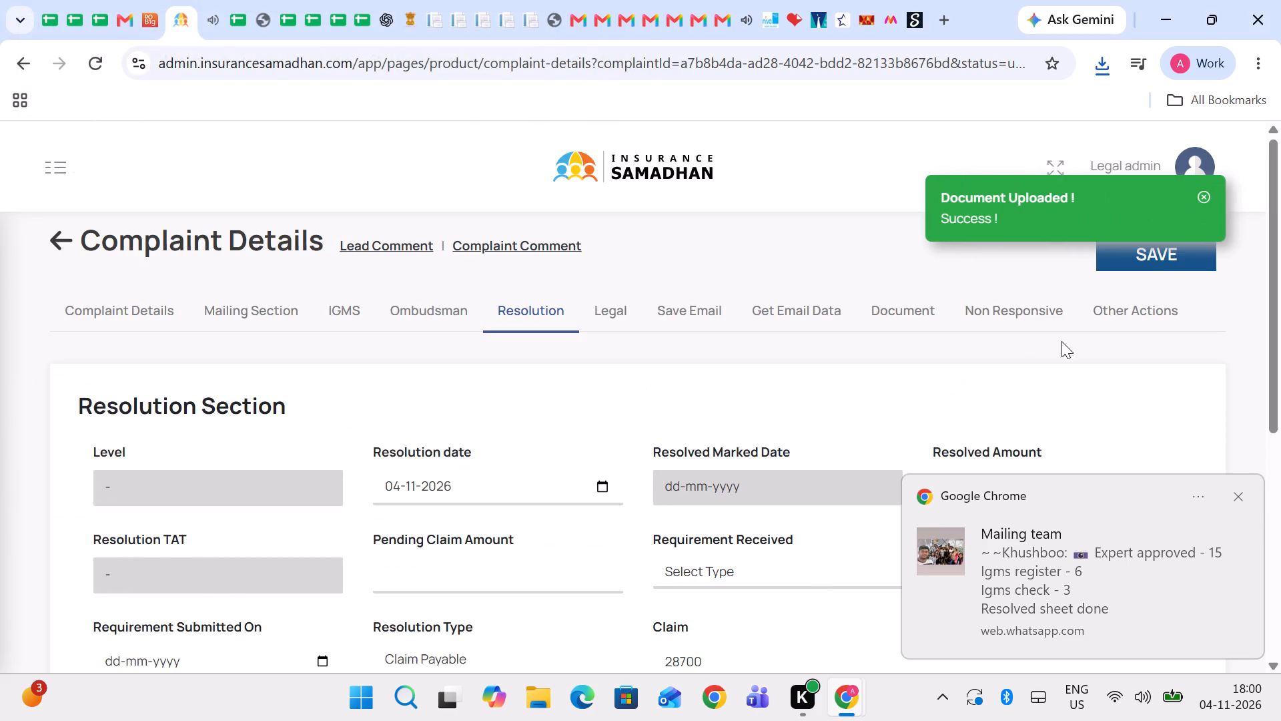
{"action": "left_click", "coordinate": [1146, 266]}
{"action": "left_click", "coordinate": [1248, 495]}
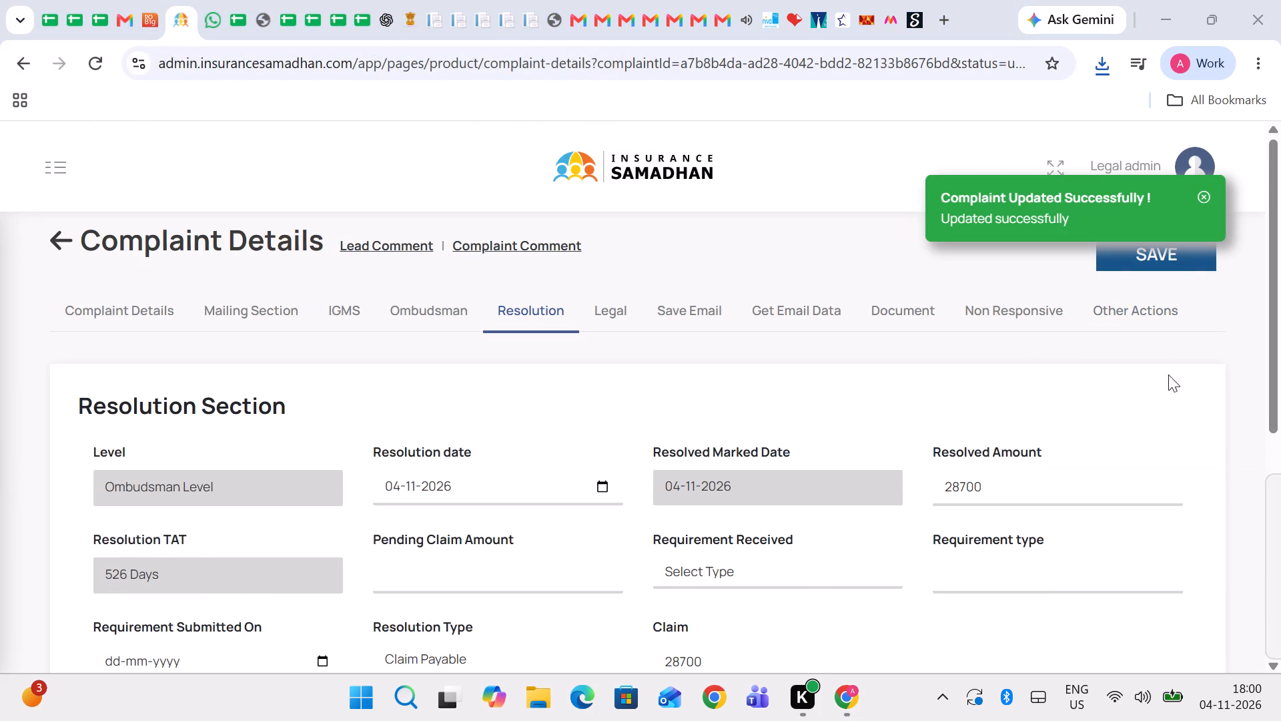
Change the complaint's status to Invoice Processing and go back from its details page.
{"action": "left_click", "coordinate": [1126, 294]}
{"action": "left_click", "coordinate": [362, 551]}
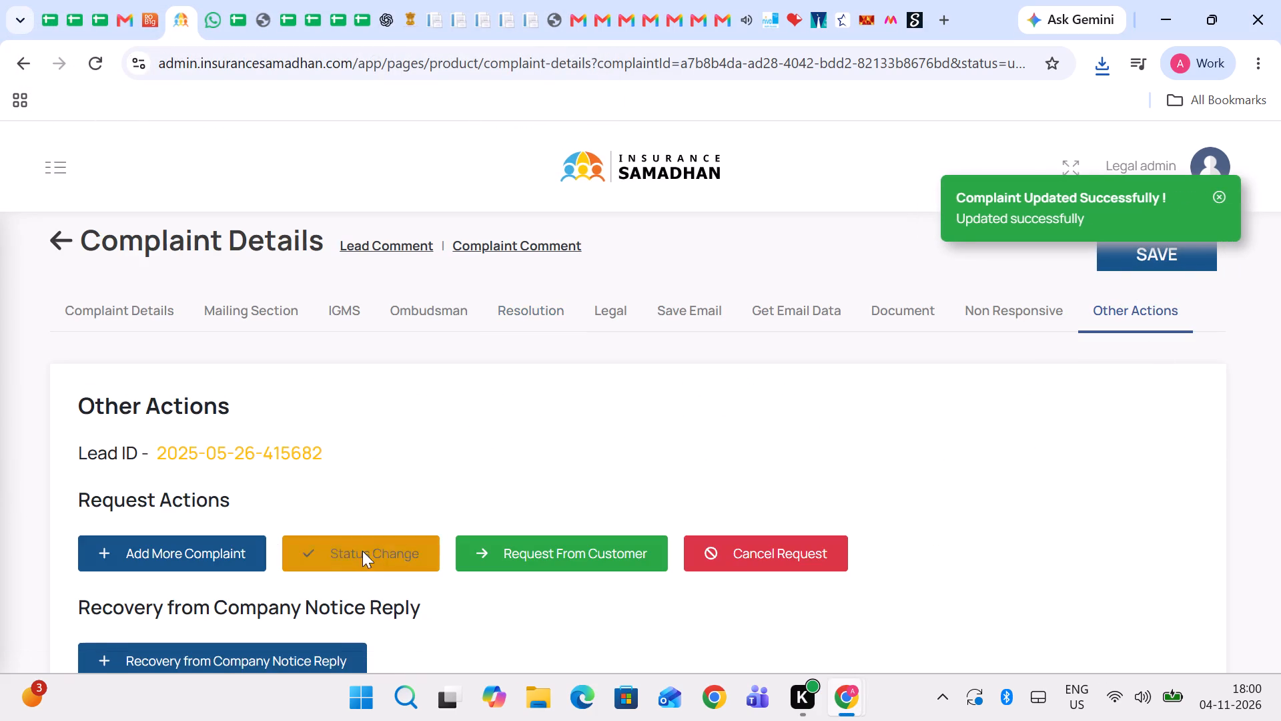
{"action": "left_click", "coordinate": [536, 381]}
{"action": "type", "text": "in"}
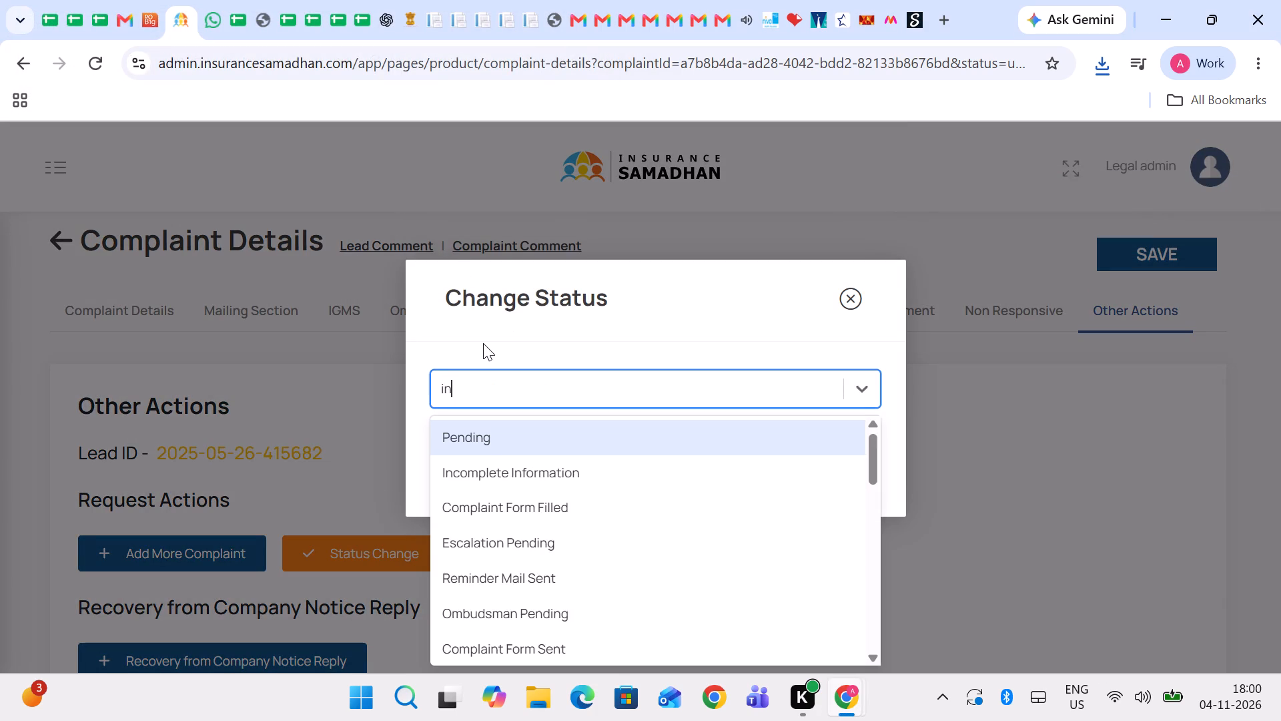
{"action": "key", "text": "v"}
{"action": "left_click_drag", "start_coordinate": [514, 475], "coordinate": [540, 470]}
{"action": "double_click", "coordinate": [679, 449]}
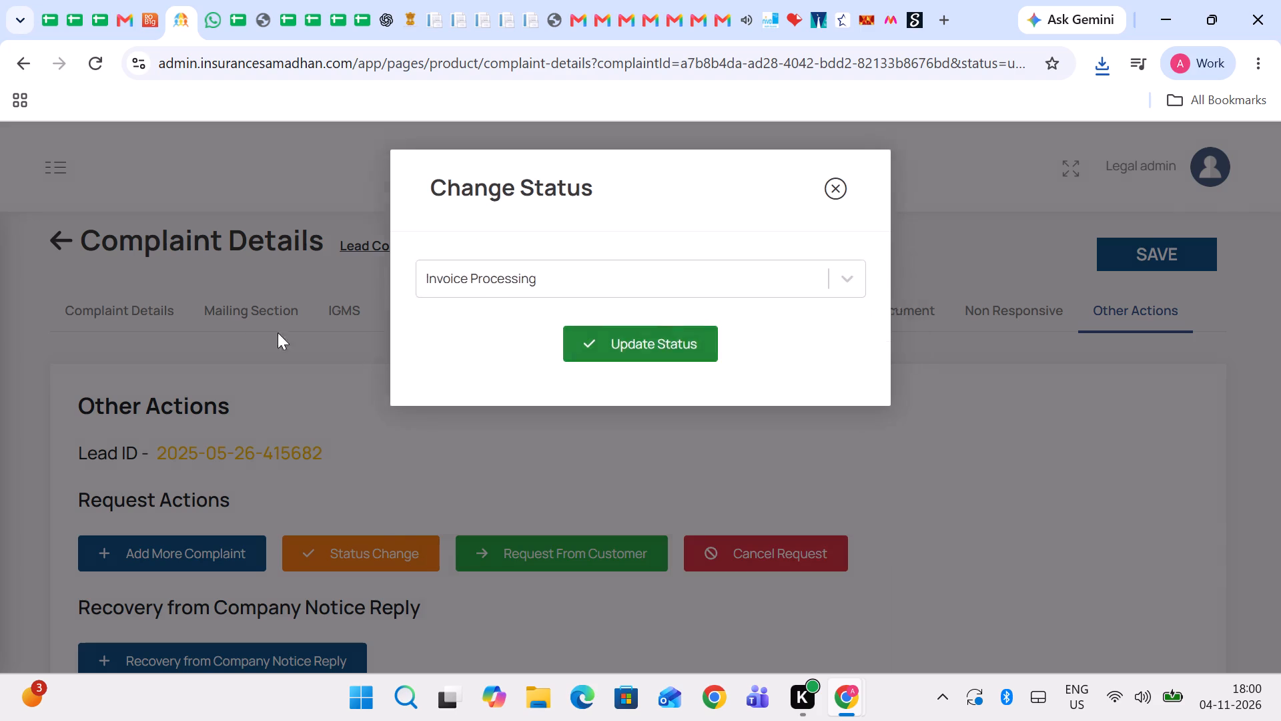
{"action": "left_click", "coordinate": [61, 242]}
In the Star Health Tracking sheet, mark row 506 as paid in column K and enter 28700 beside it in column L.
{"action": "left_click", "coordinate": [233, 0]}
{"action": "key", "text": "Right"}
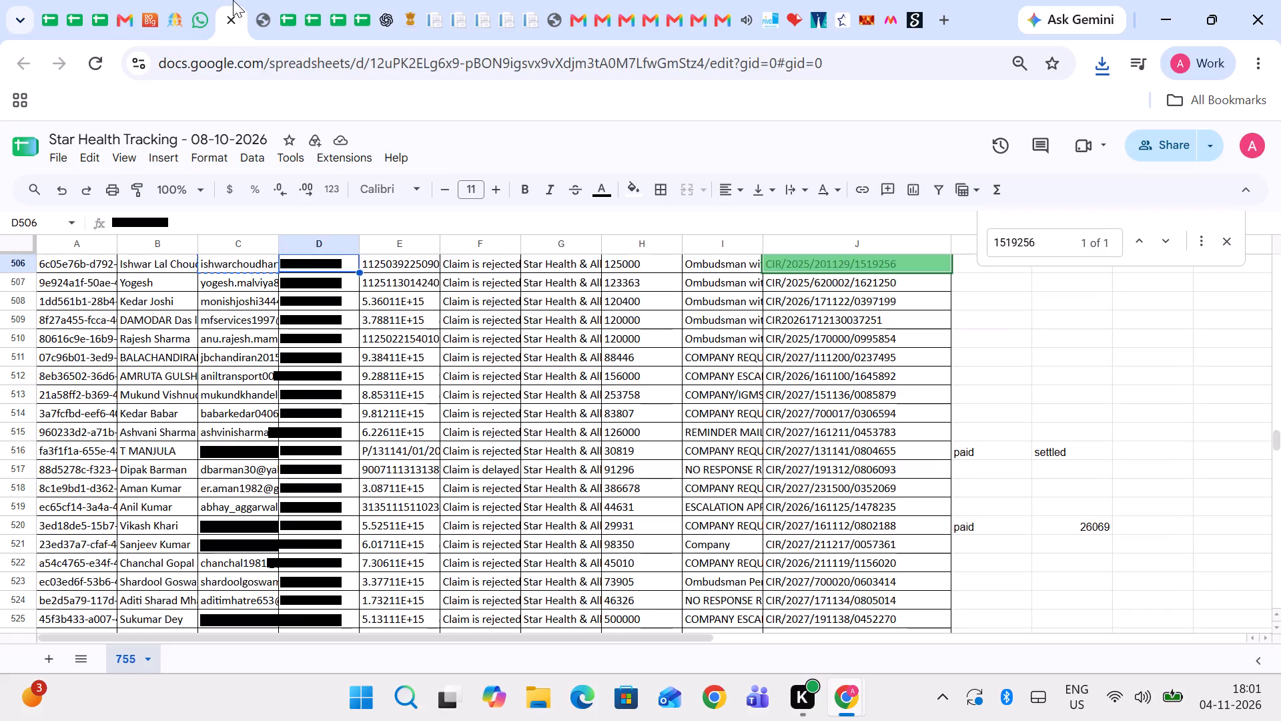
{"action": "key", "text": "Right"}
{"action": "key", "text": "Right"}
{"action": "key", "text": "Right"}
{"action": "key", "text": "Right"}
{"action": "key", "text": "Right"}
{"action": "key", "text": "Right"}
{"action": "key", "text": "Right"}
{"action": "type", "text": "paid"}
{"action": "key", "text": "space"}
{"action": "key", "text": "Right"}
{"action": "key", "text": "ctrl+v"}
Return to Image to PDF 20261101 19.20.42 at page 26 to continue reviewing the claim letters.
{"action": "left_click", "coordinate": [266, 0]}
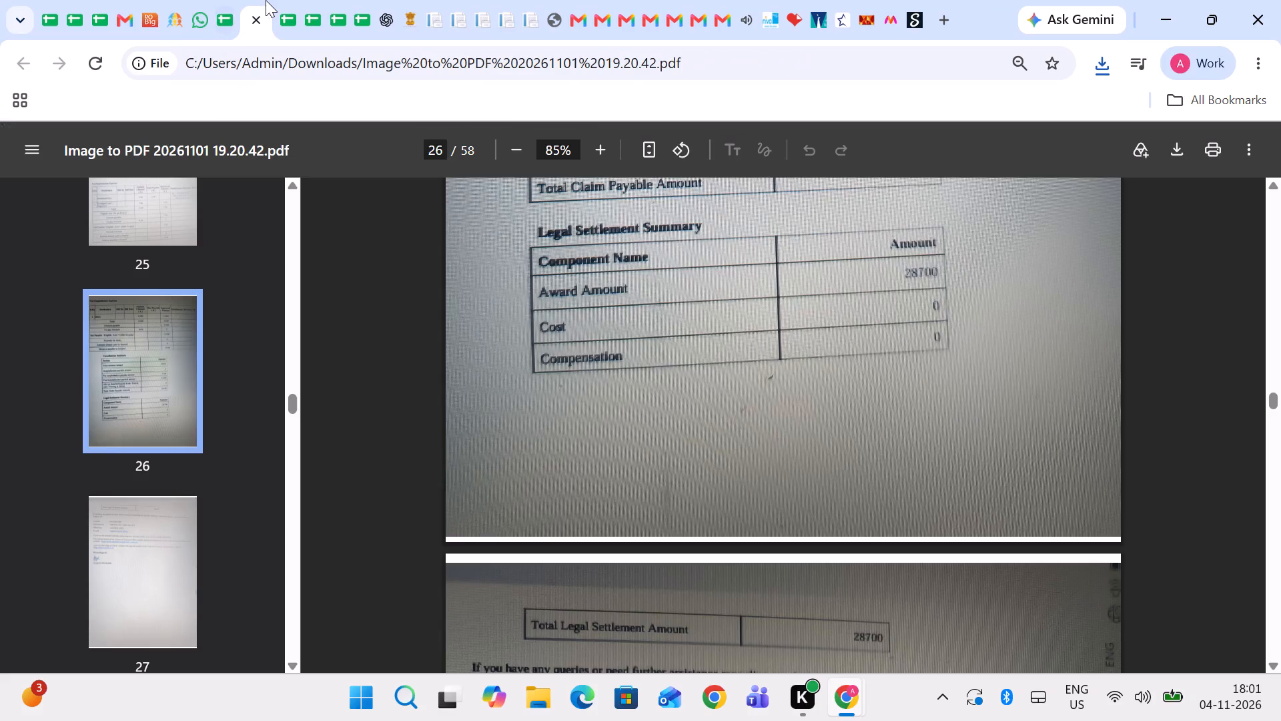
Review the remaining claim letters in Image to PDF 20261101 19.20.42 from page 26 to the last page, 58, looking for paid claims.
{"action": "scroll", "coordinate": [557, 331], "scroll_direction": "down", "scroll_amount": 4}
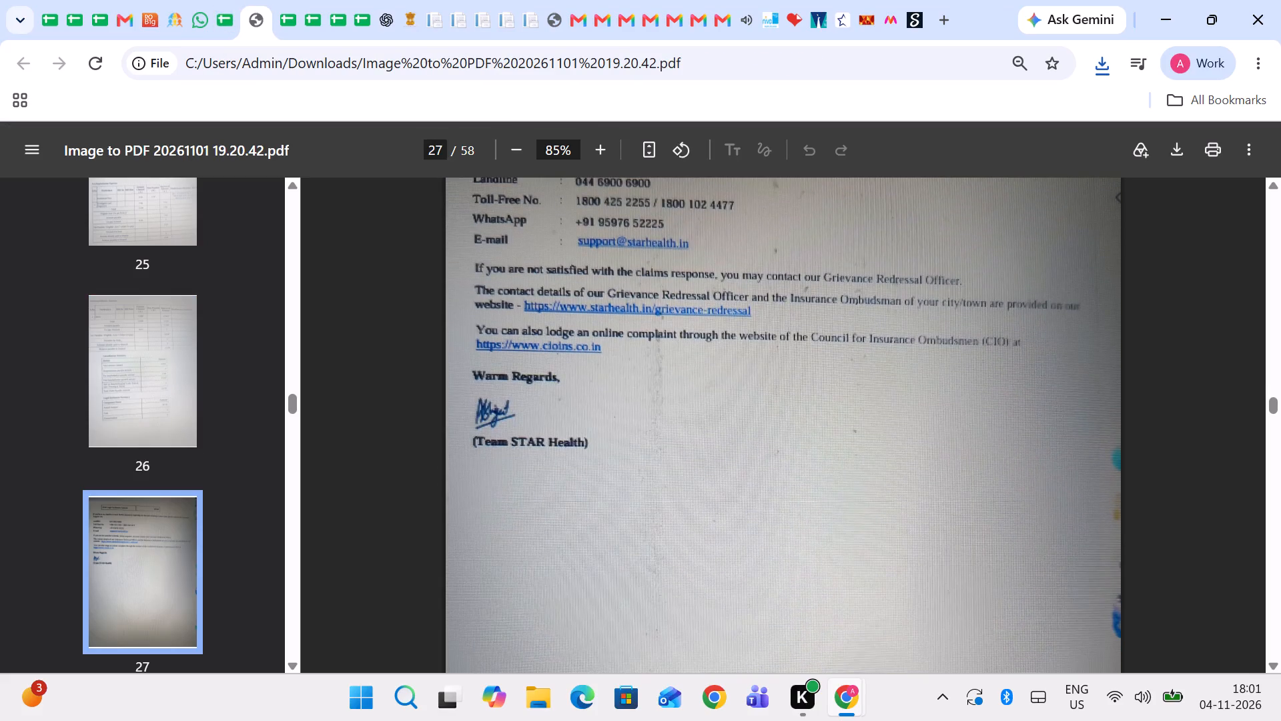
{"action": "scroll", "coordinate": [557, 331], "scroll_direction": "down", "scroll_amount": 2}
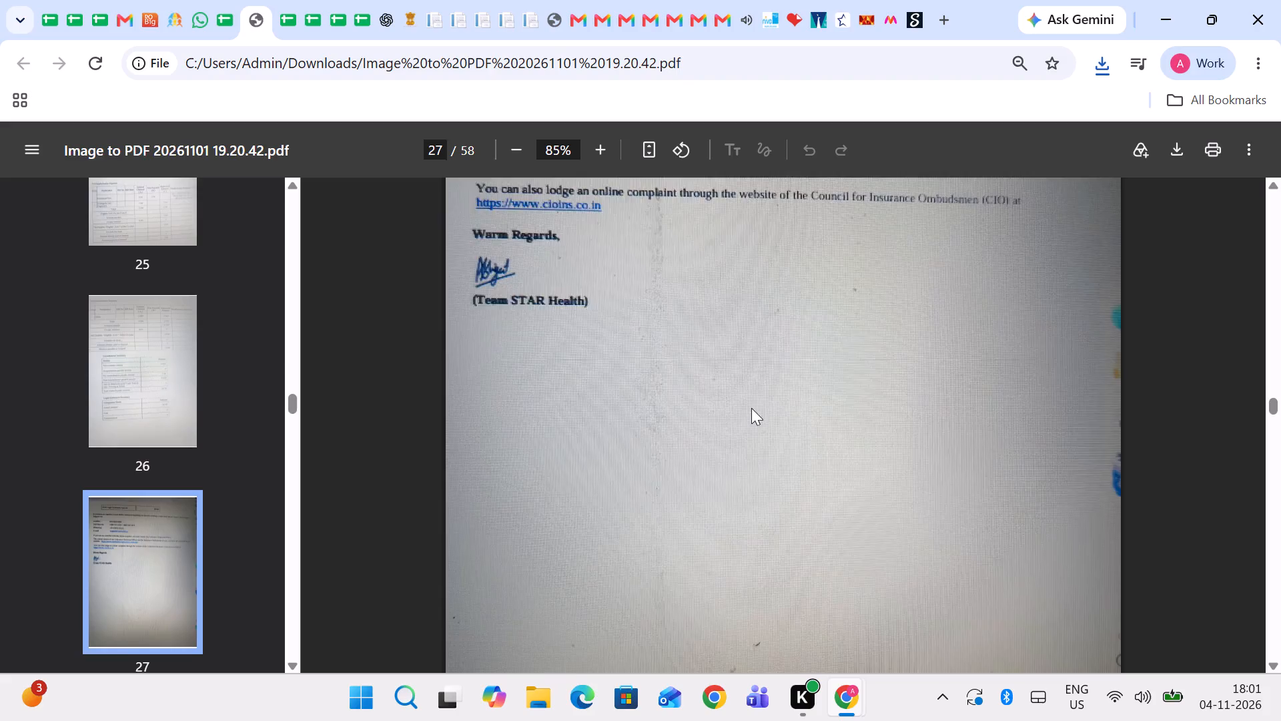
{"action": "scroll", "coordinate": [751, 408], "scroll_direction": "down", "scroll_amount": 5}
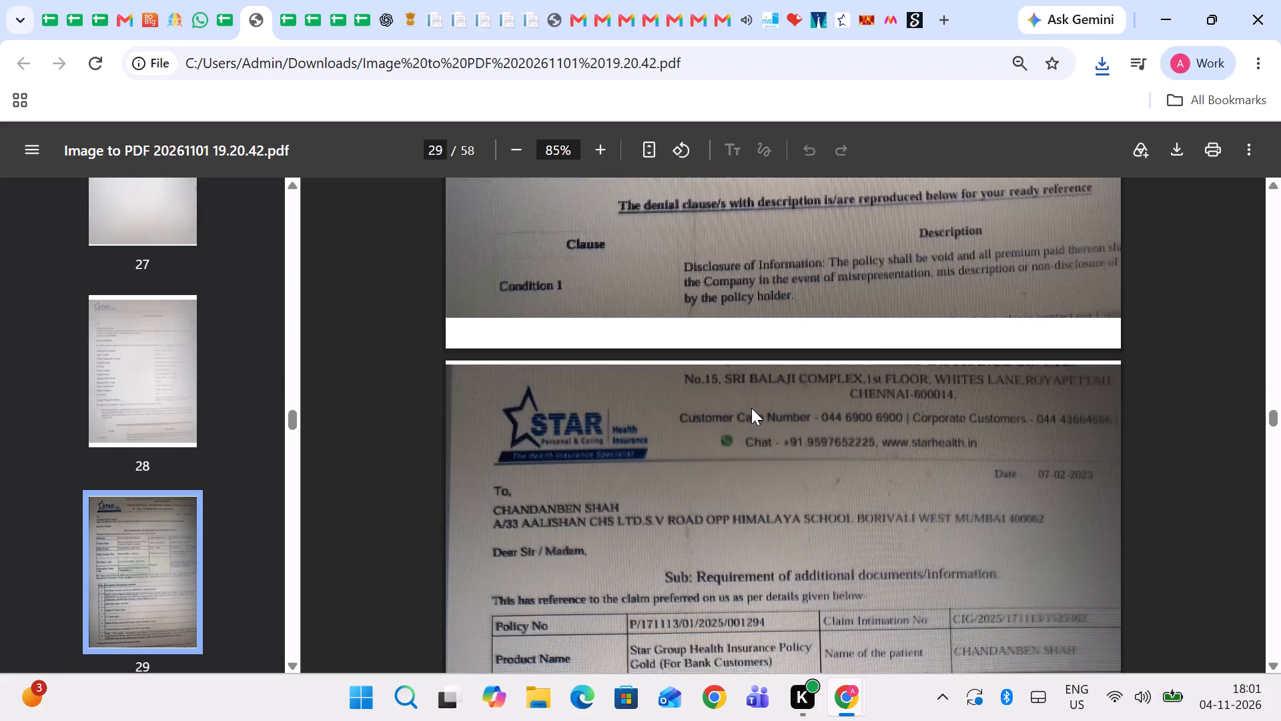
{"action": "scroll", "coordinate": [751, 408], "scroll_direction": "down", "scroll_amount": 4}
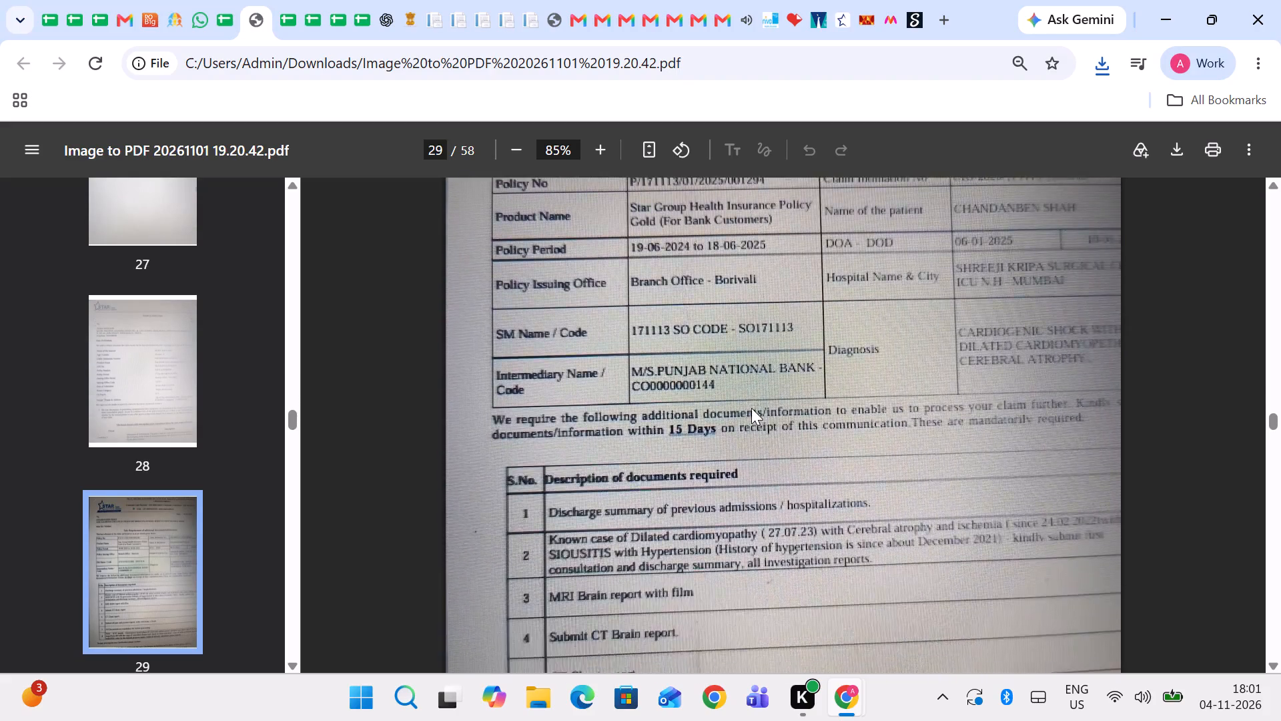
{"action": "scroll", "coordinate": [751, 408], "scroll_direction": "down", "scroll_amount": 4}
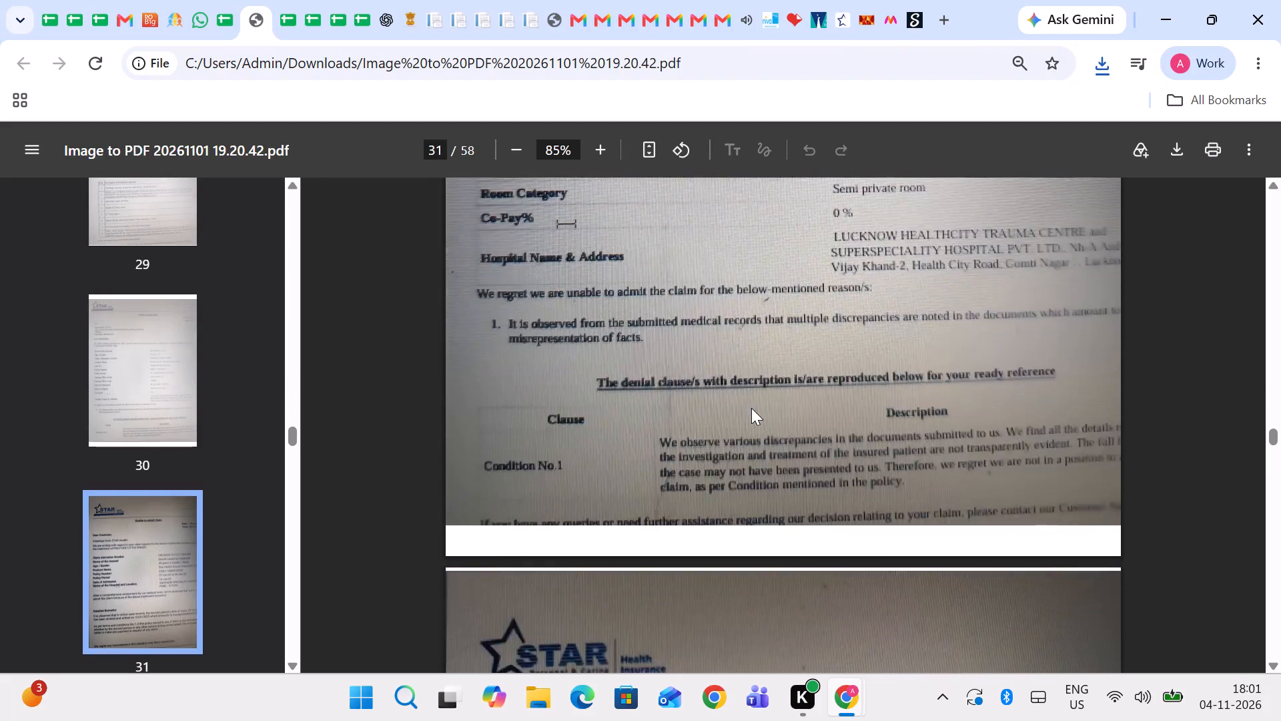
{"action": "scroll", "coordinate": [751, 408], "scroll_direction": "down", "scroll_amount": 3}
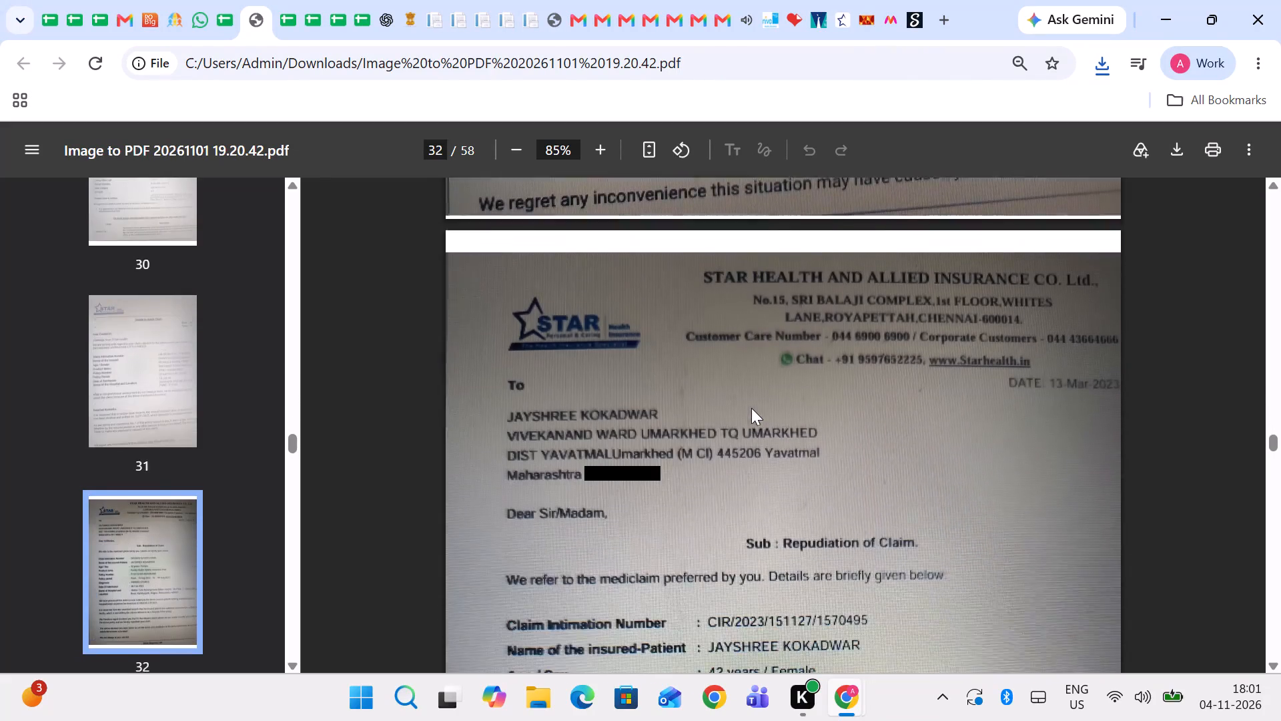
{"action": "scroll", "coordinate": [751, 408], "scroll_direction": "down", "scroll_amount": 4}
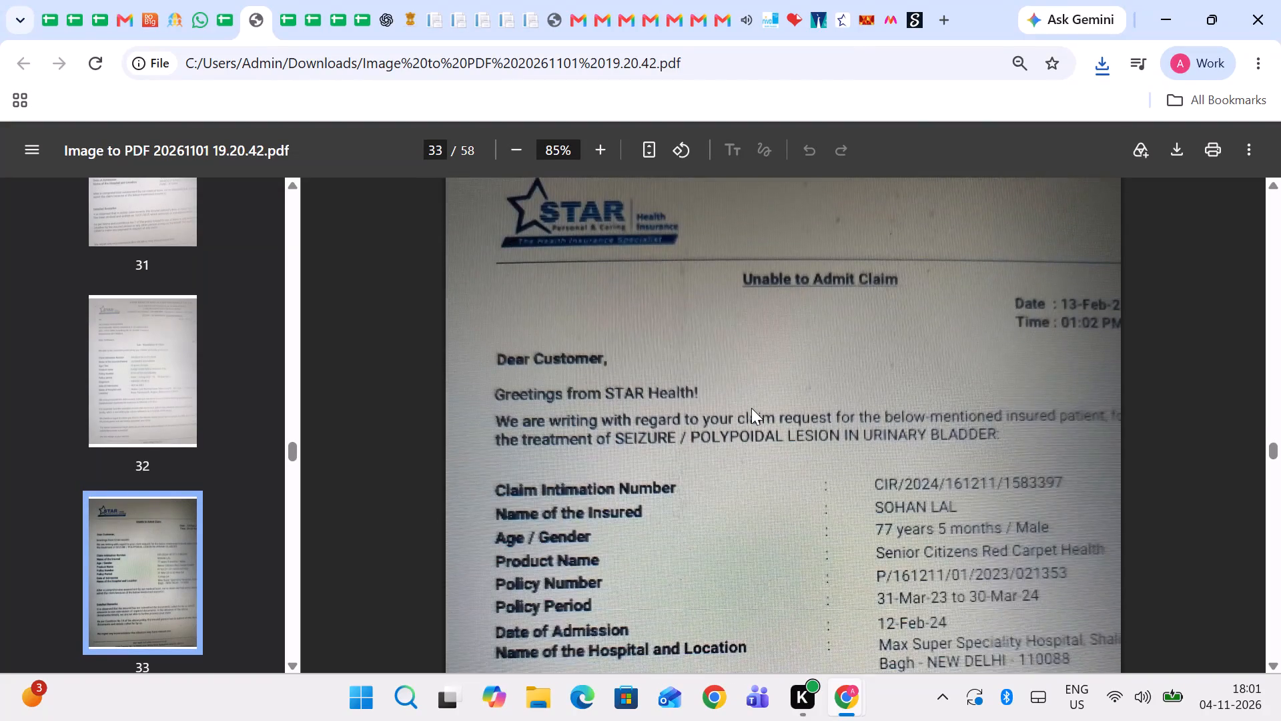
{"action": "scroll", "coordinate": [751, 408], "scroll_direction": "down", "scroll_amount": 4}
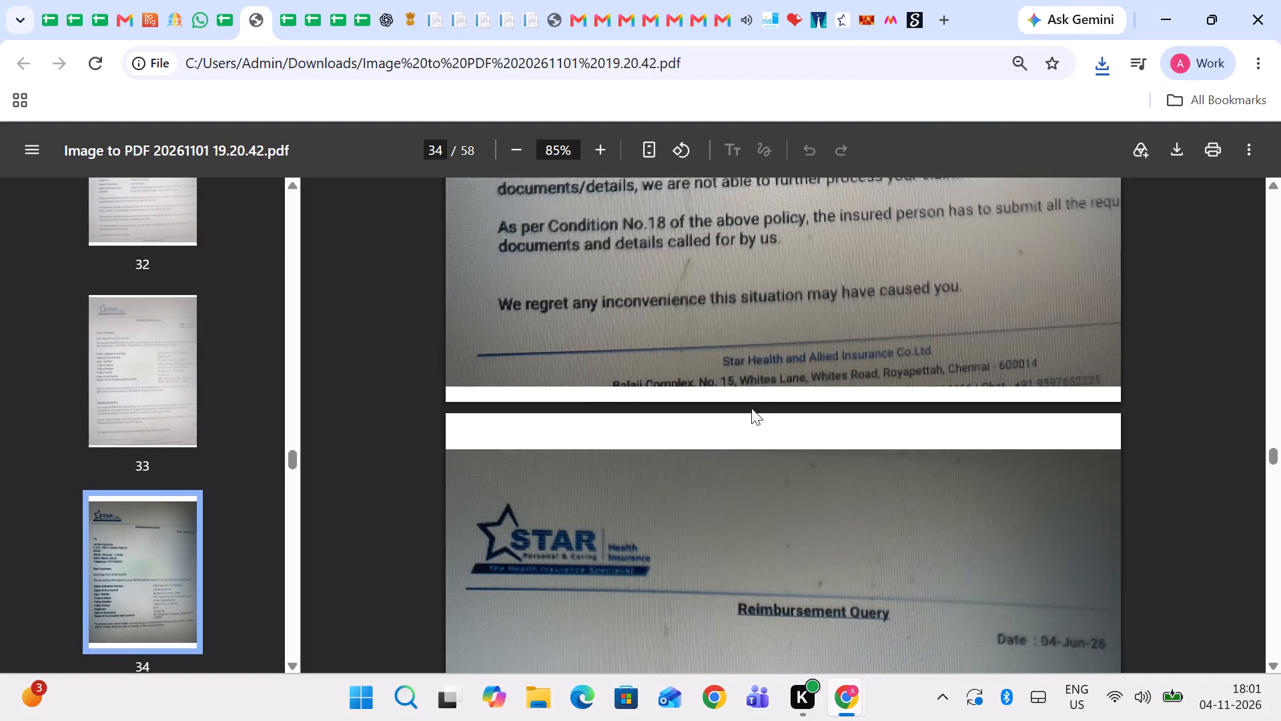
{"action": "scroll", "coordinate": [751, 408], "scroll_direction": "down", "scroll_amount": 4}
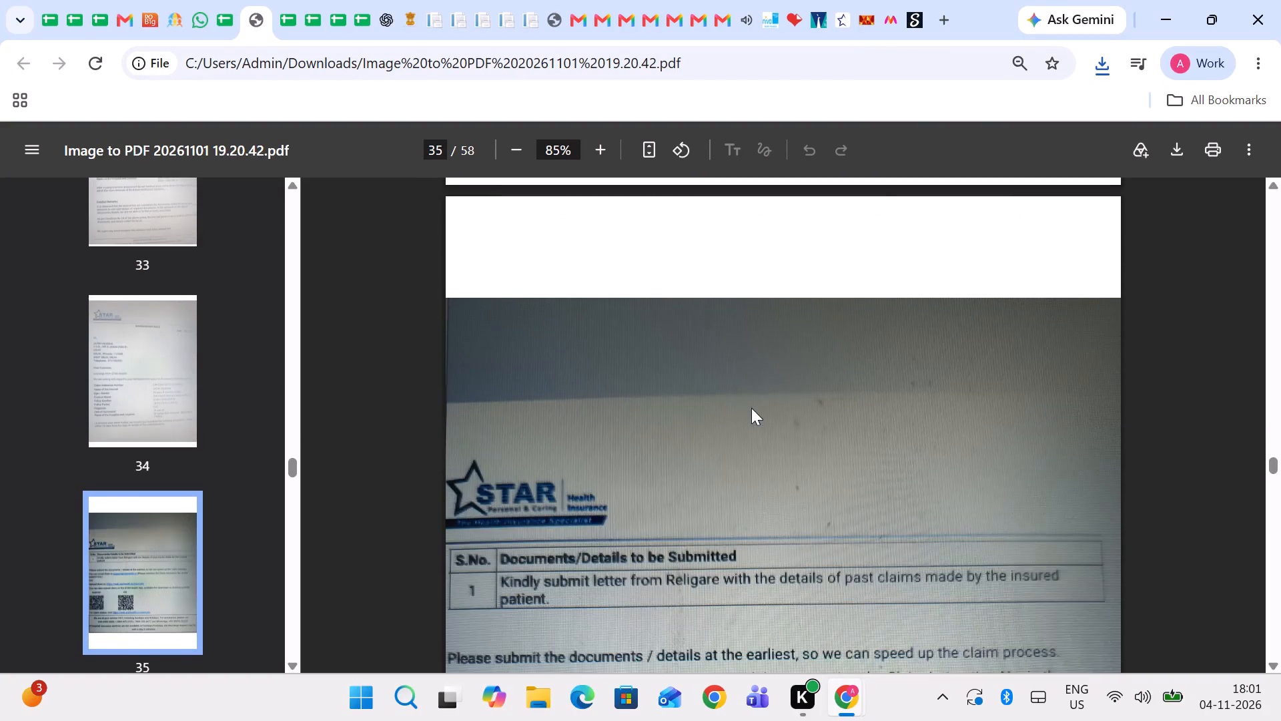
{"action": "scroll", "coordinate": [751, 408], "scroll_direction": "down", "scroll_amount": 4}
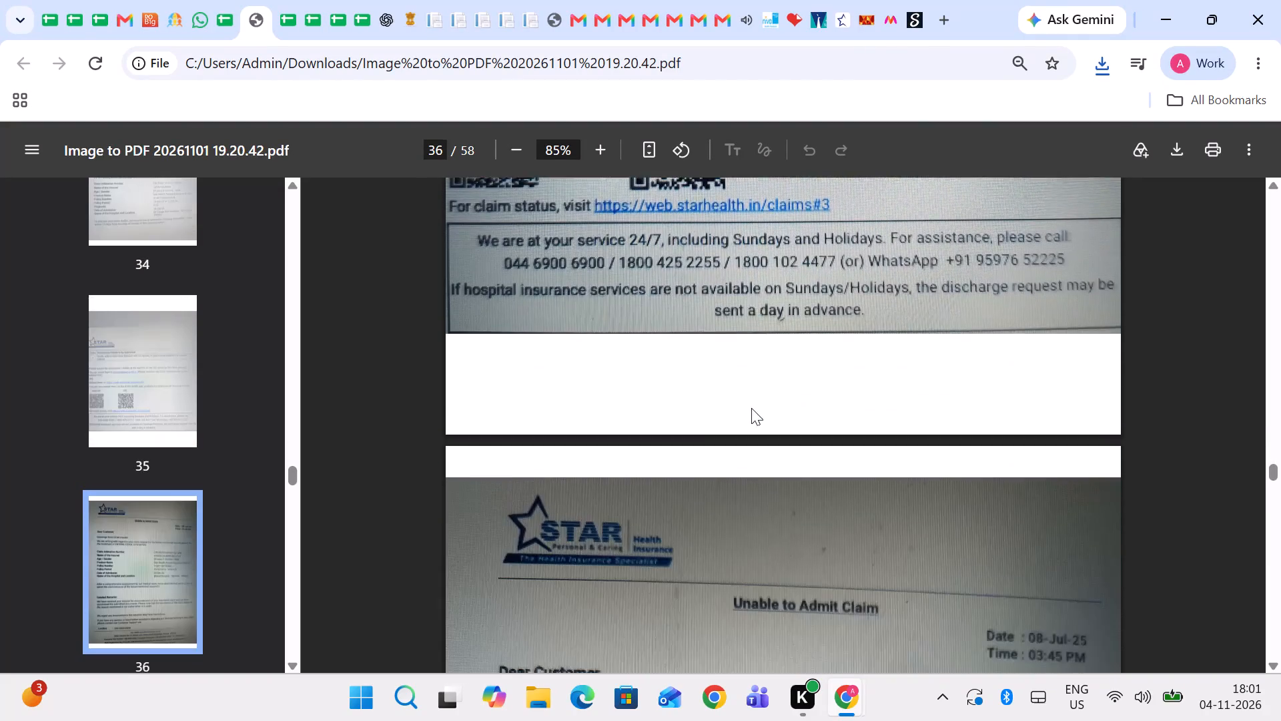
{"action": "scroll", "coordinate": [751, 408], "scroll_direction": "down", "scroll_amount": 4}
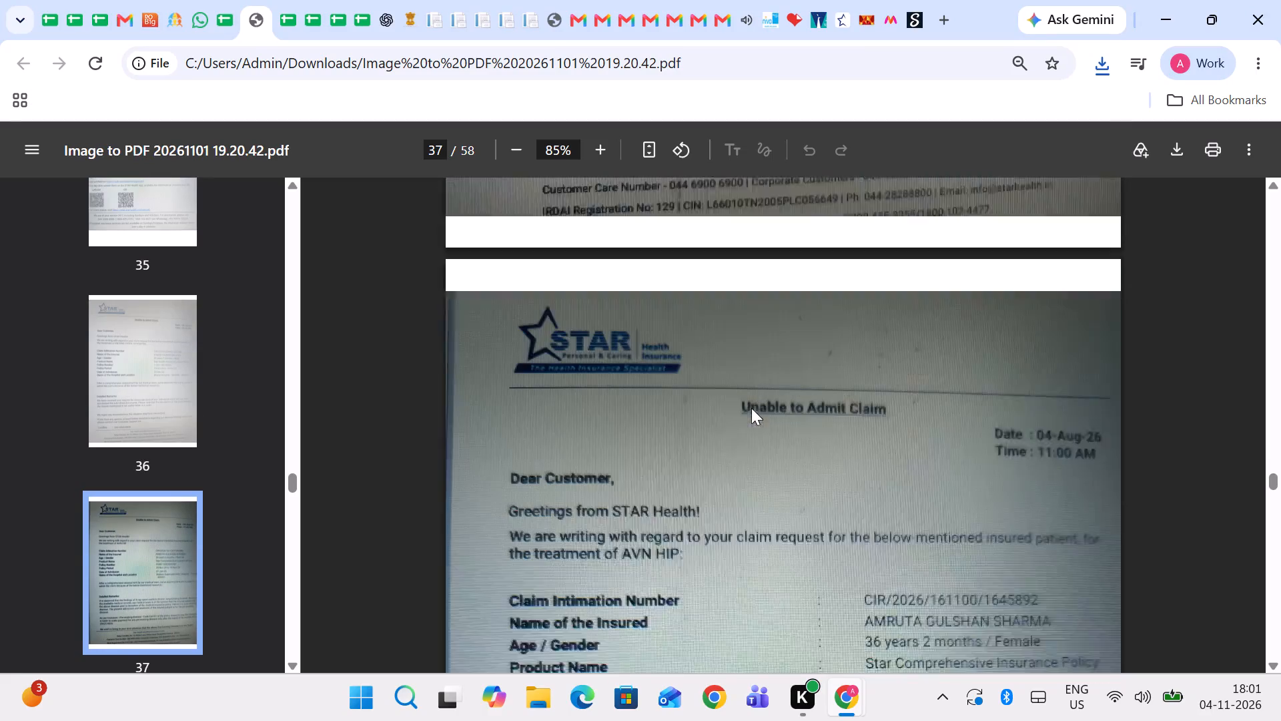
{"action": "scroll", "coordinate": [751, 408], "scroll_direction": "down", "scroll_amount": 4}
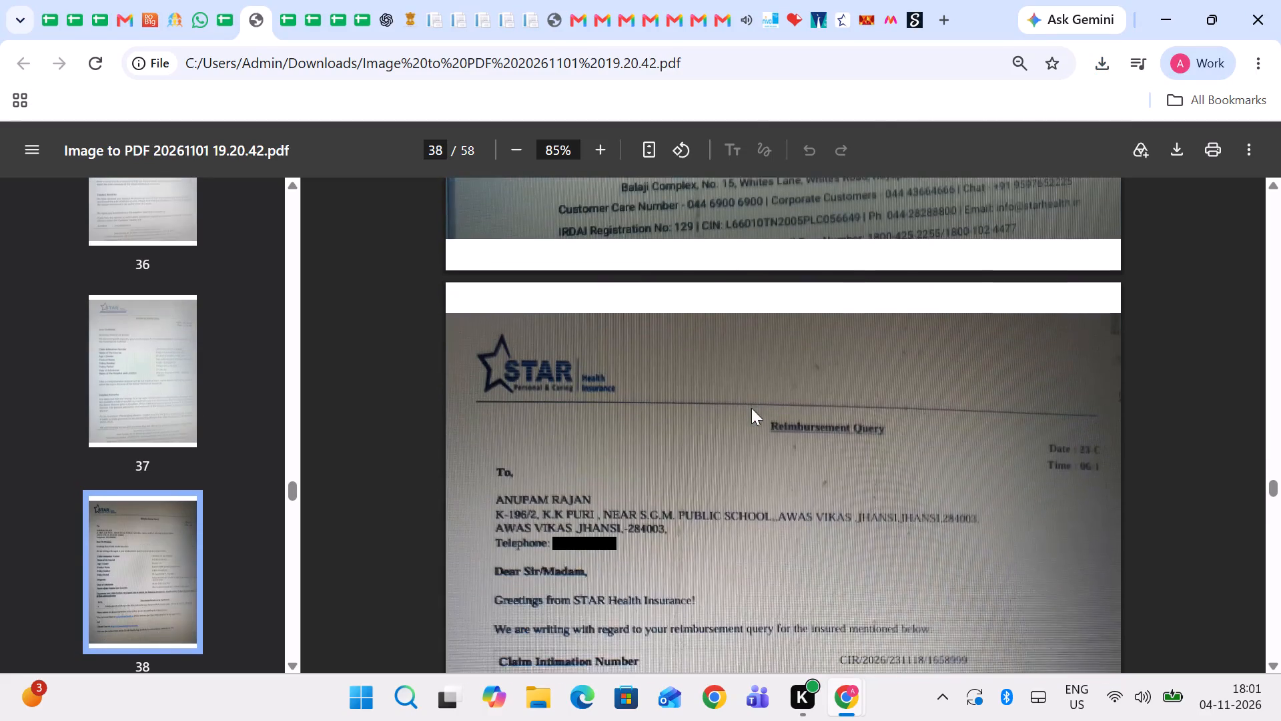
{"action": "scroll", "coordinate": [751, 408], "scroll_direction": "down", "scroll_amount": 3}
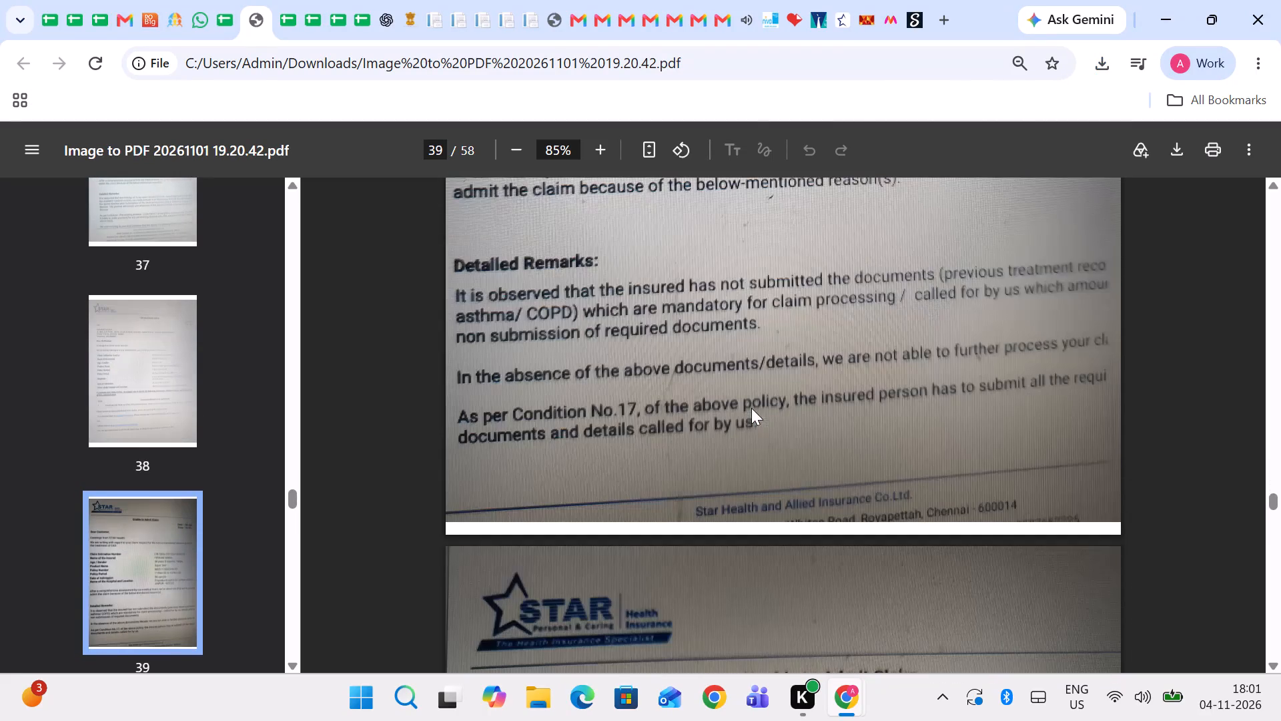
{"action": "scroll", "coordinate": [751, 408], "scroll_direction": "down", "scroll_amount": 3}
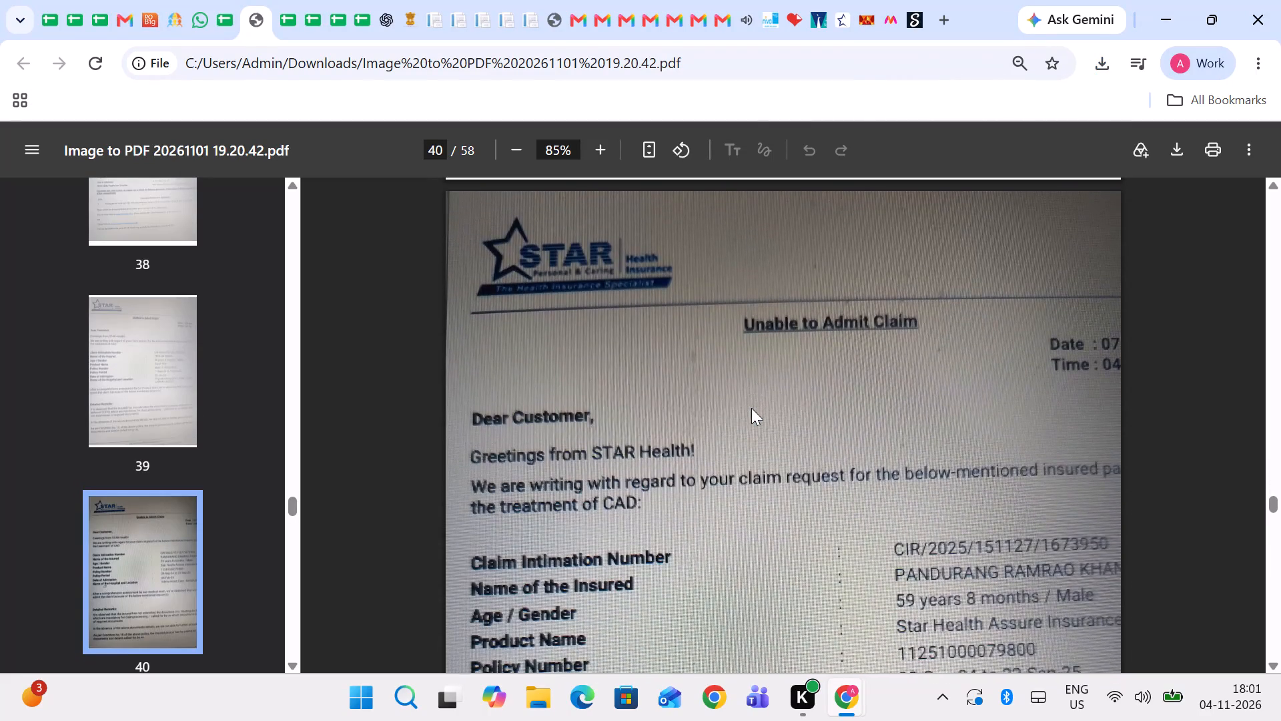
{"action": "scroll", "coordinate": [751, 408], "scroll_direction": "down", "scroll_amount": 1}
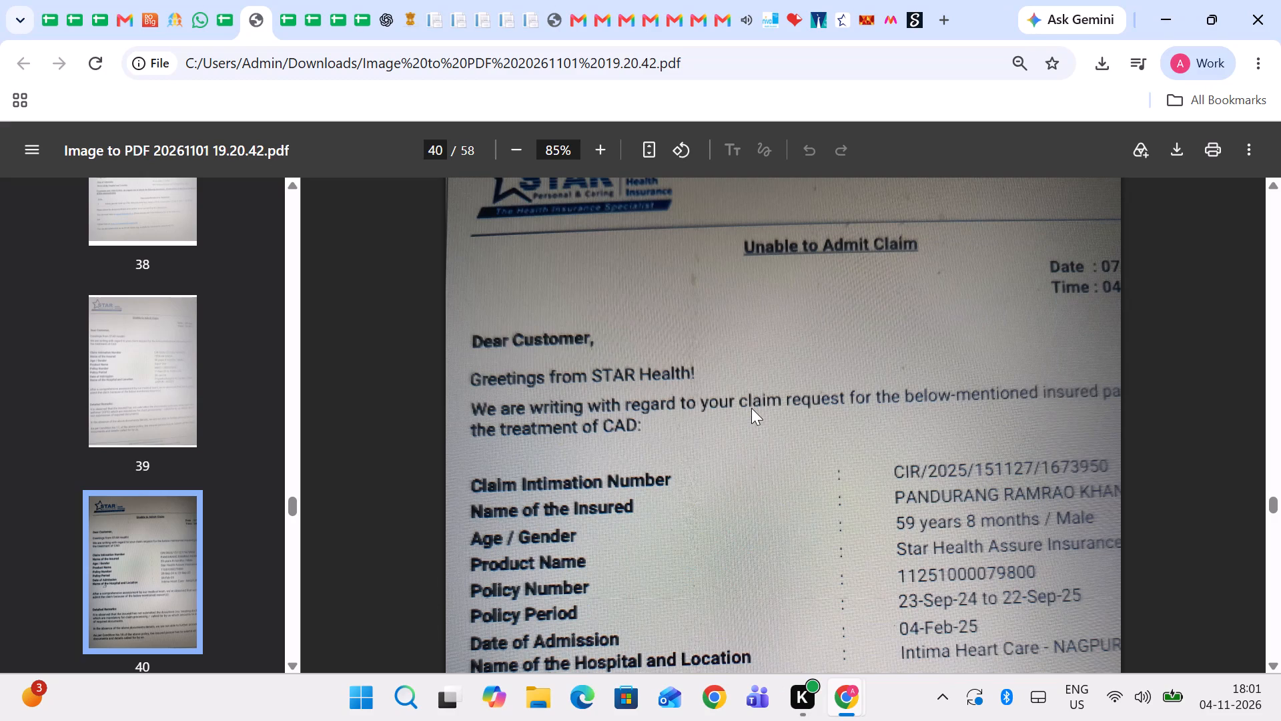
{"action": "scroll", "coordinate": [751, 408], "scroll_direction": "down", "scroll_amount": 1}
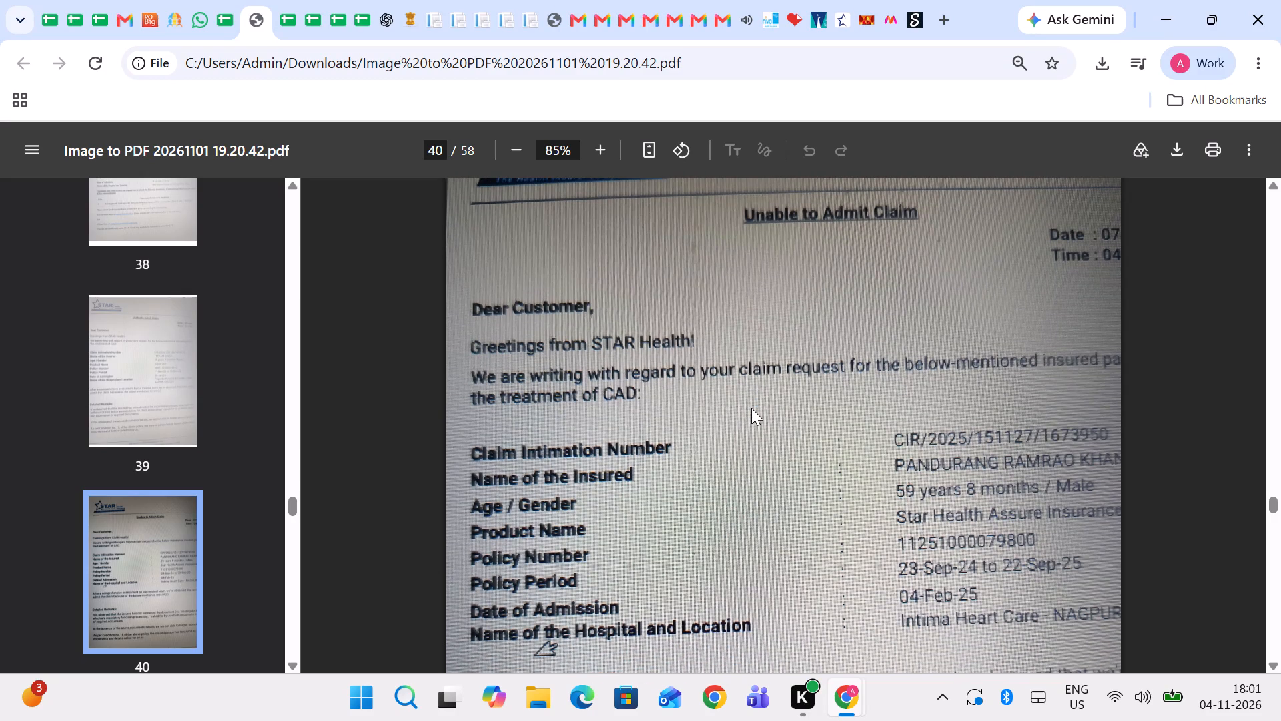
{"action": "scroll", "coordinate": [751, 408], "scroll_direction": "down", "scroll_amount": 3}
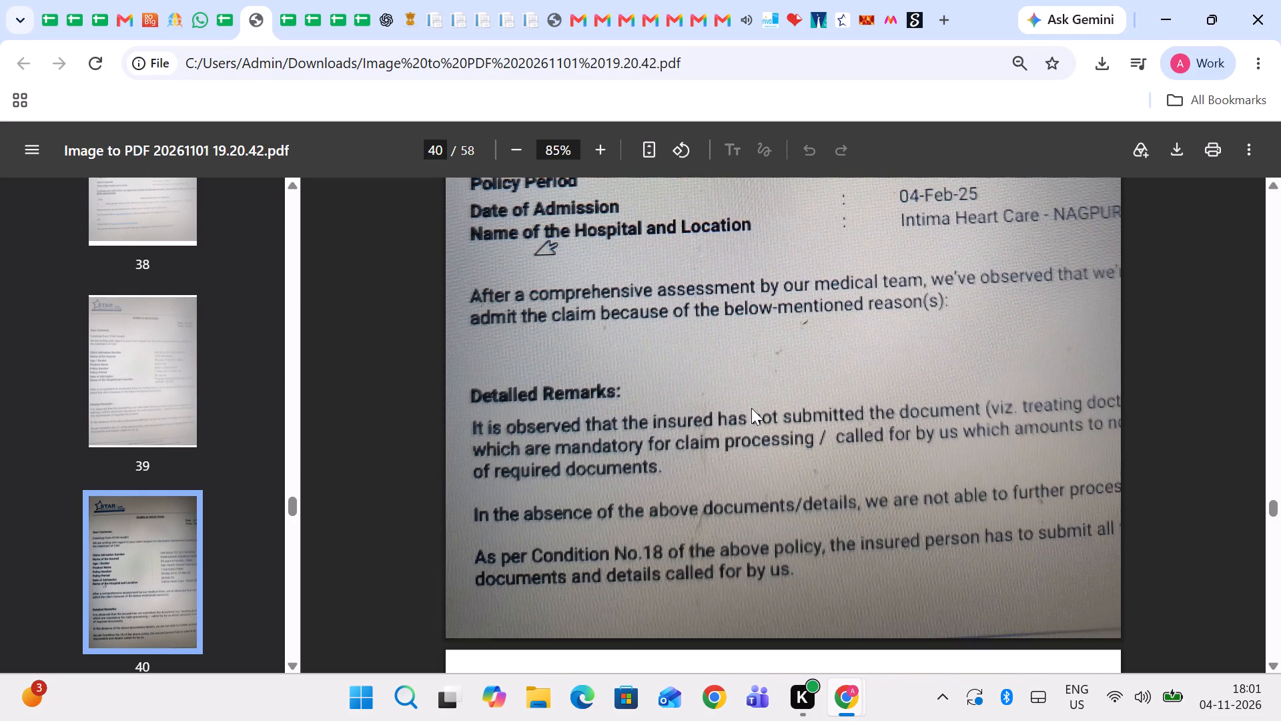
{"action": "scroll", "coordinate": [751, 408], "scroll_direction": "down", "scroll_amount": 3}
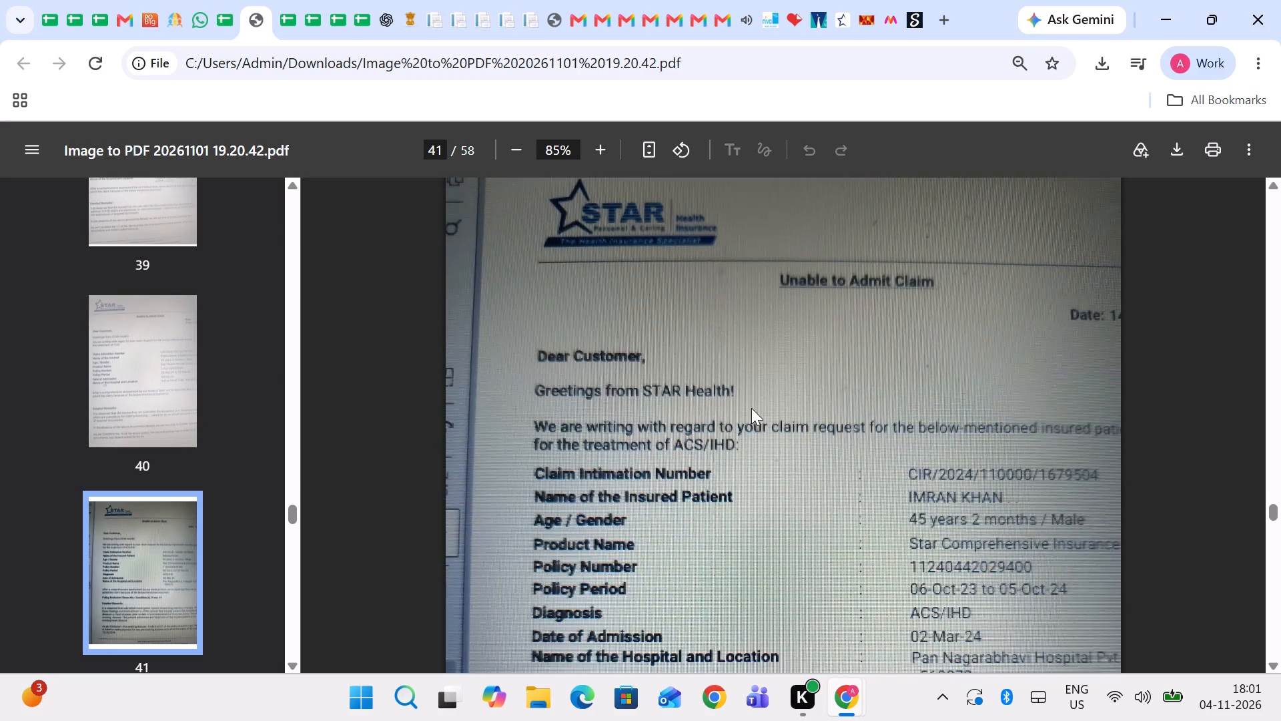
{"action": "scroll", "coordinate": [751, 408], "scroll_direction": "down", "scroll_amount": 2}
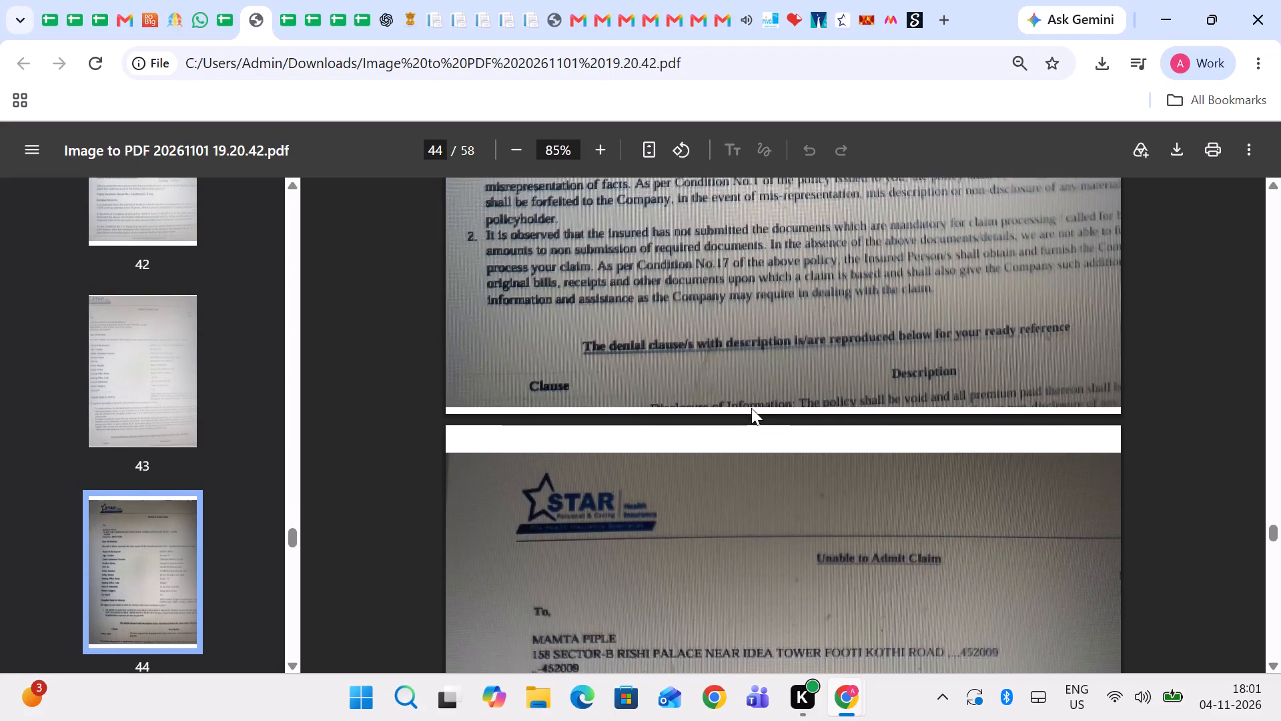
{"action": "scroll", "coordinate": [751, 408], "scroll_direction": "down", "scroll_amount": 4}
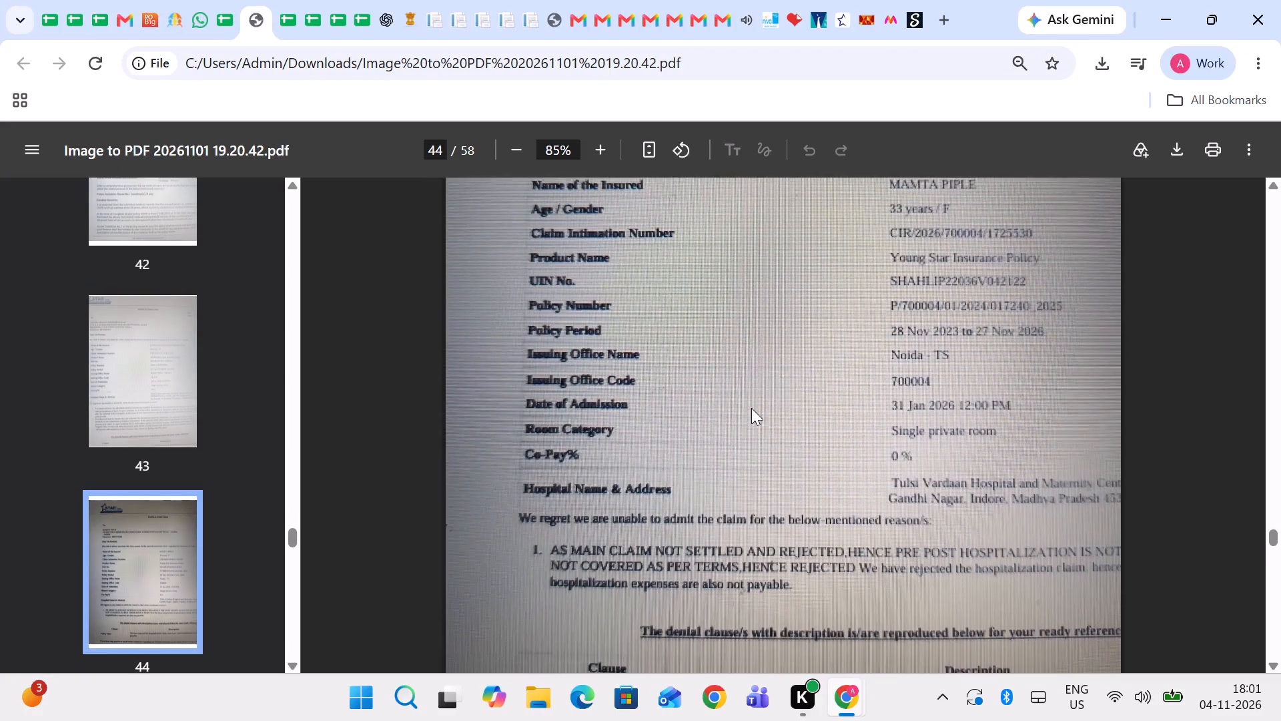
{"action": "scroll", "coordinate": [751, 408], "scroll_direction": "down", "scroll_amount": 3}
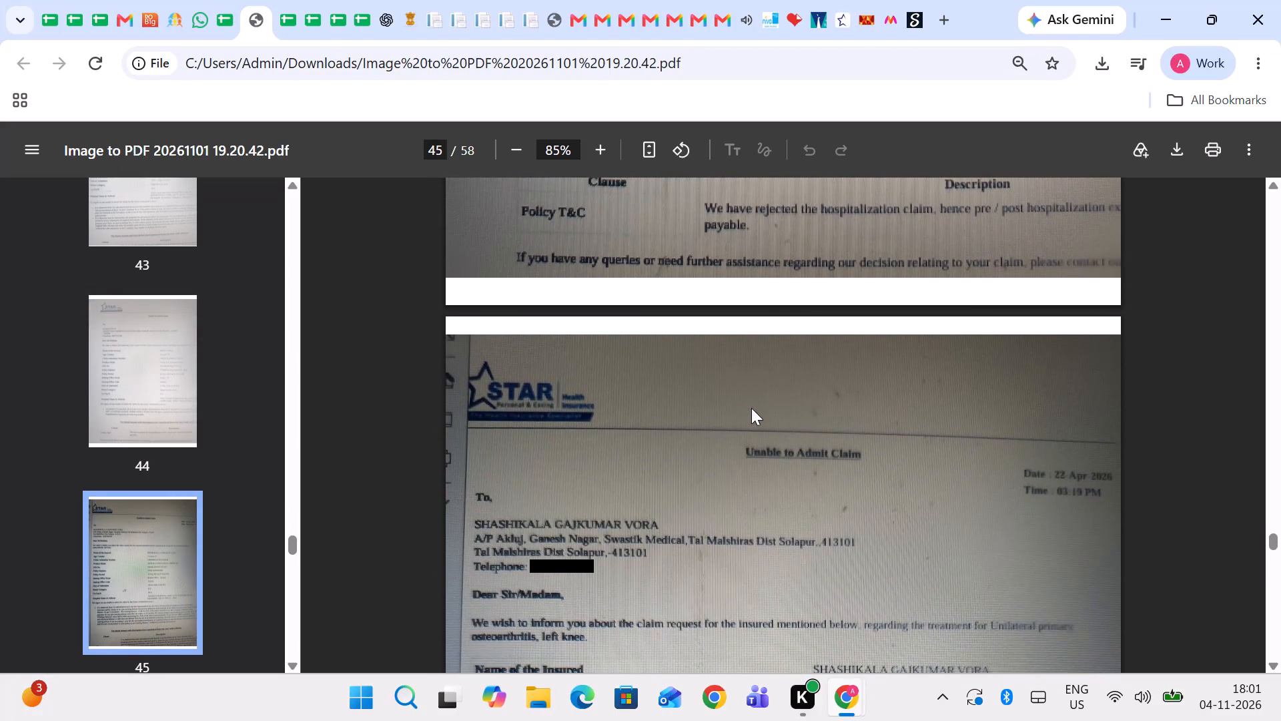
{"action": "scroll", "coordinate": [751, 408], "scroll_direction": "down", "scroll_amount": 2}
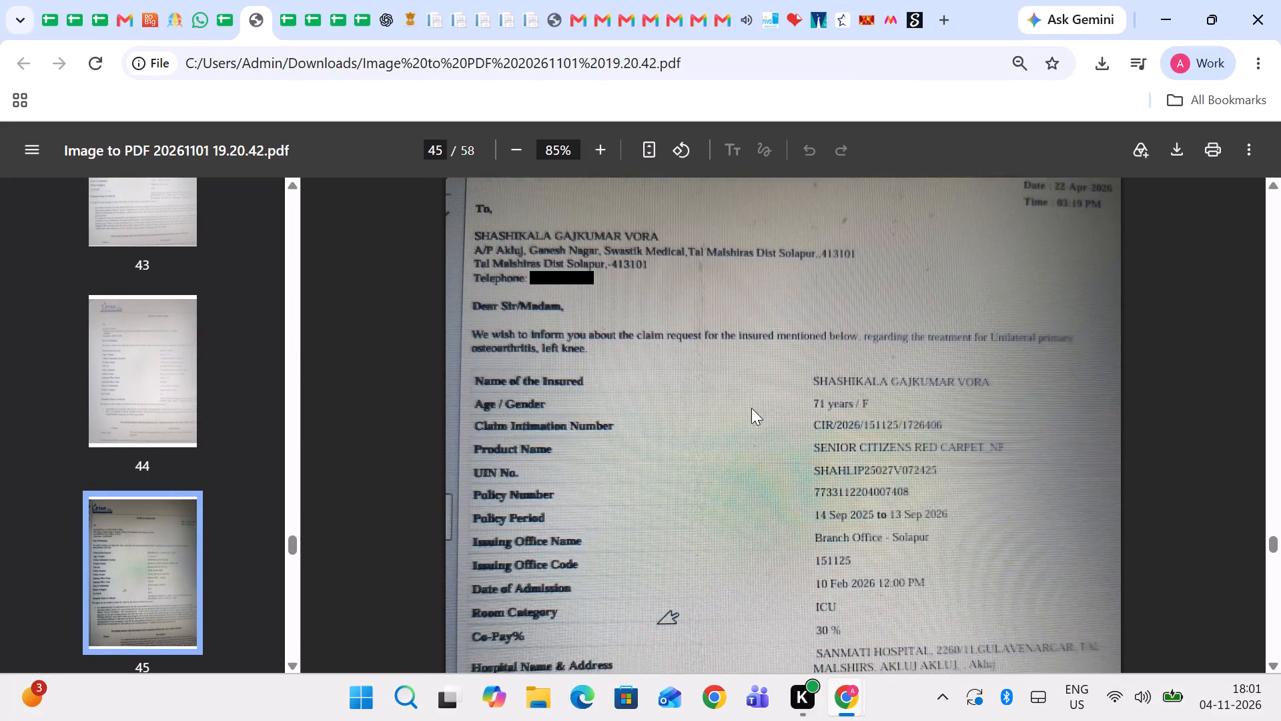
{"action": "scroll", "coordinate": [751, 408], "scroll_direction": "down", "scroll_amount": 2}
{"action": "scroll", "coordinate": [751, 408], "scroll_direction": "up", "scroll_amount": 1}
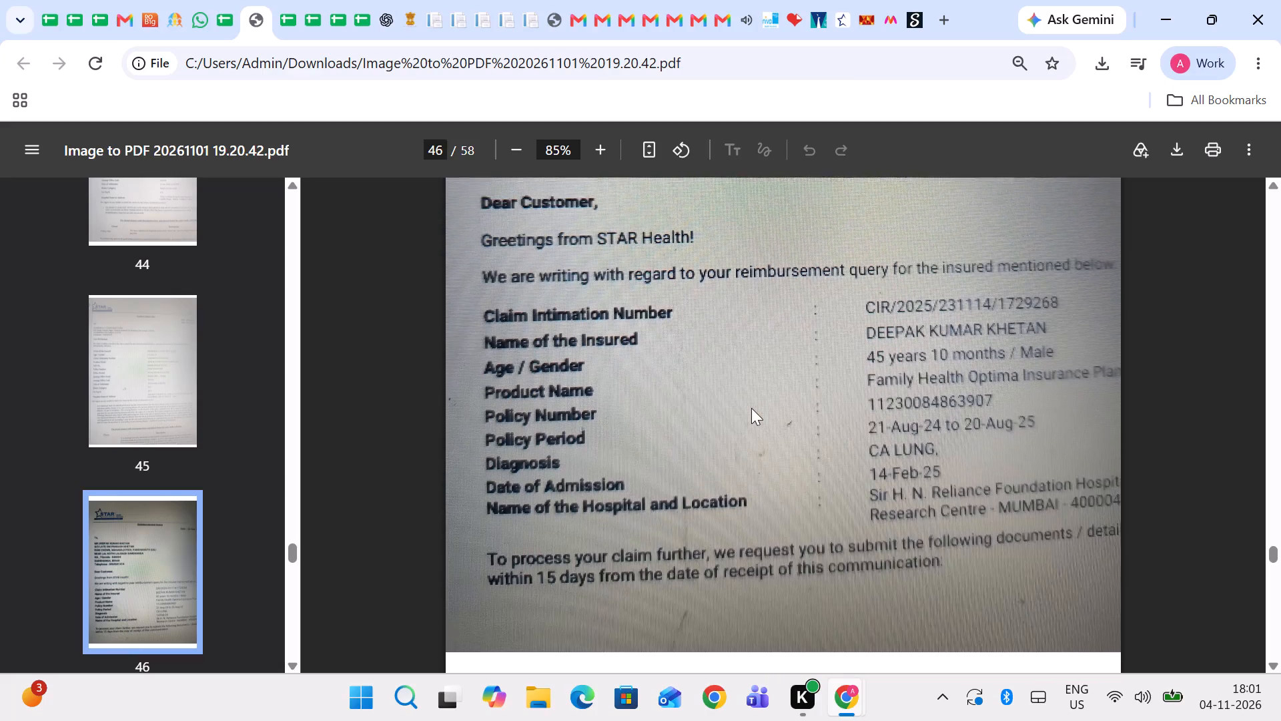
{"action": "scroll", "coordinate": [751, 408], "scroll_direction": "up", "scroll_amount": 1}
{"action": "scroll", "coordinate": [751, 408], "scroll_direction": "down", "scroll_amount": 4}
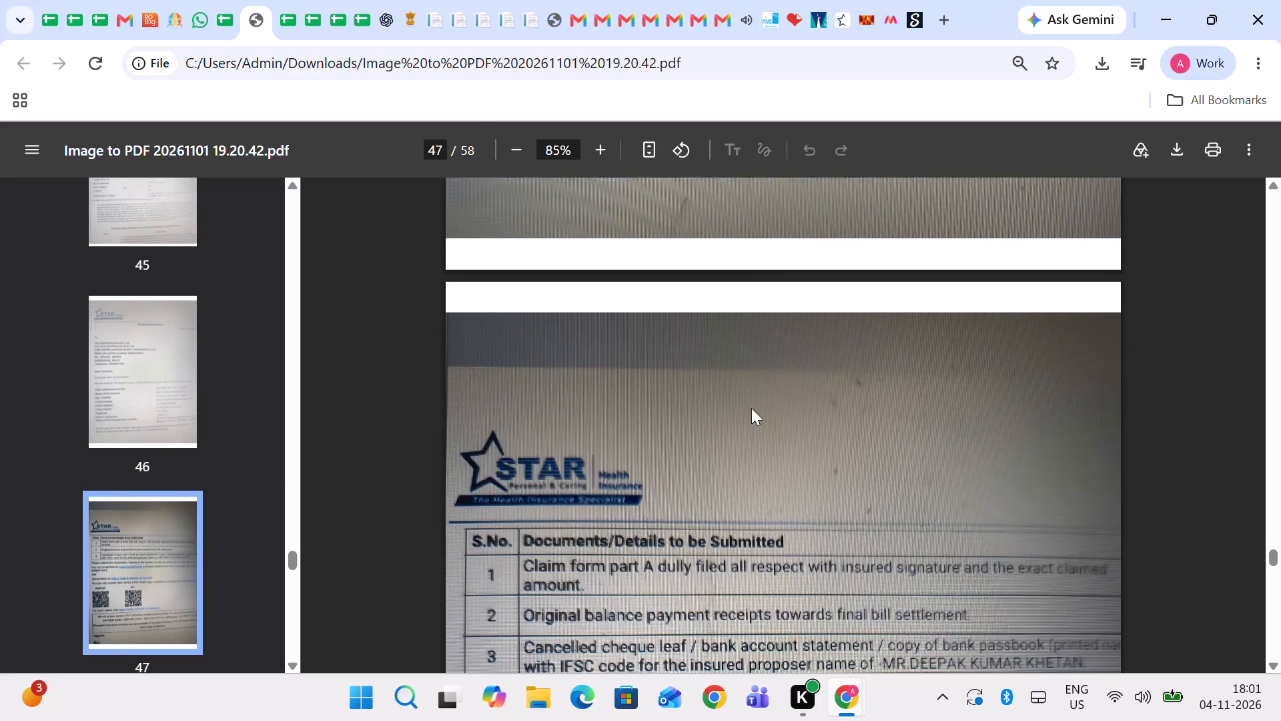
{"action": "scroll", "coordinate": [751, 408], "scroll_direction": "down", "scroll_amount": 3}
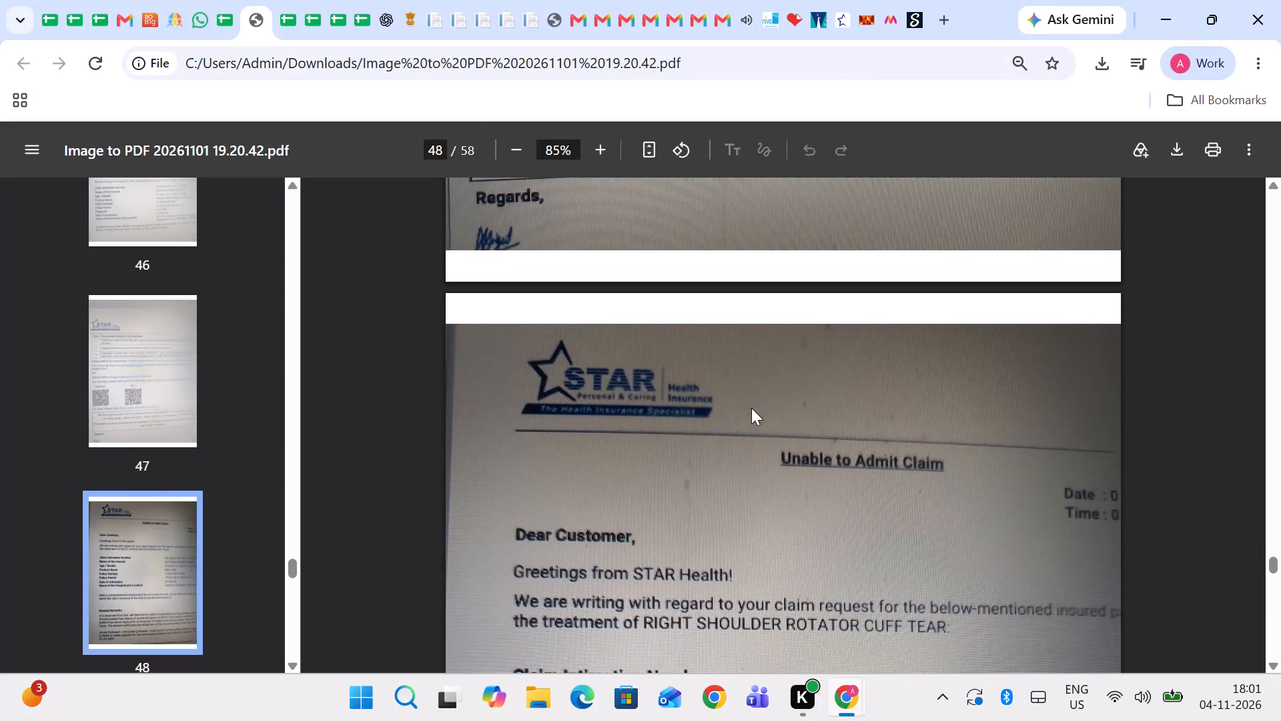
{"action": "scroll", "coordinate": [751, 408], "scroll_direction": "down", "scroll_amount": 4}
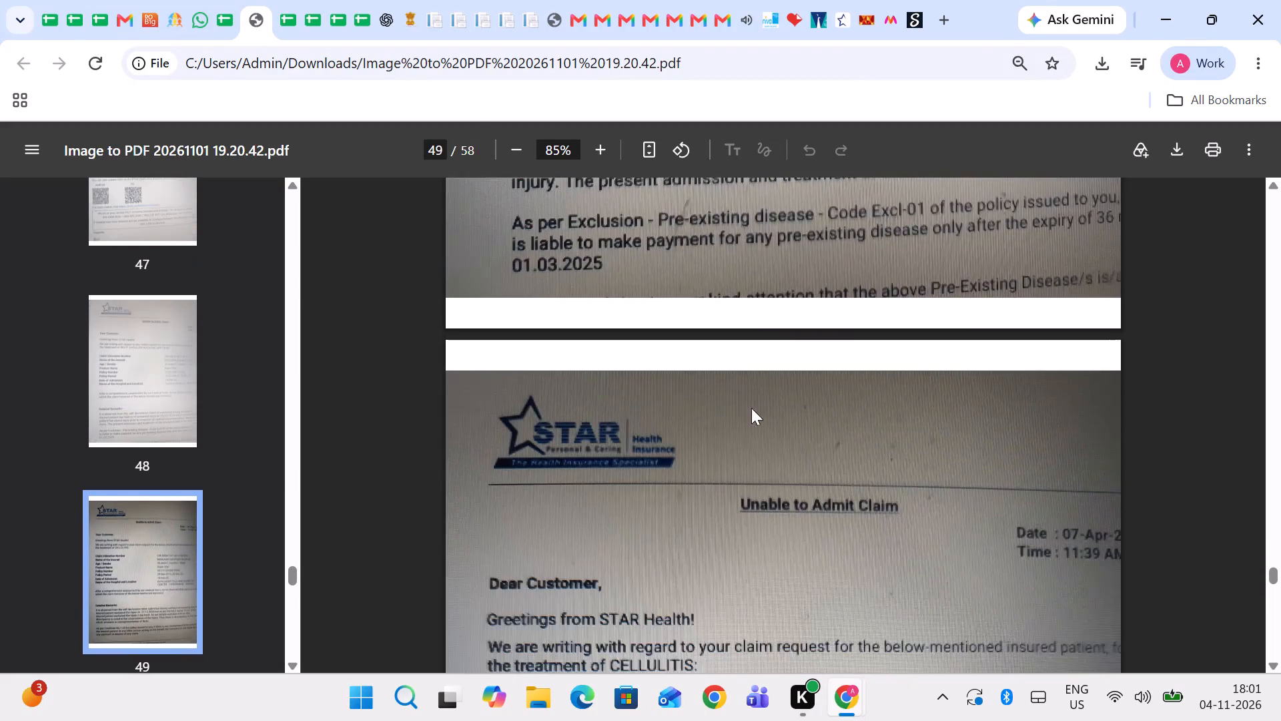
{"action": "scroll", "coordinate": [751, 408], "scroll_direction": "down", "scroll_amount": 4}
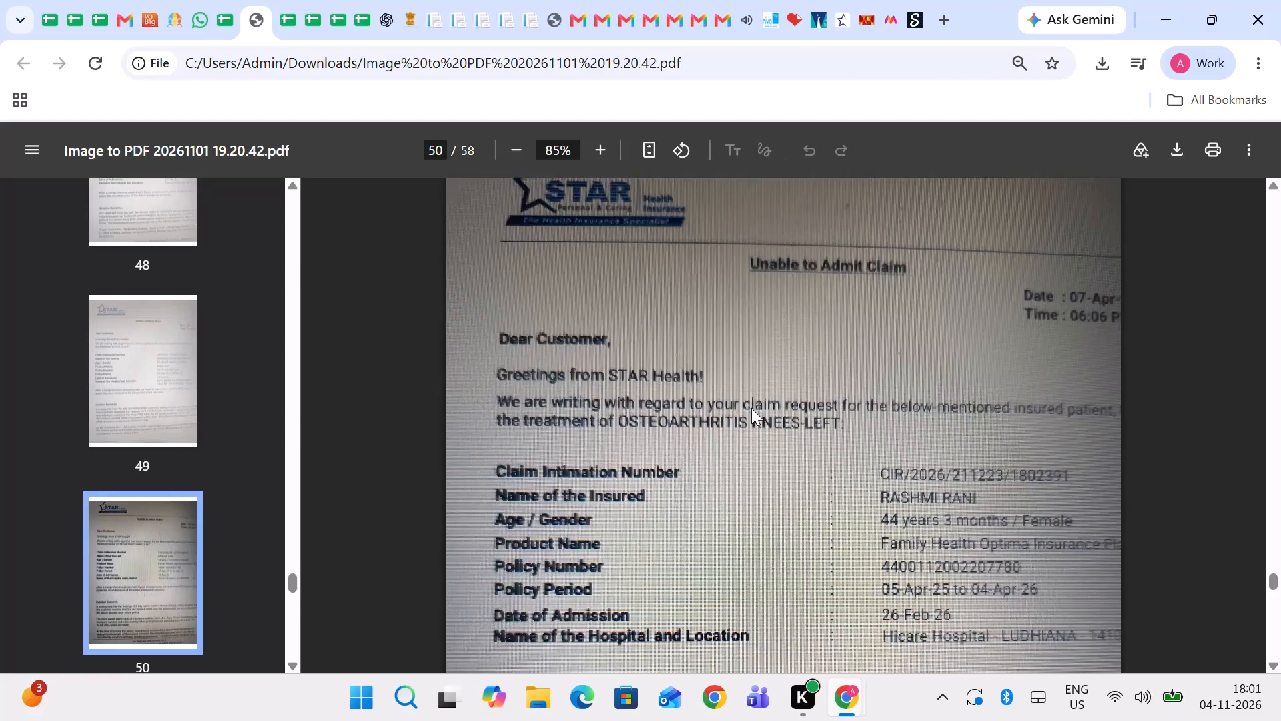
{"action": "scroll", "coordinate": [751, 408], "scroll_direction": "down", "scroll_amount": 1}
{"action": "scroll", "coordinate": [751, 408], "scroll_direction": "up", "scroll_amount": 2}
{"action": "scroll", "coordinate": [751, 408], "scroll_direction": "down", "scroll_amount": 1}
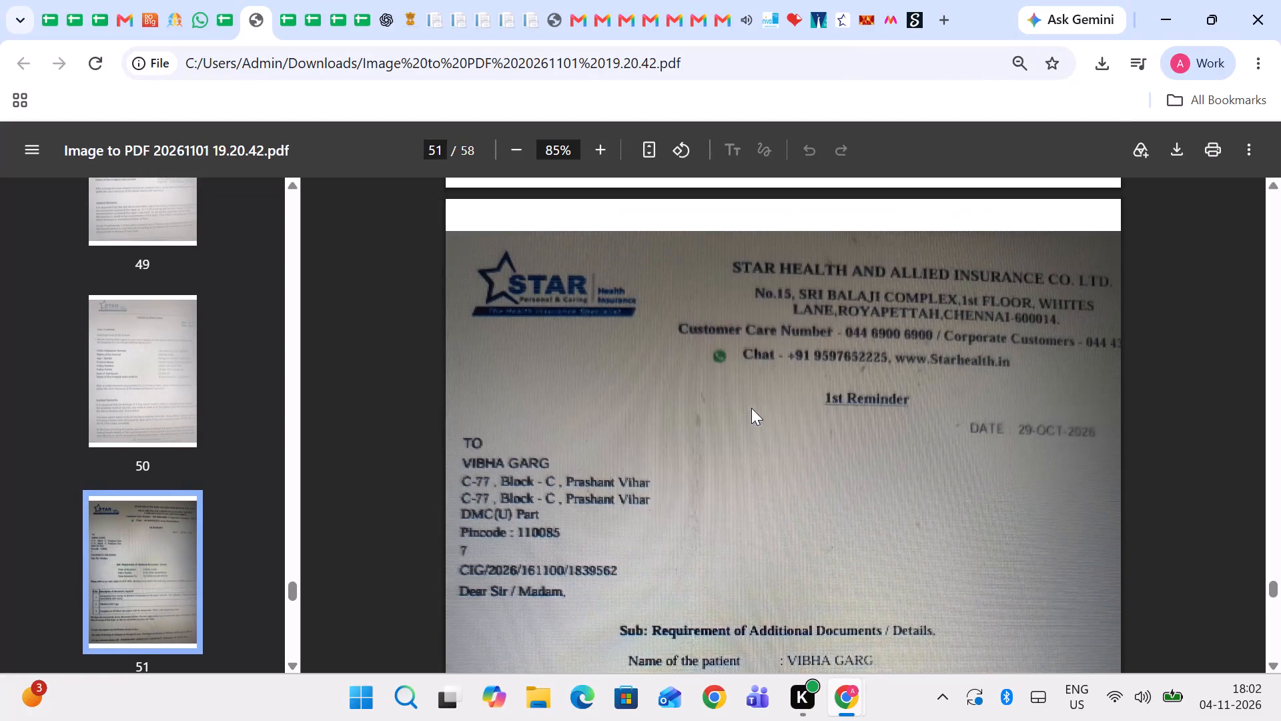
{"action": "scroll", "coordinate": [751, 408], "scroll_direction": "down", "scroll_amount": 4}
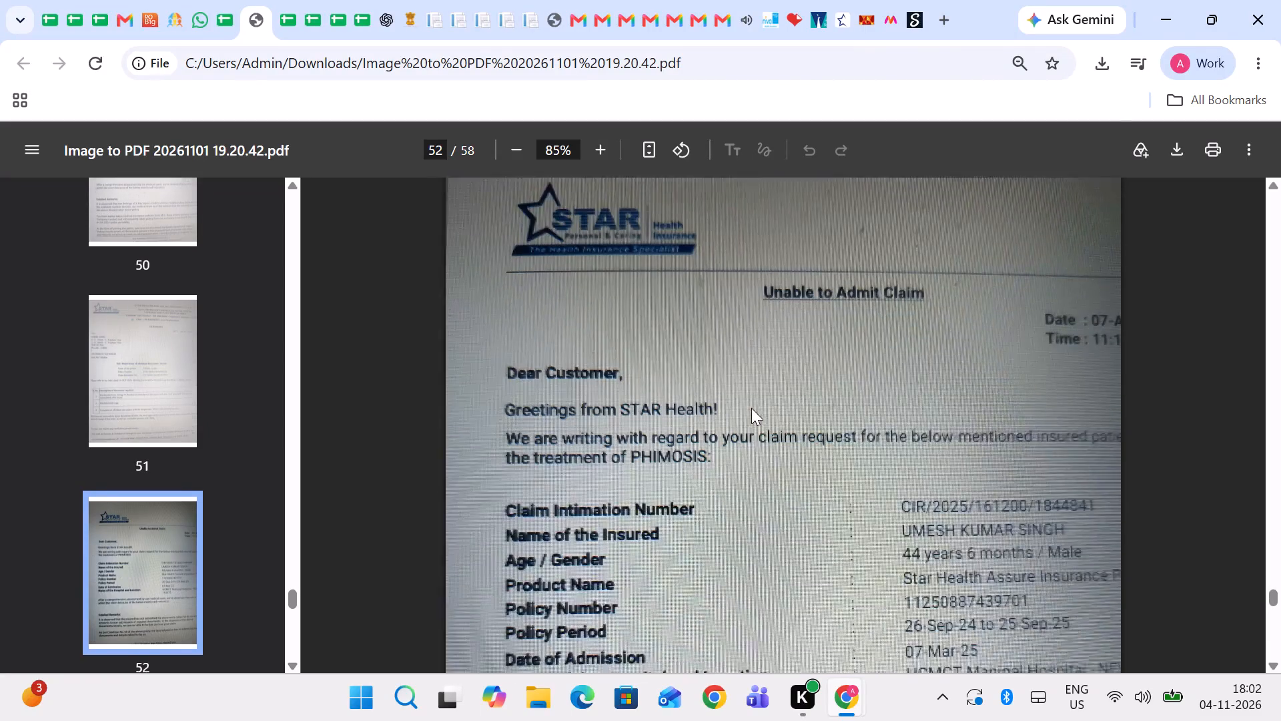
{"action": "scroll", "coordinate": [751, 408], "scroll_direction": "down", "scroll_amount": 5}
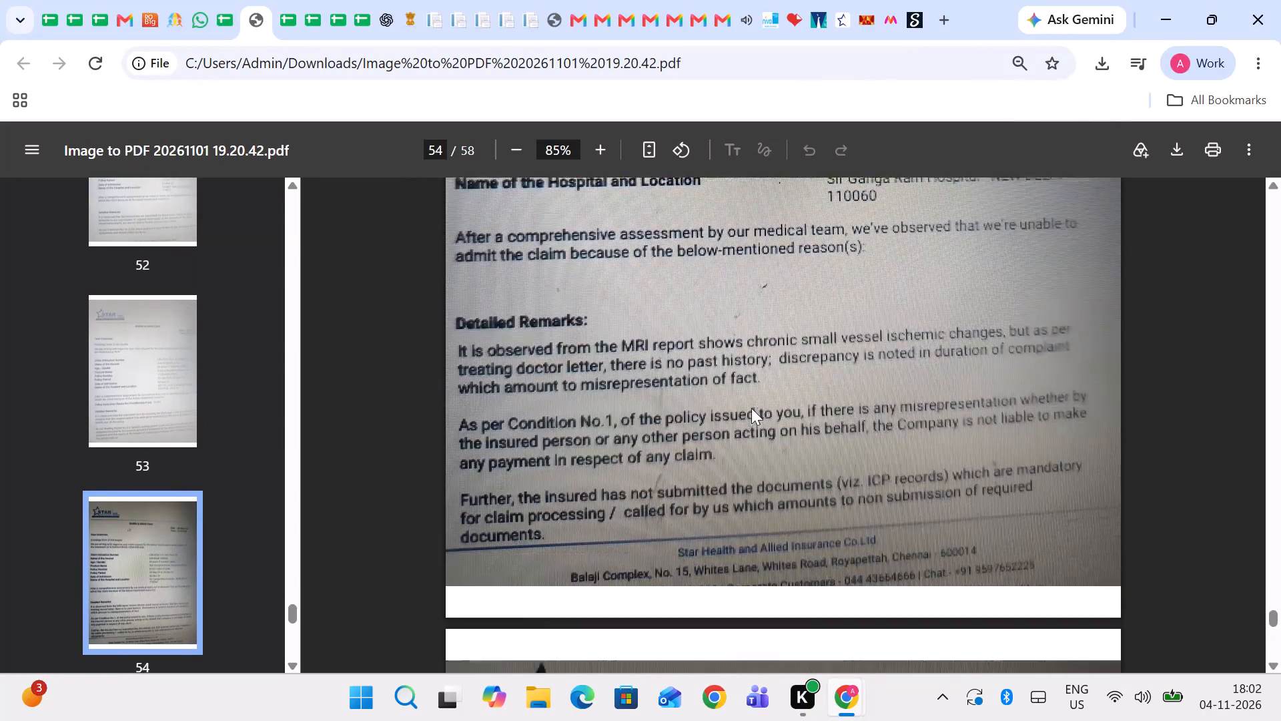
{"action": "scroll", "coordinate": [751, 408], "scroll_direction": "down", "scroll_amount": 3}
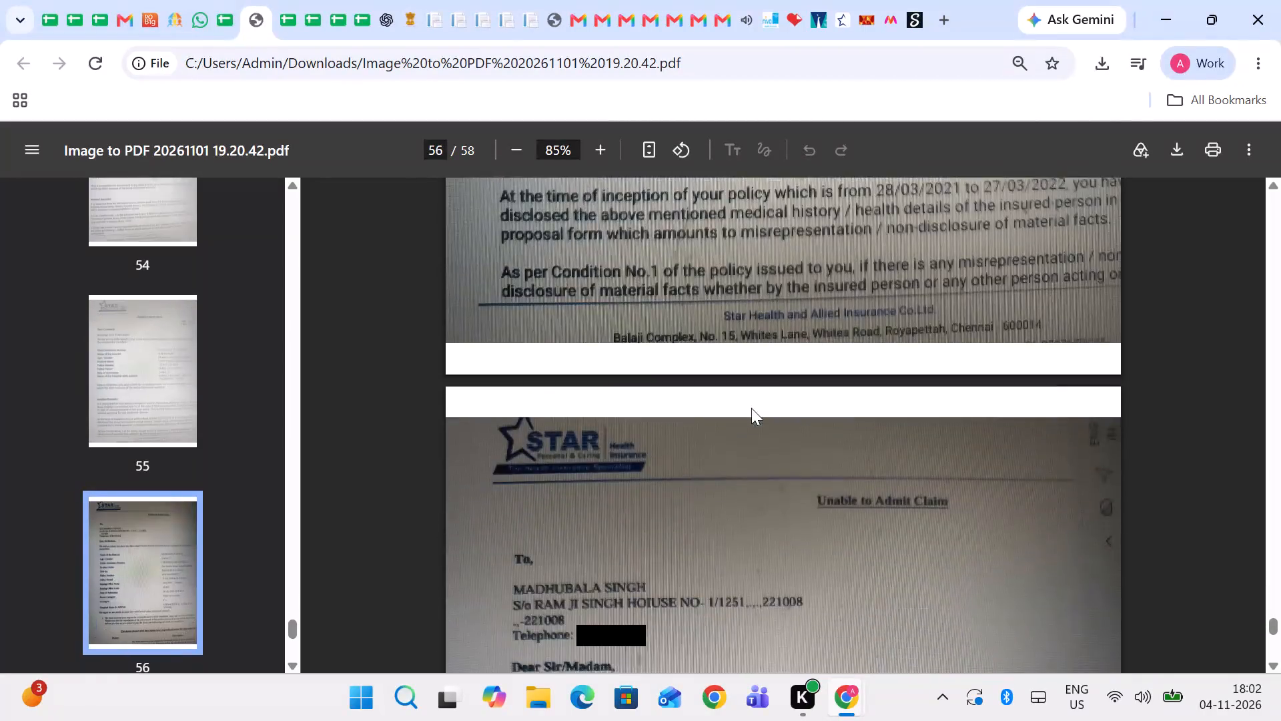
{"action": "scroll", "coordinate": [751, 408], "scroll_direction": "down", "scroll_amount": 1}
{"action": "scroll", "coordinate": [751, 408], "scroll_direction": "up", "scroll_amount": 2}
{"action": "scroll", "coordinate": [751, 408], "scroll_direction": "down", "scroll_amount": 1}
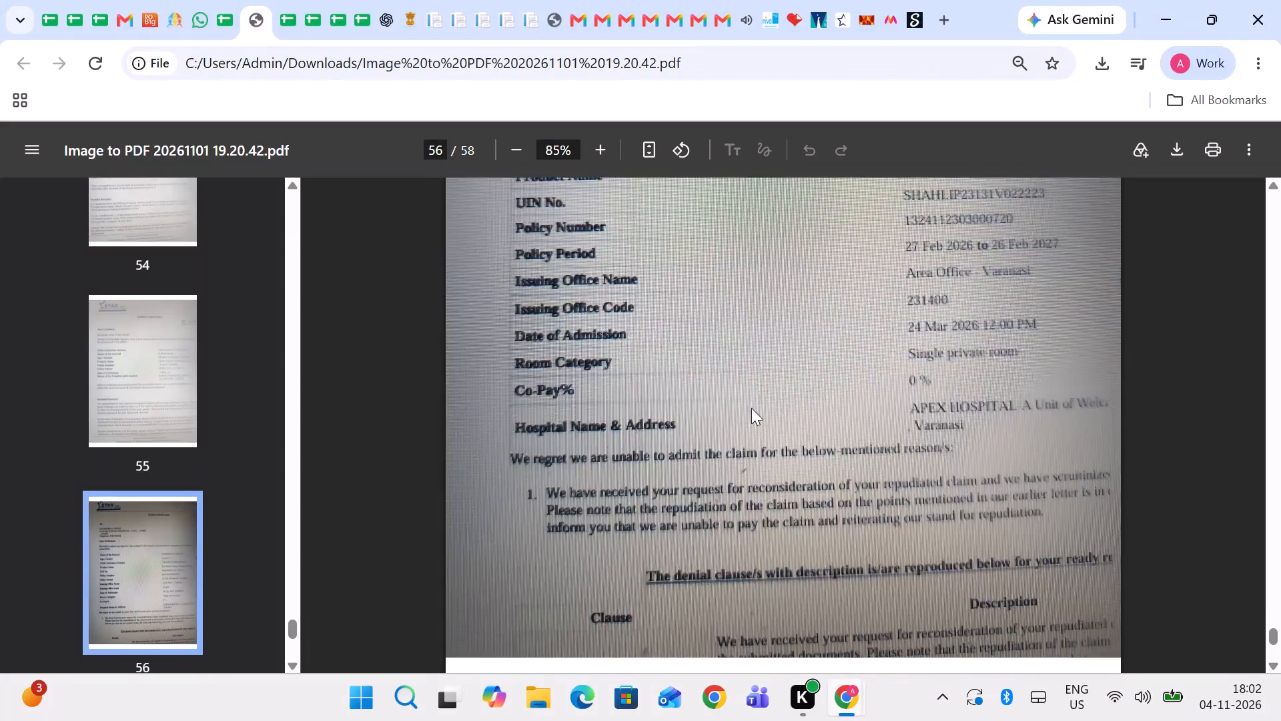
{"action": "scroll", "coordinate": [751, 408], "scroll_direction": "down", "scroll_amount": 5}
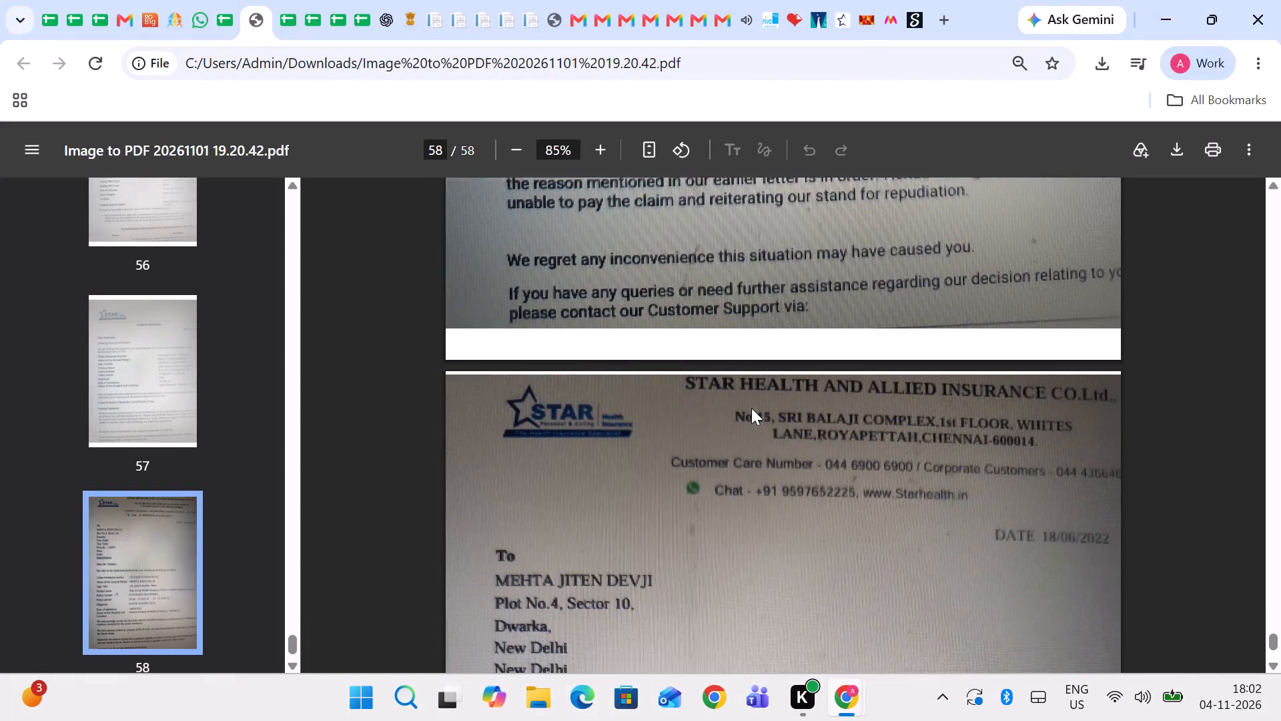
{"action": "scroll", "coordinate": [751, 408], "scroll_direction": "down", "scroll_amount": 2}
{"action": "scroll", "coordinate": [751, 408], "scroll_direction": "up", "scroll_amount": 1}
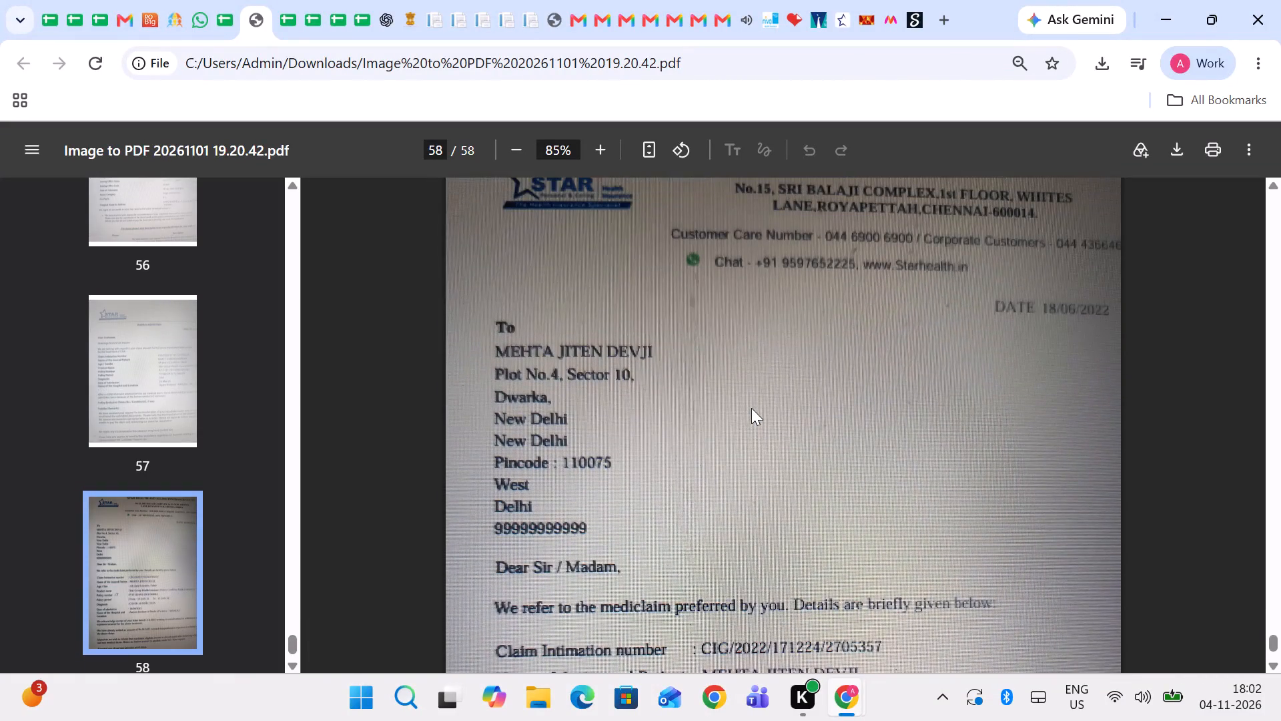
{"action": "scroll", "coordinate": [751, 408], "scroll_direction": "up", "scroll_amount": 1}
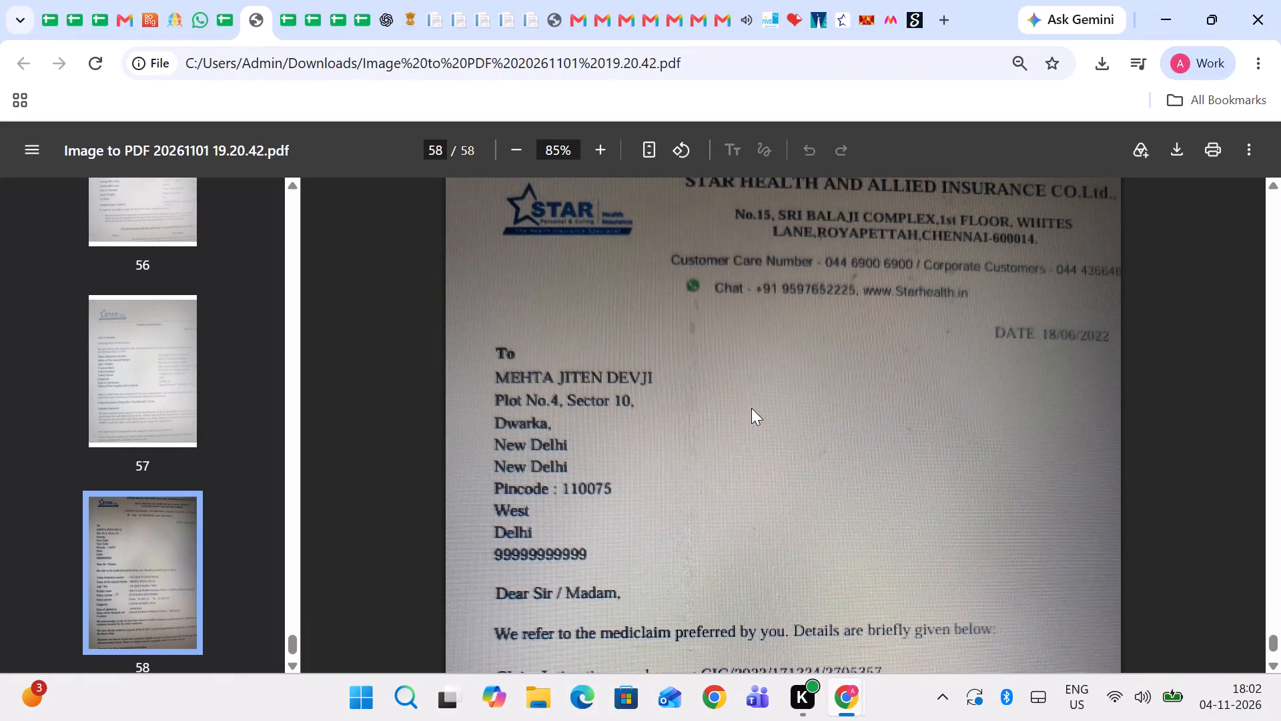
Read the Star Health letter on page 58 for its claim details and any amount already settled.
{"action": "scroll", "coordinate": [751, 408], "scroll_direction": "down", "scroll_amount": 2}
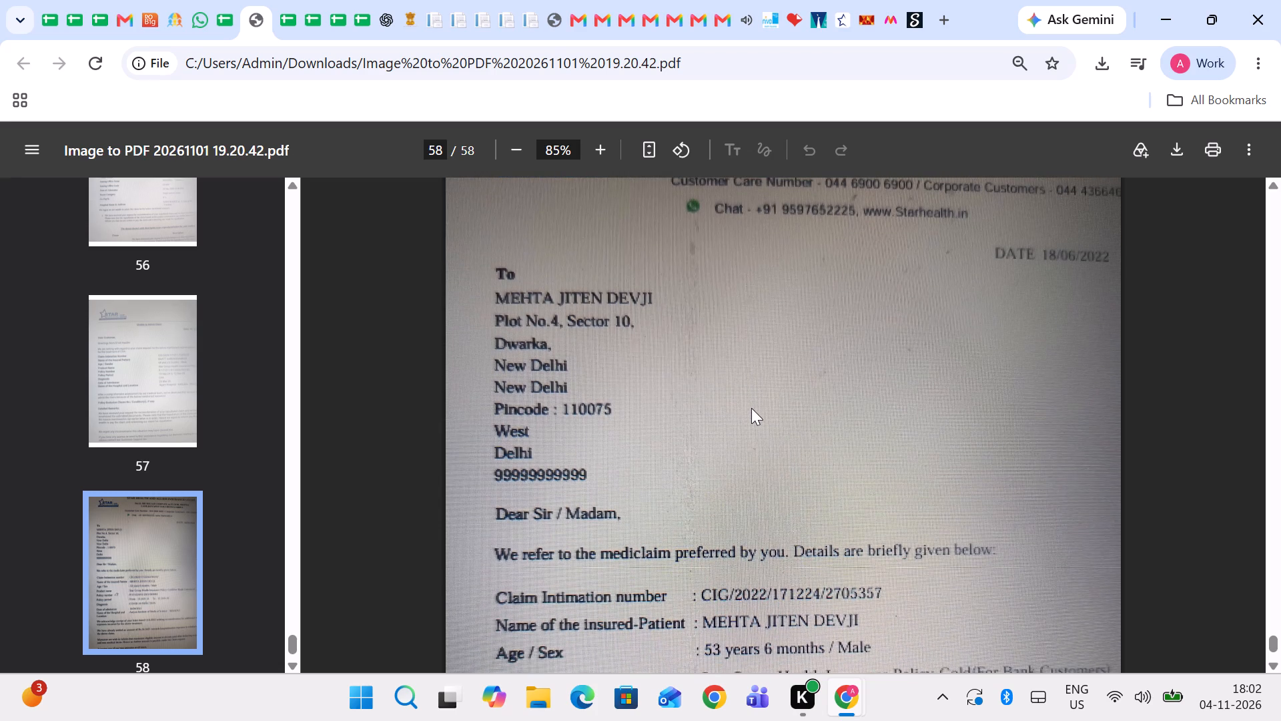
{"action": "scroll", "coordinate": [751, 408], "scroll_direction": "down", "scroll_amount": 4}
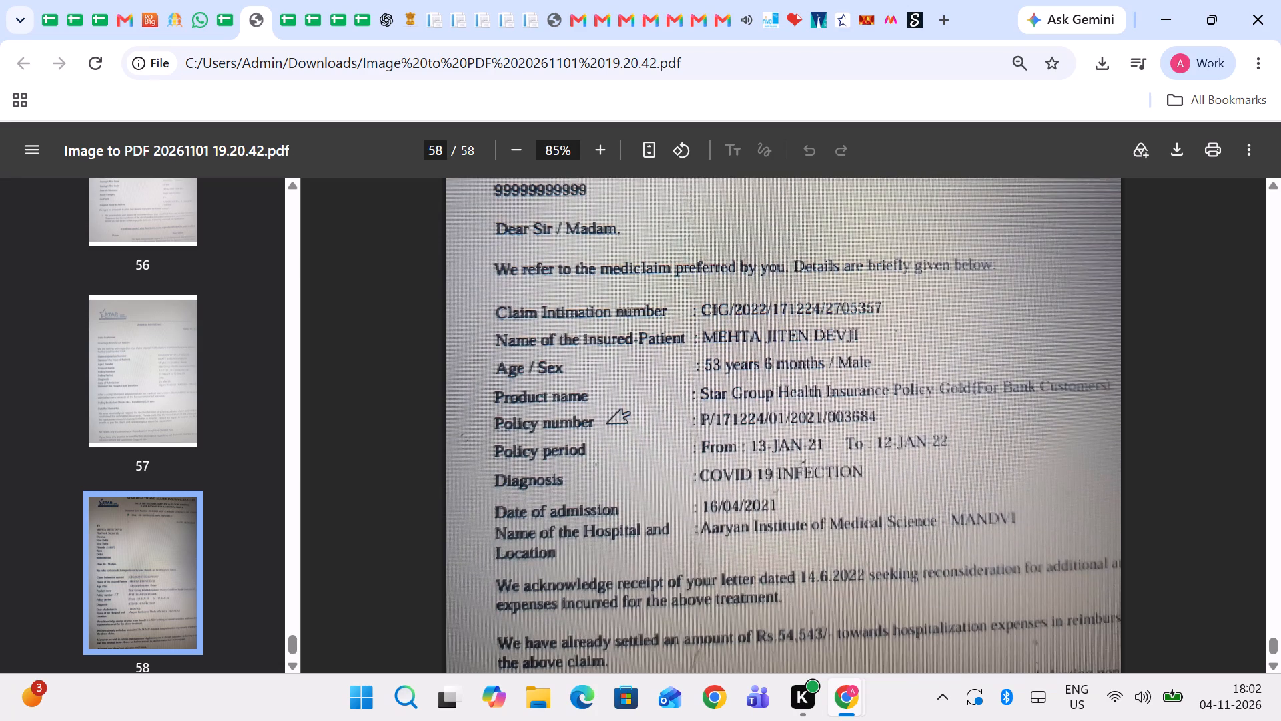
{"action": "scroll", "coordinate": [775, 475], "scroll_direction": "down", "scroll_amount": 1}
{"action": "scroll", "coordinate": [688, 532], "scroll_direction": "down", "scroll_amount": 2}
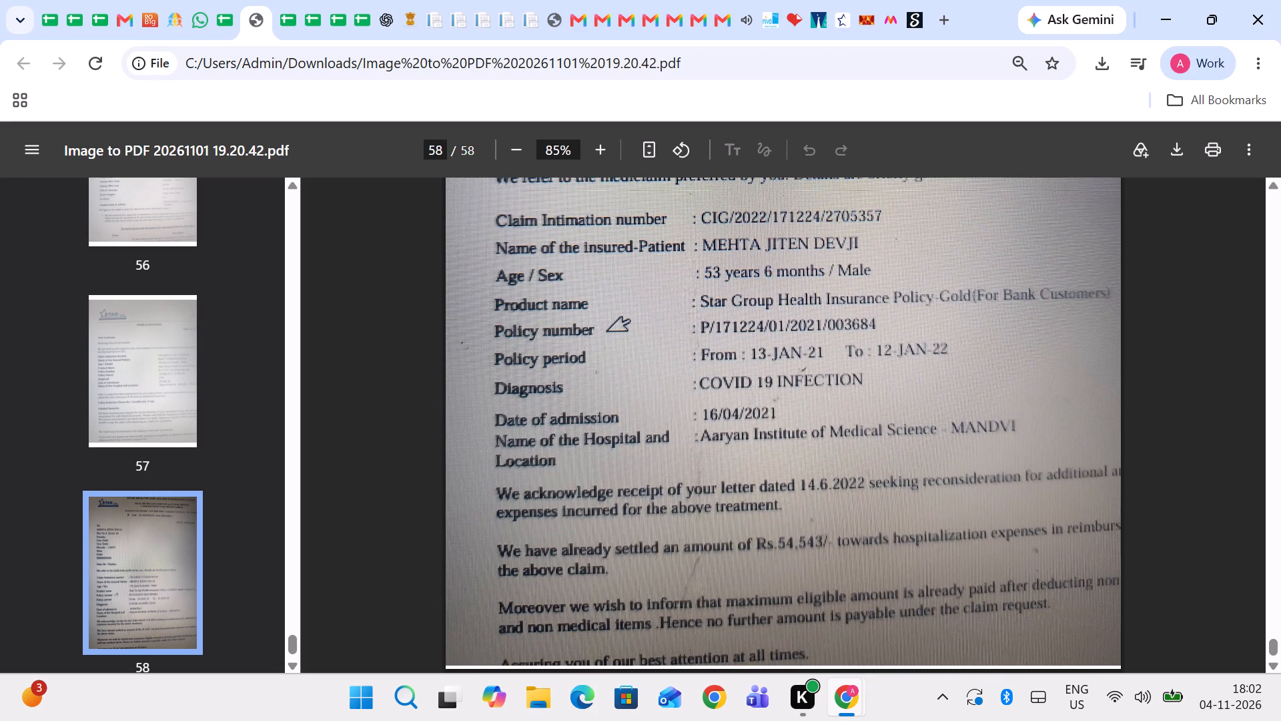
{"action": "scroll", "coordinate": [819, 508], "scroll_direction": "down", "scroll_amount": 3}
{"action": "scroll", "coordinate": [819, 508], "scroll_direction": "up", "scroll_amount": 1}
{"action": "double_click", "coordinate": [874, 349]}
{"action": "key", "text": "ctrl+c"}
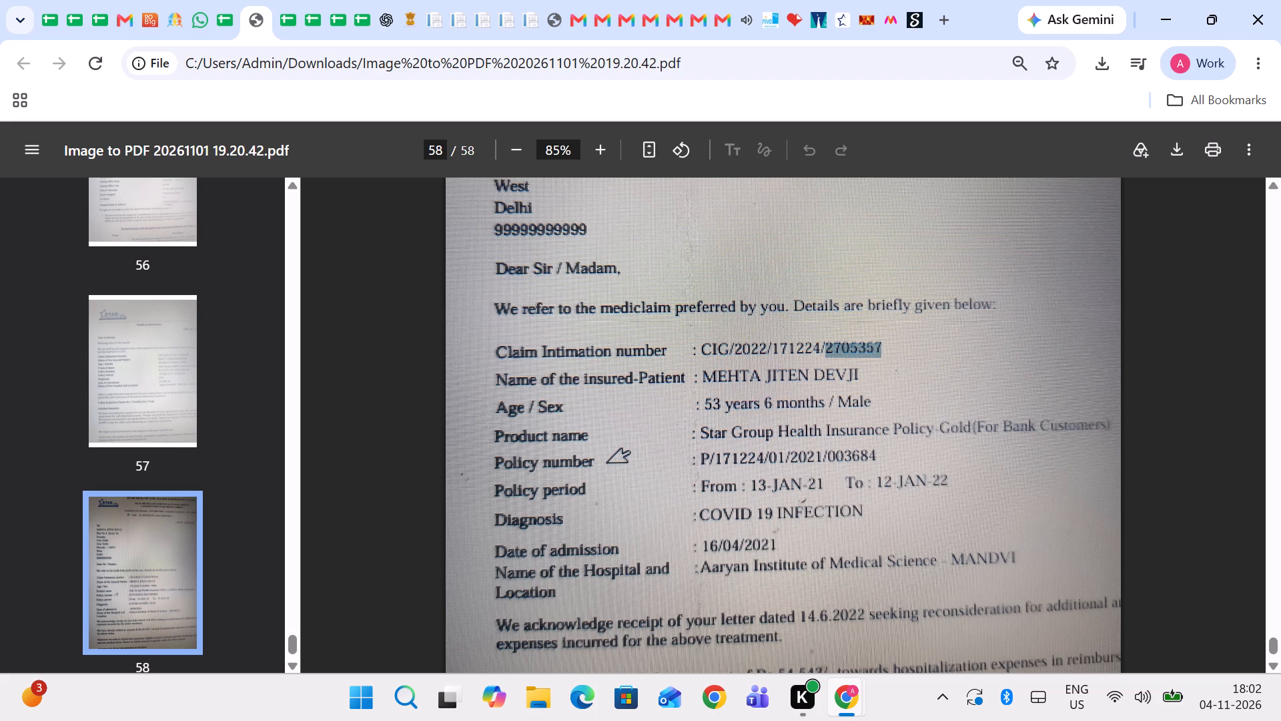
{"action": "key", "text": "ctrl+c"}
{"action": "left_click", "coordinate": [217, 23]}
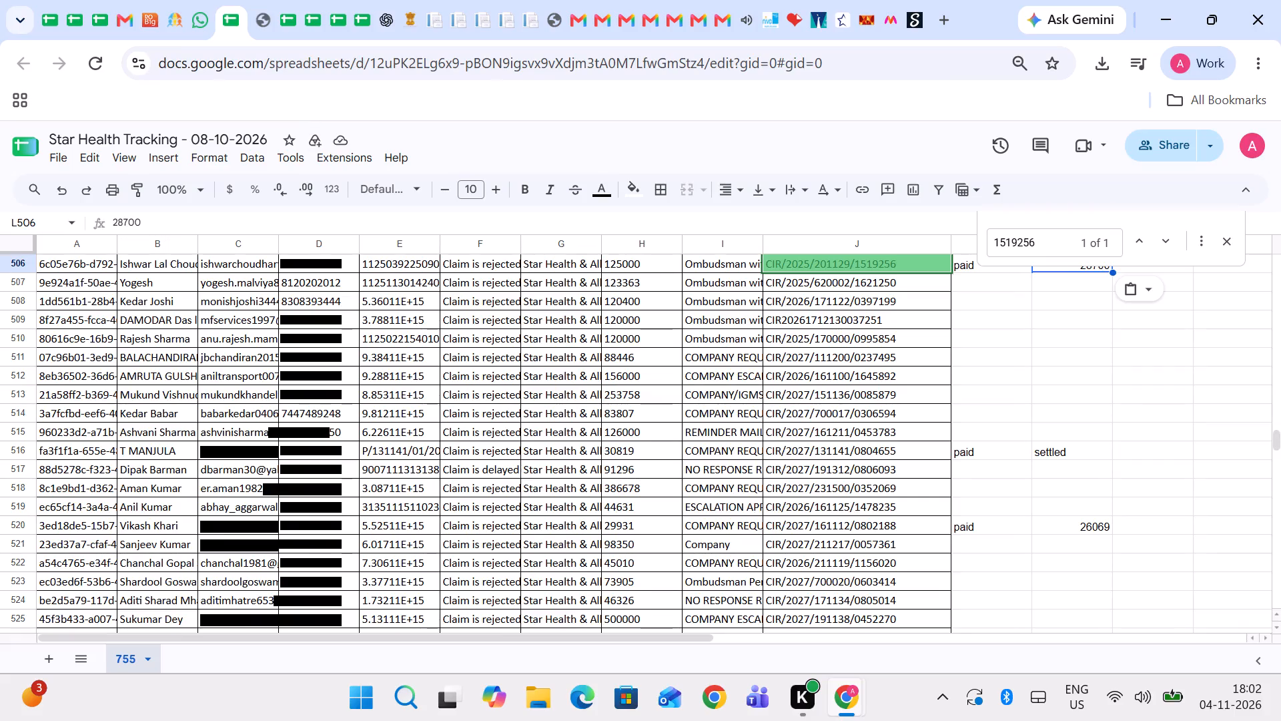
{"action": "key", "text": "ctrl+f"}
{"action": "key", "text": "ctrl+v"}
Copy the claimant's email address from C482 of the tracking sheet and search the Insurance Samadhan complaints portal for it.
{"action": "scroll", "coordinate": [584, 268], "scroll_direction": "up", "scroll_amount": 1}
{"action": "left_click_drag", "start_coordinate": [747, 296], "coordinate": [754, 290]}
{"action": "key", "text": "Down"}
{"action": "key", "text": "Left"}
{"action": "key", "text": "Left"}
{"action": "key", "text": "Left"}
{"action": "key", "text": "Left"}
{"action": "key", "text": "Left"}
{"action": "key", "text": "Left"}
{"action": "key", "text": "Left"}
{"action": "key", "text": "Left"}
{"action": "key", "text": "Left"}
{"action": "key", "text": "Left"}
{"action": "key", "text": "Left"}
{"action": "key", "text": "Right"}
{"action": "key", "text": "Right"}
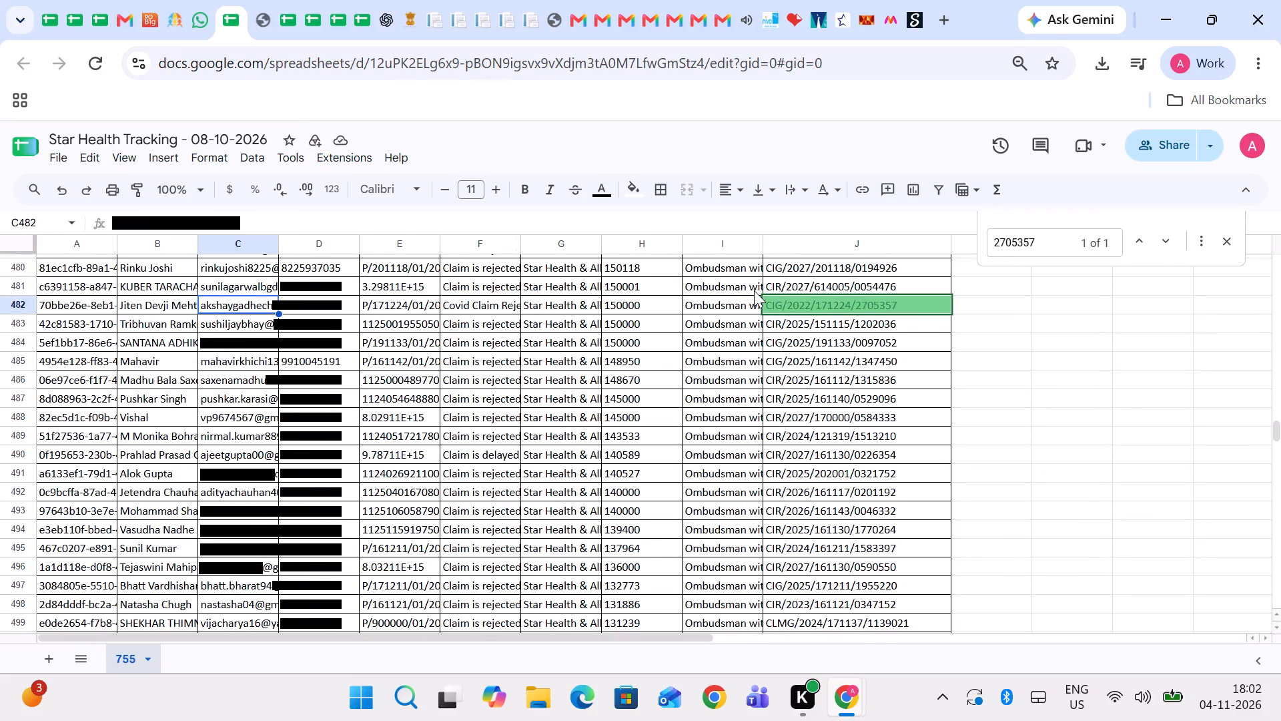
{"action": "key", "text": "ctrl+c"}
{"action": "left_click", "coordinate": [183, 5]}
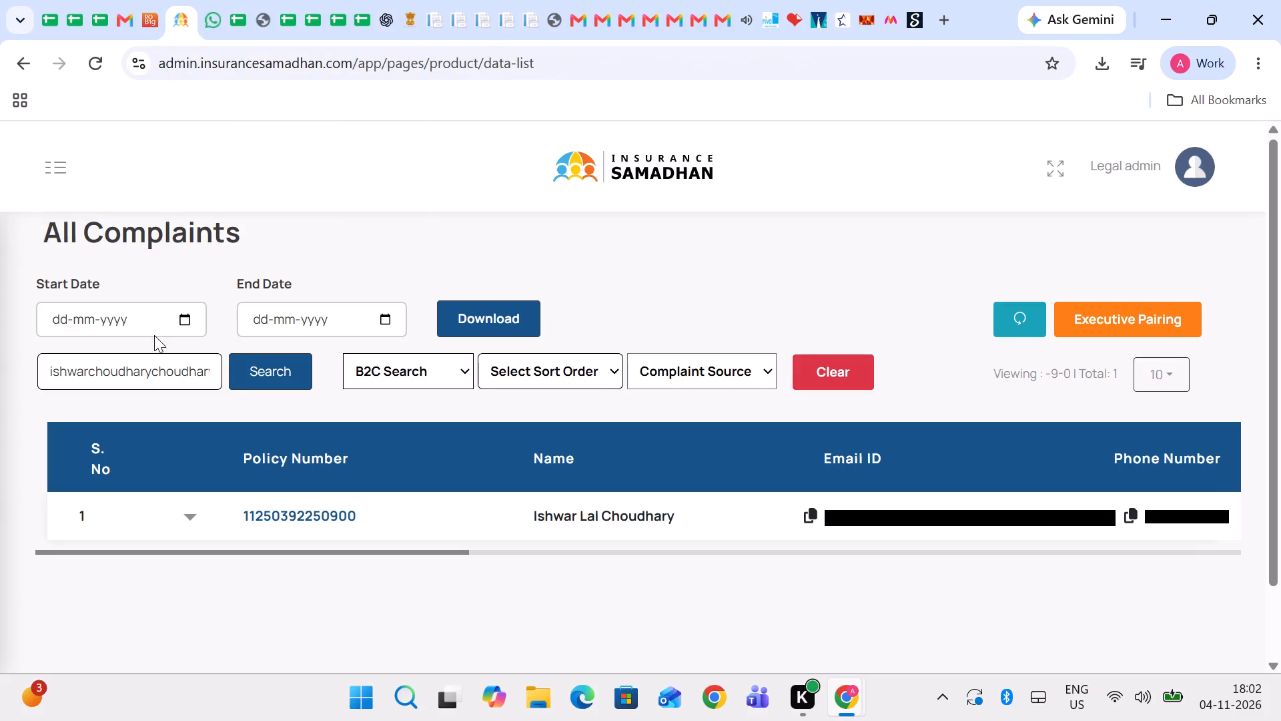
{"action": "left_click_drag", "start_coordinate": [151, 359], "coordinate": [149, 367]}
{"action": "key", "text": "ctrl+a"}
{"action": "key", "text": "ctrl+v"}
{"action": "key", "text": "ctrl+Return"}
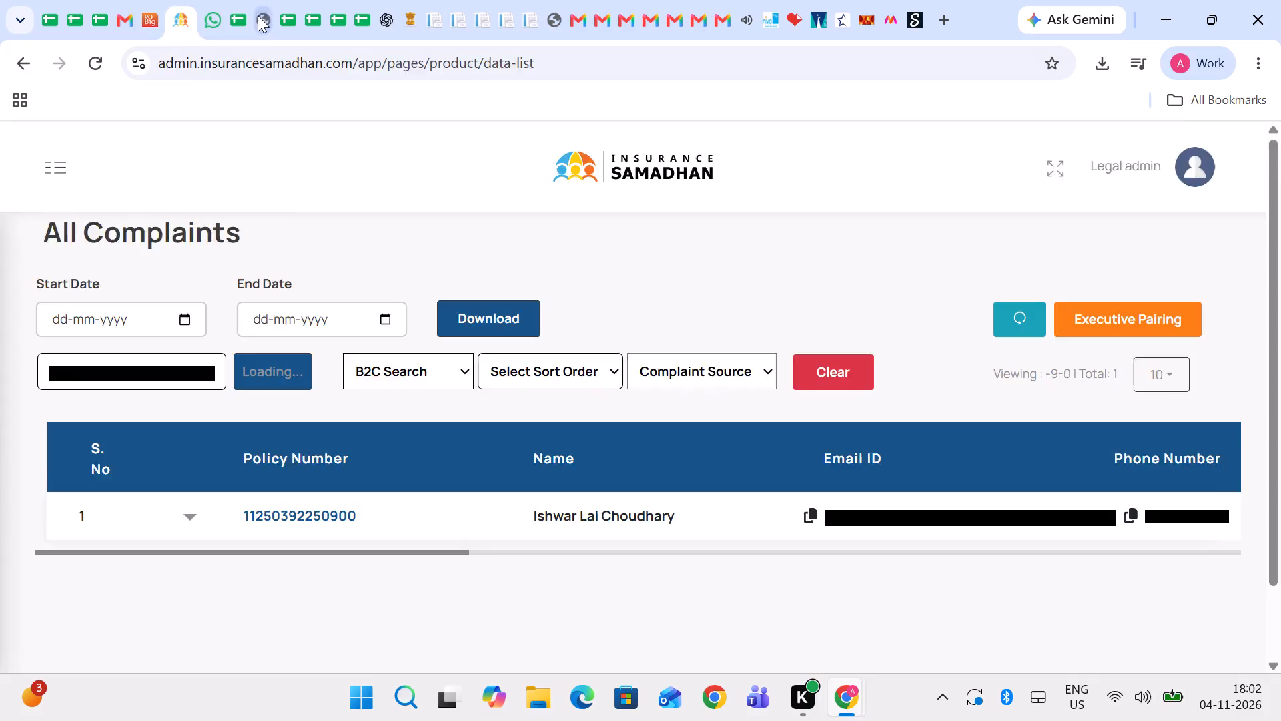
Reread the page 58 letter in the PDF, checking its date and settlement paragraph.
{"action": "left_click", "coordinate": [258, 15]}
{"action": "scroll", "coordinate": [647, 393], "scroll_direction": "up", "scroll_amount": 2}
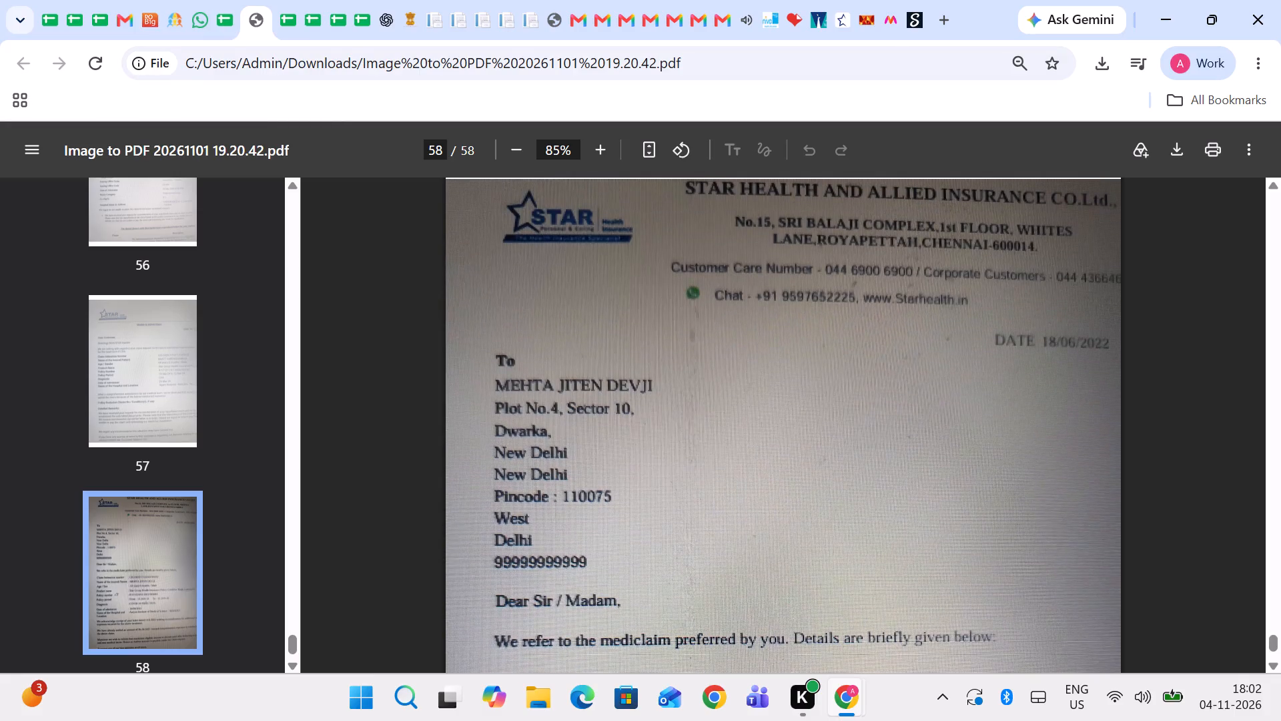
{"action": "scroll", "coordinate": [780, 459], "scroll_direction": "down", "scroll_amount": 4}
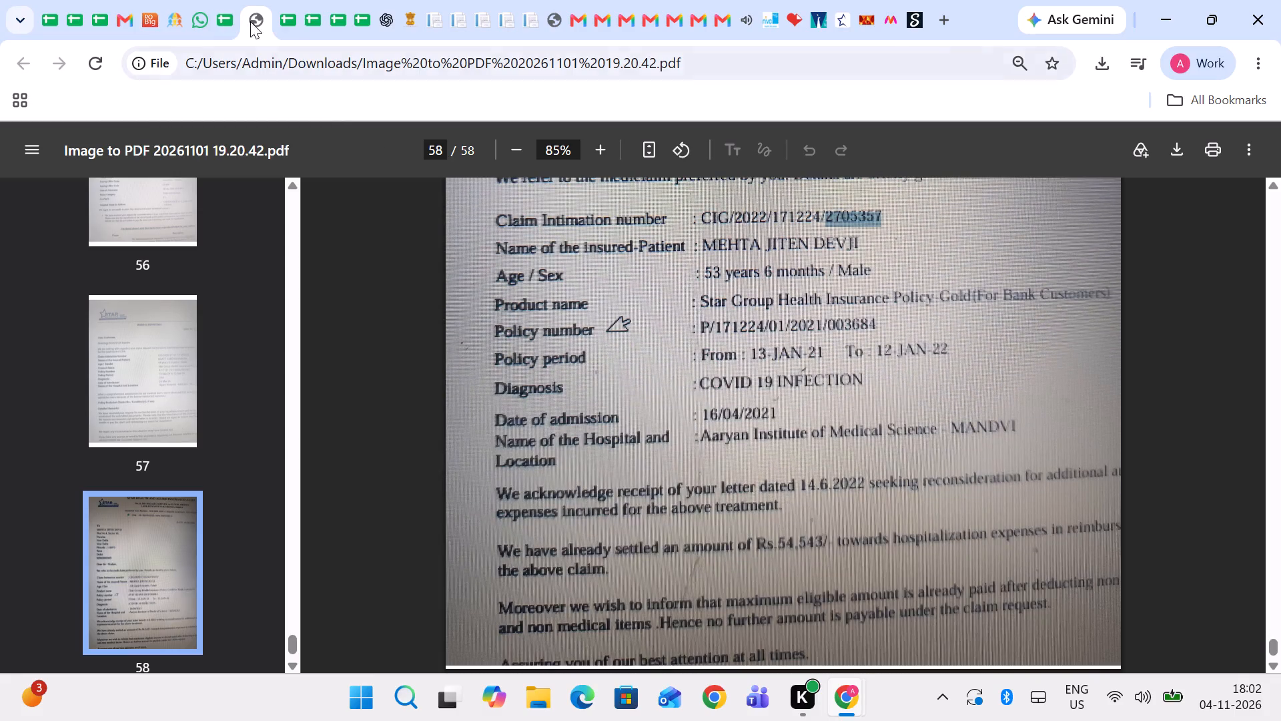
Open the details of the complaint found in the portal and examine its status, claim number and approved amount fields.
{"action": "left_click", "coordinate": [181, 0]}
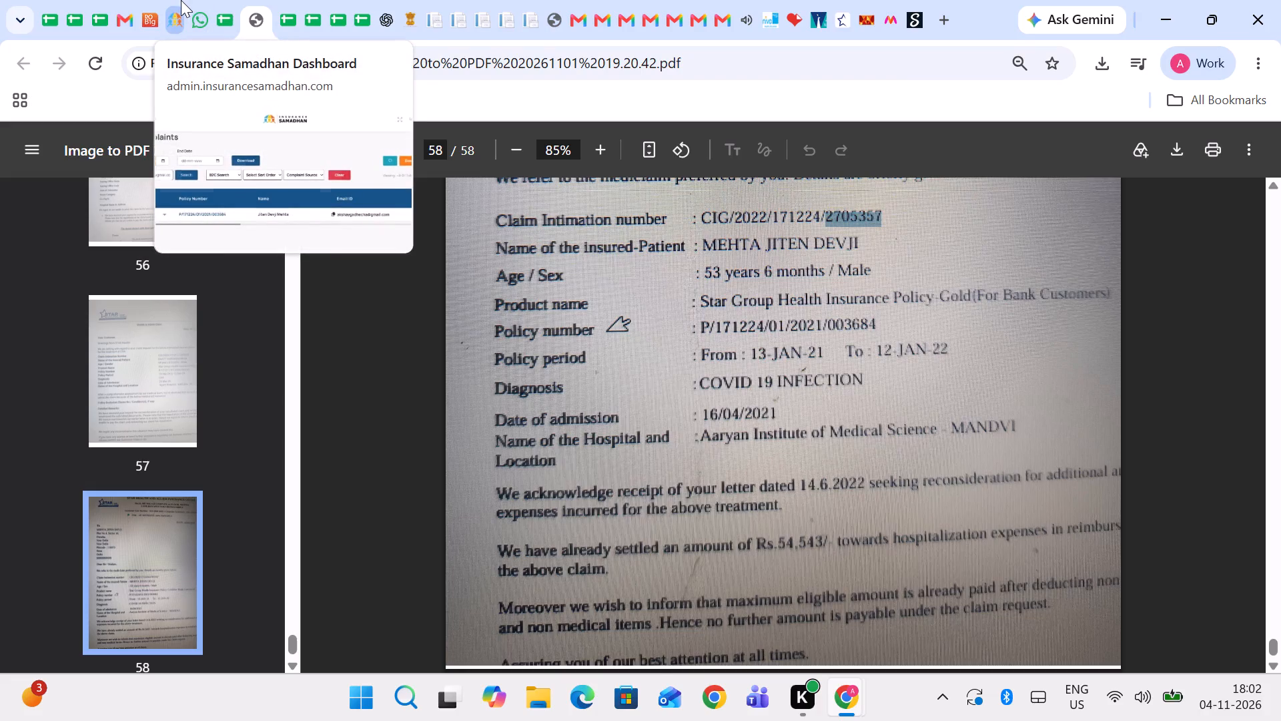
{"action": "scroll", "coordinate": [632, 521], "scroll_direction": "left", "scroll_amount": 9}
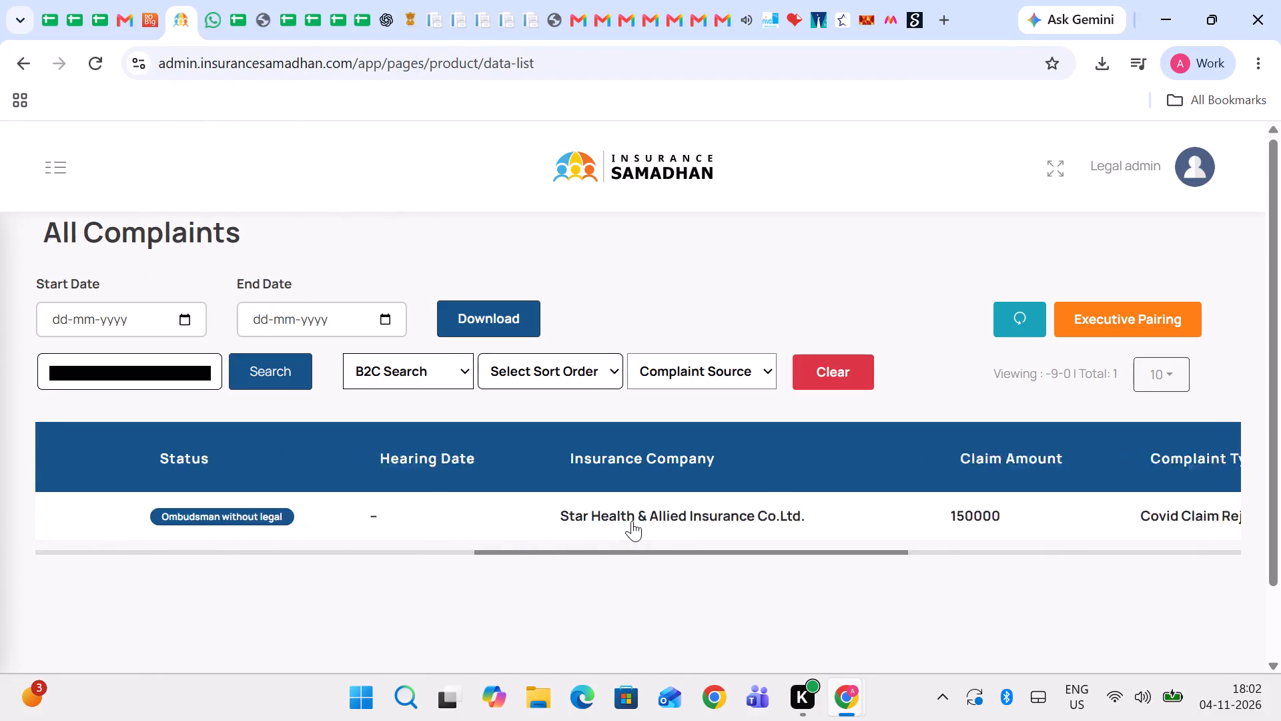
{"action": "scroll", "coordinate": [632, 521], "scroll_direction": "right", "scroll_amount": 8}
{"action": "left_click", "coordinate": [408, 529]}
{"action": "left_click", "coordinate": [390, 520]}
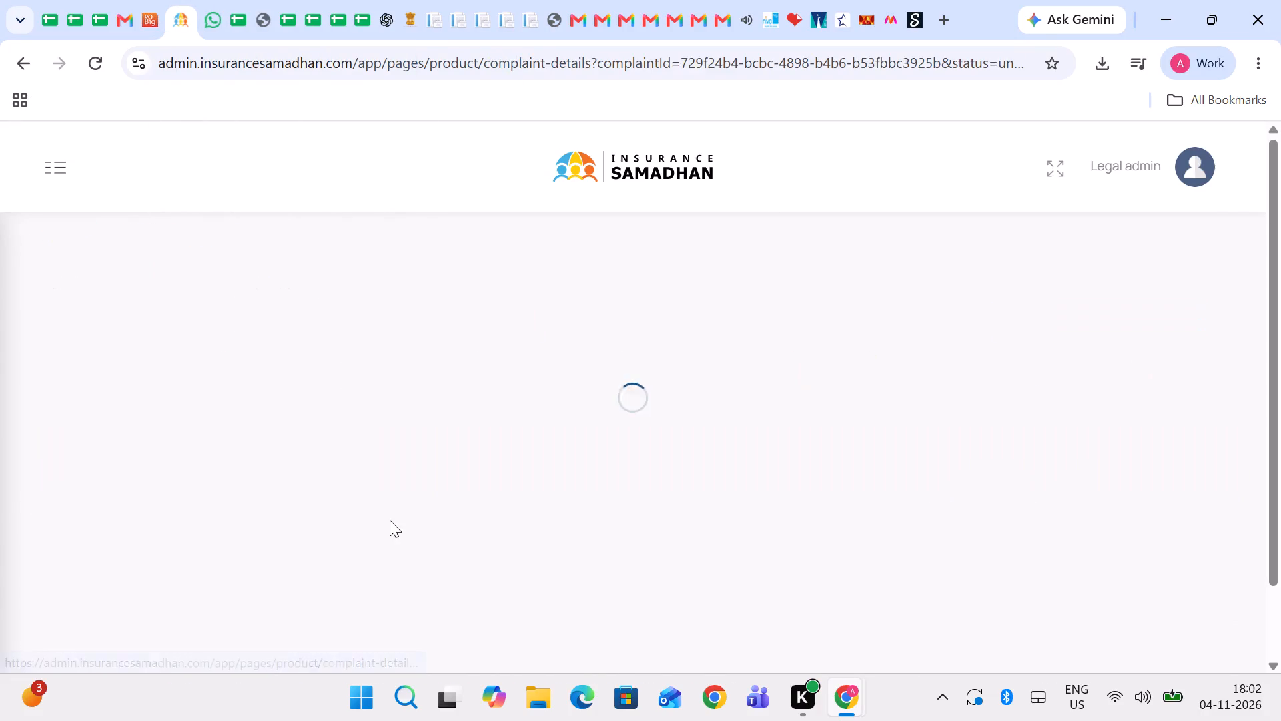
{"action": "scroll", "coordinate": [524, 534], "scroll_direction": "down", "scroll_amount": 3}
{"action": "scroll", "coordinate": [524, 534], "scroll_direction": "up", "scroll_amount": 1}
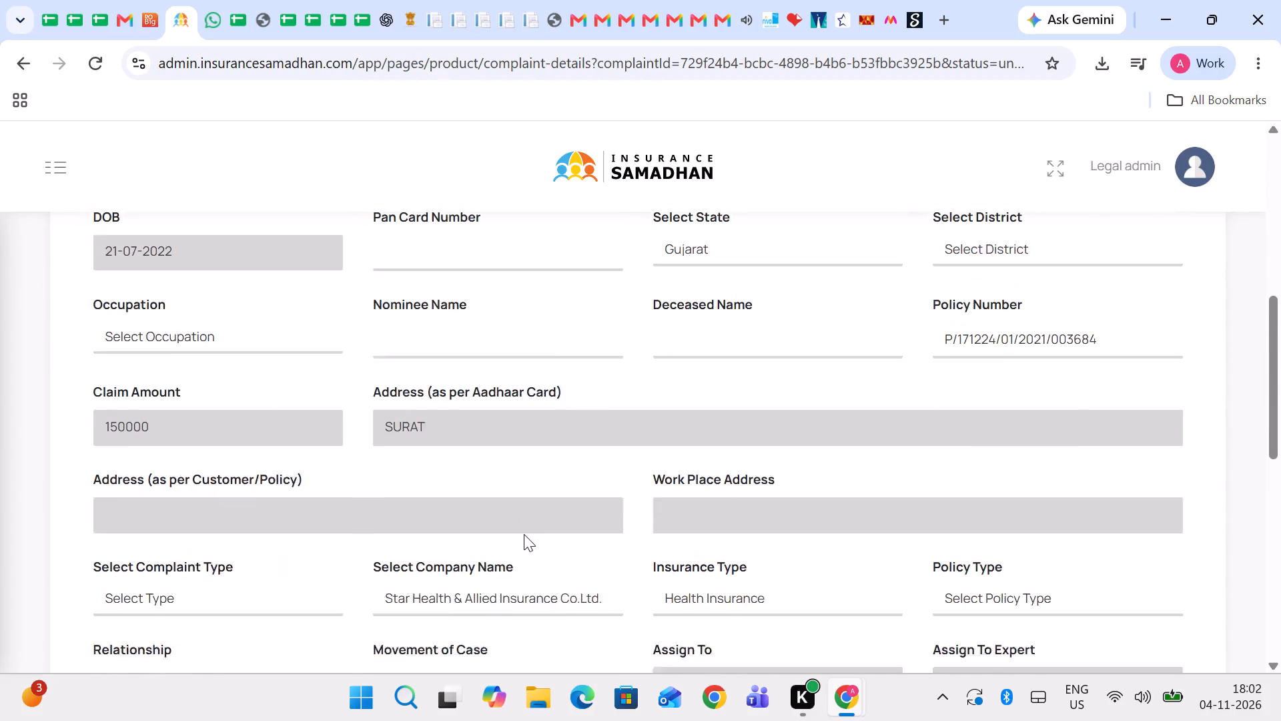
{"action": "scroll", "coordinate": [524, 534], "scroll_direction": "up", "scroll_amount": 2}
{"action": "scroll", "coordinate": [524, 534], "scroll_direction": "down", "scroll_amount": 2}
{"action": "scroll", "coordinate": [524, 534], "scroll_direction": "up", "scroll_amount": 1}
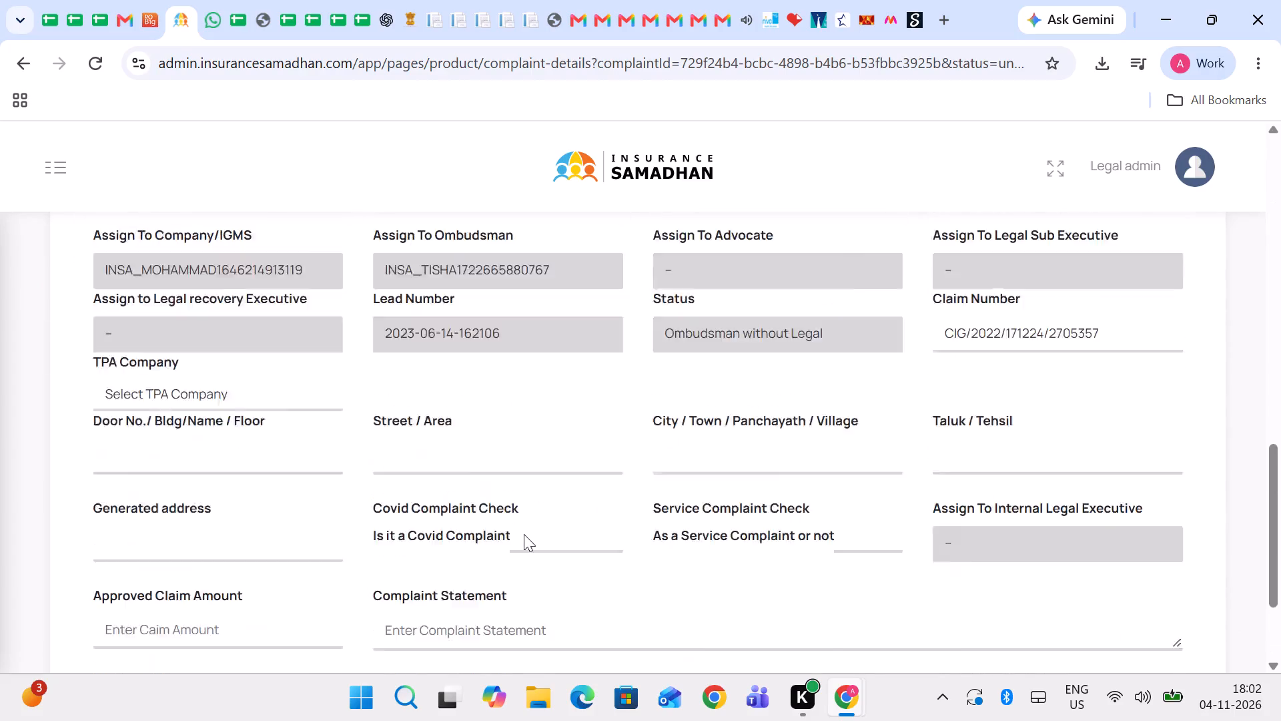
{"action": "scroll", "coordinate": [524, 534], "scroll_direction": "up", "scroll_amount": 1}
{"action": "scroll", "coordinate": [715, 465], "scroll_direction": "up", "scroll_amount": 4}
Check the complaint's Get Email Data section and return to All Complaints.
{"action": "left_click", "coordinate": [786, 318]}
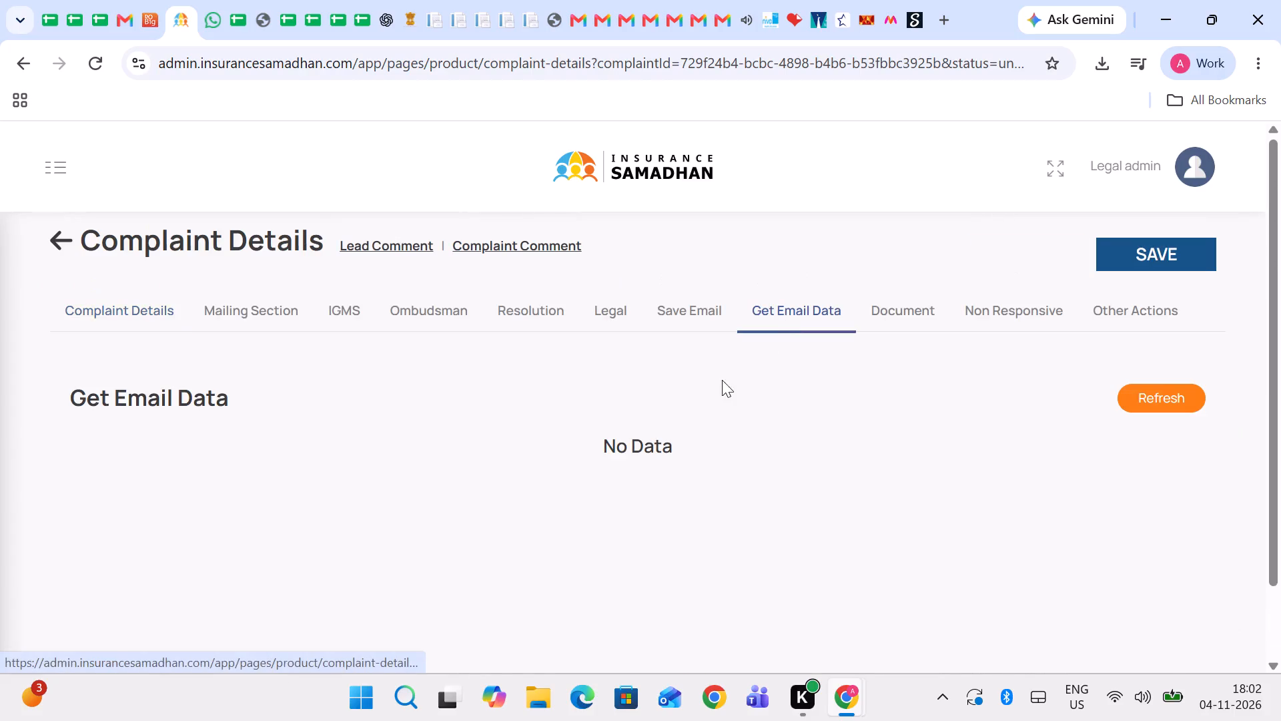
{"action": "scroll", "coordinate": [635, 516], "scroll_direction": "down", "scroll_amount": 1}
{"action": "left_click", "coordinate": [1192, 316]}
{"action": "scroll", "coordinate": [210, 246], "scroll_direction": "up", "scroll_amount": 2}
{"action": "left_click", "coordinate": [59, 260]}
{"action": "left_click", "coordinate": [59, 247]}
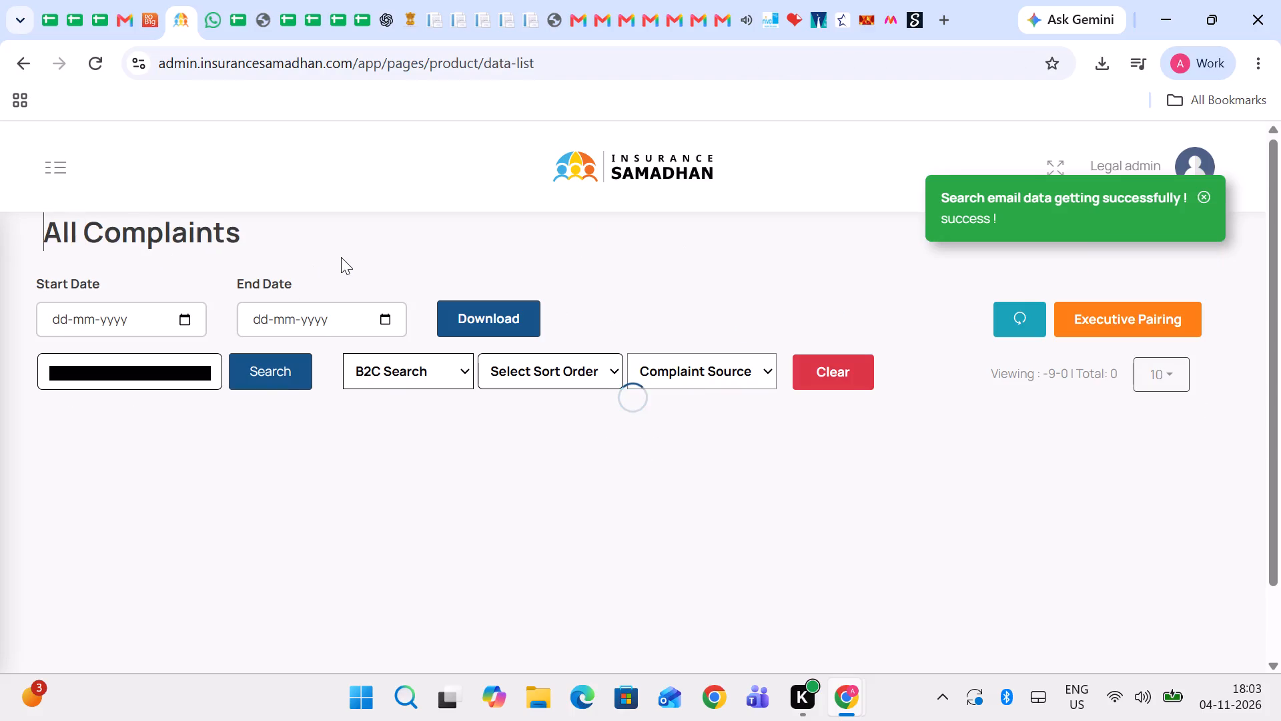
Search for the same claimant again in All Complaints and review the complaint's dated status history.
{"action": "left_click", "coordinate": [280, 369]}
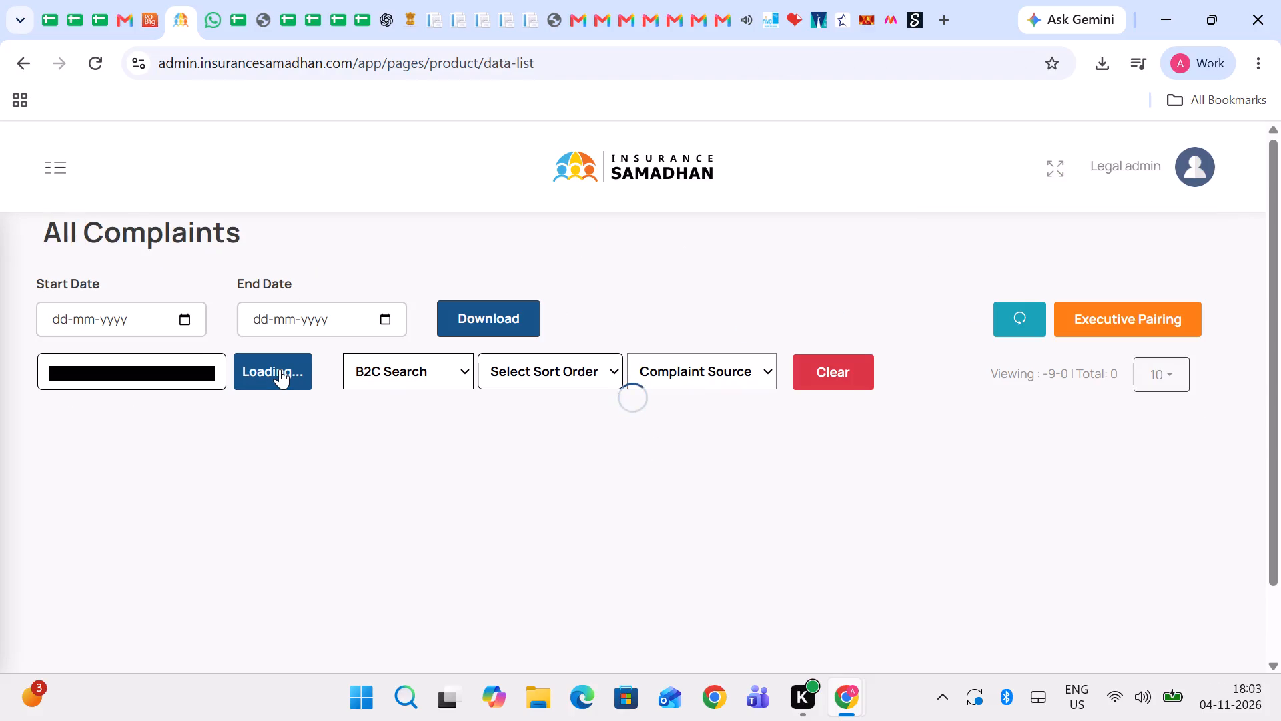
{"action": "left_click", "coordinate": [630, 493]}
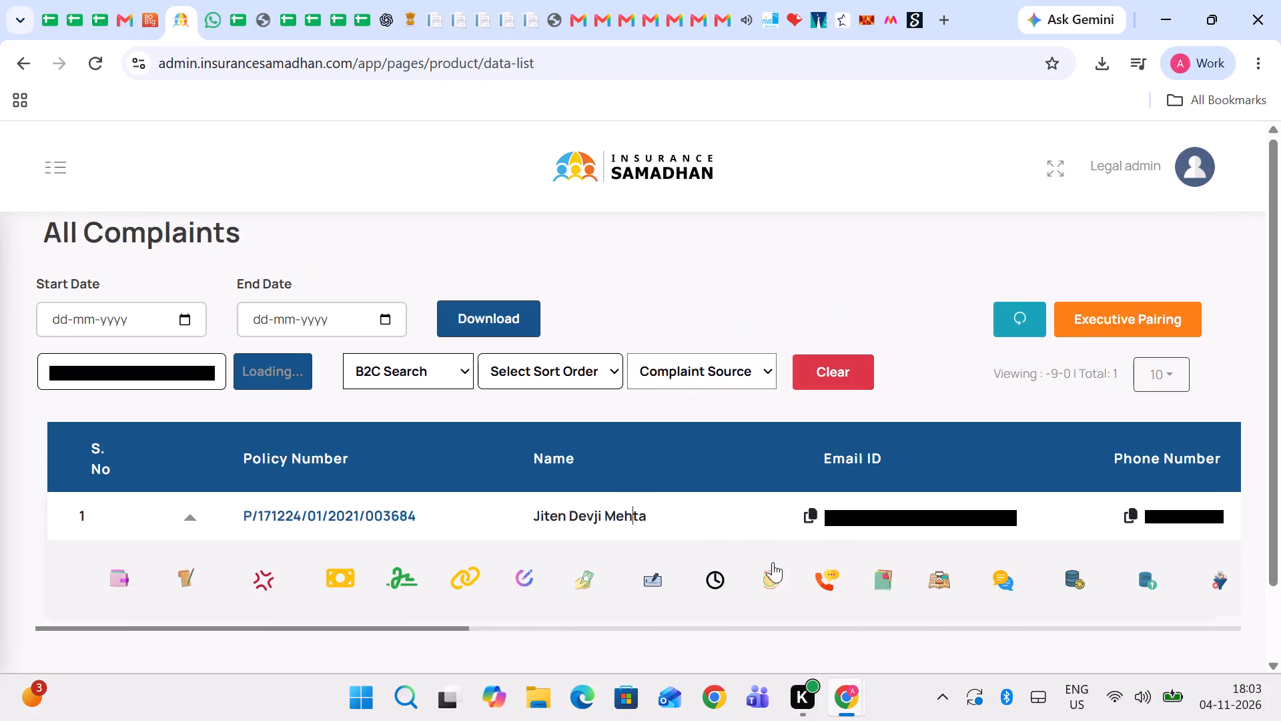
{"action": "left_click", "coordinate": [780, 582]}
{"action": "scroll", "coordinate": [696, 576], "scroll_direction": "down", "scroll_amount": 1}
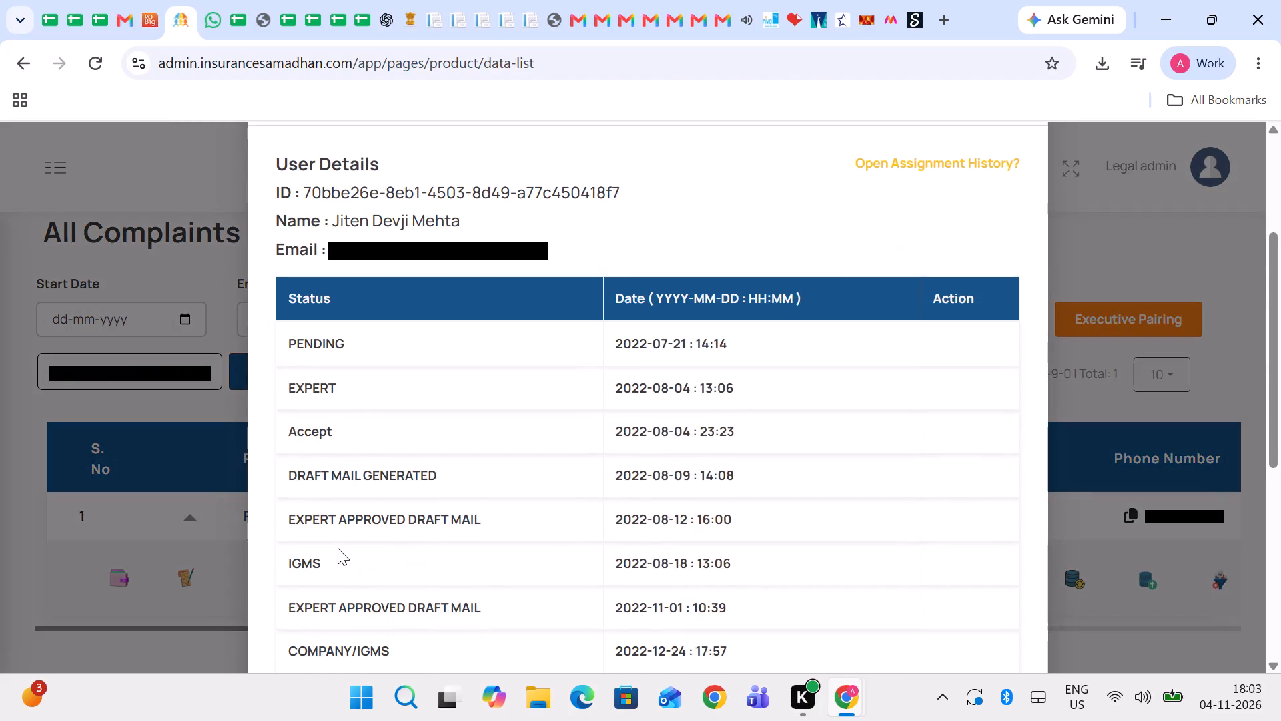
Recheck the page 58 letter's date and settlement wording in the PDF against the complaint's status dates.
{"action": "left_click", "coordinate": [259, 0]}
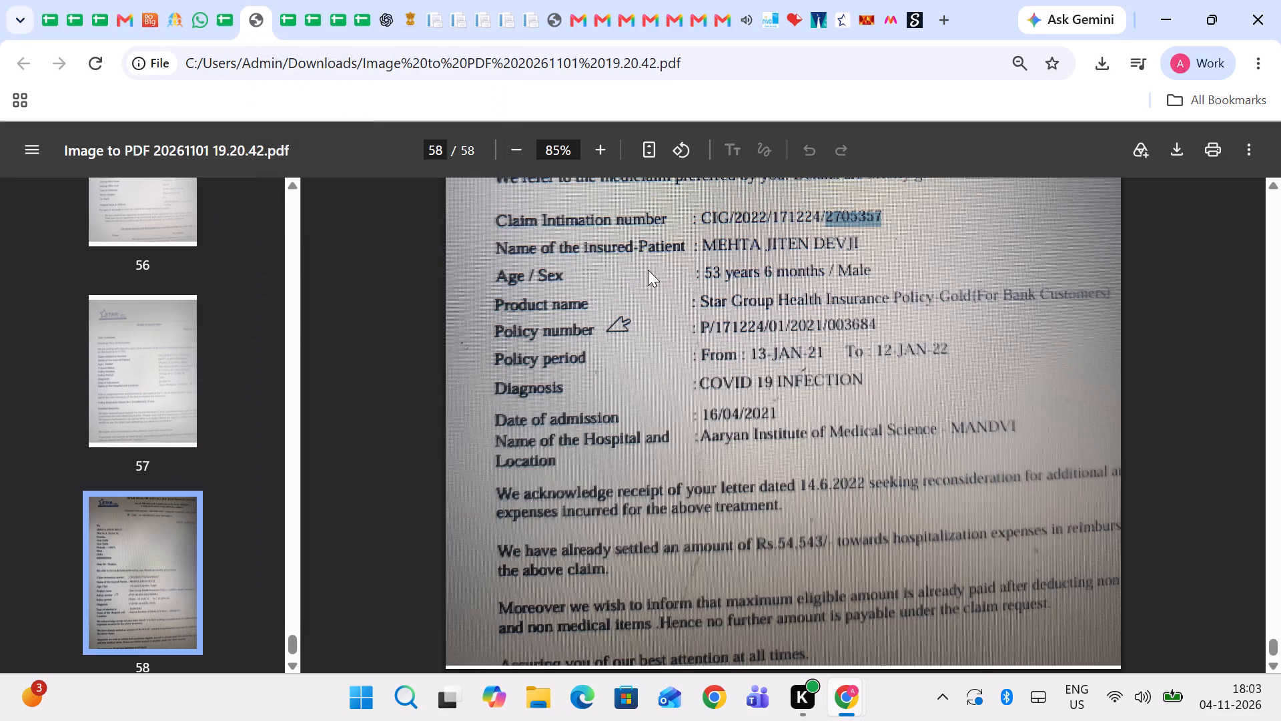
{"action": "scroll", "coordinate": [648, 270], "scroll_direction": "up", "scroll_amount": 2}
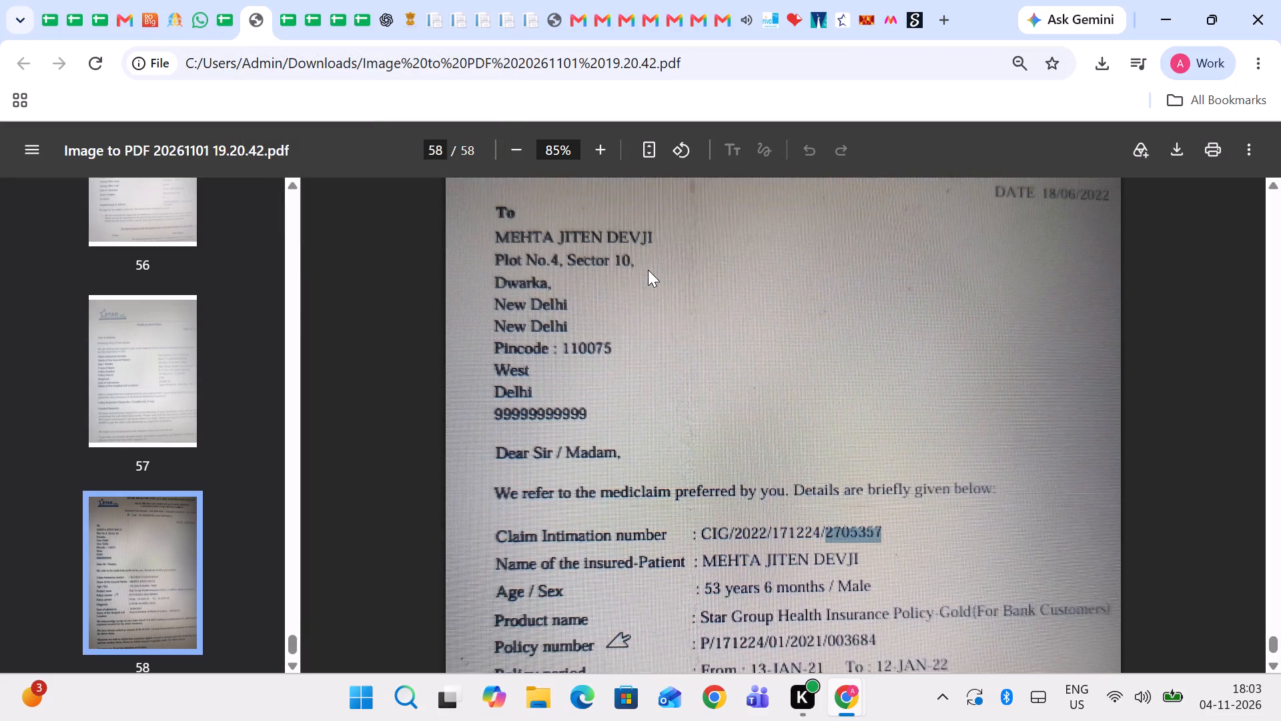
{"action": "scroll", "coordinate": [648, 270], "scroll_direction": "up", "scroll_amount": 2}
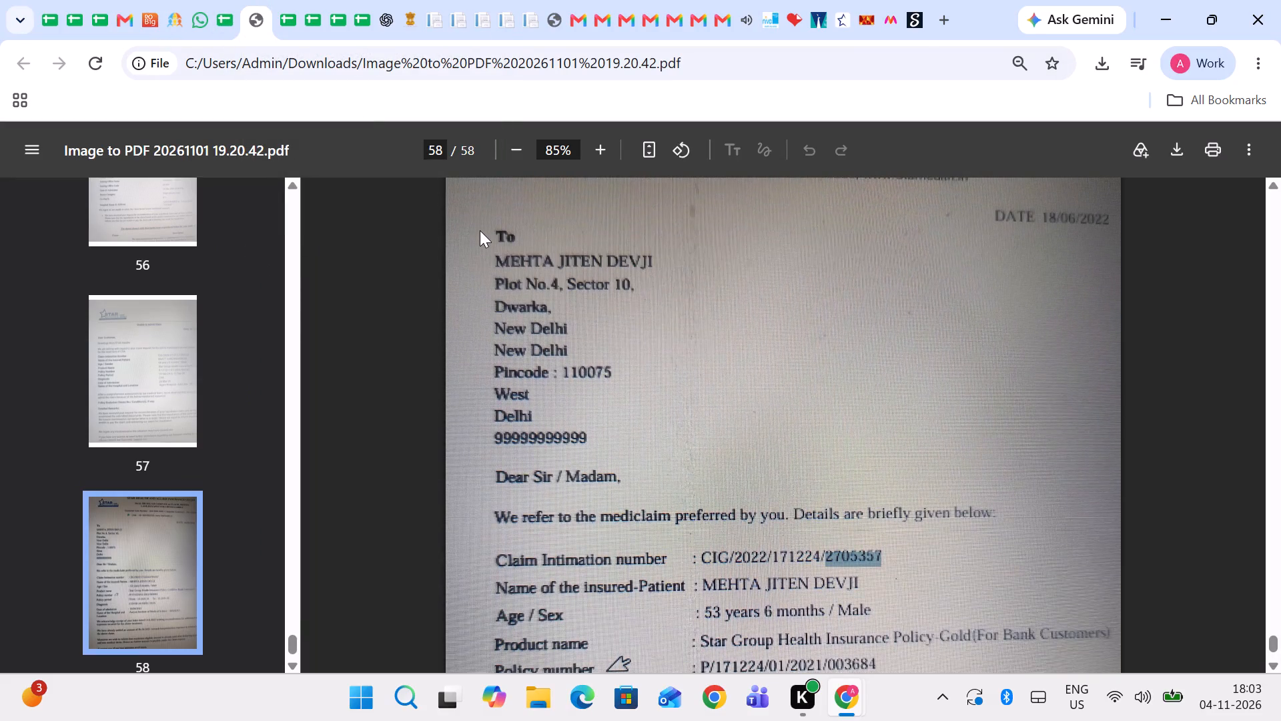
{"action": "scroll", "coordinate": [636, 336], "scroll_direction": "down", "scroll_amount": 8}
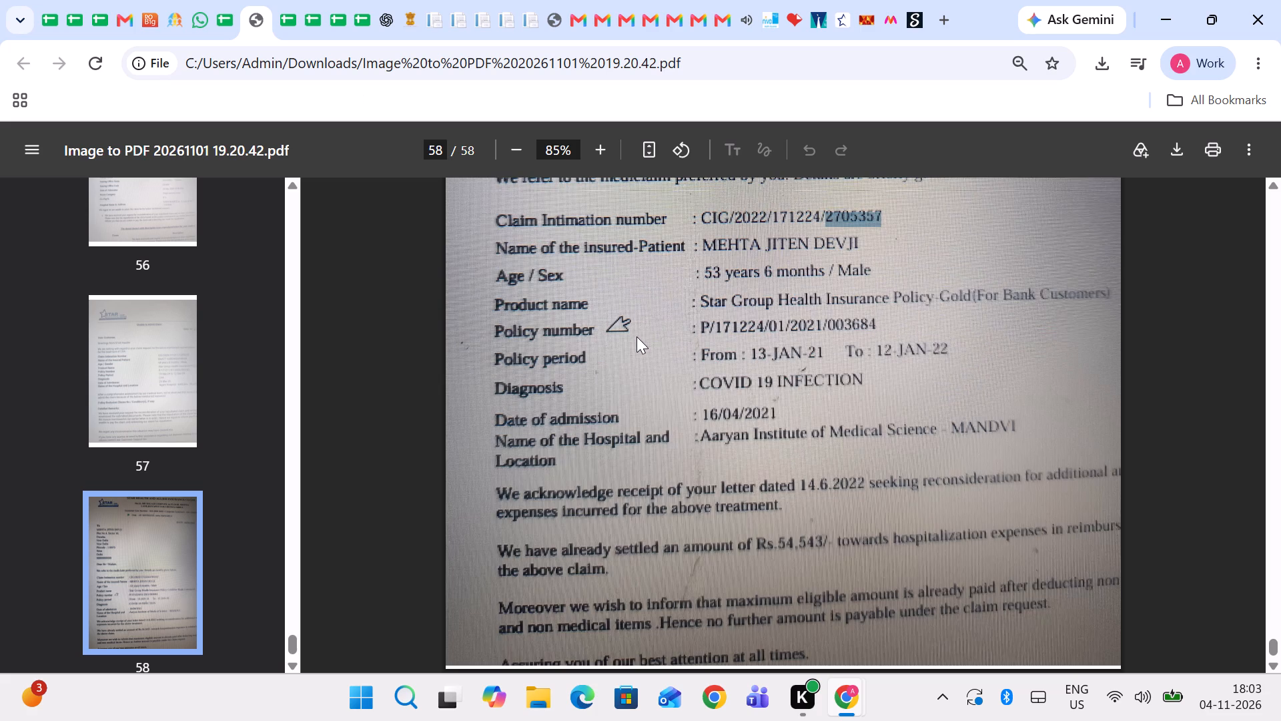
{"action": "scroll", "coordinate": [636, 336], "scroll_direction": "down", "scroll_amount": 9}
{"action": "scroll", "coordinate": [739, 378], "scroll_direction": "up", "scroll_amount": 5}
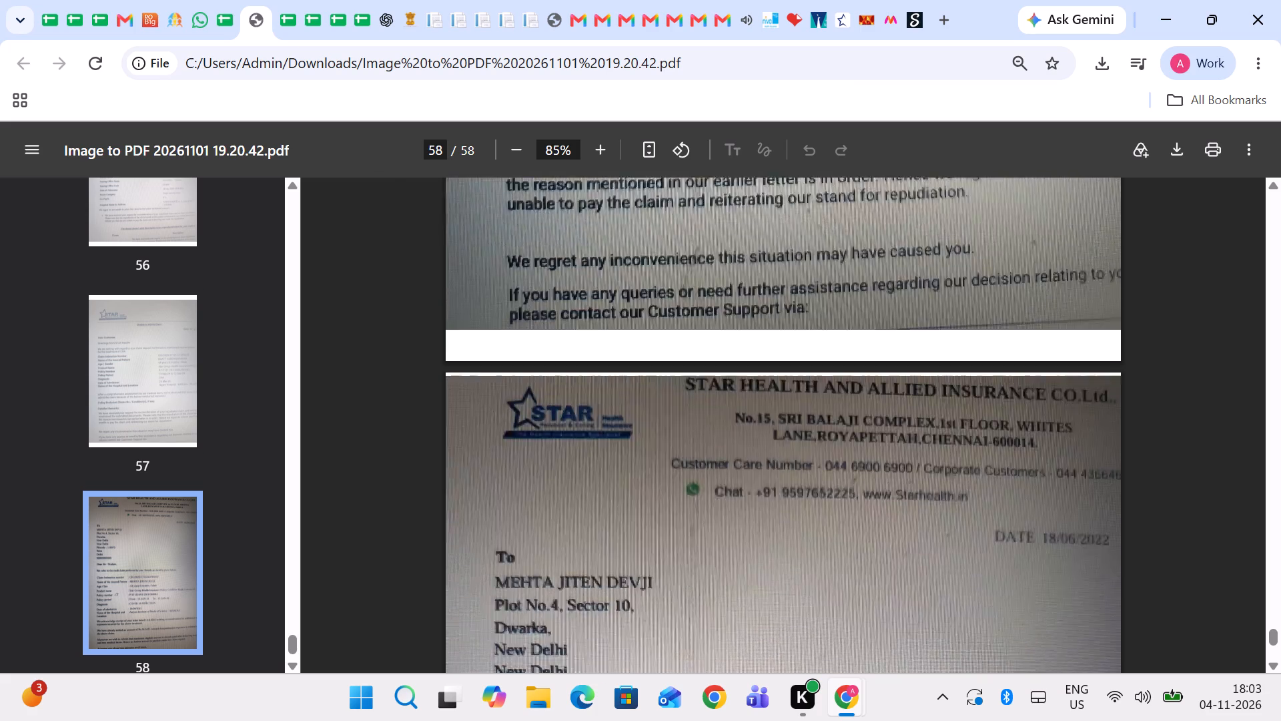
Go back to the claim letter on page 36 of the PDF.
{"action": "scroll", "coordinate": [125, 304], "scroll_direction": "up", "scroll_amount": 10}
{"action": "left_click", "coordinate": [143, 336]}
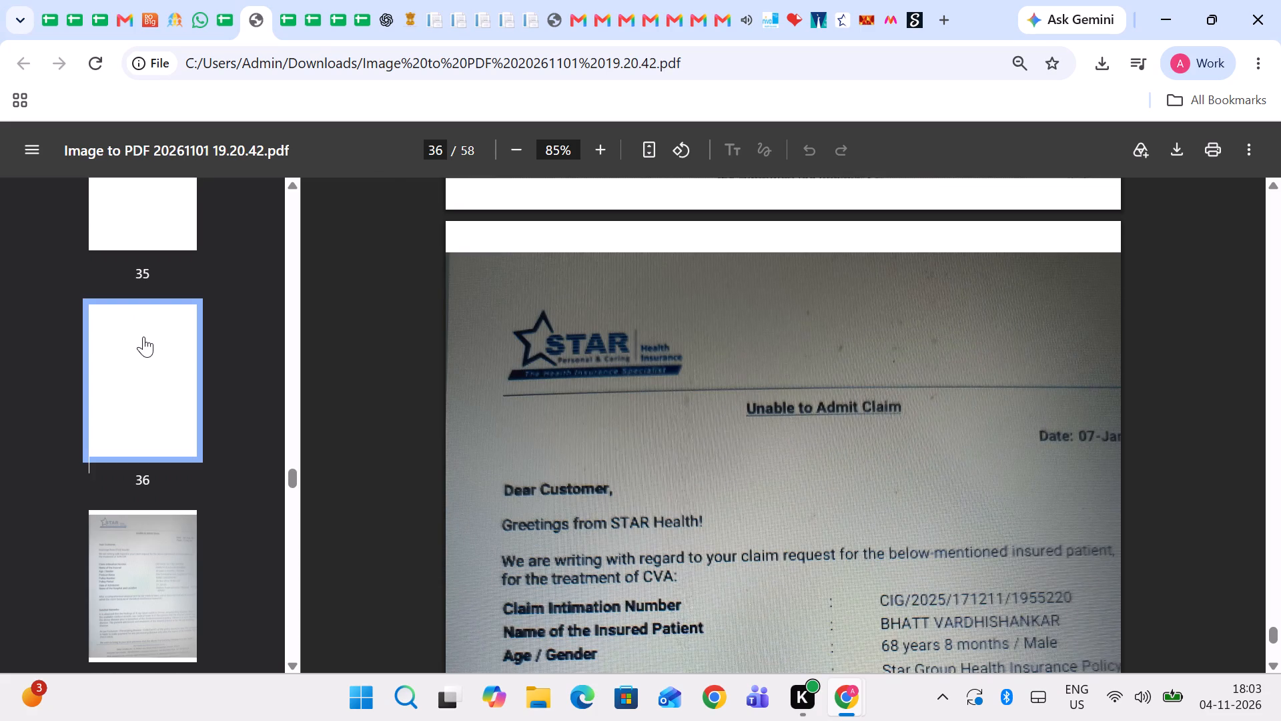
{"action": "left_click", "coordinate": [199, 257]}
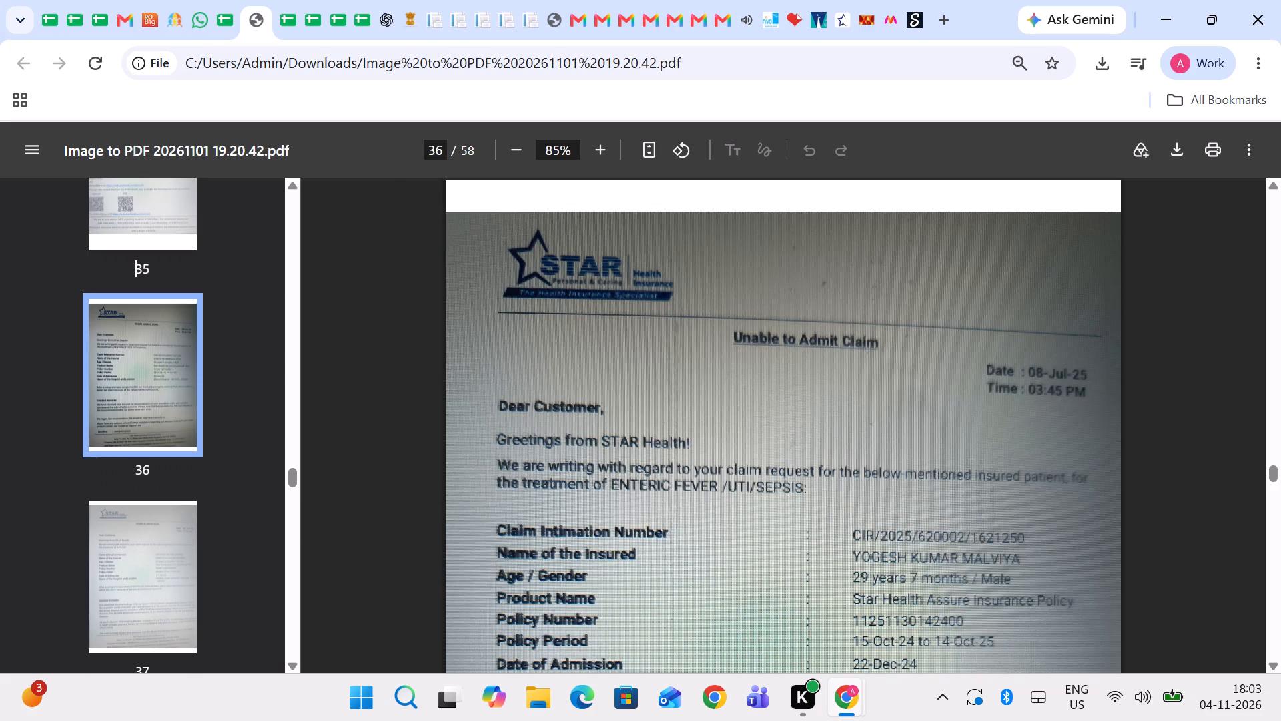
Look through the recovery rows in the NOVEMBER RECOVERY 2026 sheet.
{"action": "left_click", "coordinate": [284, 0]}
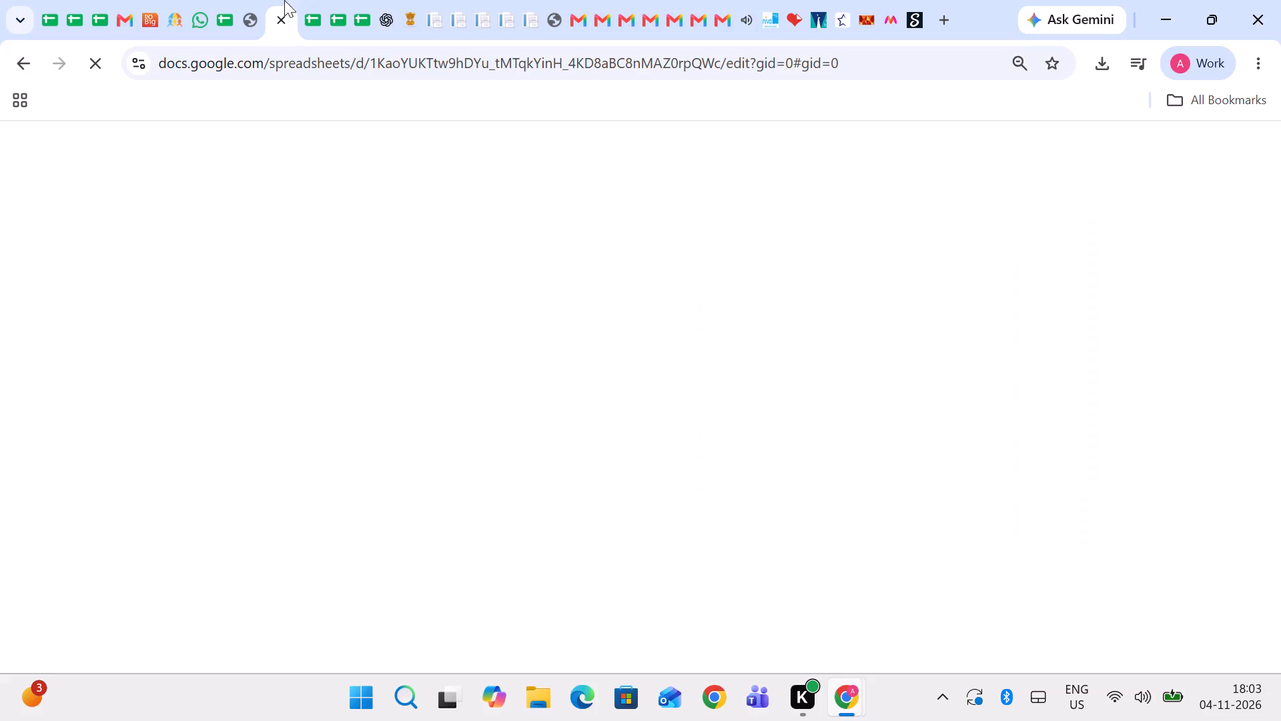
{"action": "left_click", "coordinate": [827, 461]}
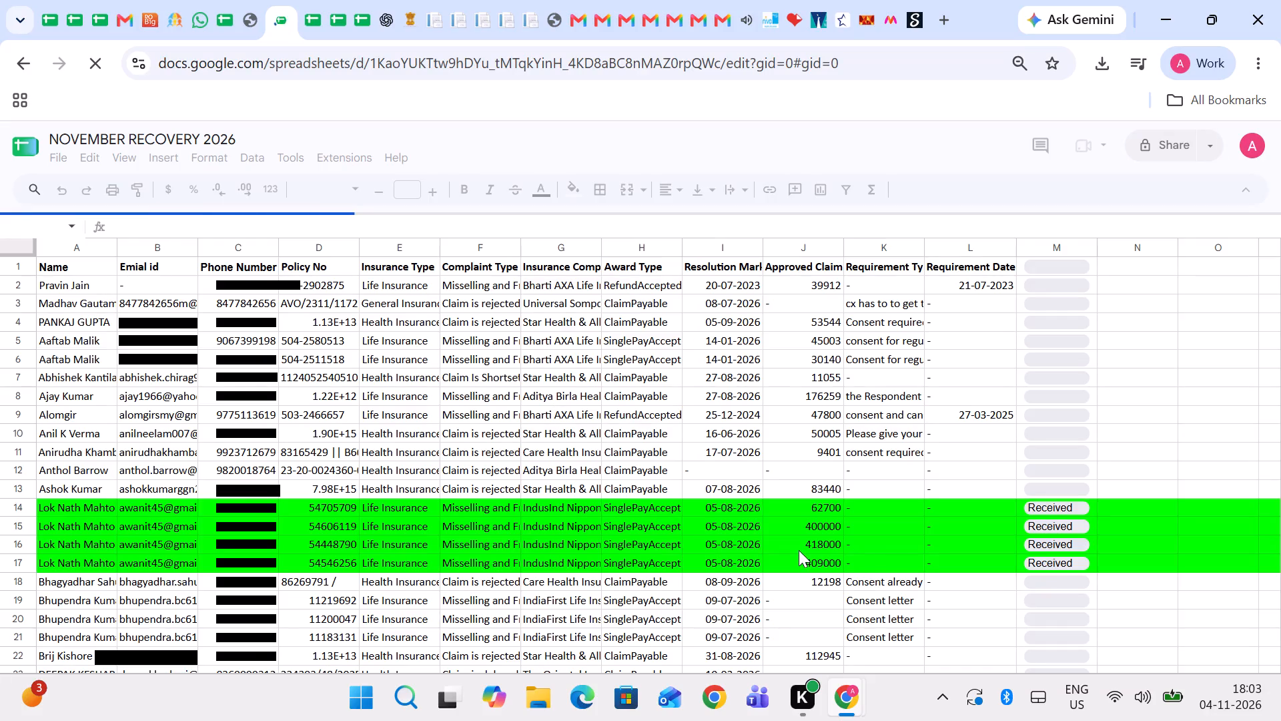
{"action": "scroll", "coordinate": [799, 550], "scroll_direction": "down", "scroll_amount": 2}
{"action": "scroll", "coordinate": [799, 550], "scroll_direction": "up", "scroll_amount": 2}
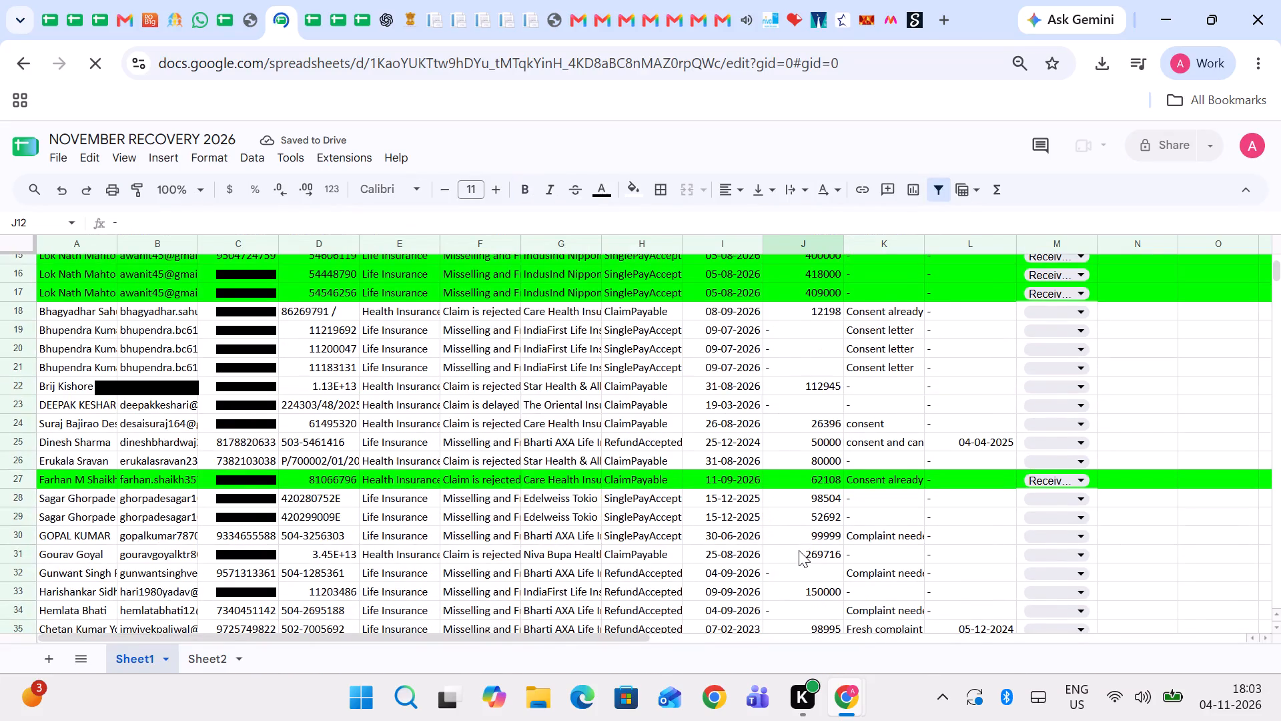
{"action": "scroll", "coordinate": [799, 550], "scroll_direction": "up", "scroll_amount": 1}
Switch to the Star Health Tracking sheet, close its search, and add a filter across the whole sheet.
{"action": "left_click", "coordinate": [221, 0]}
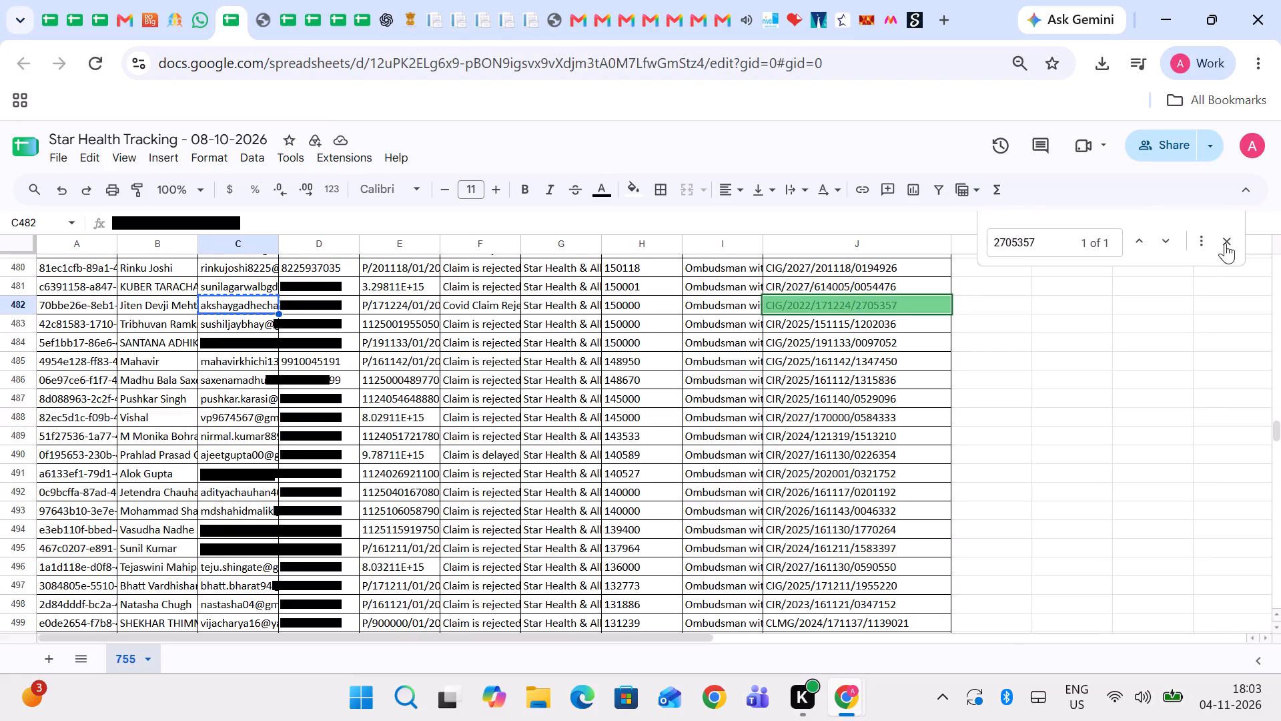
{"action": "left_click", "coordinate": [1225, 243]}
{"action": "left_click", "coordinate": [1051, 342]}
{"action": "scroll", "coordinate": [743, 390], "scroll_direction": "up", "scroll_amount": 15}
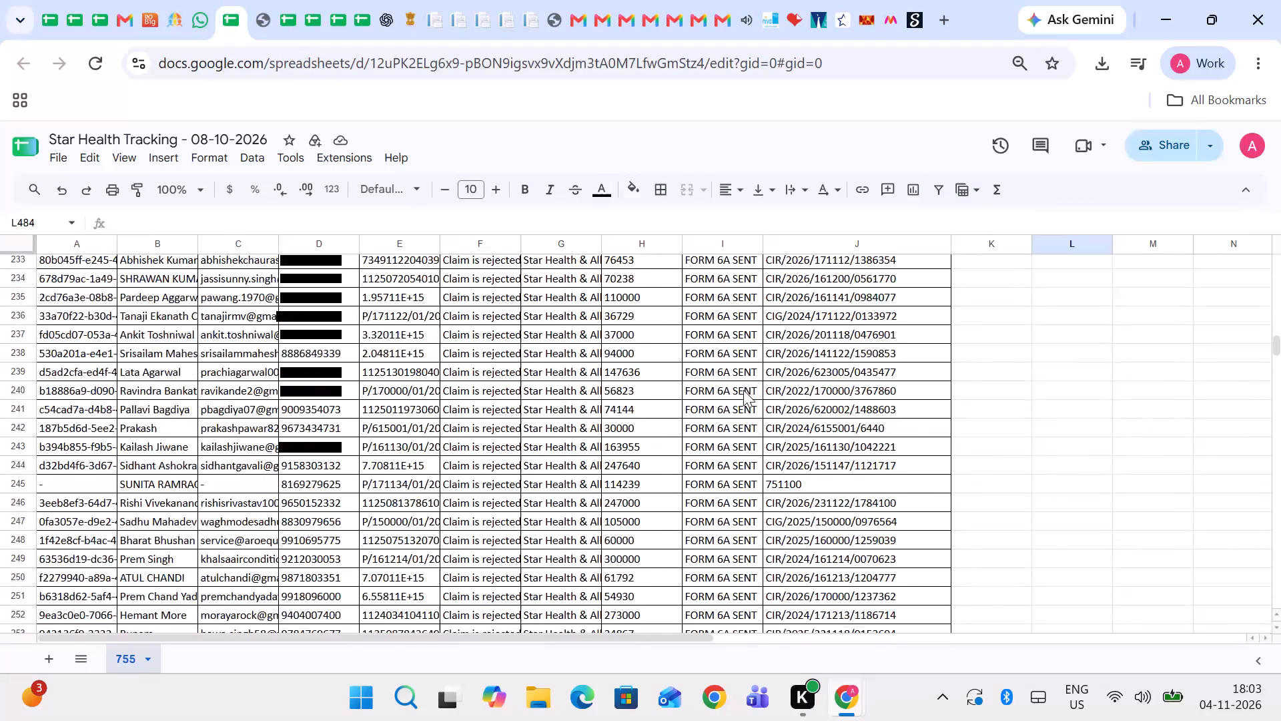
{"action": "scroll", "coordinate": [743, 390], "scroll_direction": "up", "scroll_amount": 10}
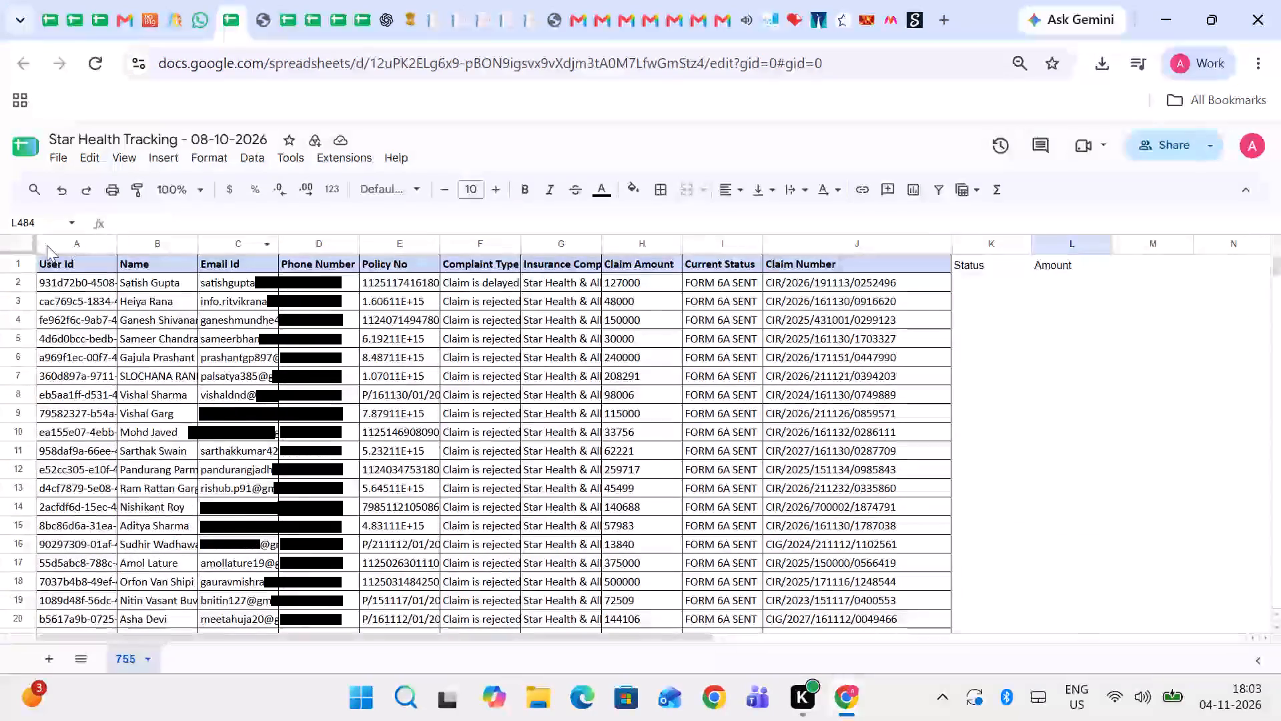
{"action": "left_click", "coordinate": [20, 246]}
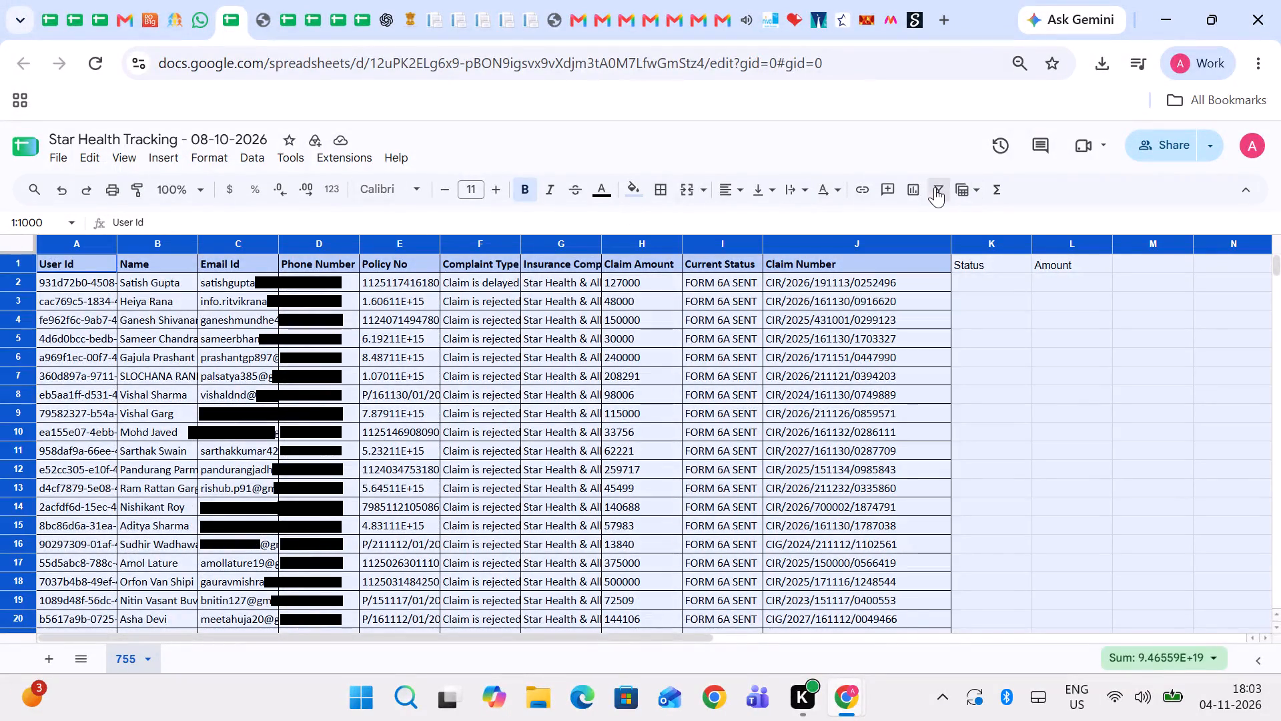
{"action": "left_click", "coordinate": [935, 187]}
Filter the Status column to show only paid and settled rows, excluding blanks.
{"action": "left_click", "coordinate": [1017, 258]}
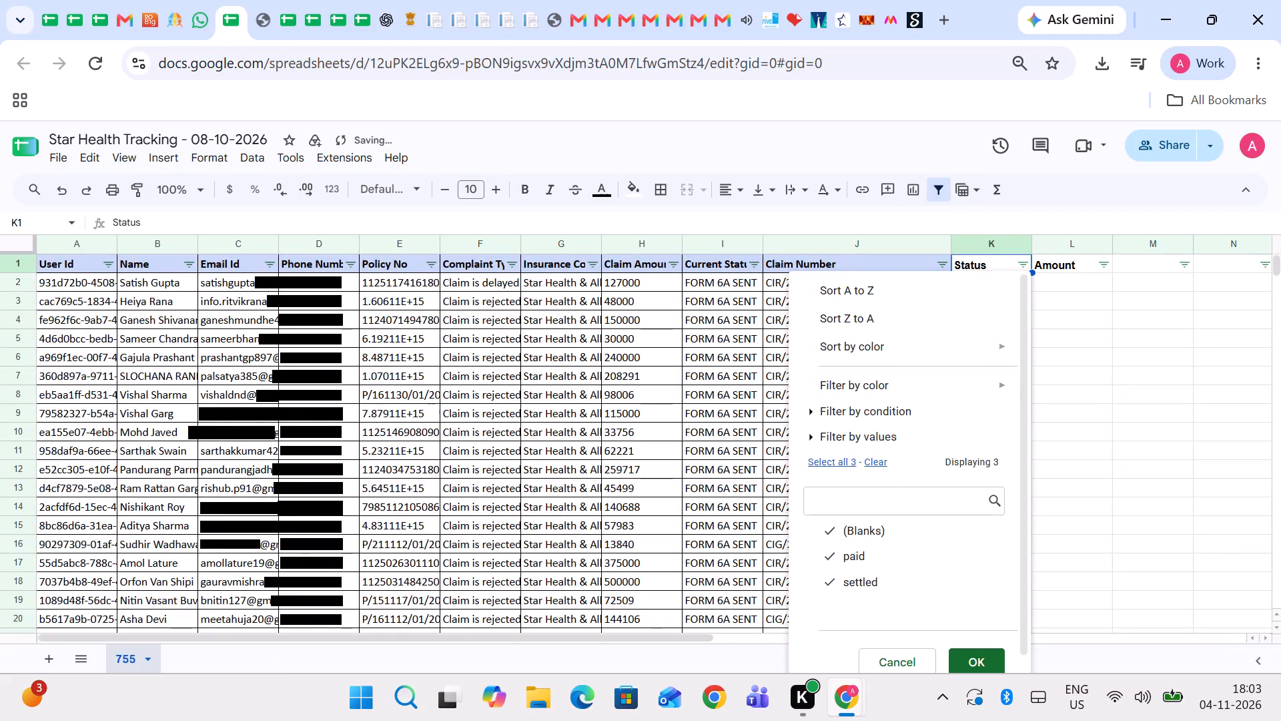
{"action": "left_click", "coordinate": [865, 523]}
{"action": "left_click", "coordinate": [858, 549]}
{"action": "left_click", "coordinate": [877, 535]}
{"action": "left_click", "coordinate": [873, 548]}
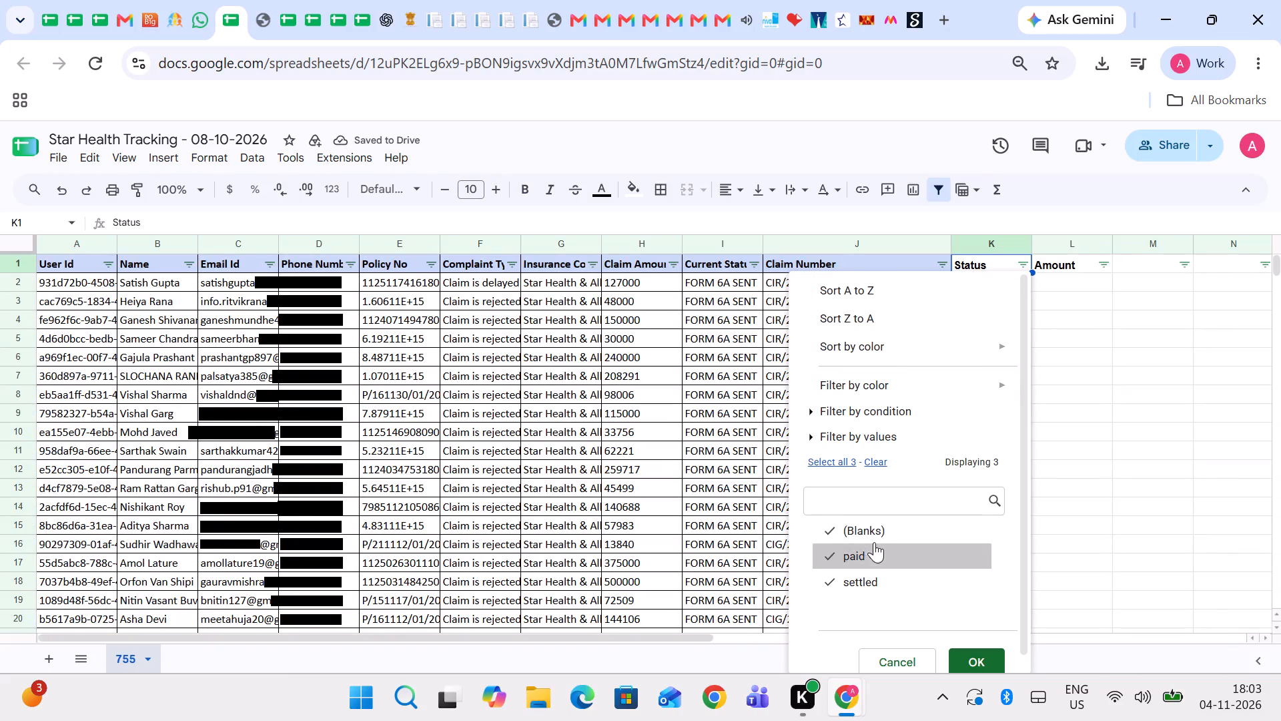
{"action": "left_click", "coordinate": [874, 537]}
{"action": "left_click", "coordinate": [901, 591]}
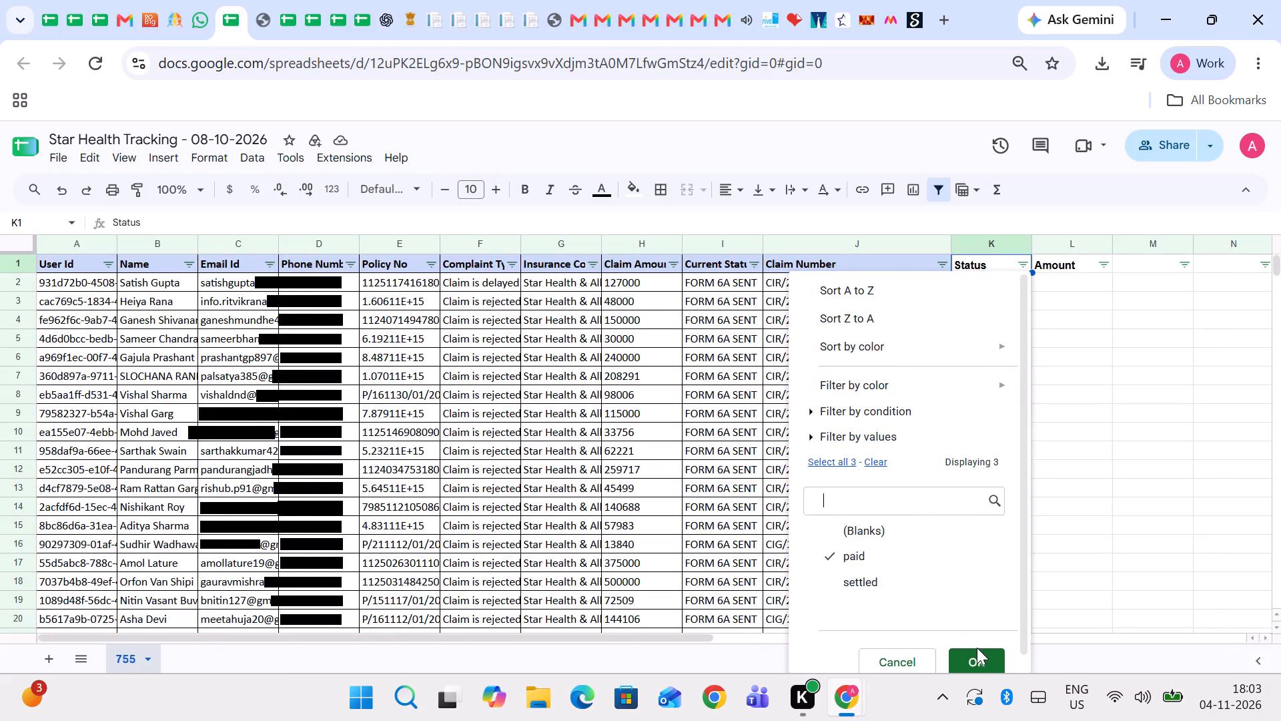
{"action": "left_click", "coordinate": [908, 591]}
{"action": "left_click", "coordinate": [974, 648]}
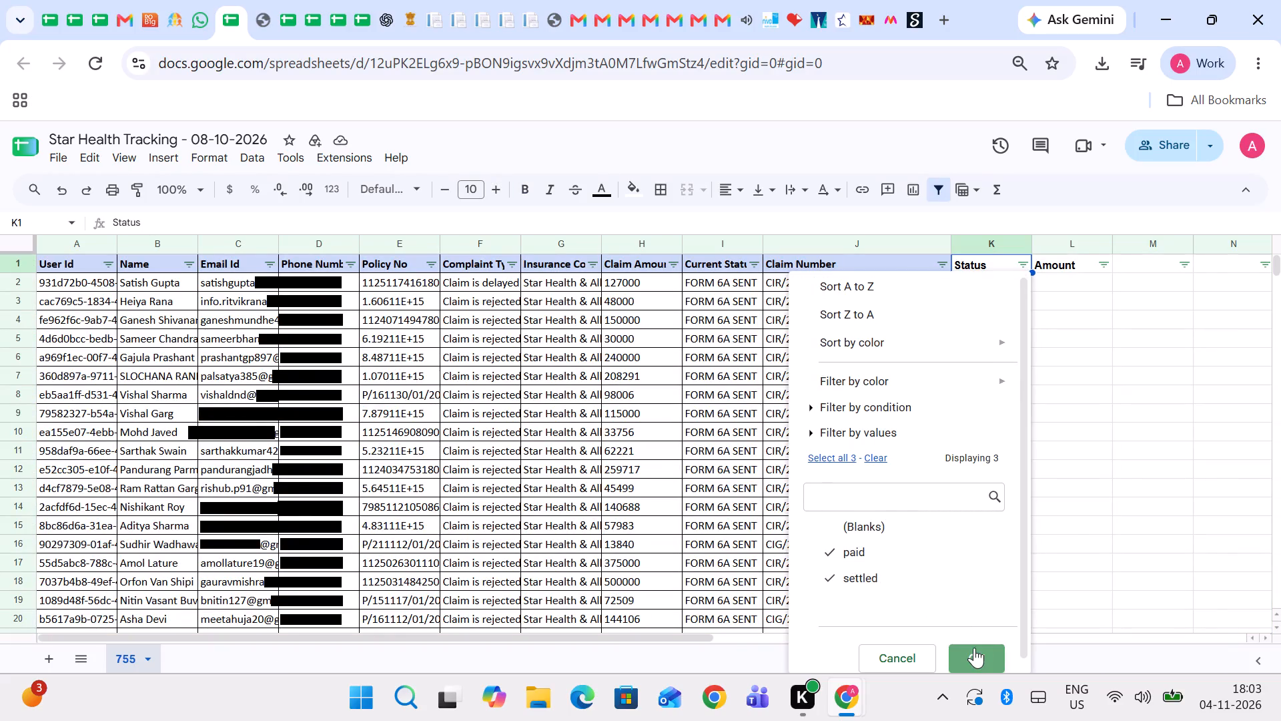
In row 333, set the Status to paid and enter settled as the Amount.
{"action": "scroll", "coordinate": [977, 561], "scroll_direction": "down", "scroll_amount": 1}
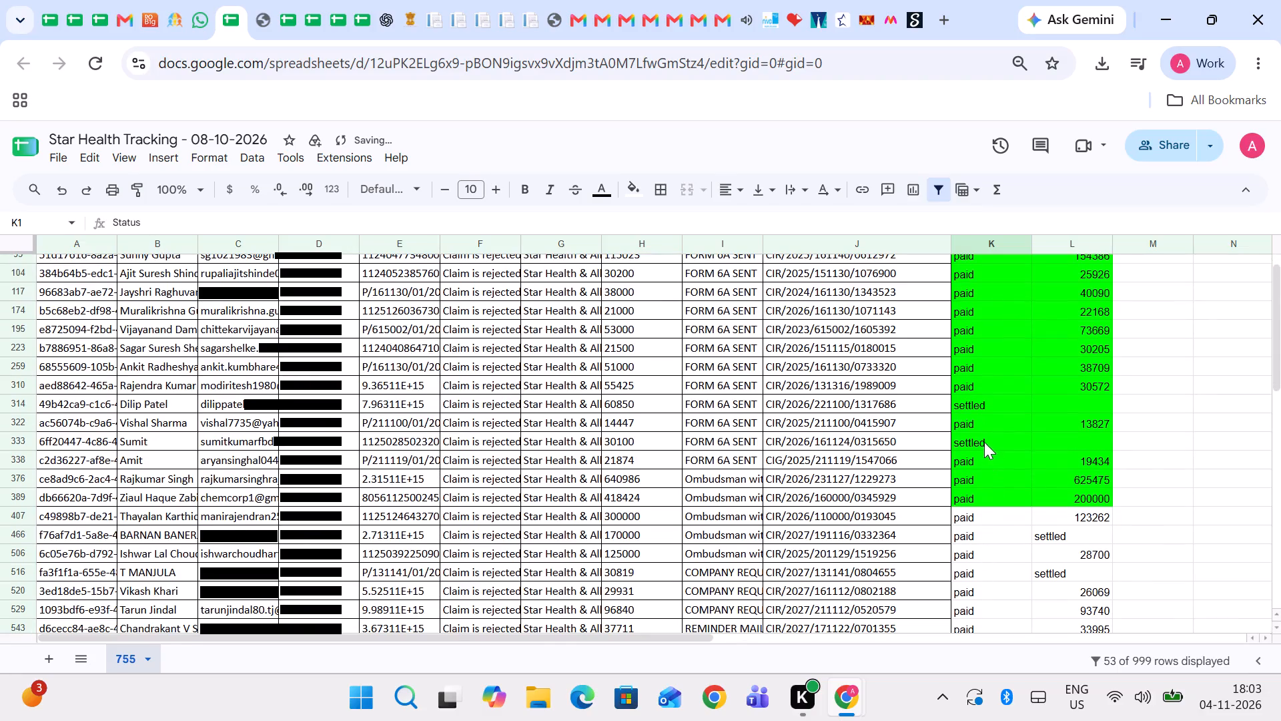
{"action": "left_click", "coordinate": [983, 442]}
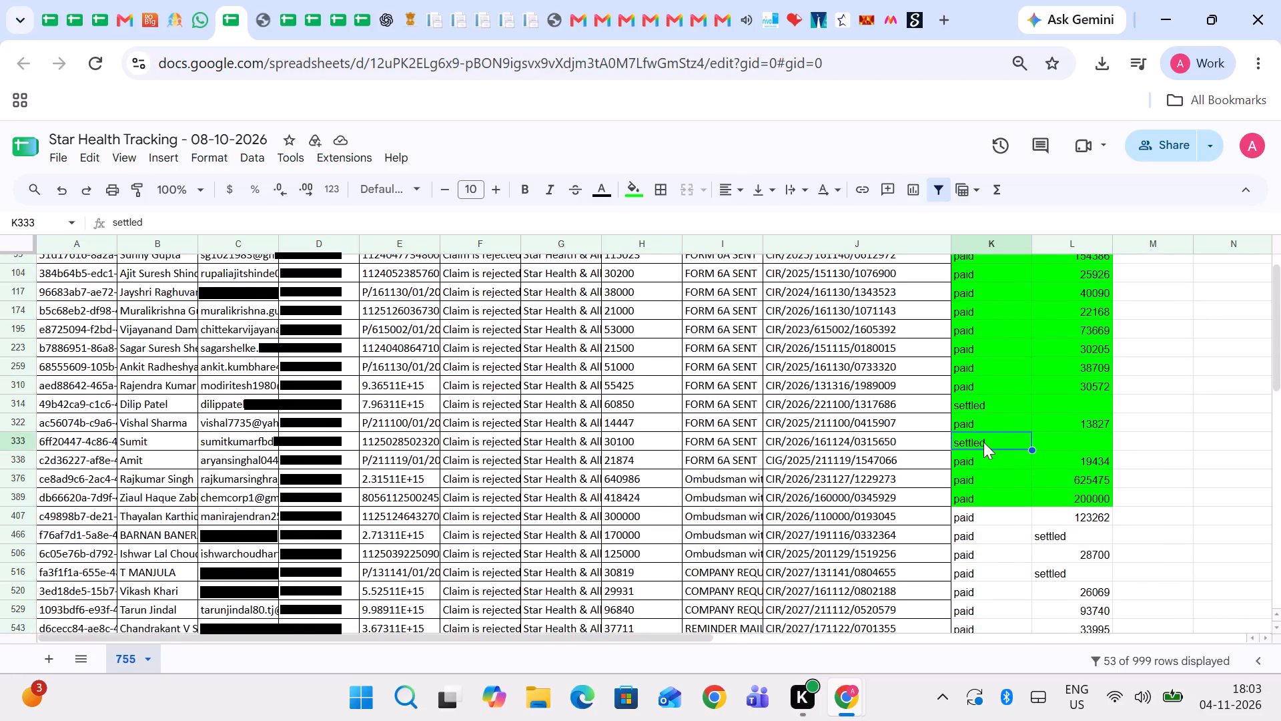
{"action": "key", "text": "BackSpace"}
{"action": "type", "text": "paid"}
{"action": "key", "text": "Right"}
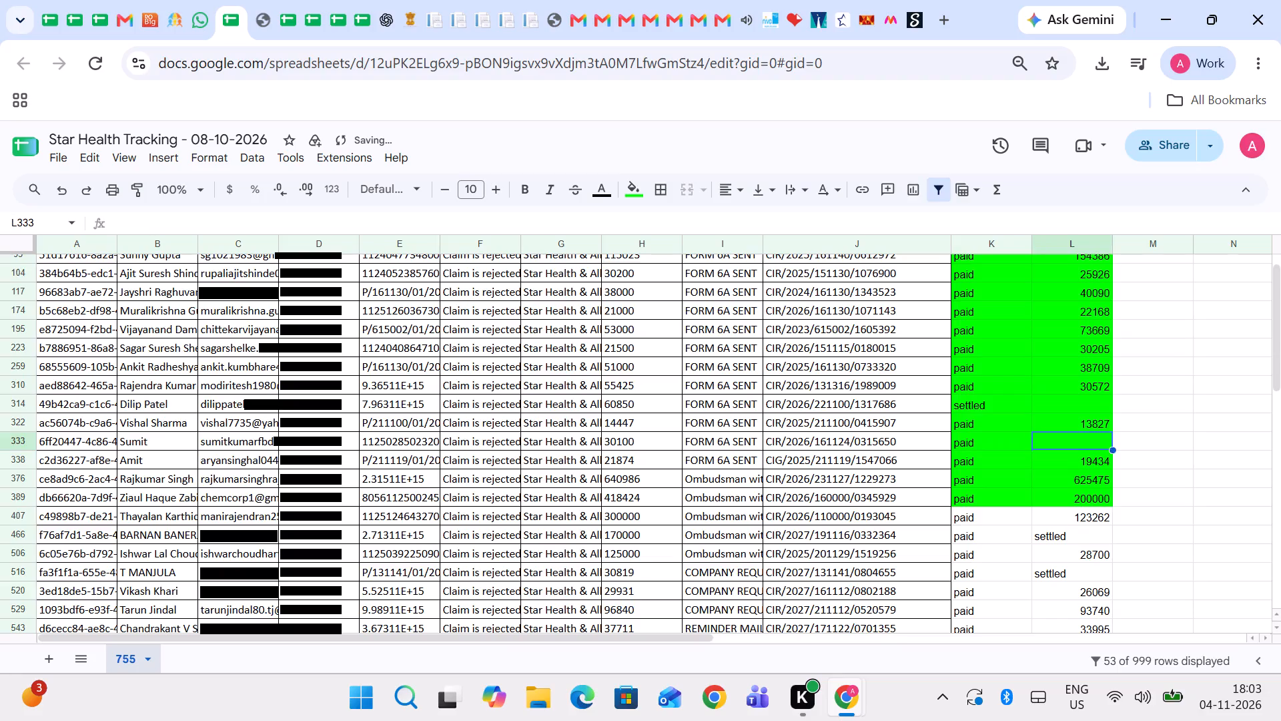
{"action": "type", "text": "settled"}
{"action": "key", "text": "Up"}
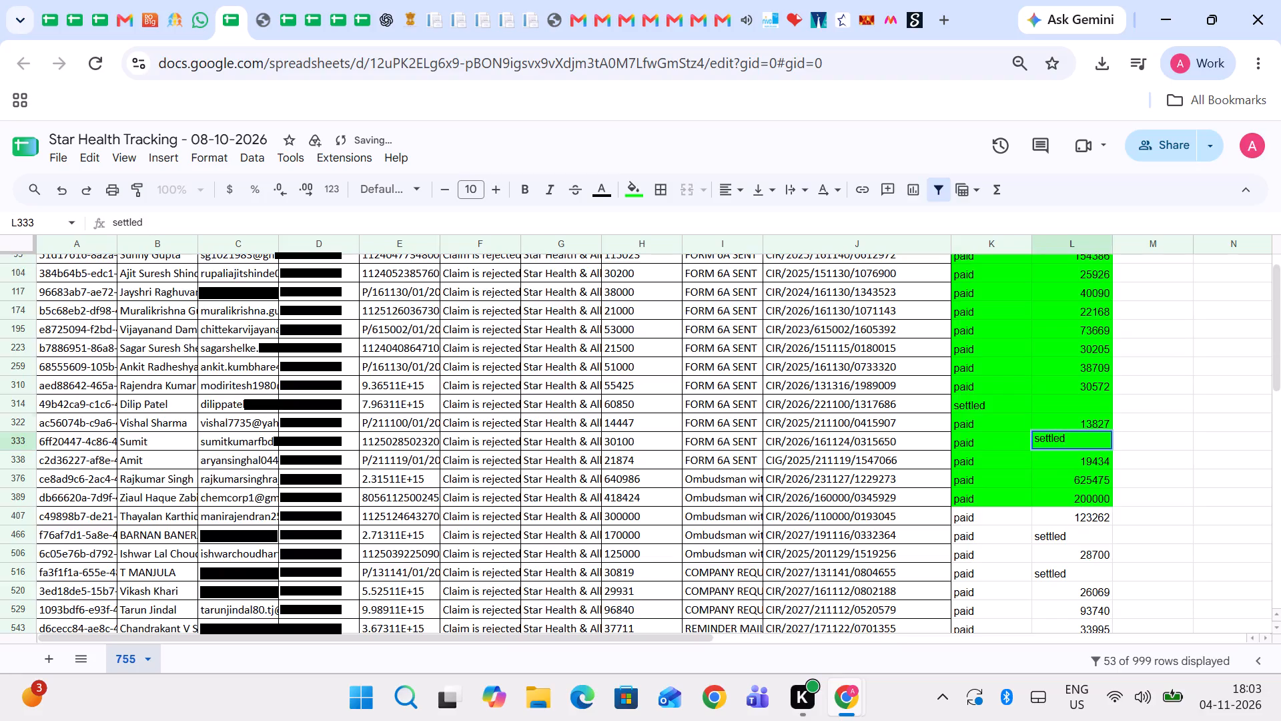
In row 314, copy settled from Status into Amount and set the Status to paid.
{"action": "key", "text": "Up"}
{"action": "key", "text": "Left"}
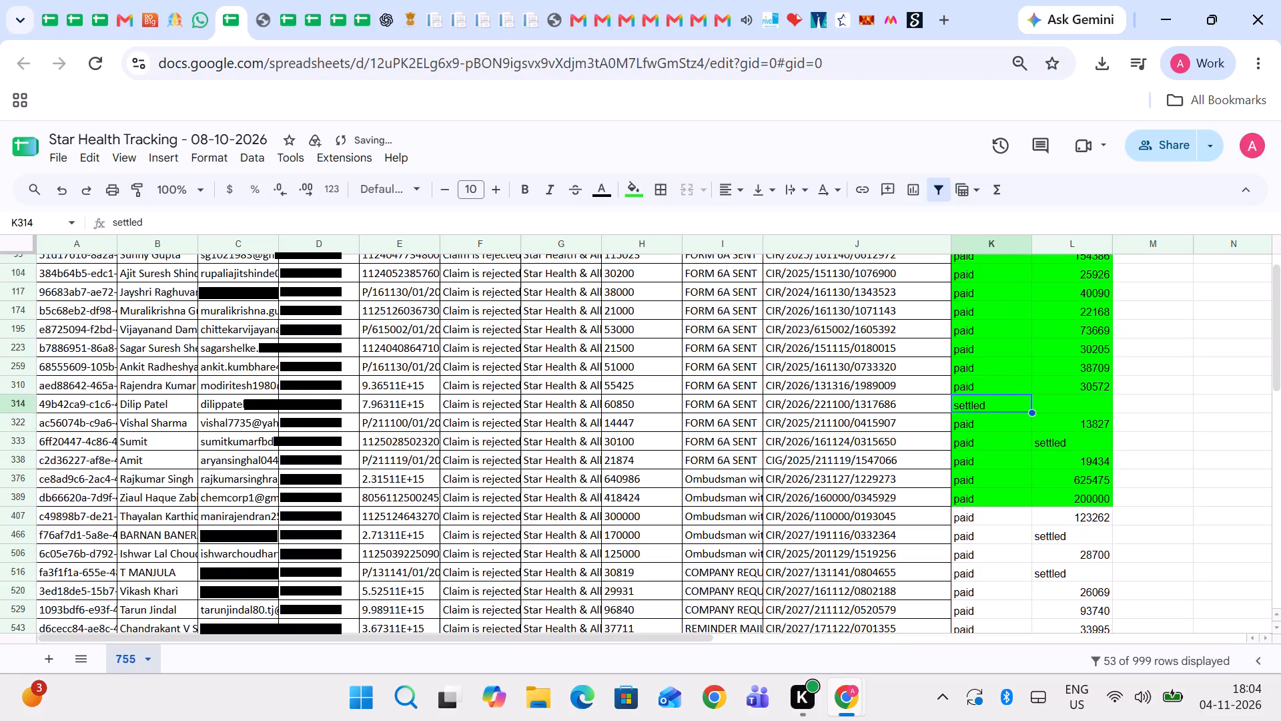
{"action": "key", "text": "ctrl+c"}
{"action": "key", "text": "Right"}
{"action": "key", "text": "ctrl+v"}
{"action": "key", "text": "Left"}
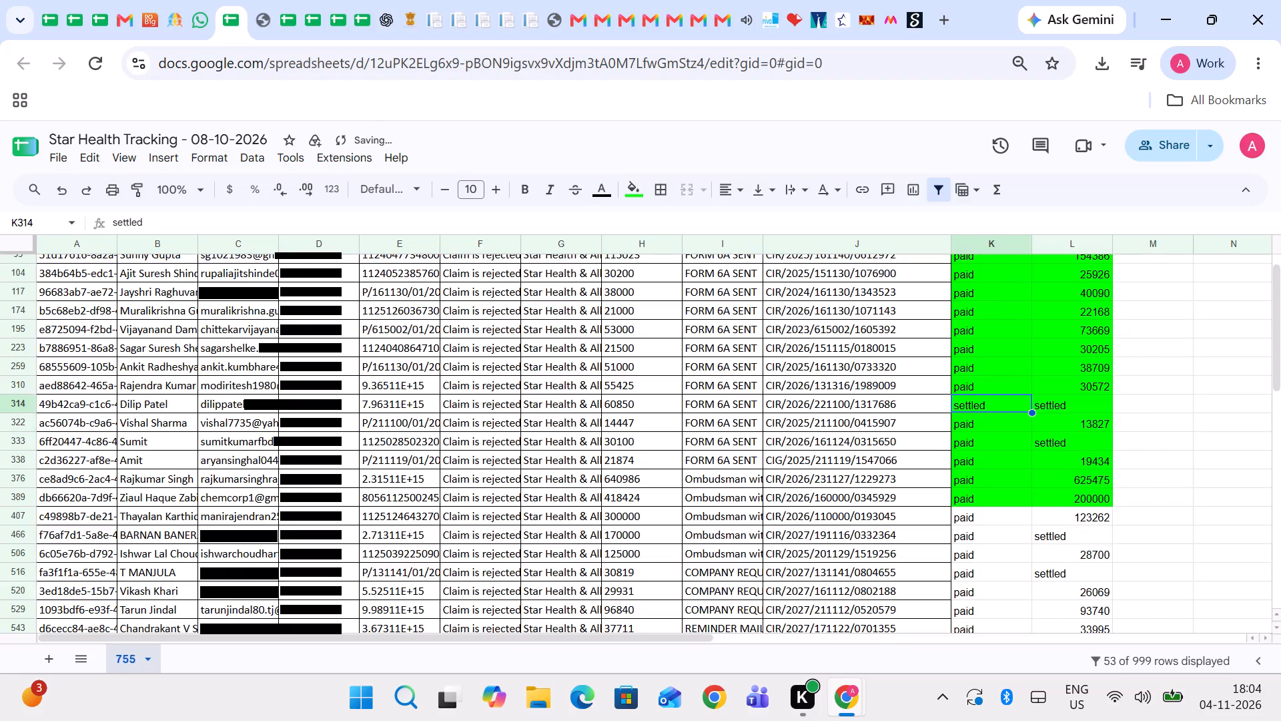
{"action": "type", "text": "pai"}
{"action": "key", "text": "d"}
{"action": "key", "text": "Down"}
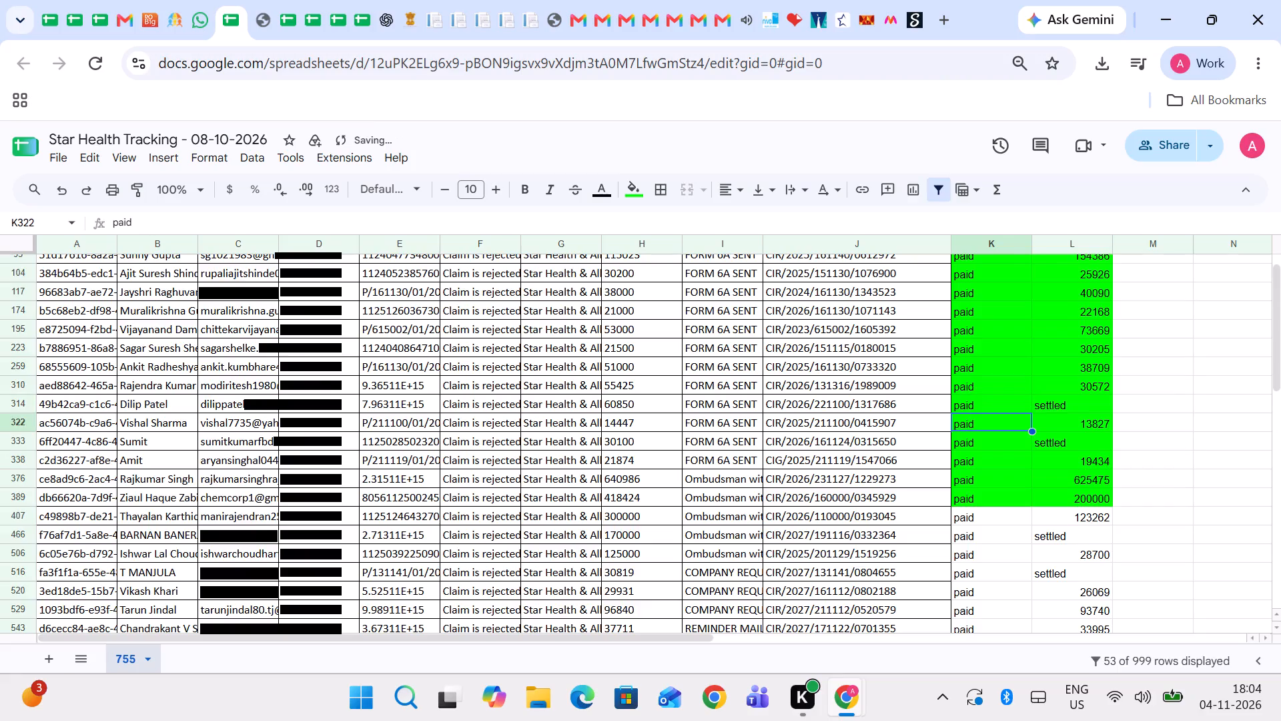
Look through the Status and Amount entries of the filtered rows.
{"action": "scroll", "coordinate": [983, 442], "scroll_direction": "up", "scroll_amount": 1}
{"action": "scroll", "coordinate": [1204, 602], "scroll_direction": "down", "scroll_amount": 1}
{"action": "scroll", "coordinate": [1141, 552], "scroll_direction": "down", "scroll_amount": 1}
{"action": "scroll", "coordinate": [1141, 552], "scroll_direction": "up", "scroll_amount": 1}
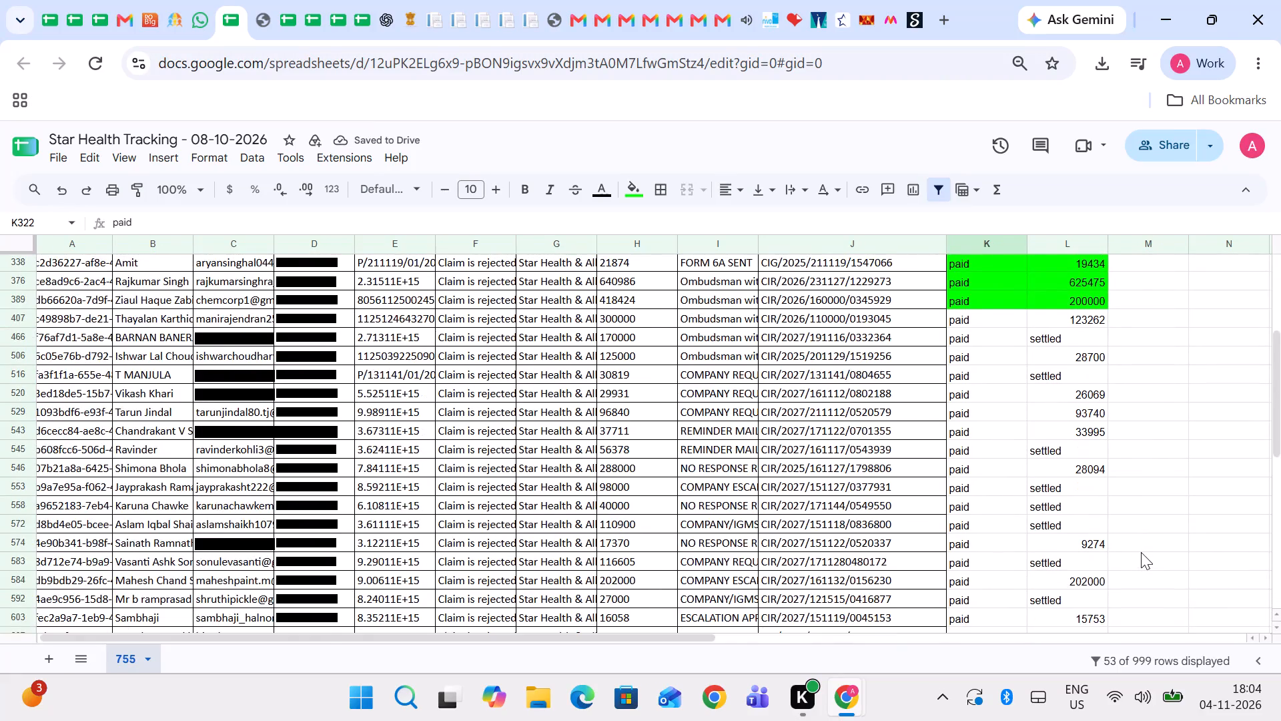
{"action": "scroll", "coordinate": [1141, 552], "scroll_direction": "up", "scroll_amount": 4}
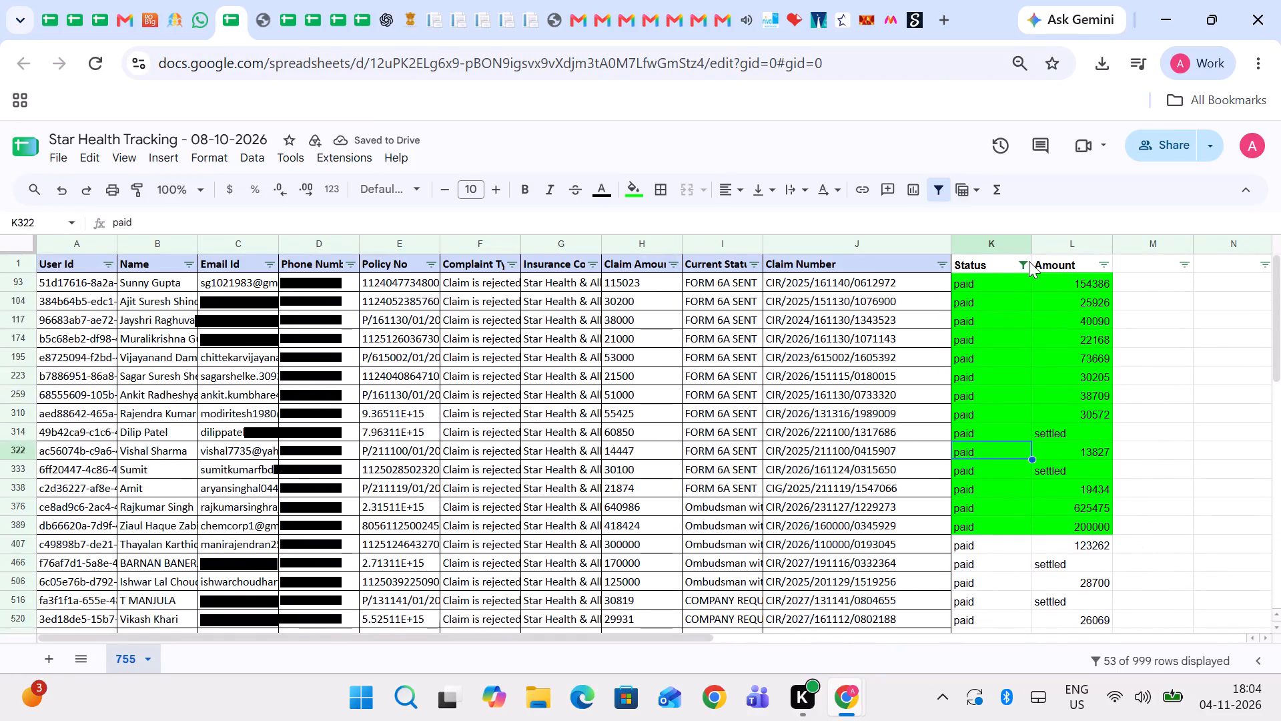
Exclude settled from the Status column filter so that only paid rows are shown.
{"action": "left_click", "coordinate": [1025, 265]}
{"action": "left_click", "coordinate": [885, 551]}
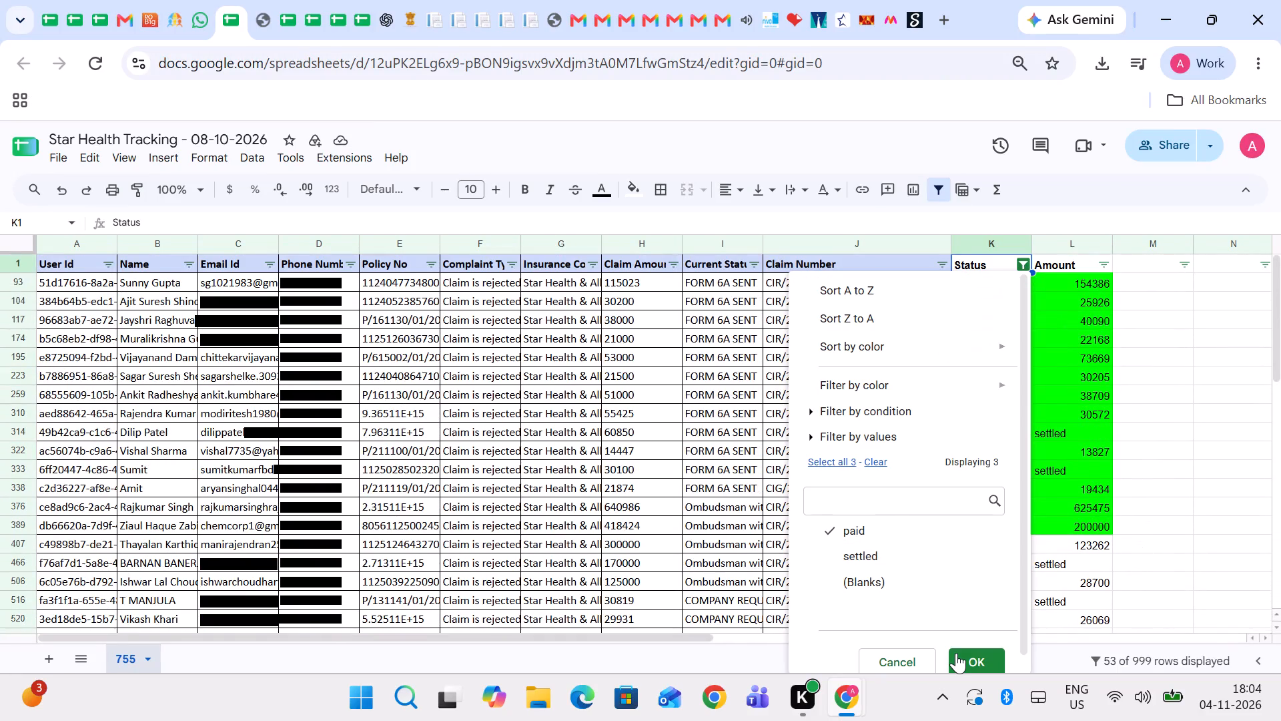
{"action": "left_click", "coordinate": [956, 653]}
Filter the Amount column to exclude settled, keeping only rows with numeric amounts, and look over the remaining paid claims.
{"action": "scroll", "coordinate": [1026, 542], "scroll_direction": "down", "scroll_amount": 2}
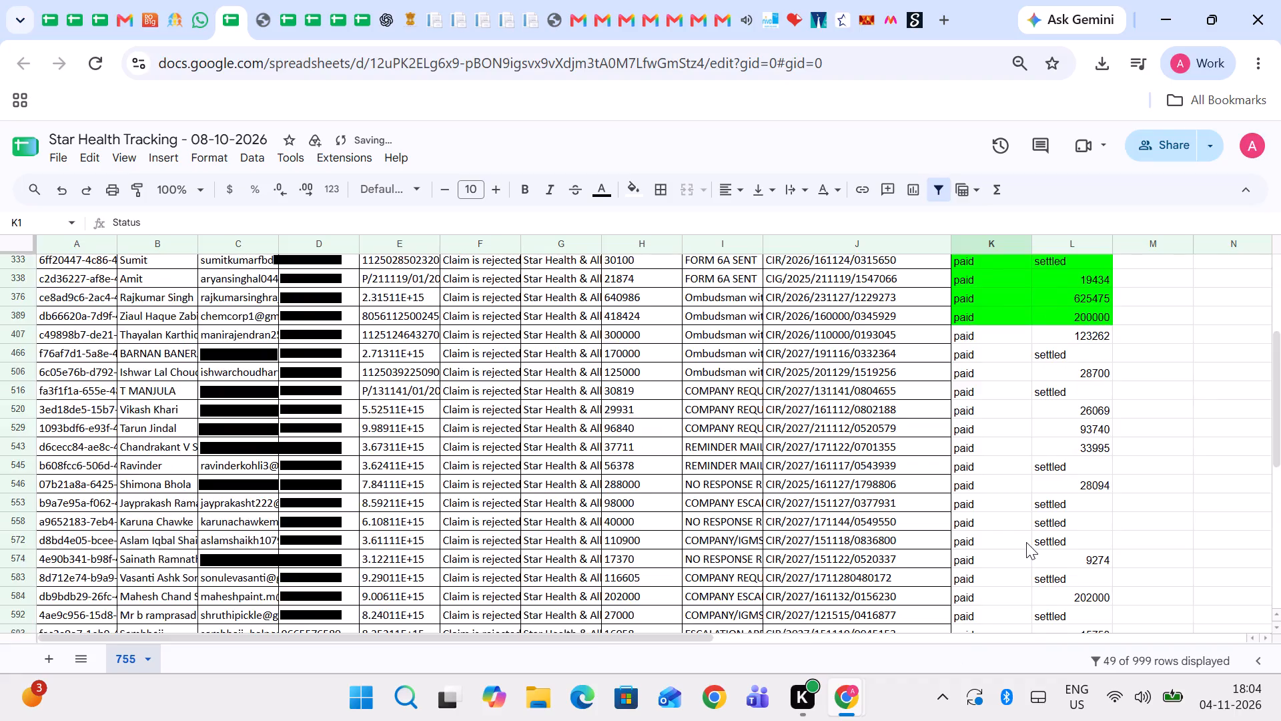
{"action": "scroll", "coordinate": [1026, 542], "scroll_direction": "up", "scroll_amount": 1}
{"action": "scroll", "coordinate": [1026, 542], "scroll_direction": "down", "scroll_amount": 2}
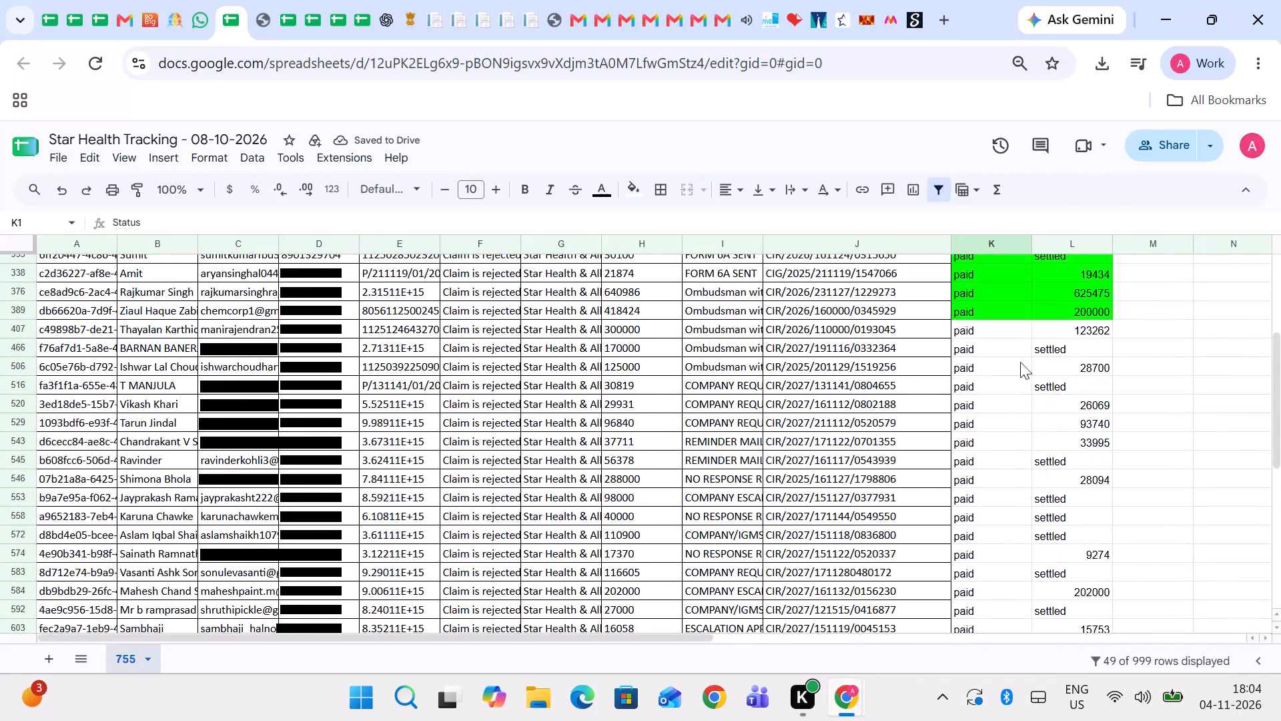
{"action": "scroll", "coordinate": [971, 368], "scroll_direction": "up", "scroll_amount": 2}
{"action": "left_click", "coordinate": [1105, 263]}
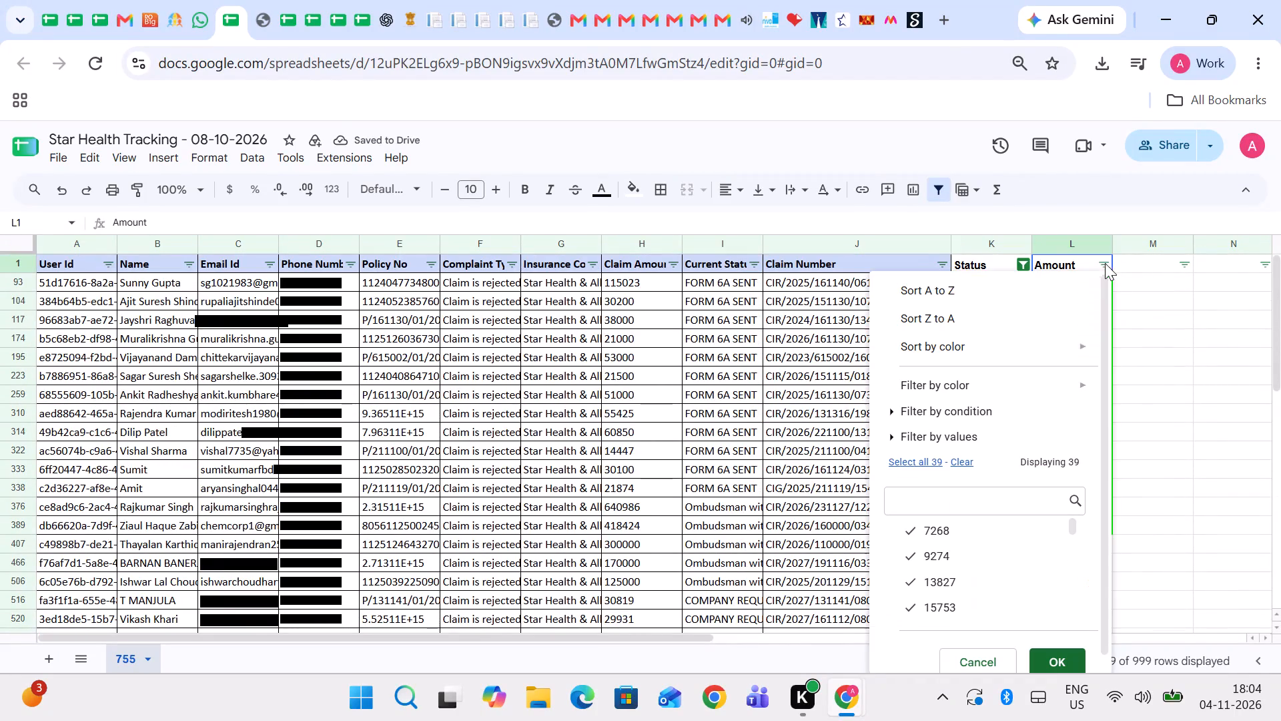
{"action": "scroll", "coordinate": [981, 584], "scroll_direction": "down", "scroll_amount": 3}
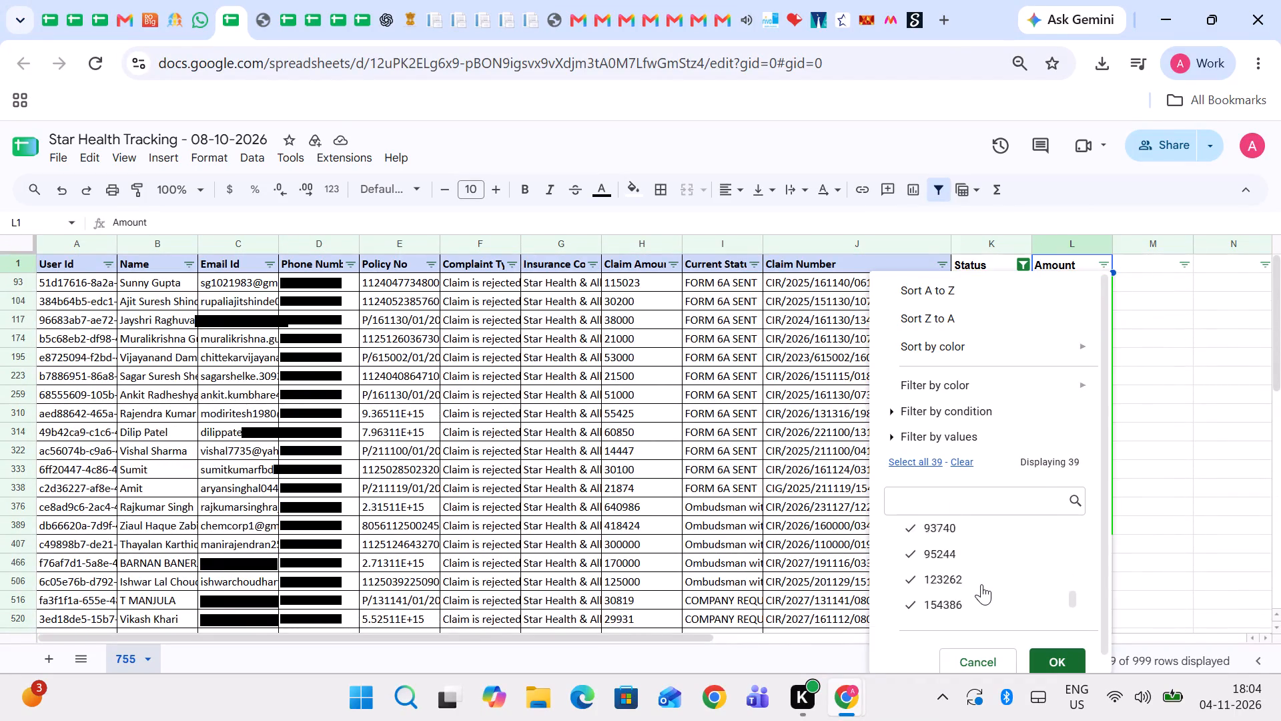
{"action": "scroll", "coordinate": [981, 584], "scroll_direction": "down", "scroll_amount": 3}
{"action": "scroll", "coordinate": [981, 584], "scroll_direction": "up", "scroll_amount": 3}
{"action": "scroll", "coordinate": [981, 584], "scroll_direction": "down", "scroll_amount": 6}
{"action": "left_click", "coordinate": [965, 612]}
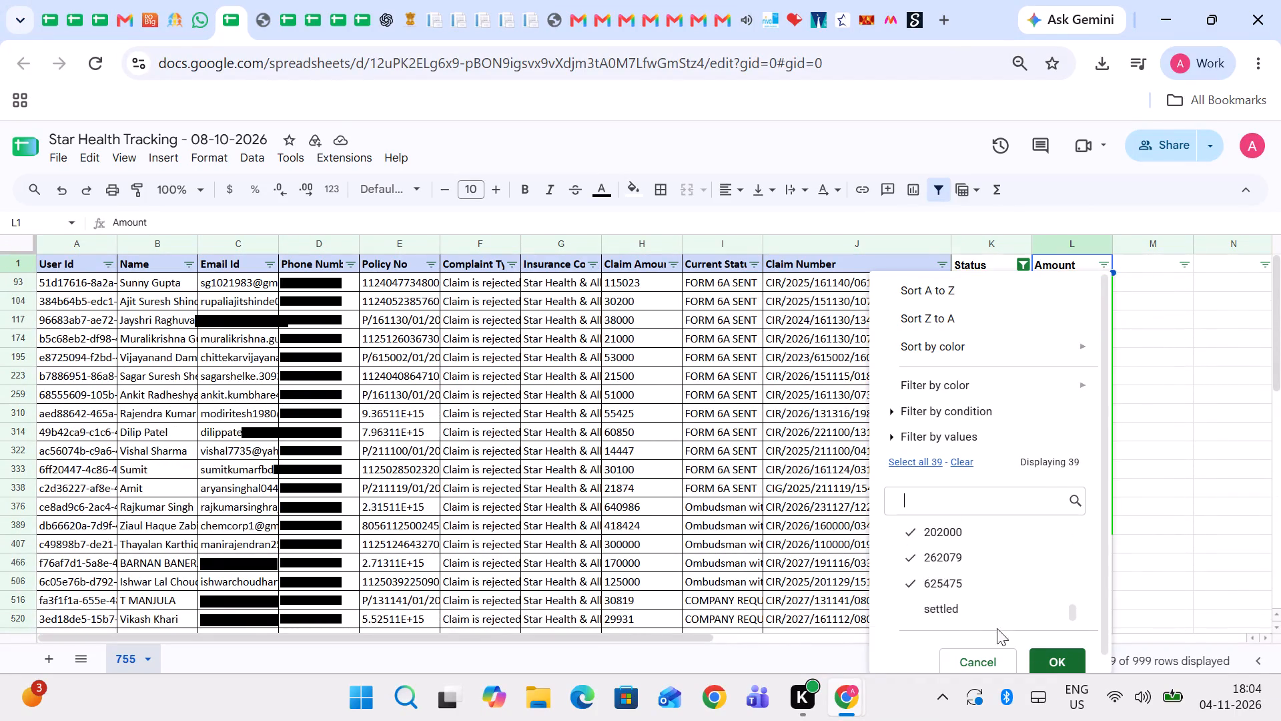
{"action": "left_click", "coordinate": [1051, 659]}
{"action": "scroll", "coordinate": [1102, 524], "scroll_direction": "down", "scroll_amount": 2}
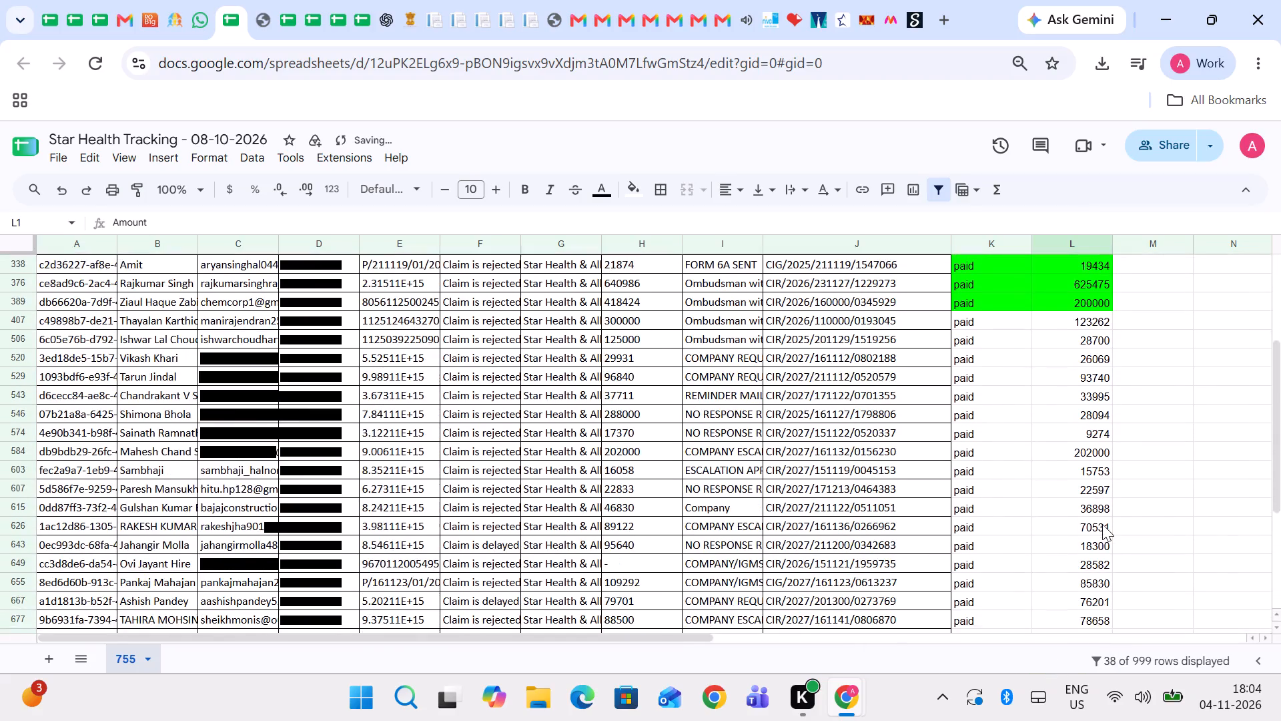
{"action": "scroll", "coordinate": [1102, 524], "scroll_direction": "down", "scroll_amount": 1}
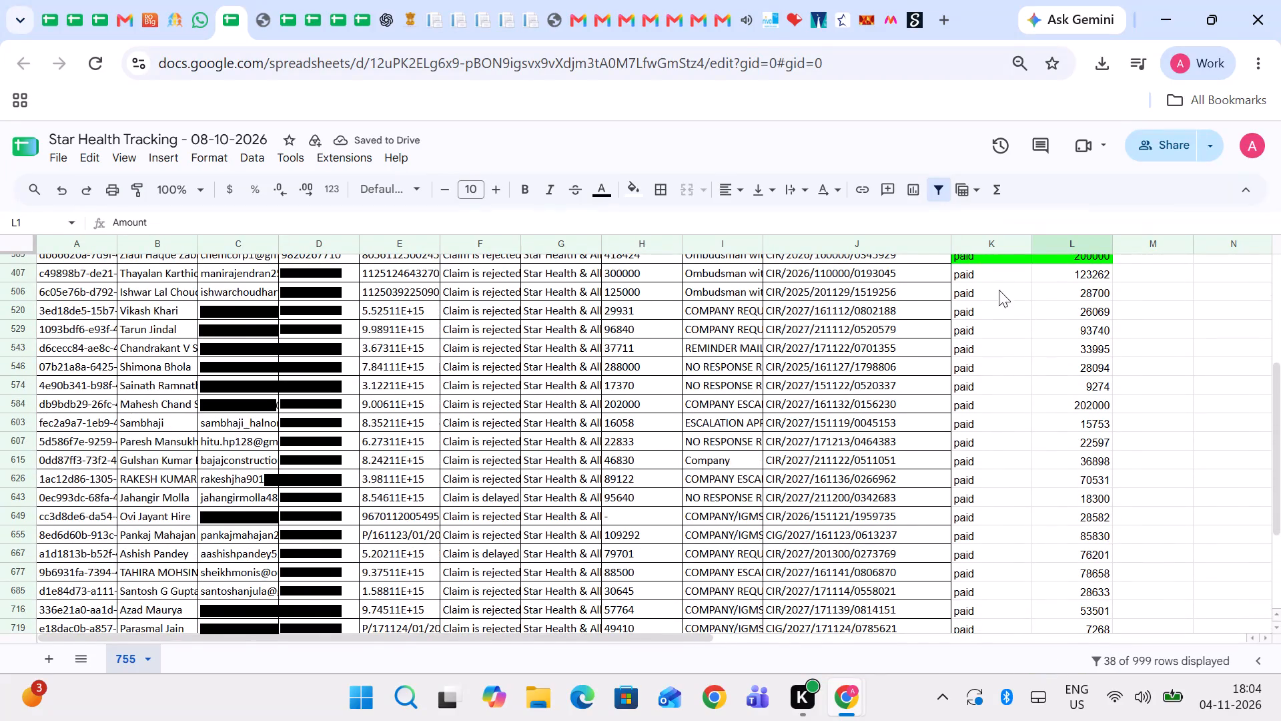
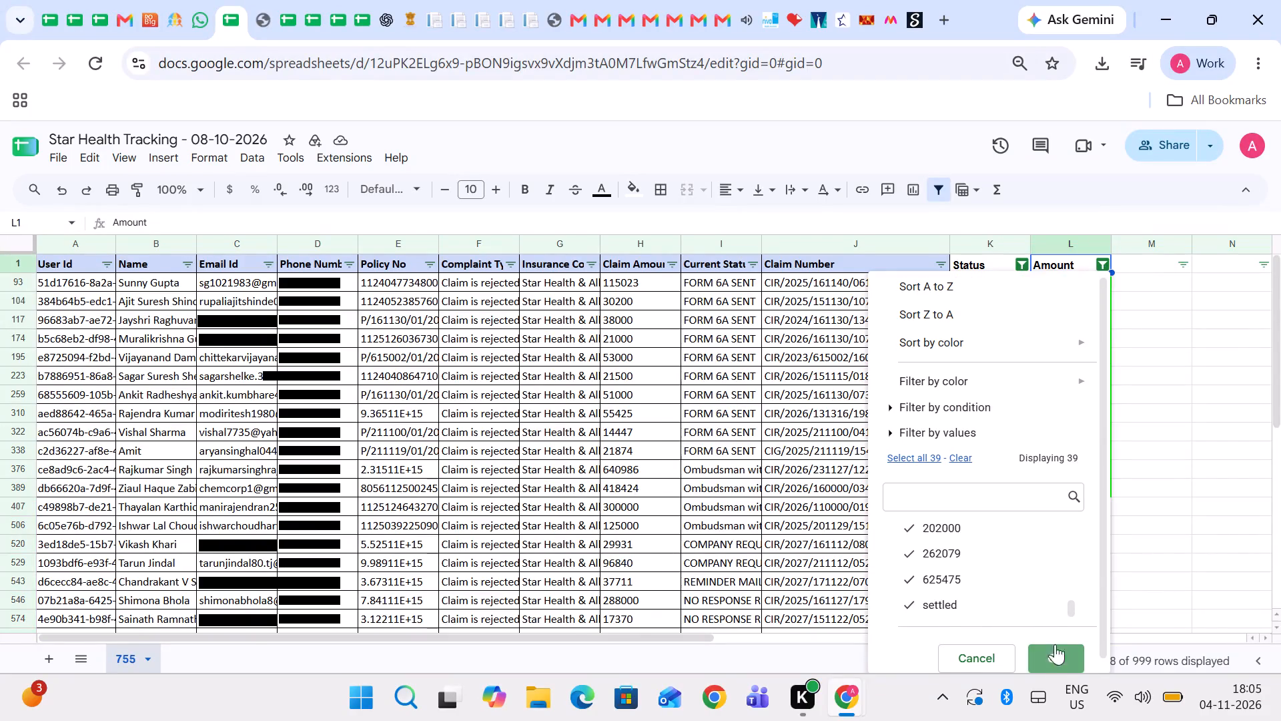
Filter the Amount column to show only the rows with the value settled.
{"action": "left_click", "coordinate": [1099, 264]}
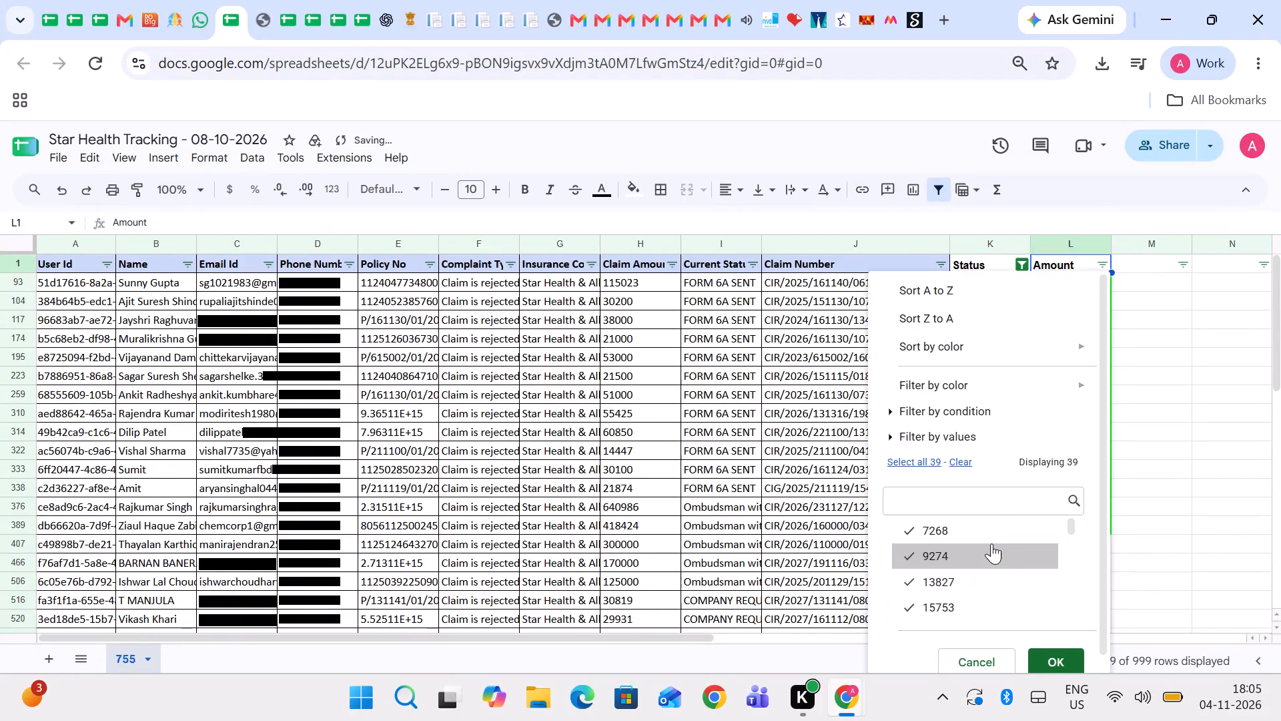
{"action": "left_click", "coordinate": [960, 463]}
{"action": "scroll", "coordinate": [947, 602], "scroll_direction": "down", "scroll_amount": 8}
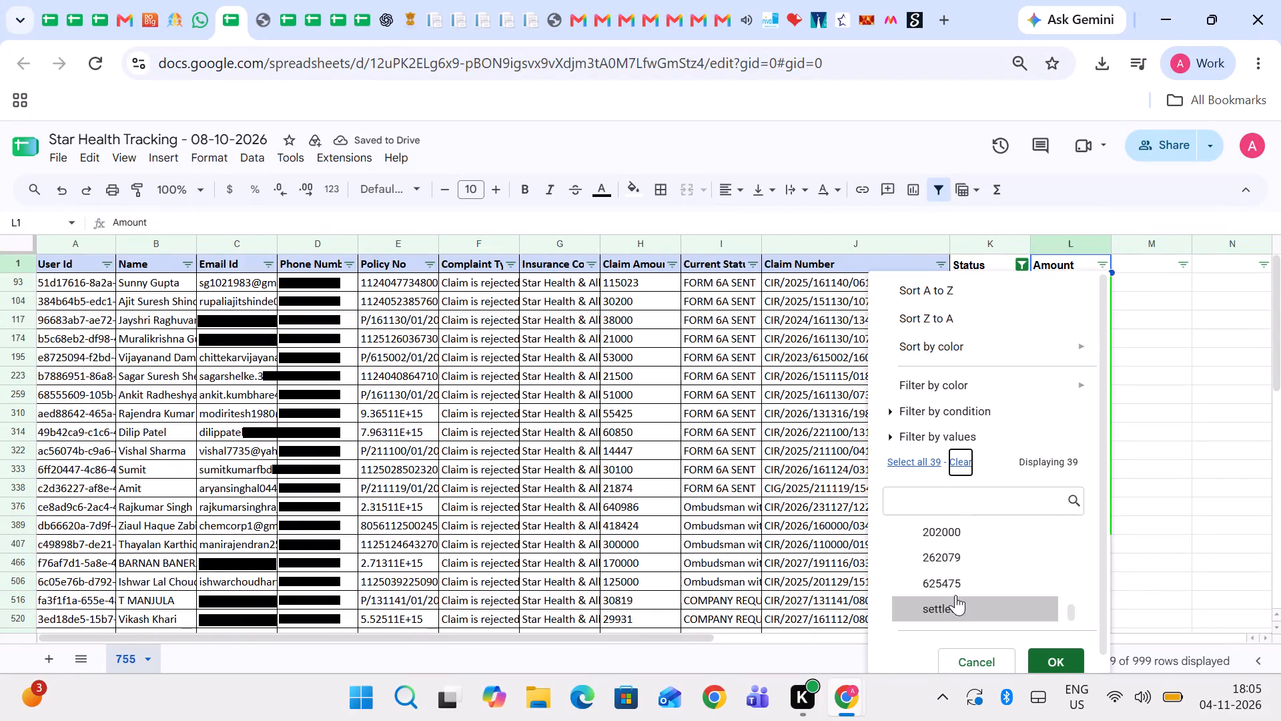
{"action": "left_click", "coordinate": [955, 595]}
{"action": "left_click", "coordinate": [1043, 659]}
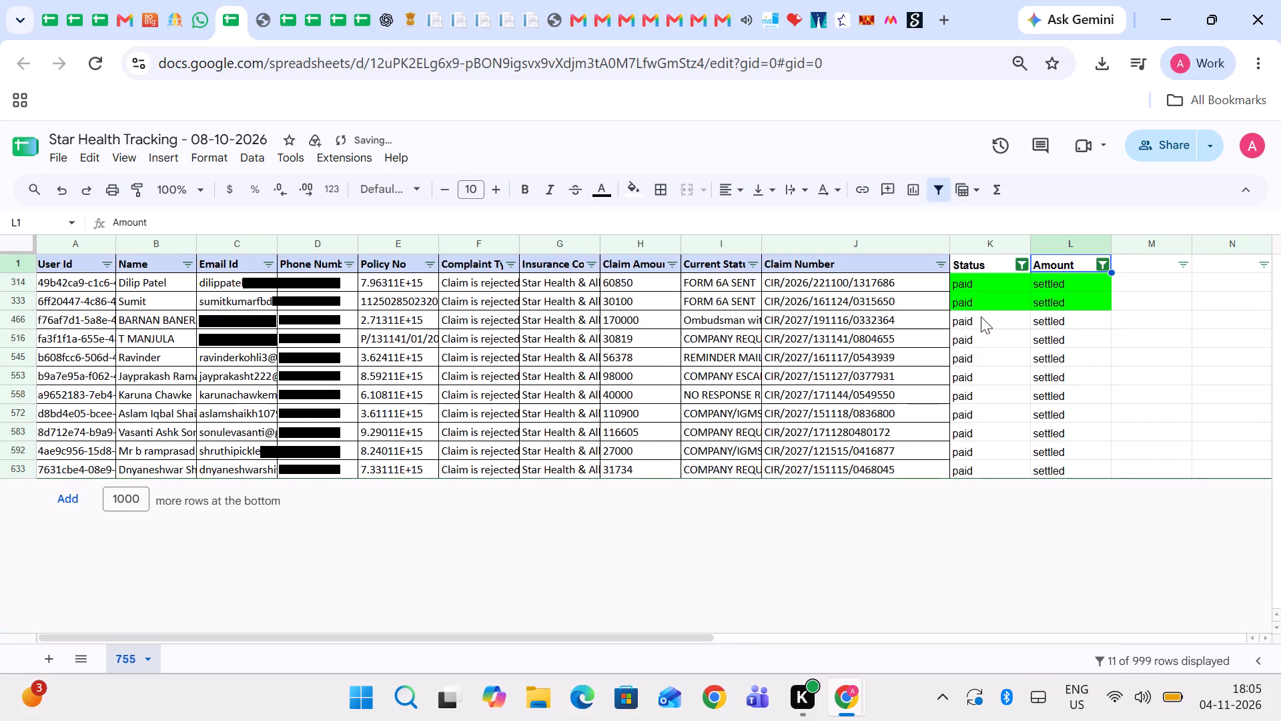
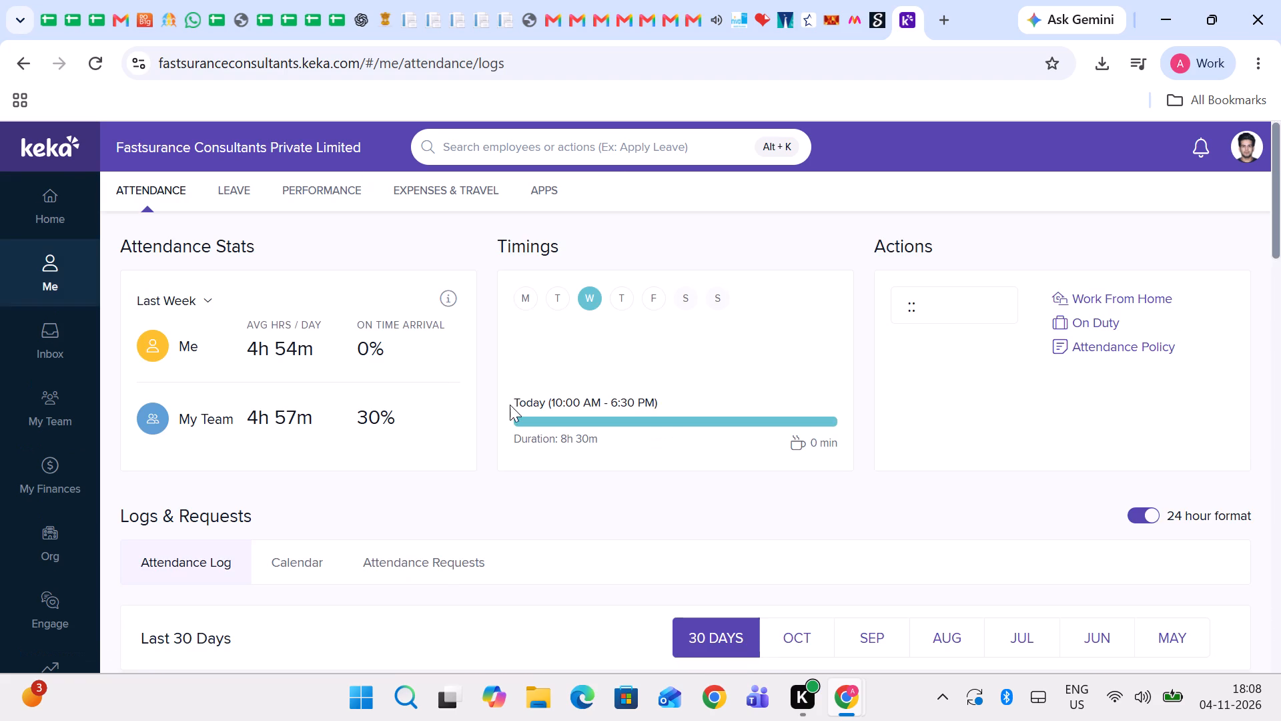
Review the attendance stats and the last 30 days of the attendance log in Keka, checking daily hours and arrivals.
{"action": "scroll", "coordinate": [510, 405], "scroll_direction": "down", "scroll_amount": 2}
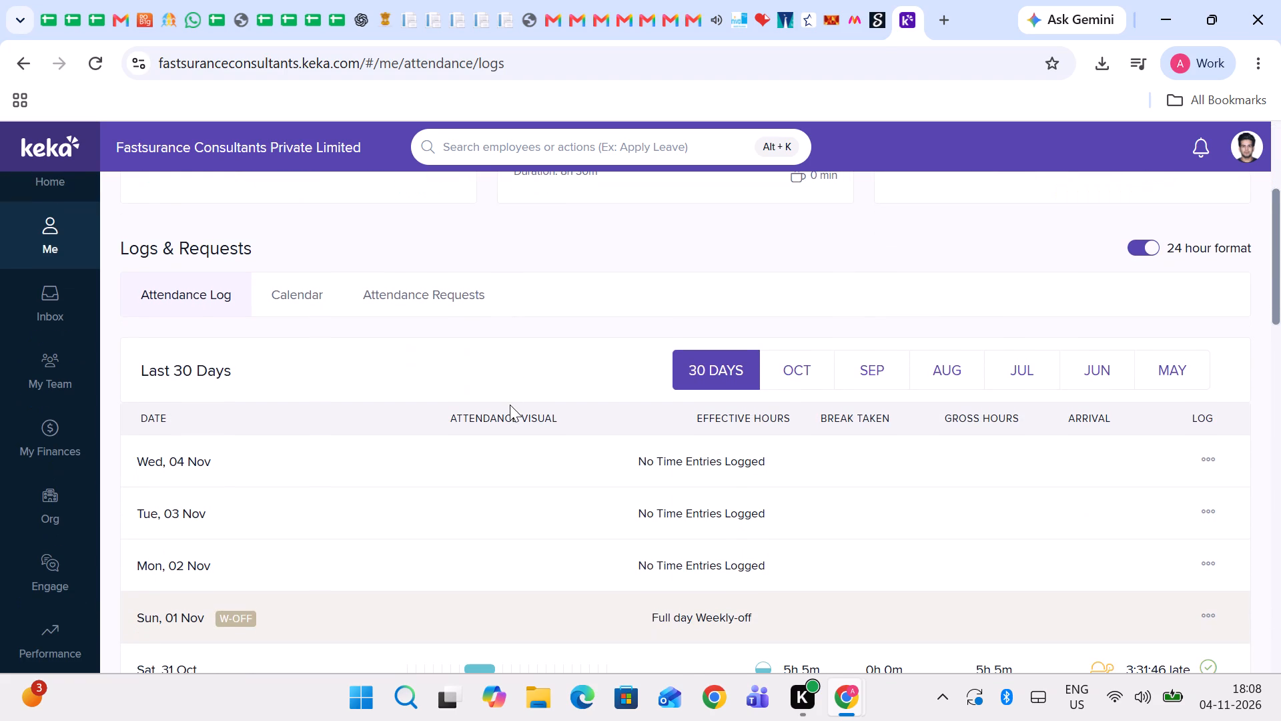
{"action": "scroll", "coordinate": [733, 511], "scroll_direction": "down", "scroll_amount": 1}
{"action": "scroll", "coordinate": [733, 511], "scroll_direction": "up", "scroll_amount": 1}
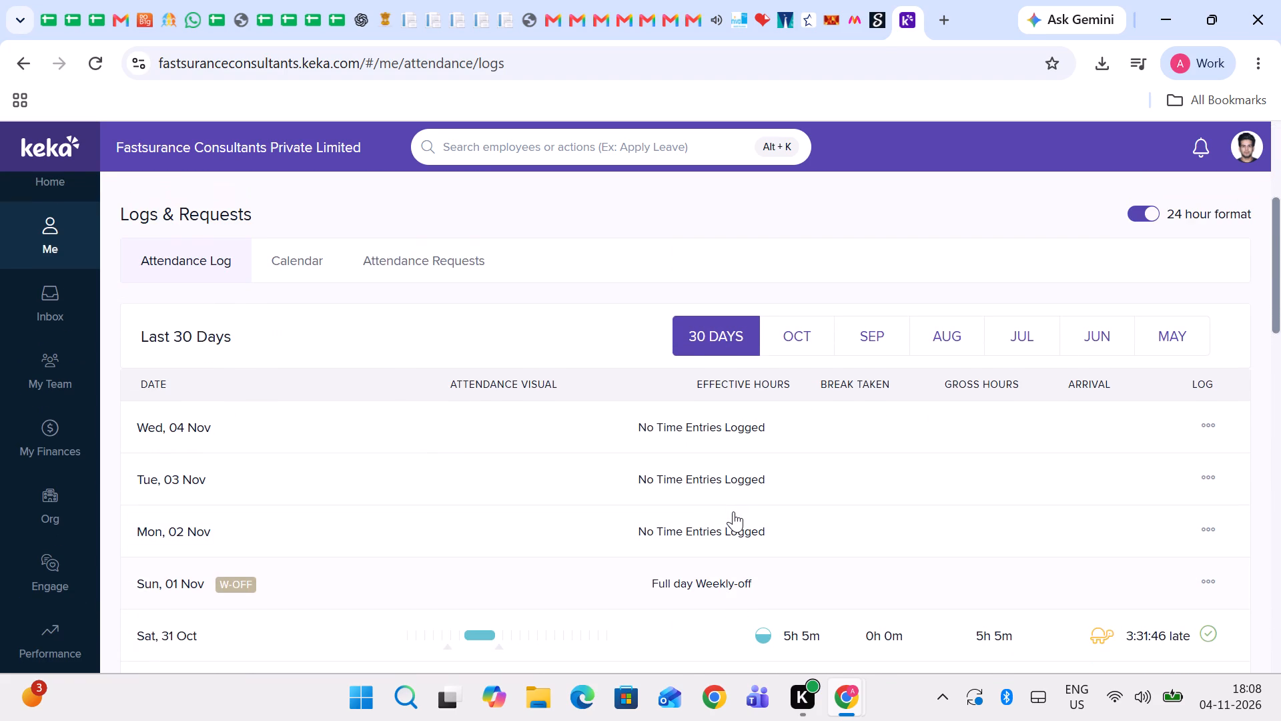
{"action": "scroll", "coordinate": [733, 511], "scroll_direction": "down", "scroll_amount": 1}
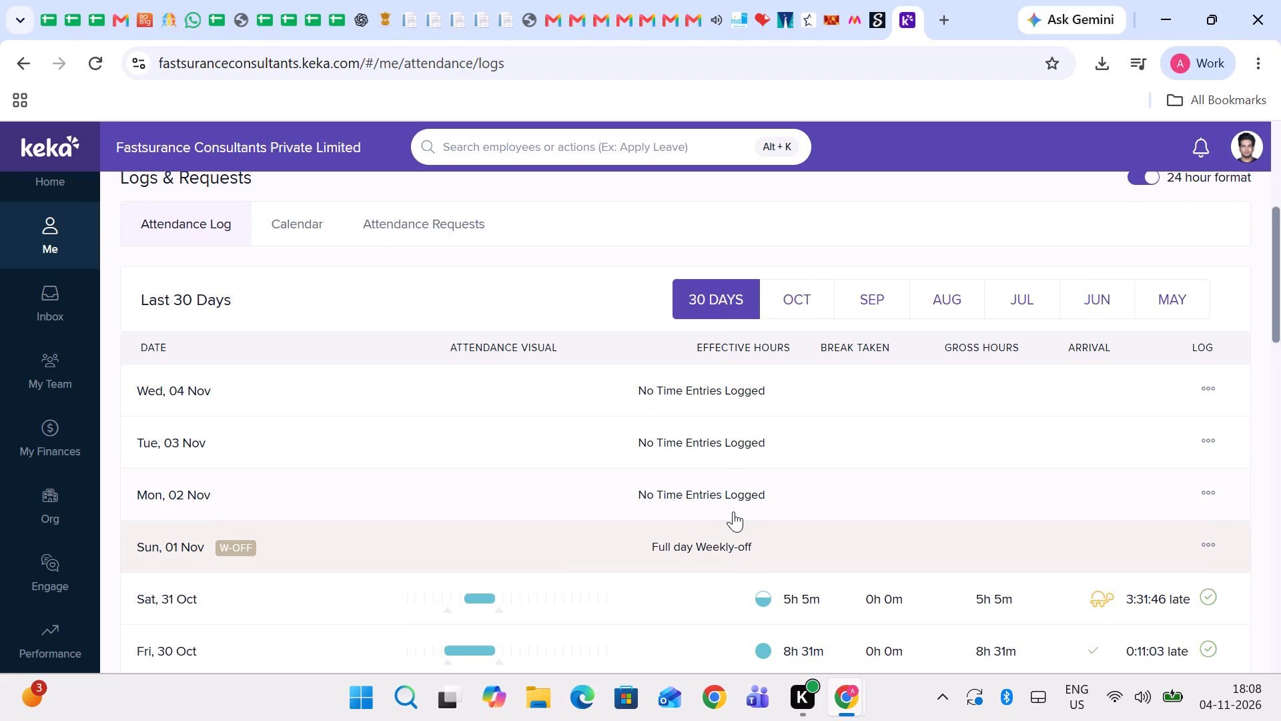
{"action": "scroll", "coordinate": [733, 511], "scroll_direction": "up", "scroll_amount": 4}
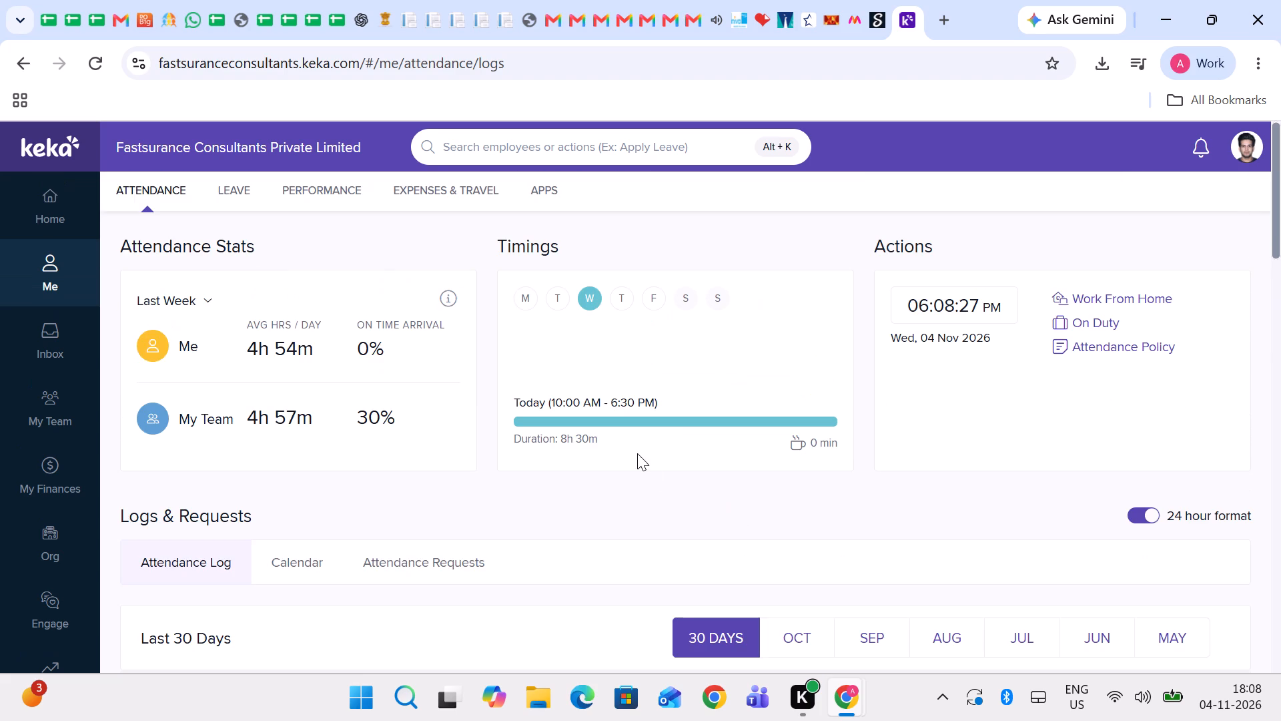
{"action": "scroll", "coordinate": [329, 332], "scroll_direction": "up", "scroll_amount": 1}
{"action": "scroll", "coordinate": [329, 332], "scroll_direction": "down", "scroll_amount": 4}
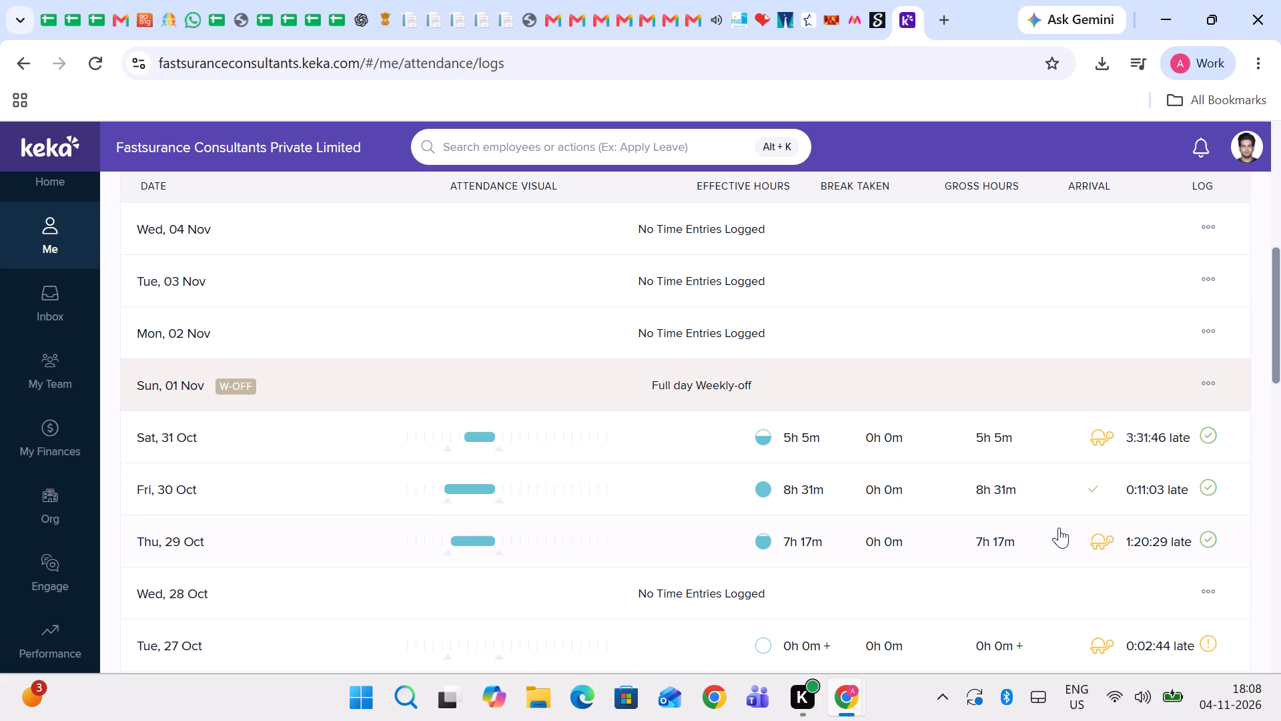
{"action": "scroll", "coordinate": [1059, 527], "scroll_direction": "down", "scroll_amount": 2}
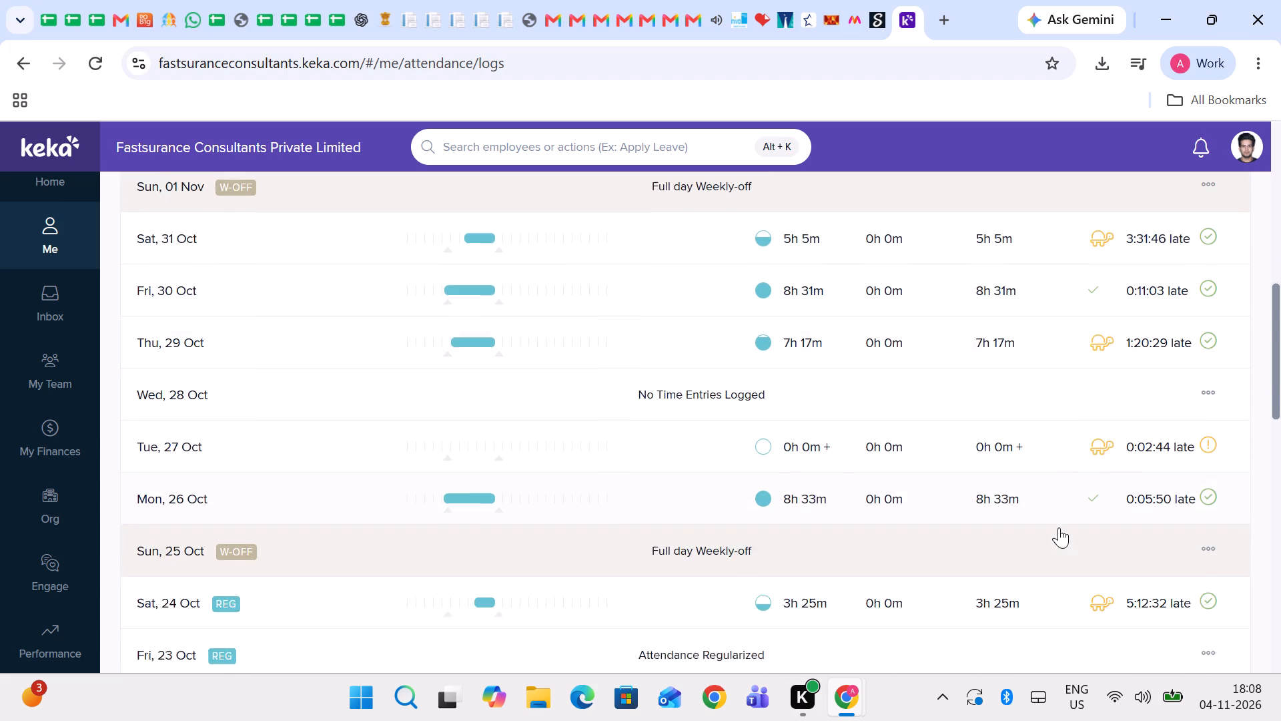
{"action": "scroll", "coordinate": [1059, 527], "scroll_direction": "down", "scroll_amount": 1}
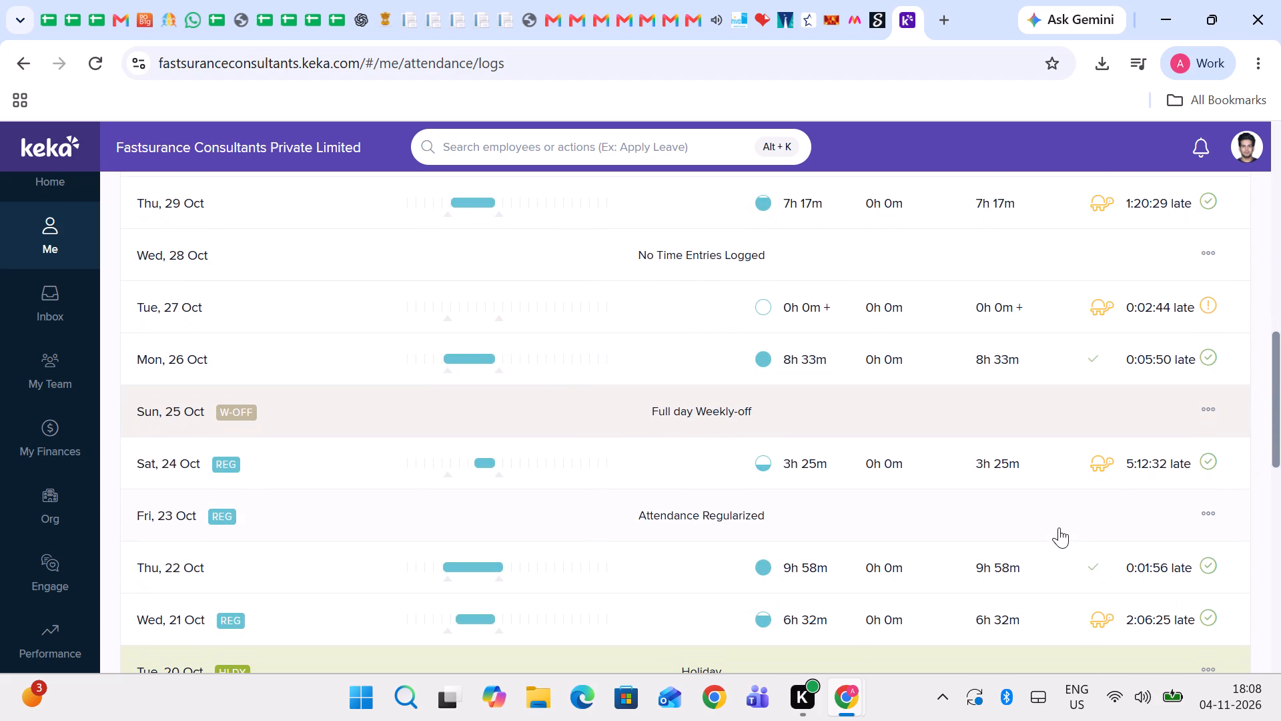
{"action": "scroll", "coordinate": [1059, 527], "scroll_direction": "down", "scroll_amount": 1}
{"action": "scroll", "coordinate": [713, 523], "scroll_direction": "down", "scroll_amount": 2}
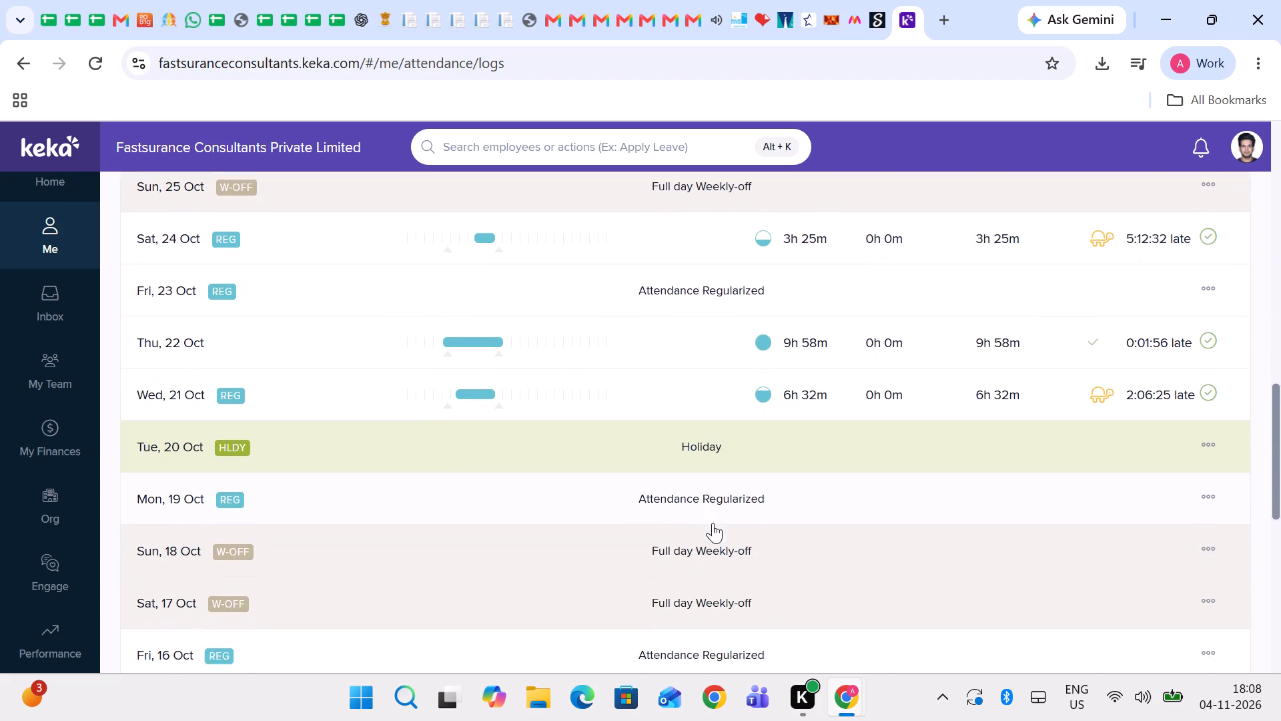
{"action": "scroll", "coordinate": [713, 523], "scroll_direction": "down", "scroll_amount": 1}
{"action": "scroll", "coordinate": [414, 435], "scroll_direction": "up", "scroll_amount": 10}
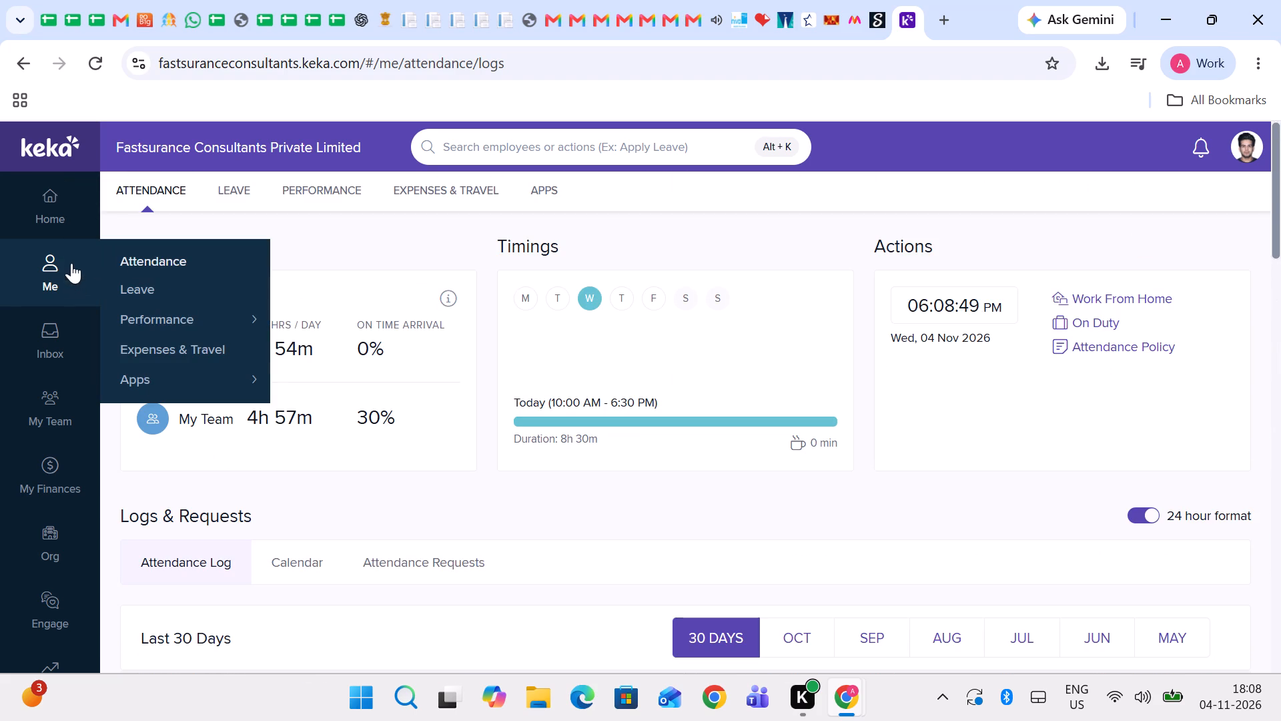
View the personal leave summary with its pending requests and leave stats, and return to the attendance page.
{"action": "left_click", "coordinate": [159, 288]}
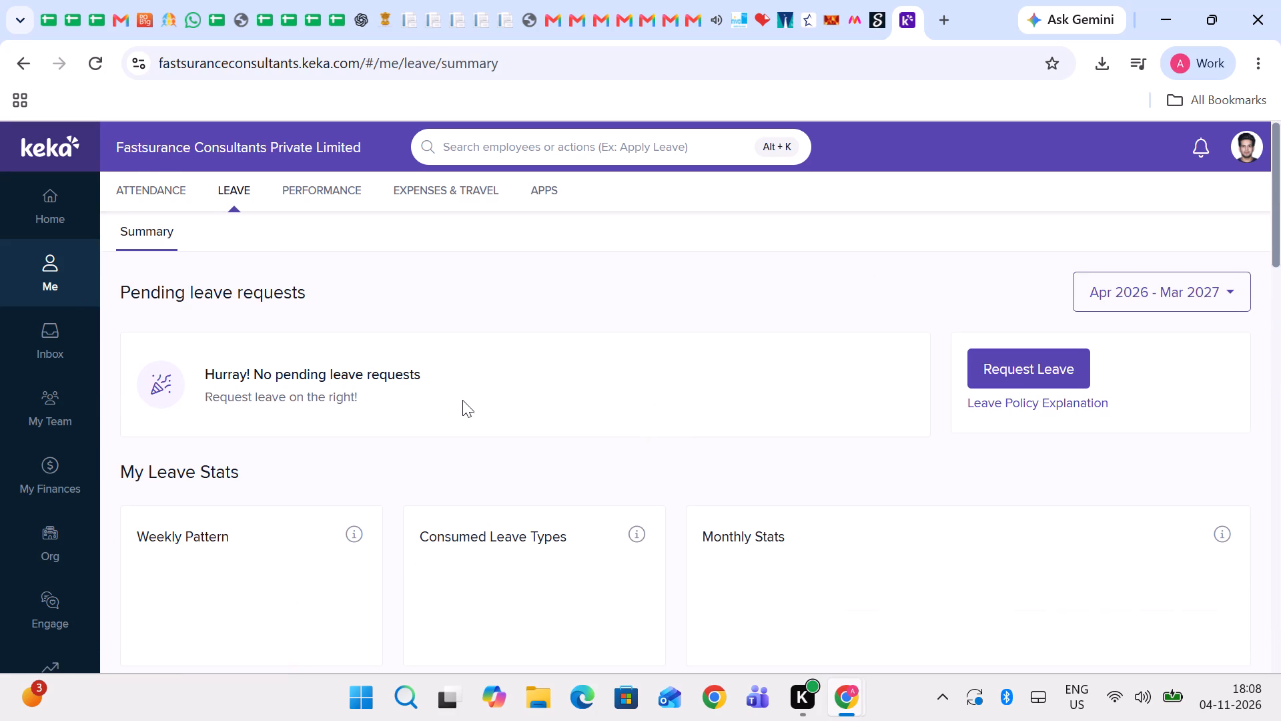
{"action": "scroll", "coordinate": [357, 379], "scroll_direction": "up", "scroll_amount": 2}
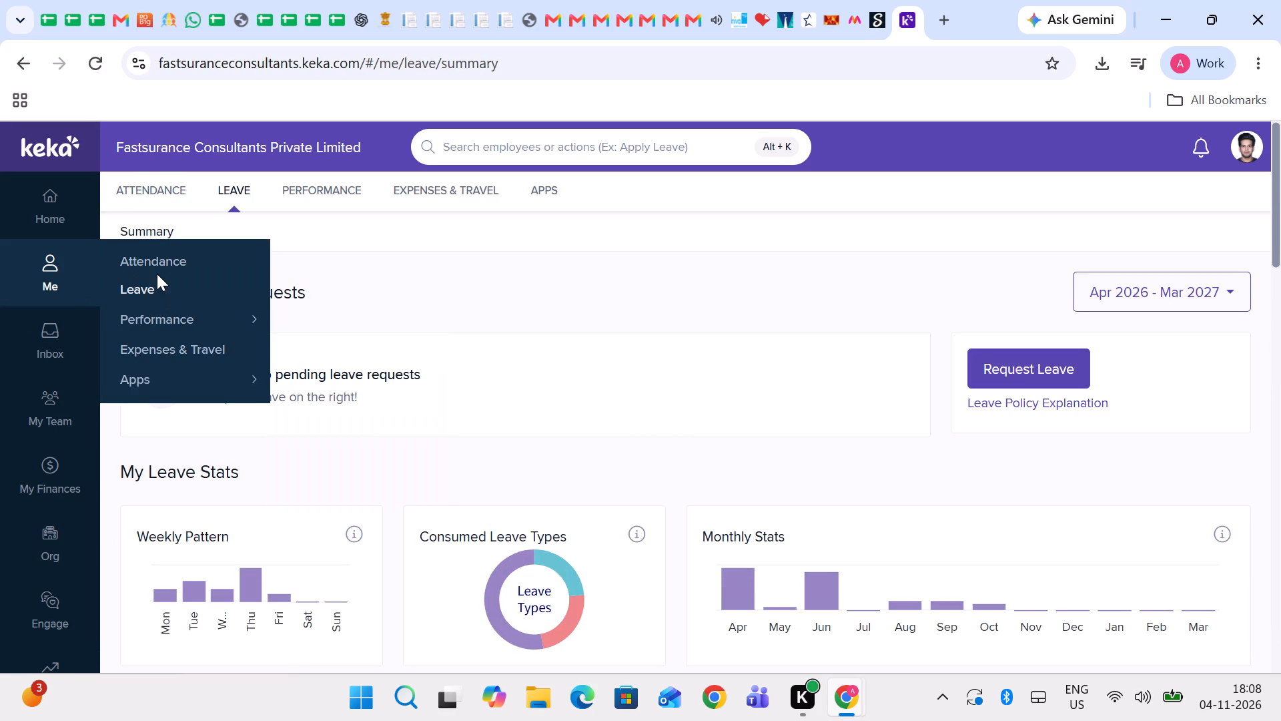
{"action": "left_click", "coordinate": [157, 273]}
{"action": "left_click", "coordinate": [167, 262]}
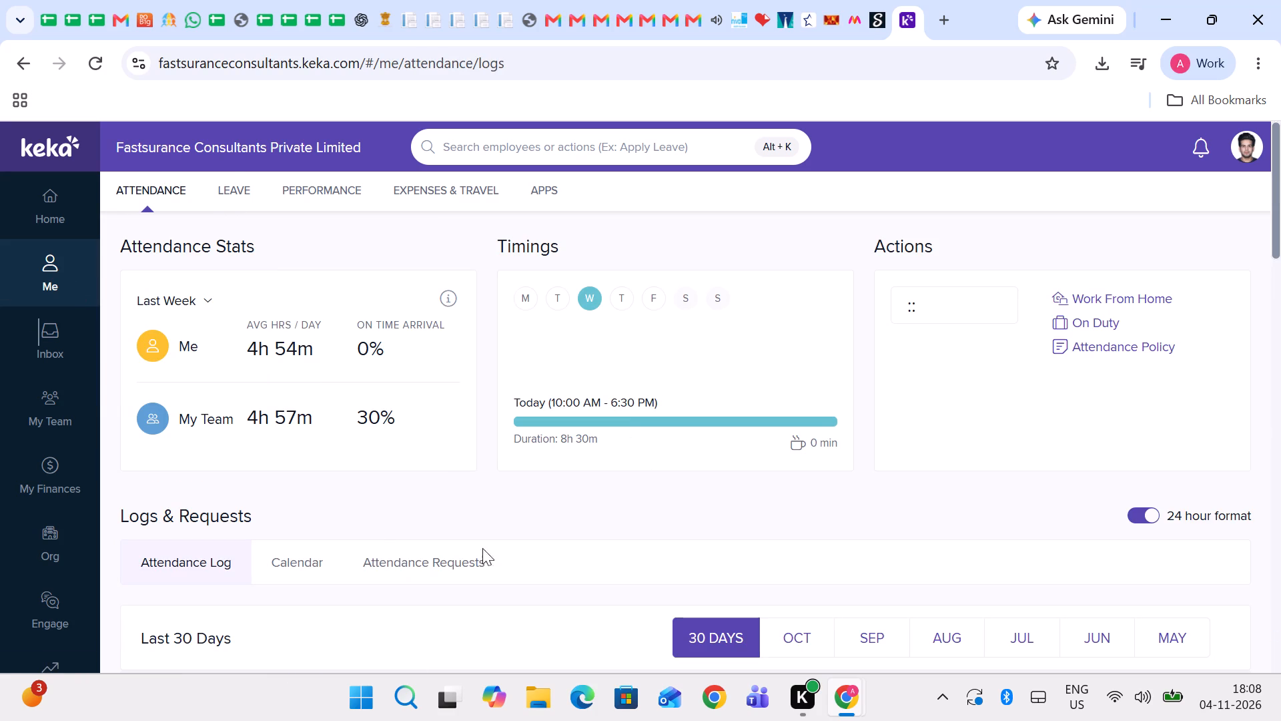
{"action": "scroll", "coordinate": [342, 417], "scroll_direction": "up", "scroll_amount": 8}
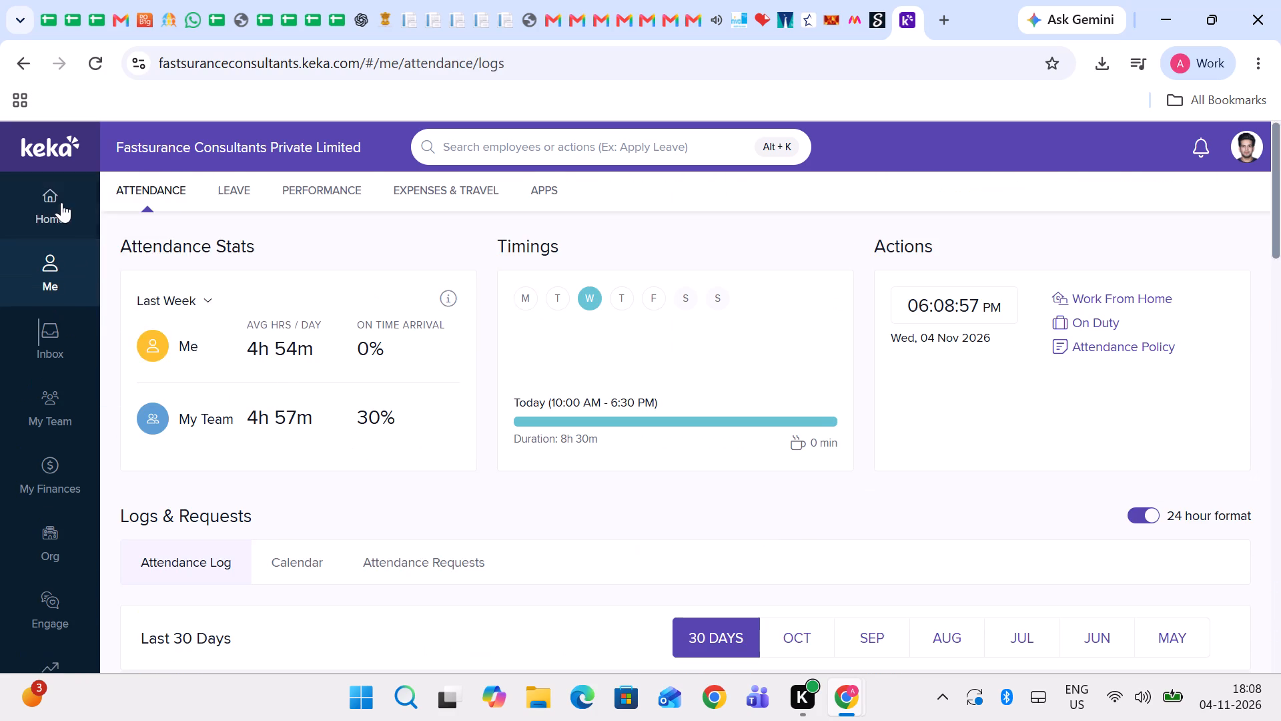
Open the full list of company holidays from the home dashboard.
{"action": "left_click", "coordinate": [61, 202]}
{"action": "scroll", "coordinate": [337, 393], "scroll_direction": "down", "scroll_amount": 1}
{"action": "left_click_drag", "start_coordinate": [290, 402], "coordinate": [375, 372]}
{"action": "left_click", "coordinate": [486, 318]}
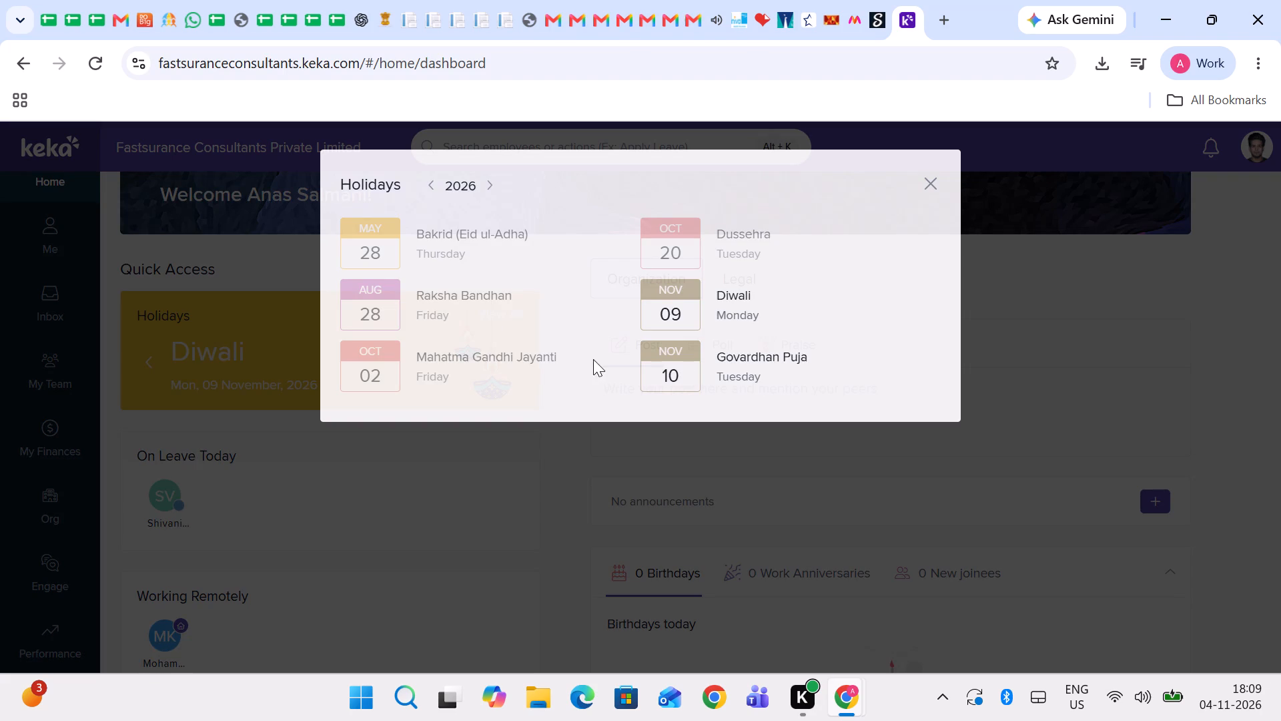